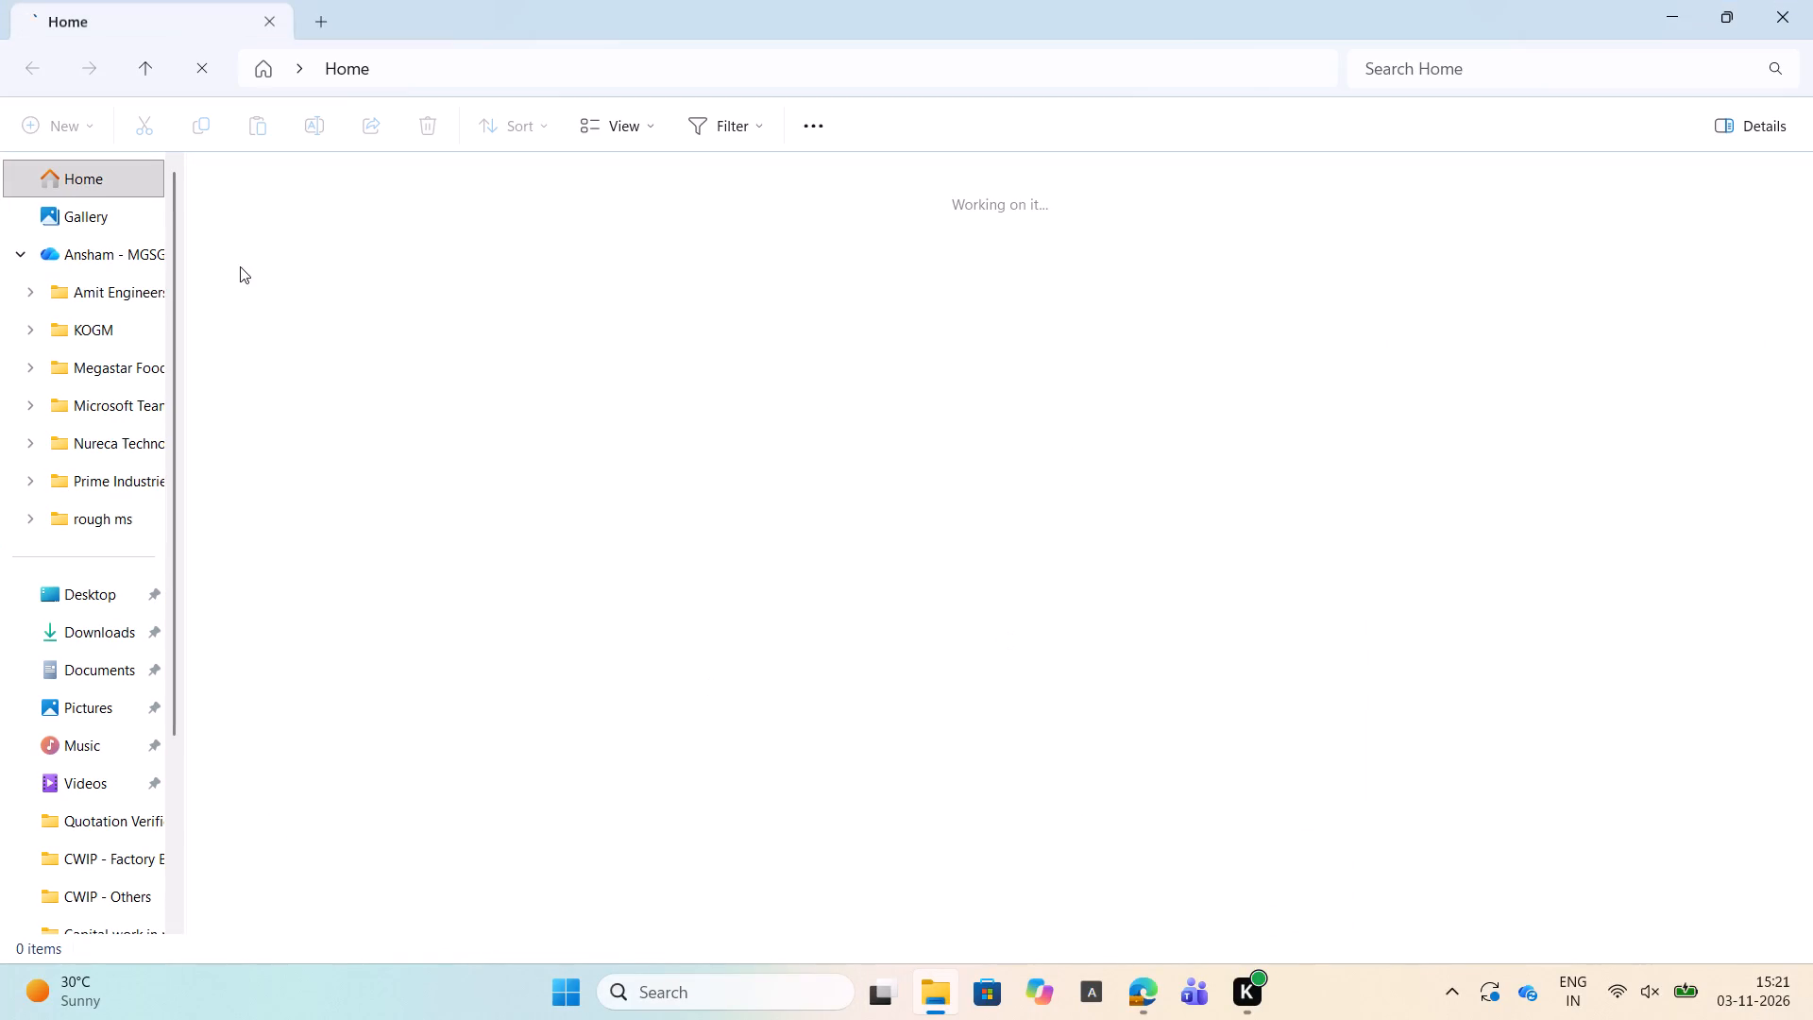
Open the Quotation Verification folder inside the KOGM folder.
click(103, 299)
click(101, 333)
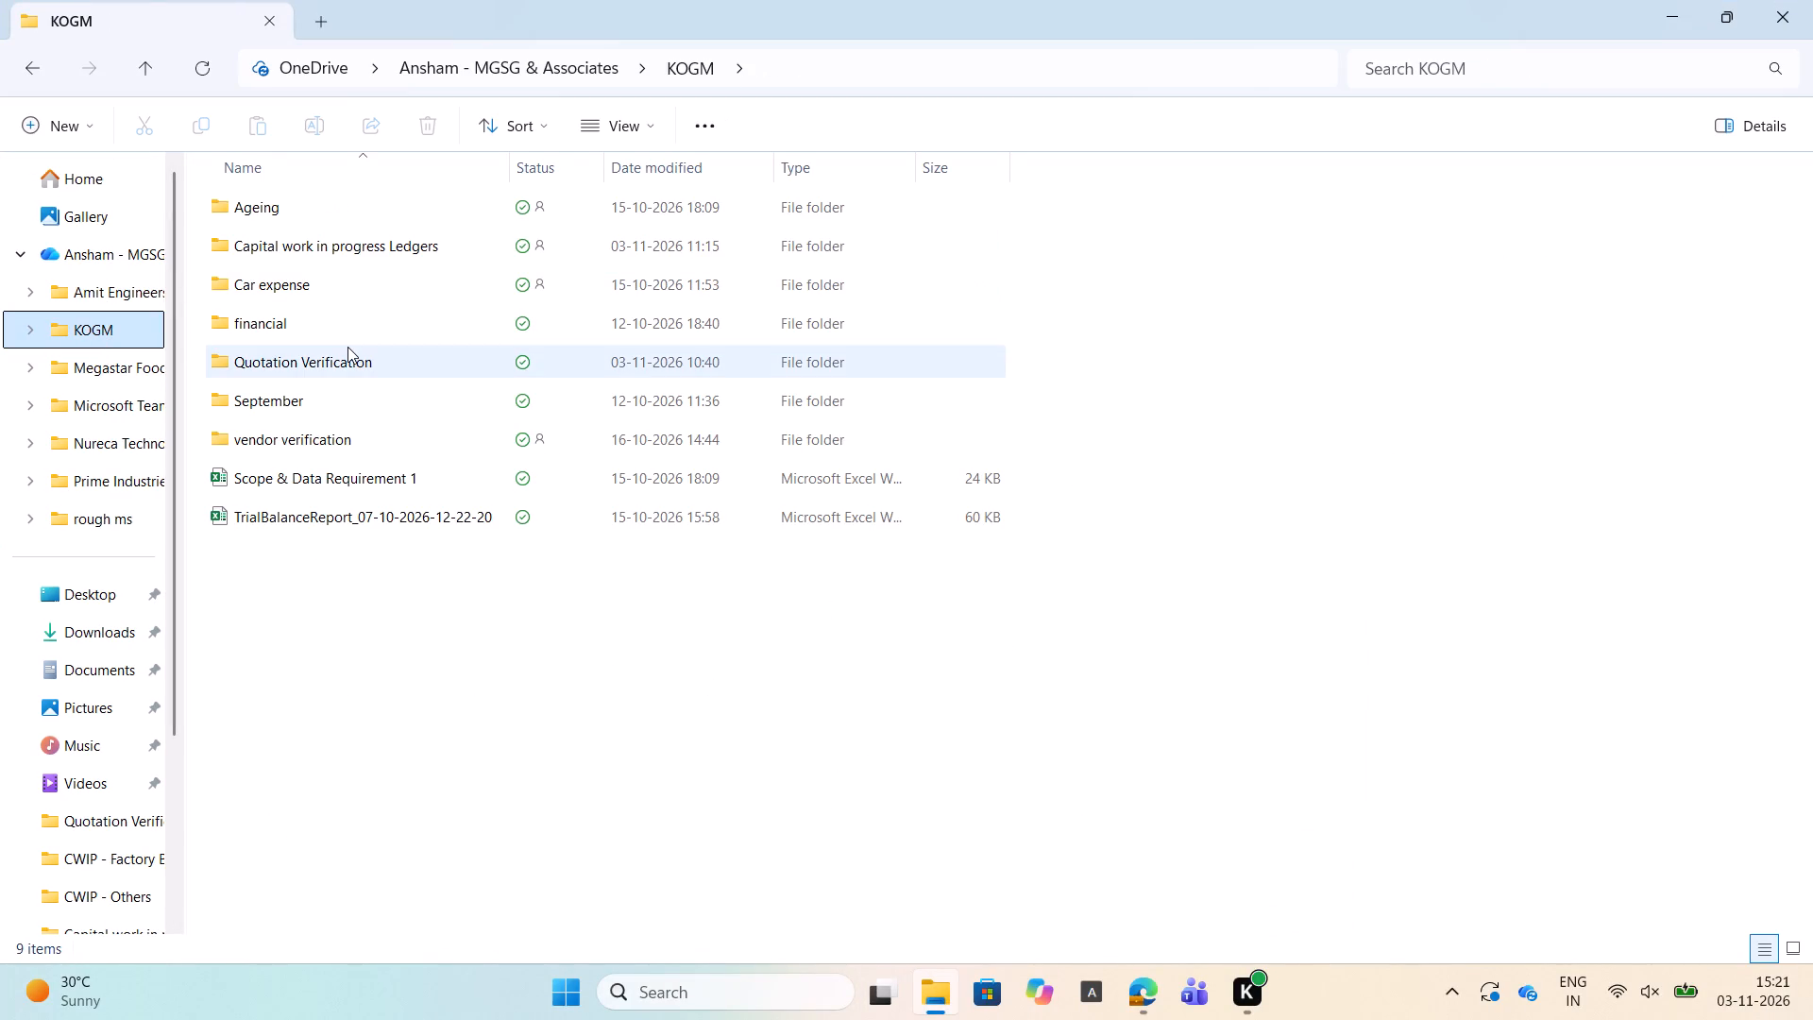
double_click(347, 347)
Delete the older workbook "quotation verification working updated" from the Quotation Verification folder.
scroll(356, 488, down, 7)
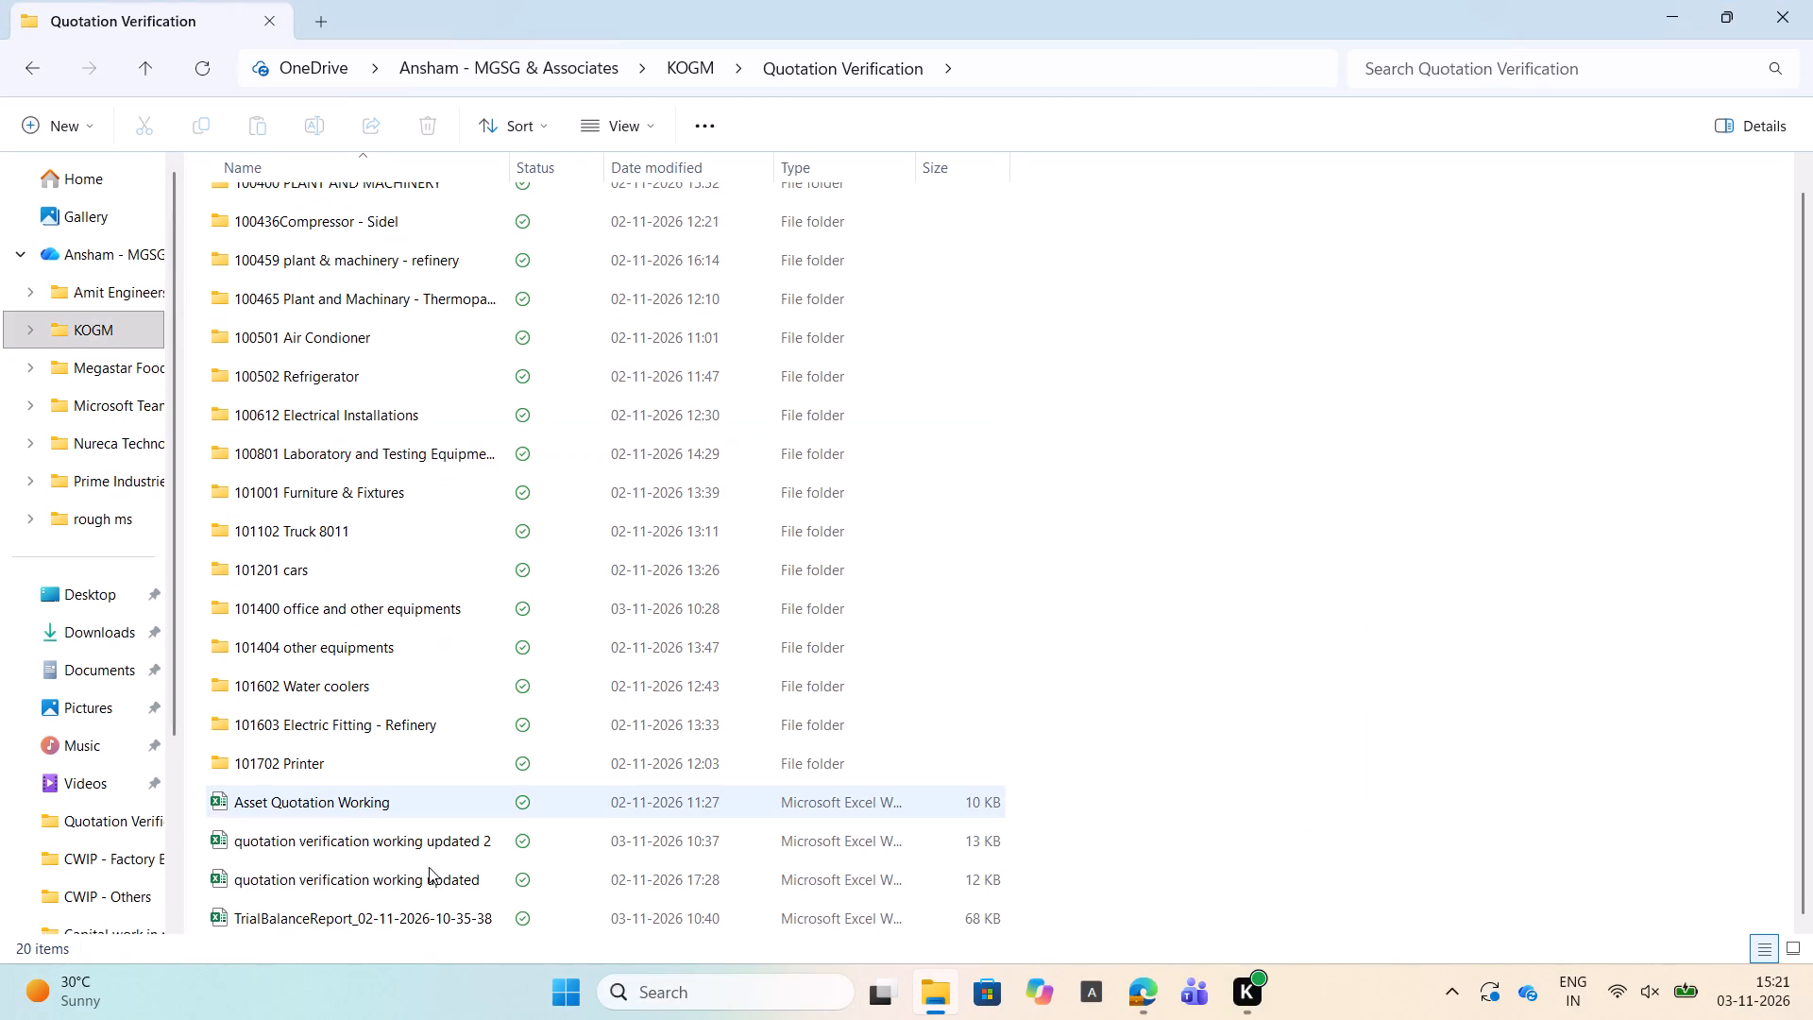
click(428, 863)
key(Delete)
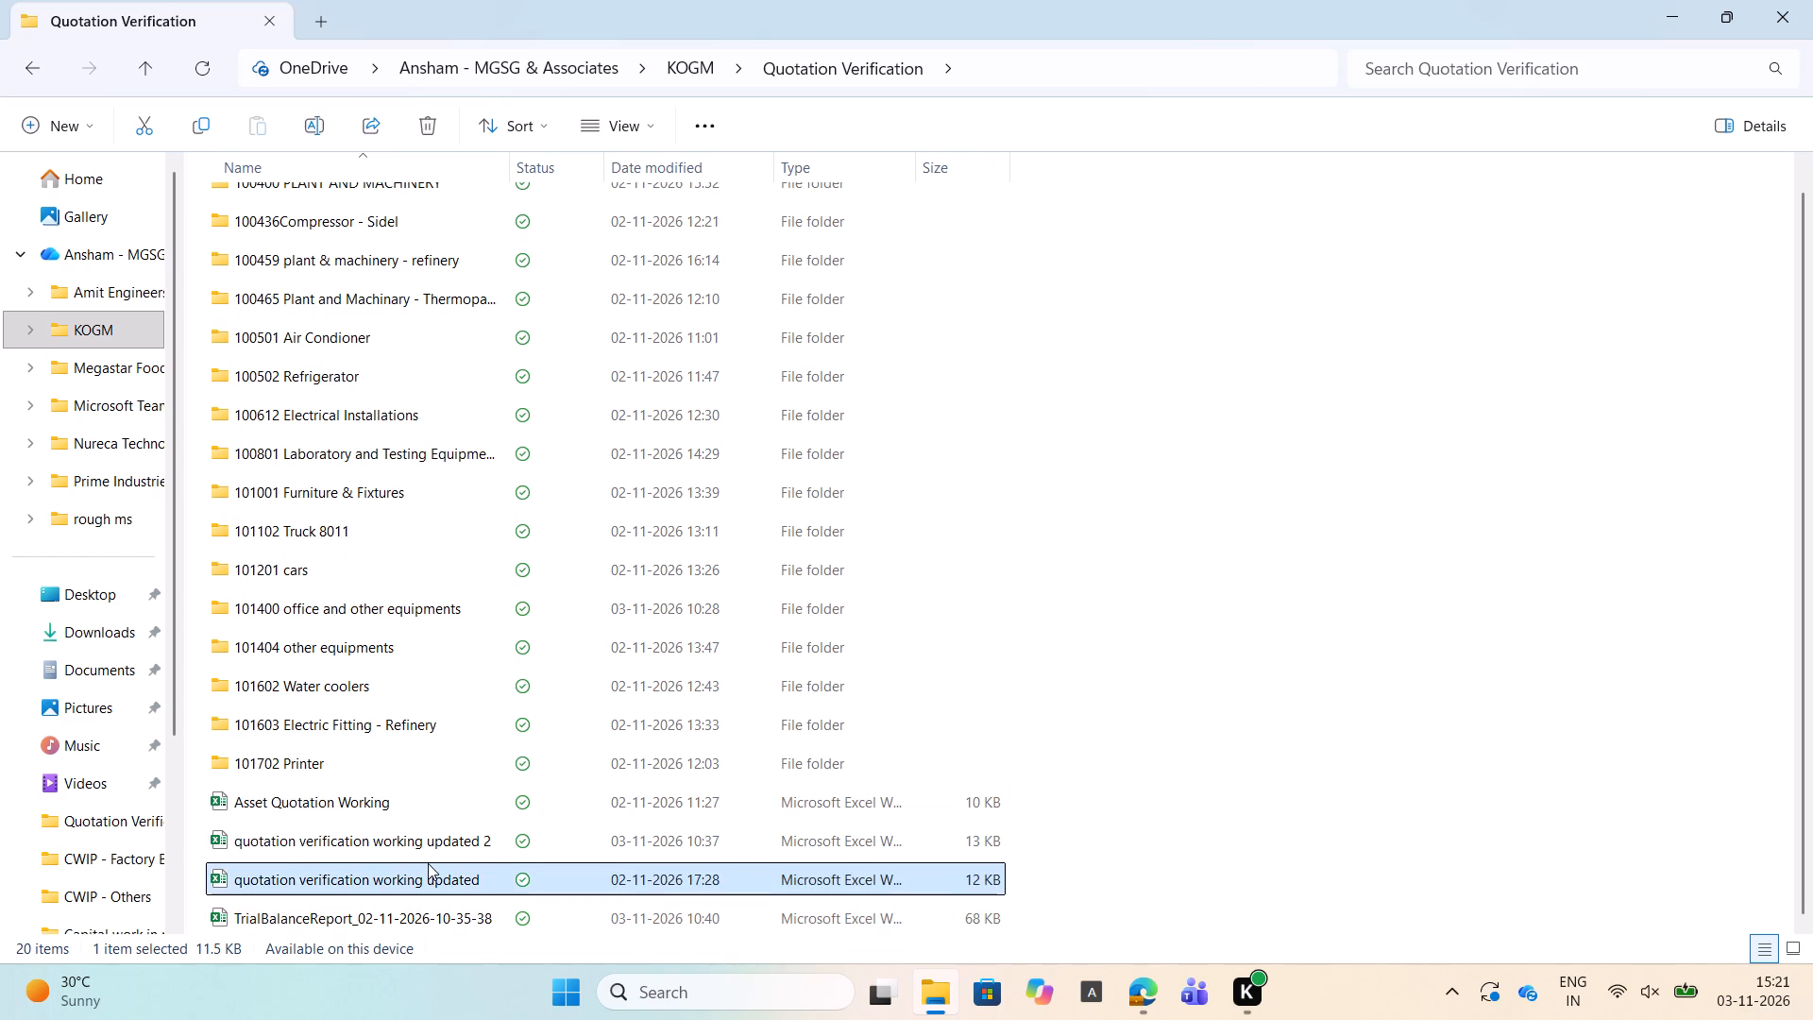
Open the workbook "quotation verification working updated 2" in Excel.
click(418, 848)
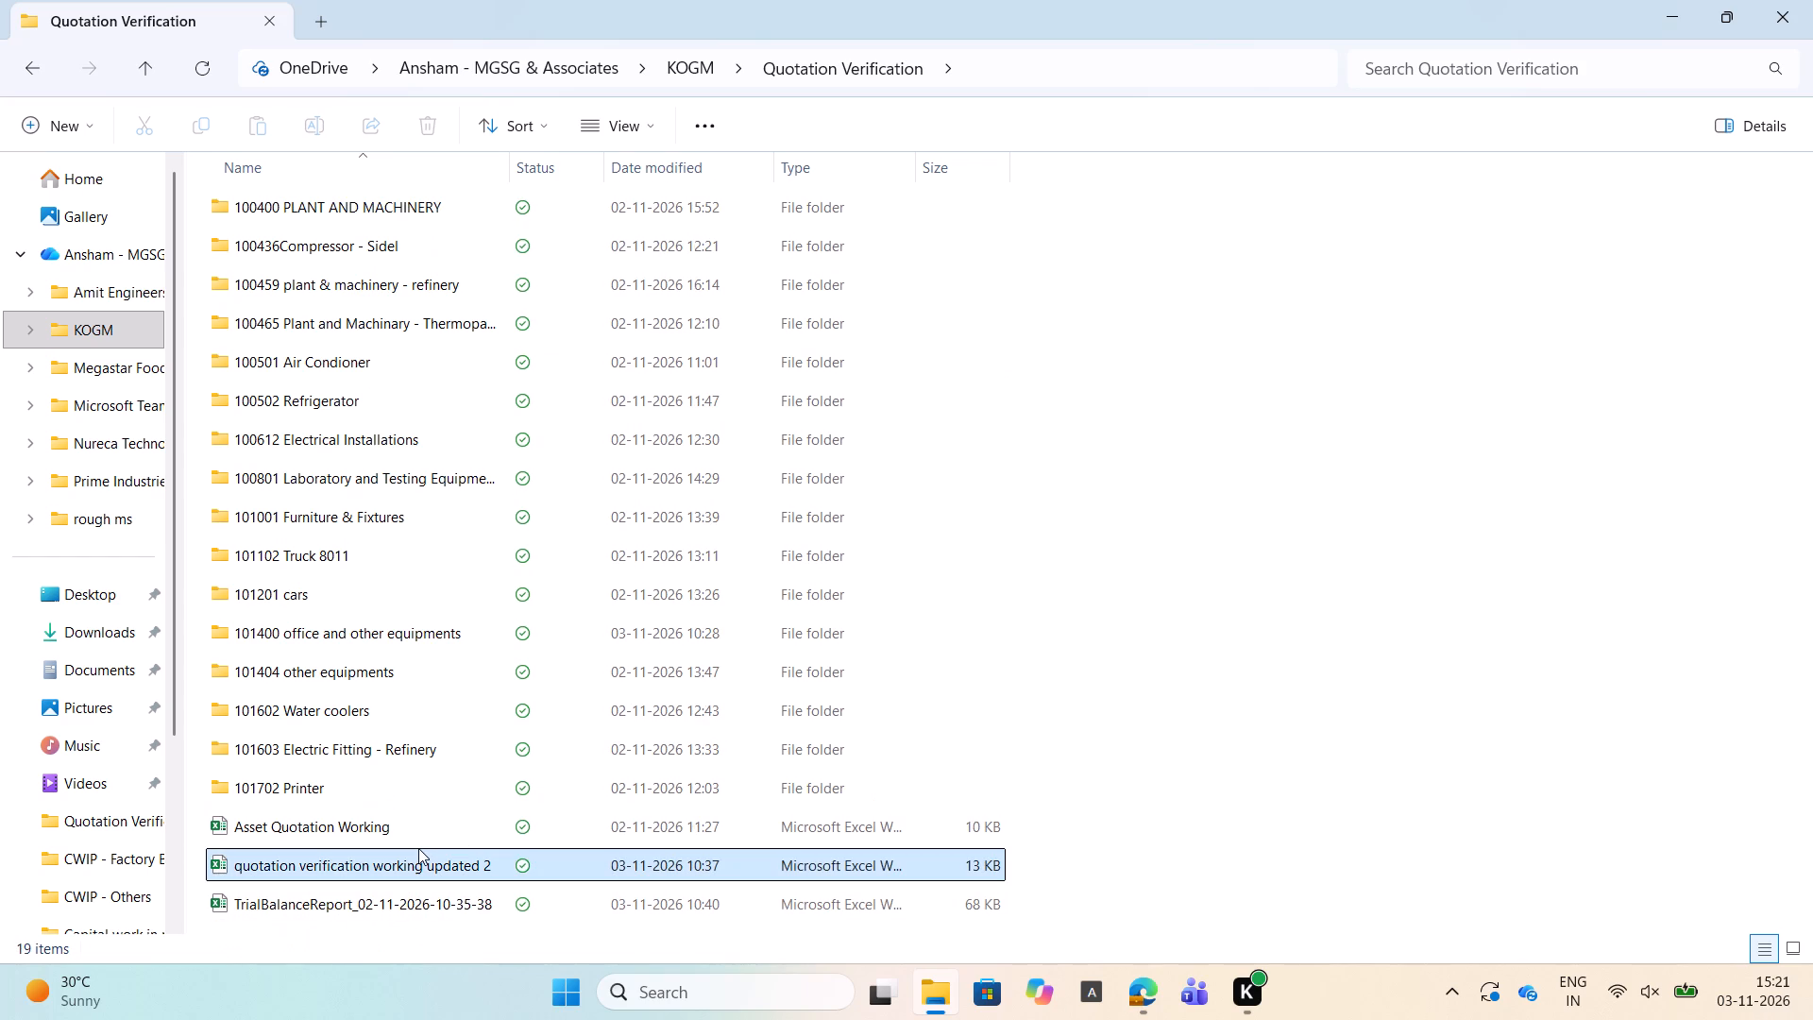
key(Return)
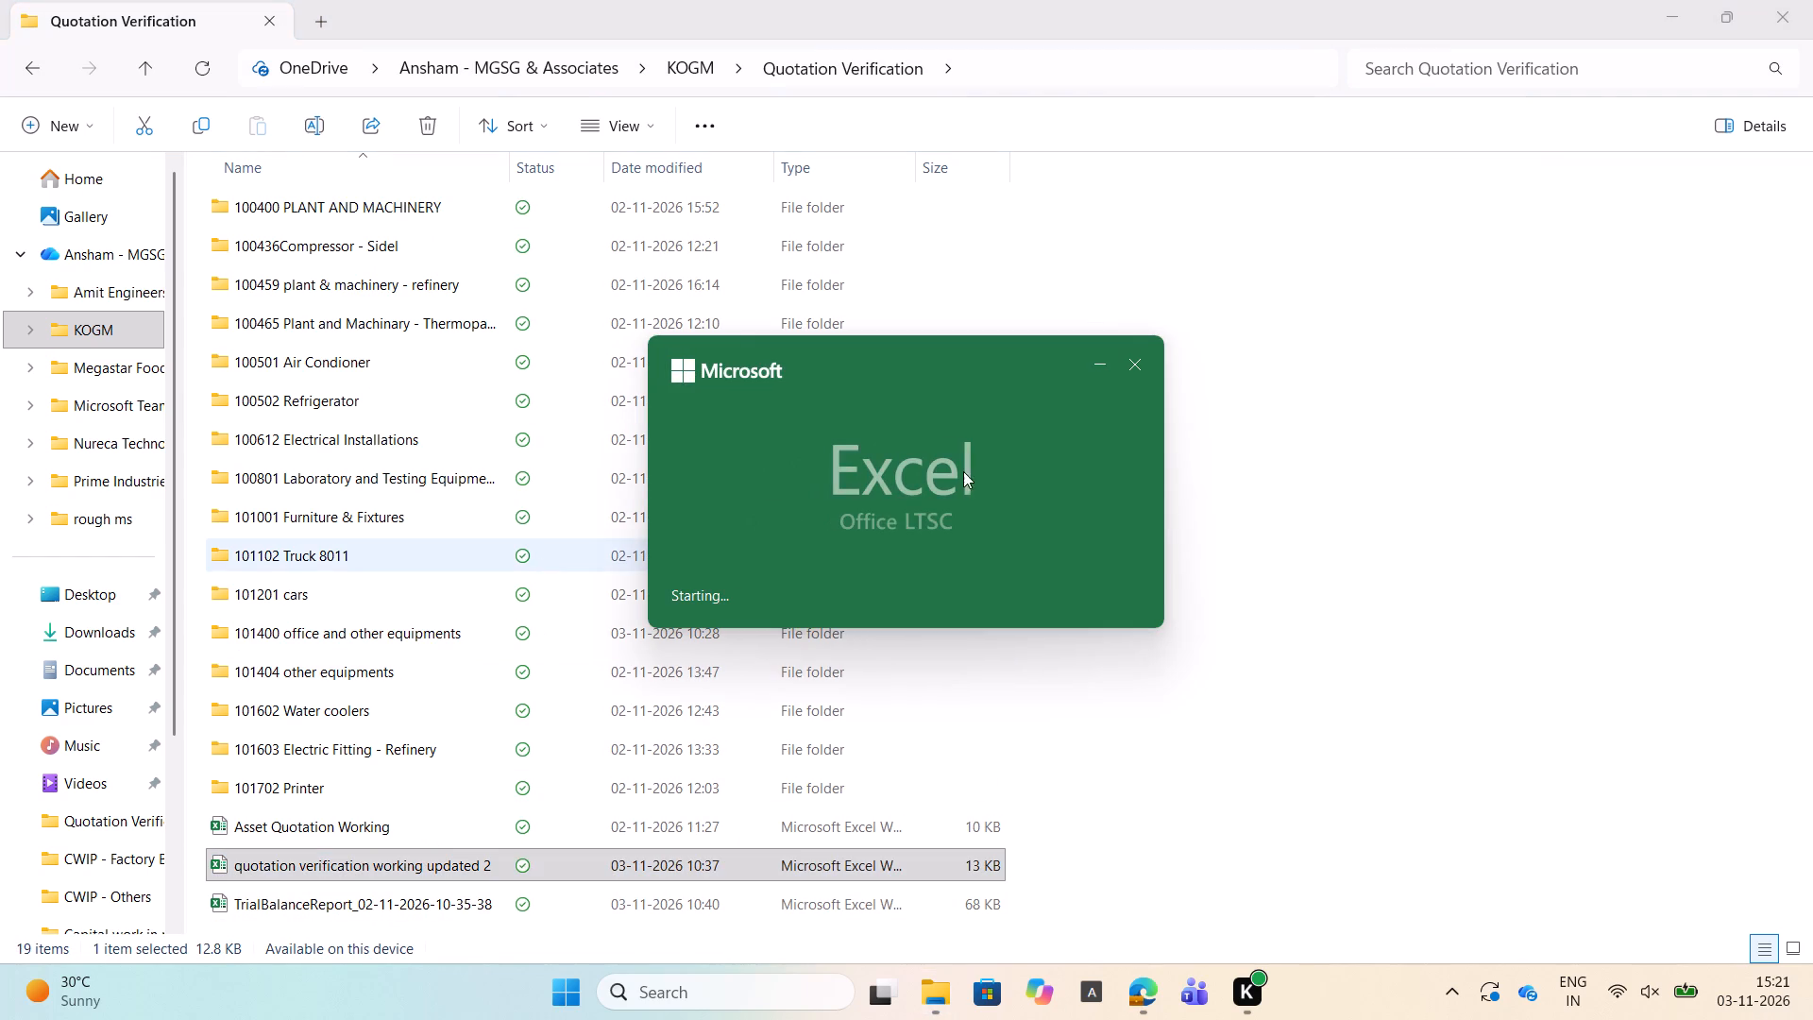
Look across the quotation table's columns, from the serial numbers through the remarks.
scroll(629, 455, right, 7)
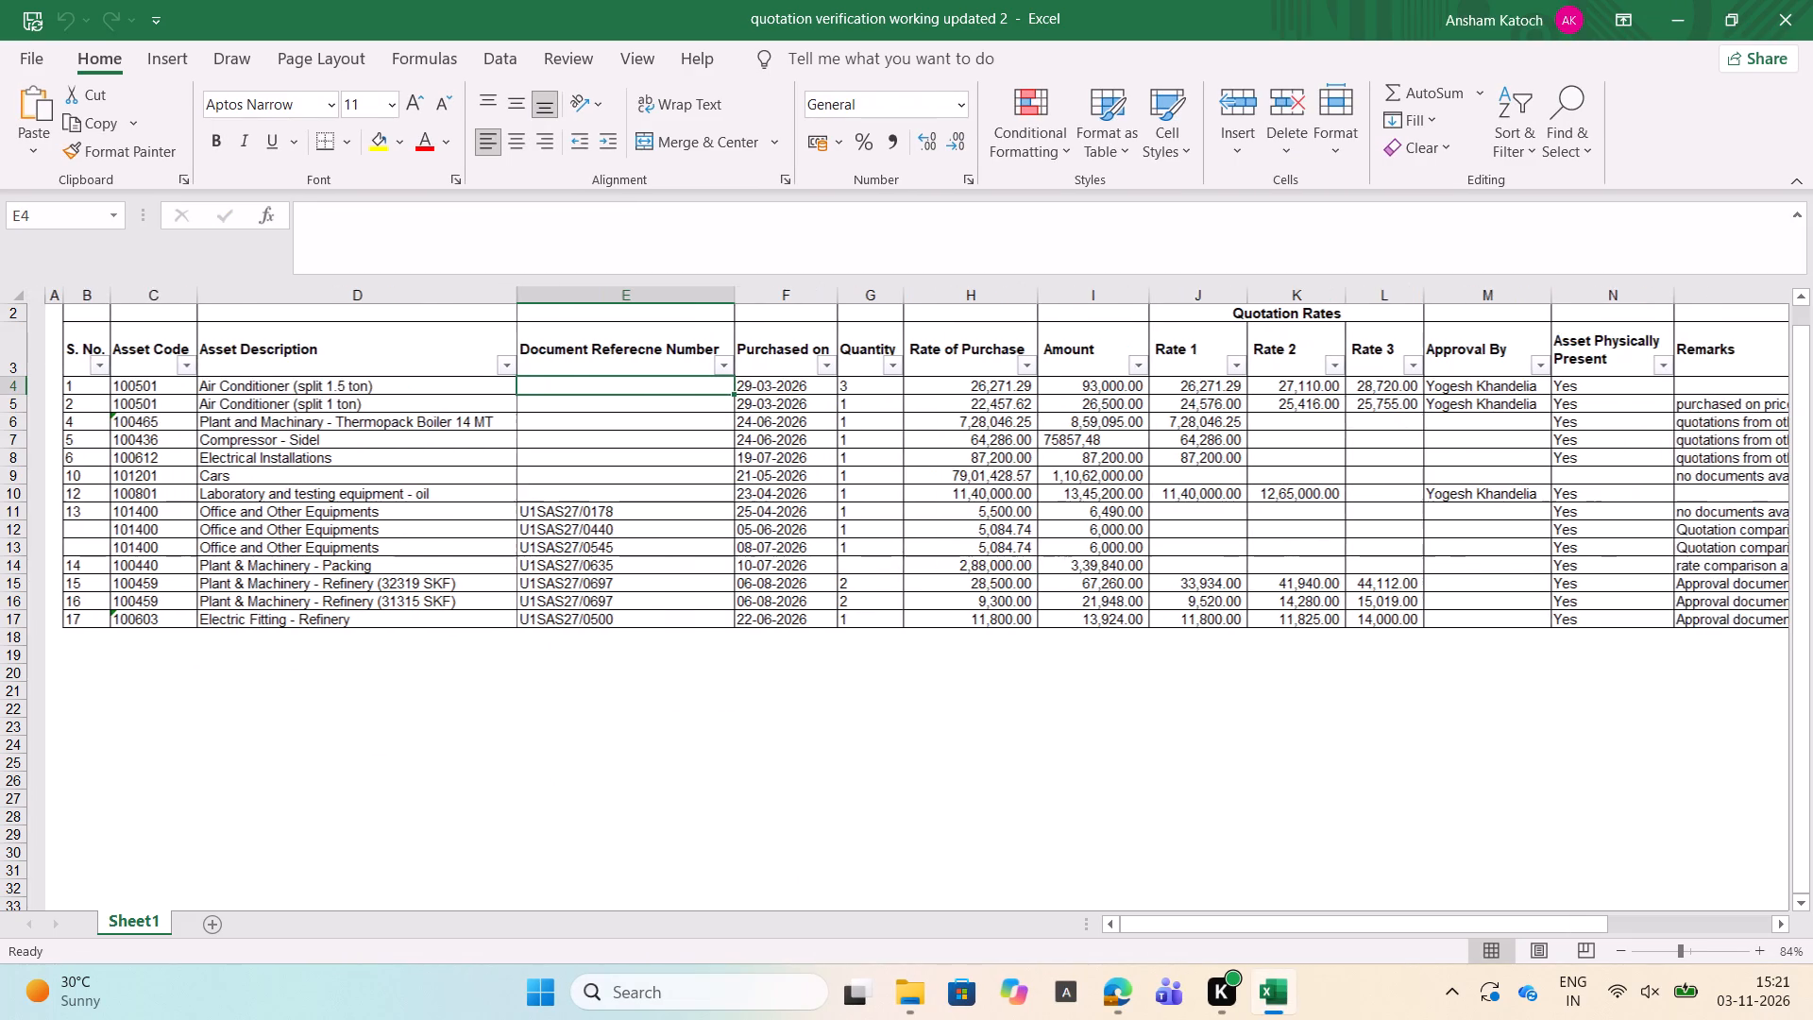
scroll(629, 455, left, 5)
scroll(629, 455, right, 12)
scroll(629, 455, left, 11)
scroll(629, 455, right, 4)
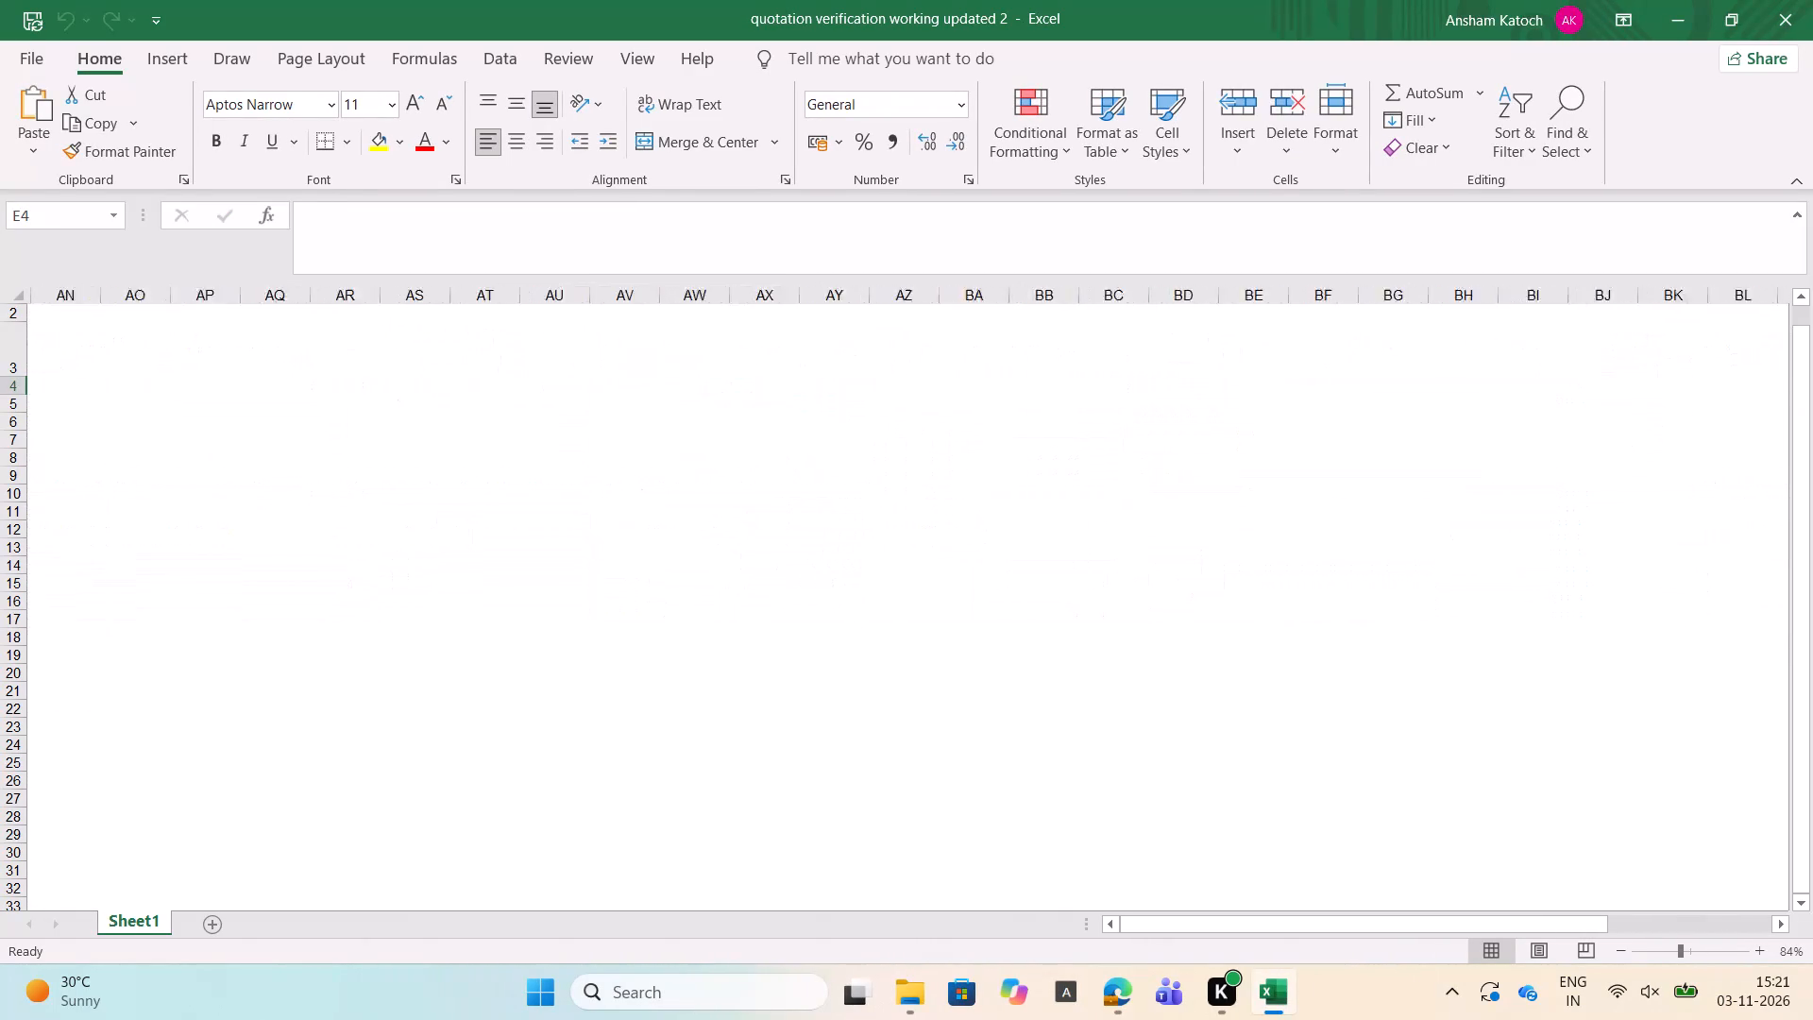
scroll(629, 455, right, 8)
scroll(618, 617, right, 4)
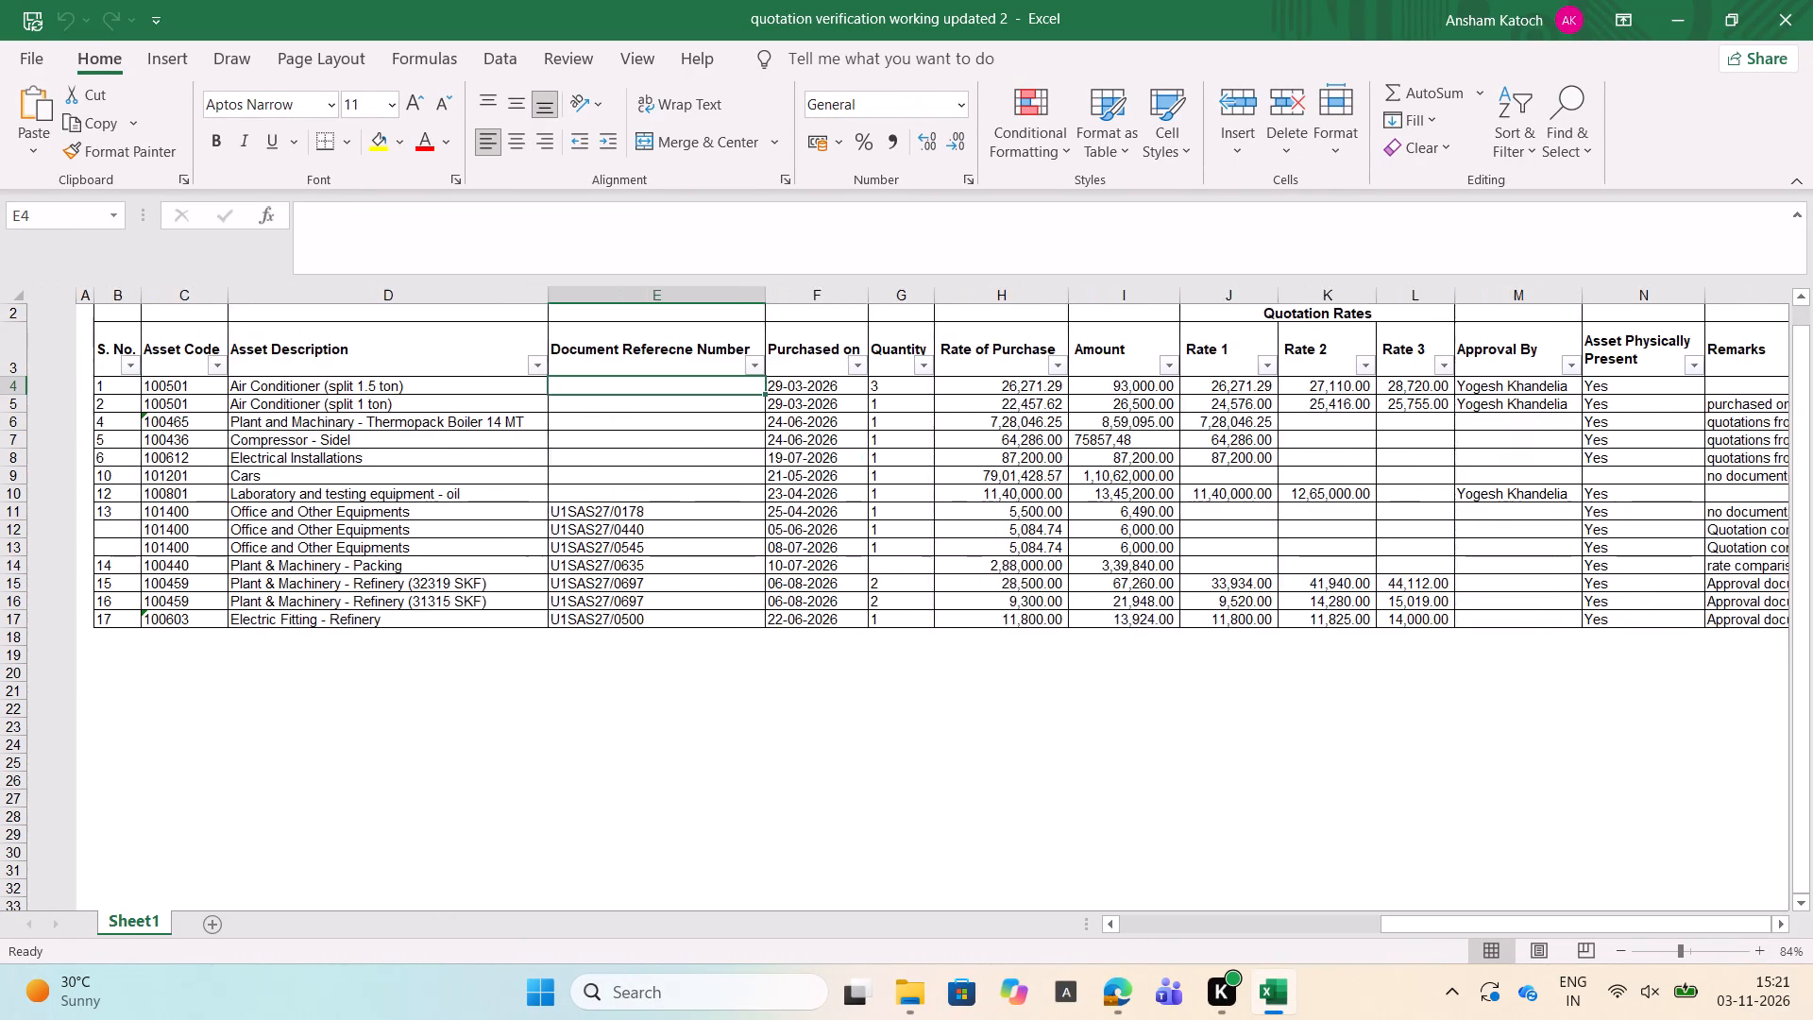
scroll(618, 617, left, 3)
scroll(618, 617, right, 2)
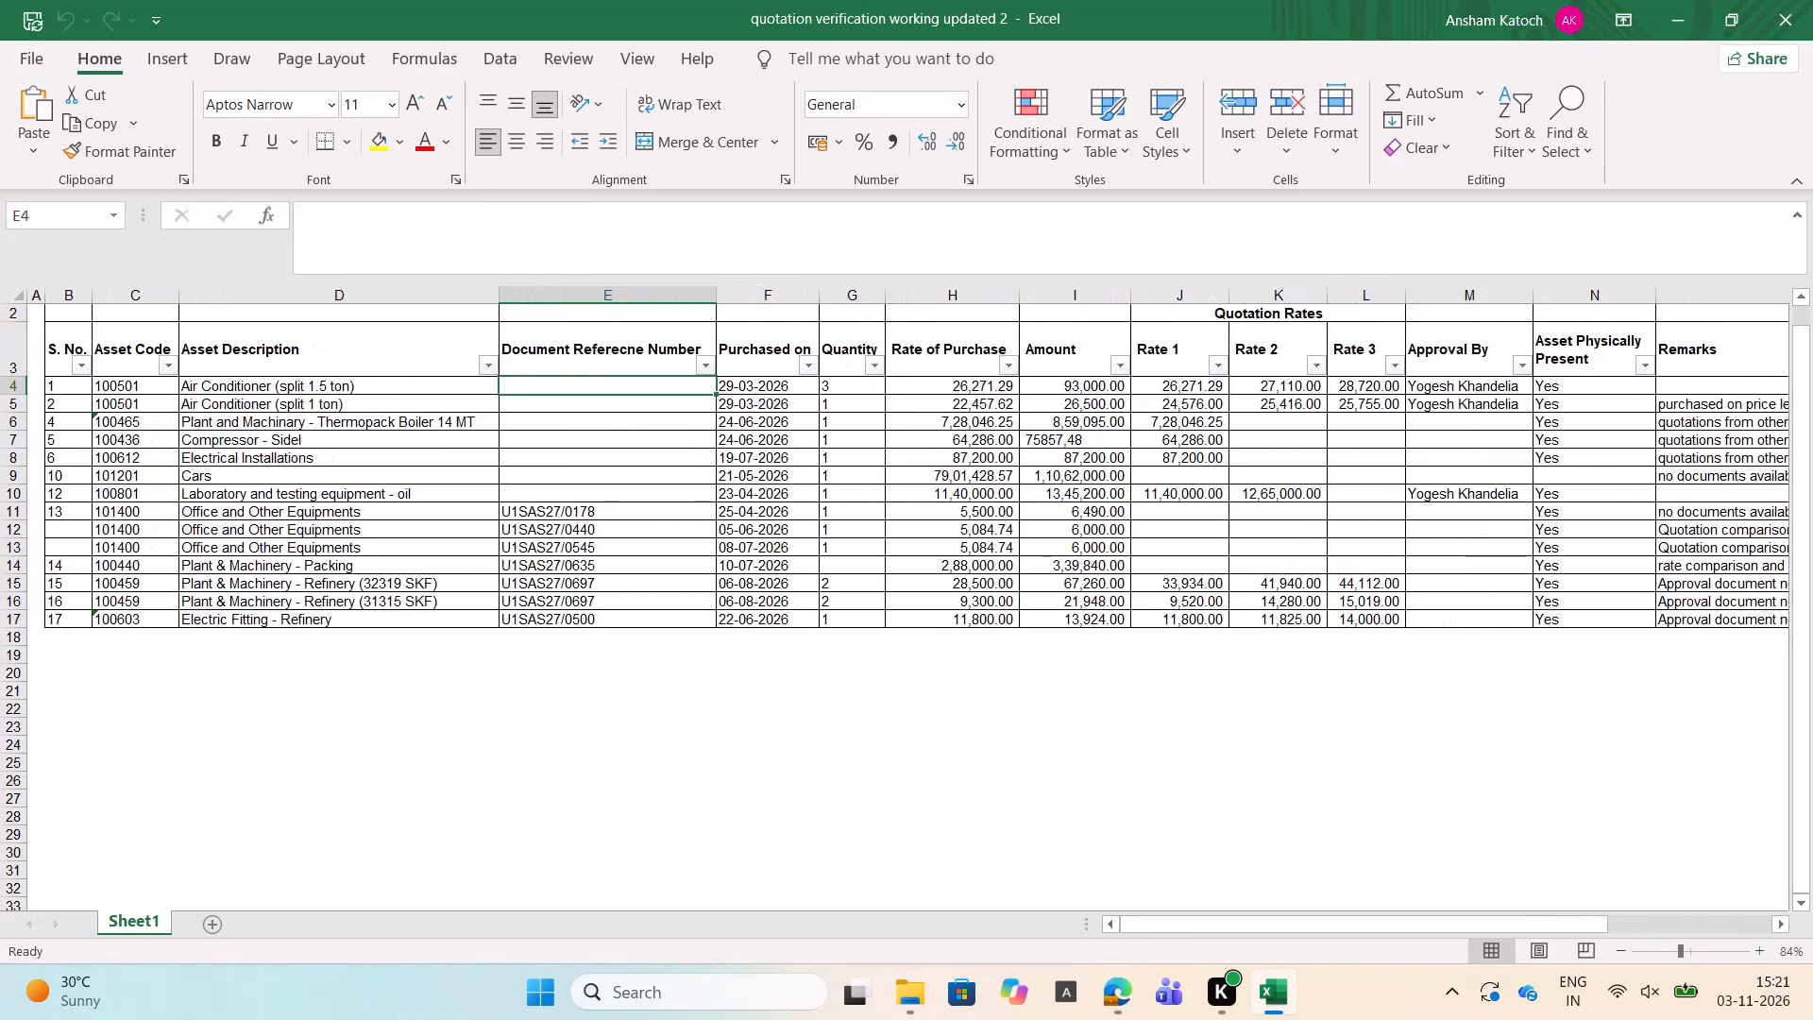
Review the Cars row (asset code 101201) from its description to the note beside the remarks.
click(237, 482)
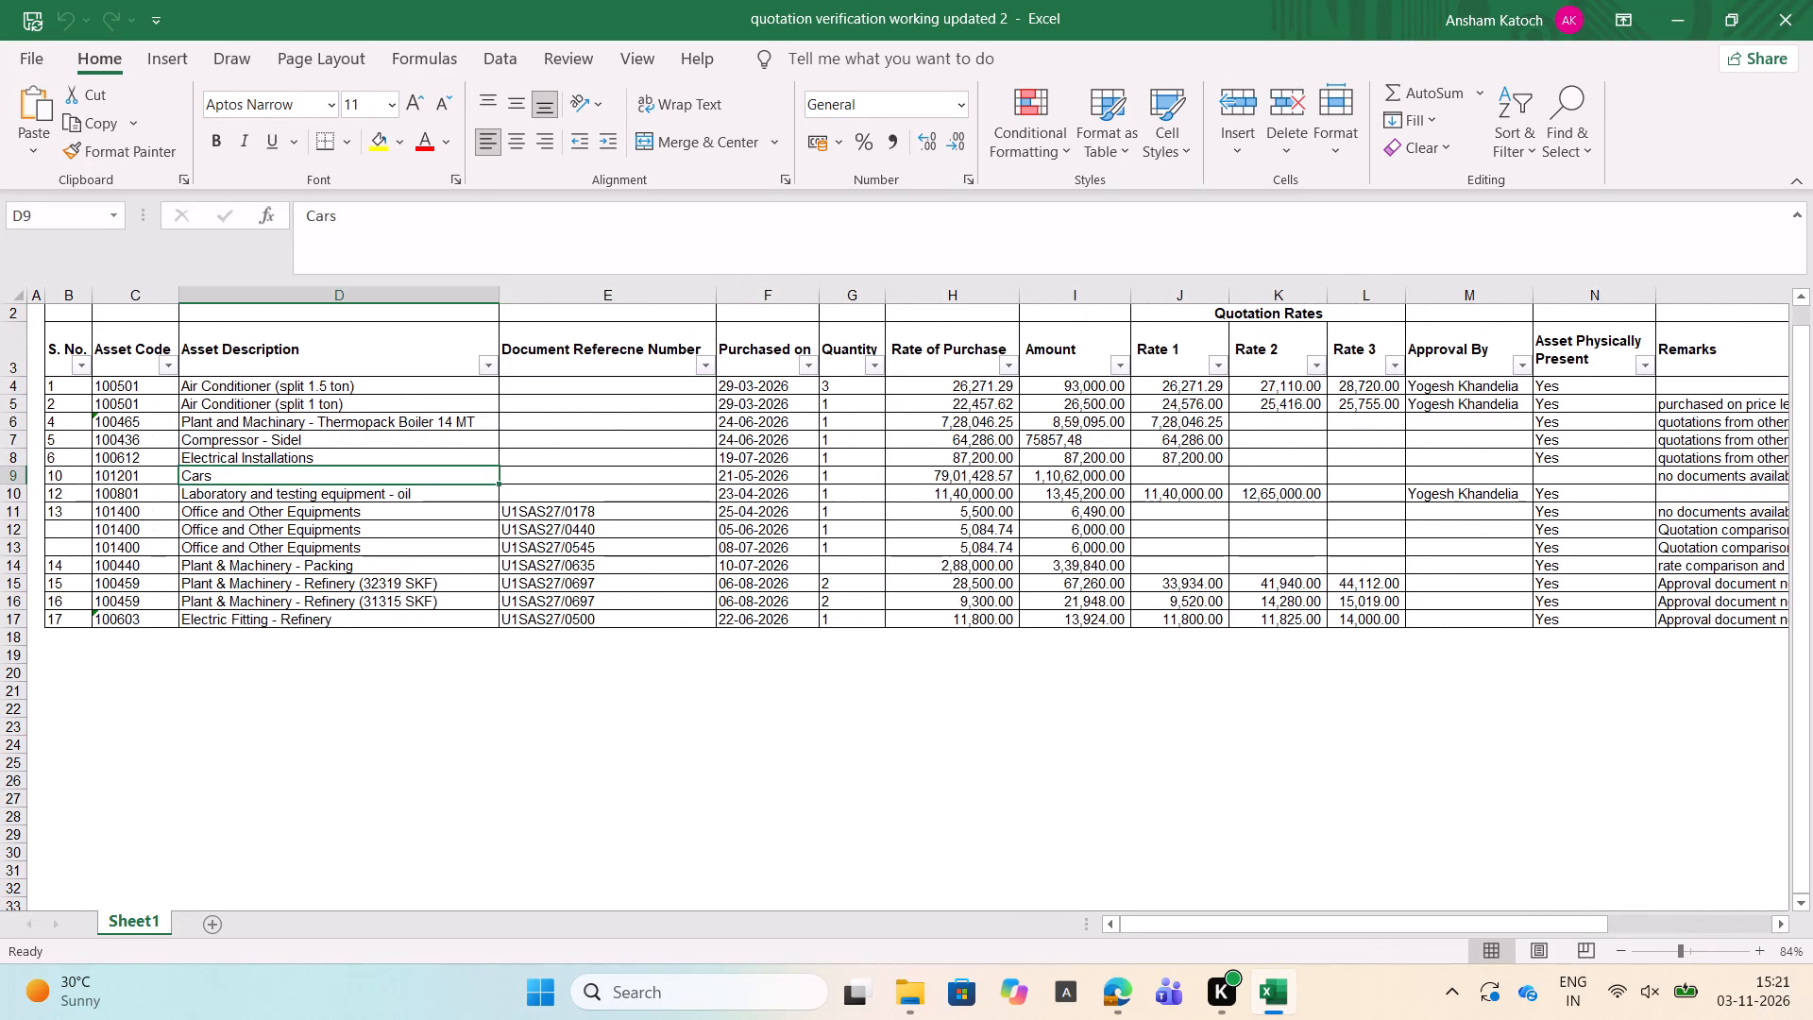
key(Right)
key(Right)
key(Right)
key(Right)
key(Right)
key(Right)
key(Right)
key(Right)
key(Right)
key(Right)
key(Right)
key(Right)
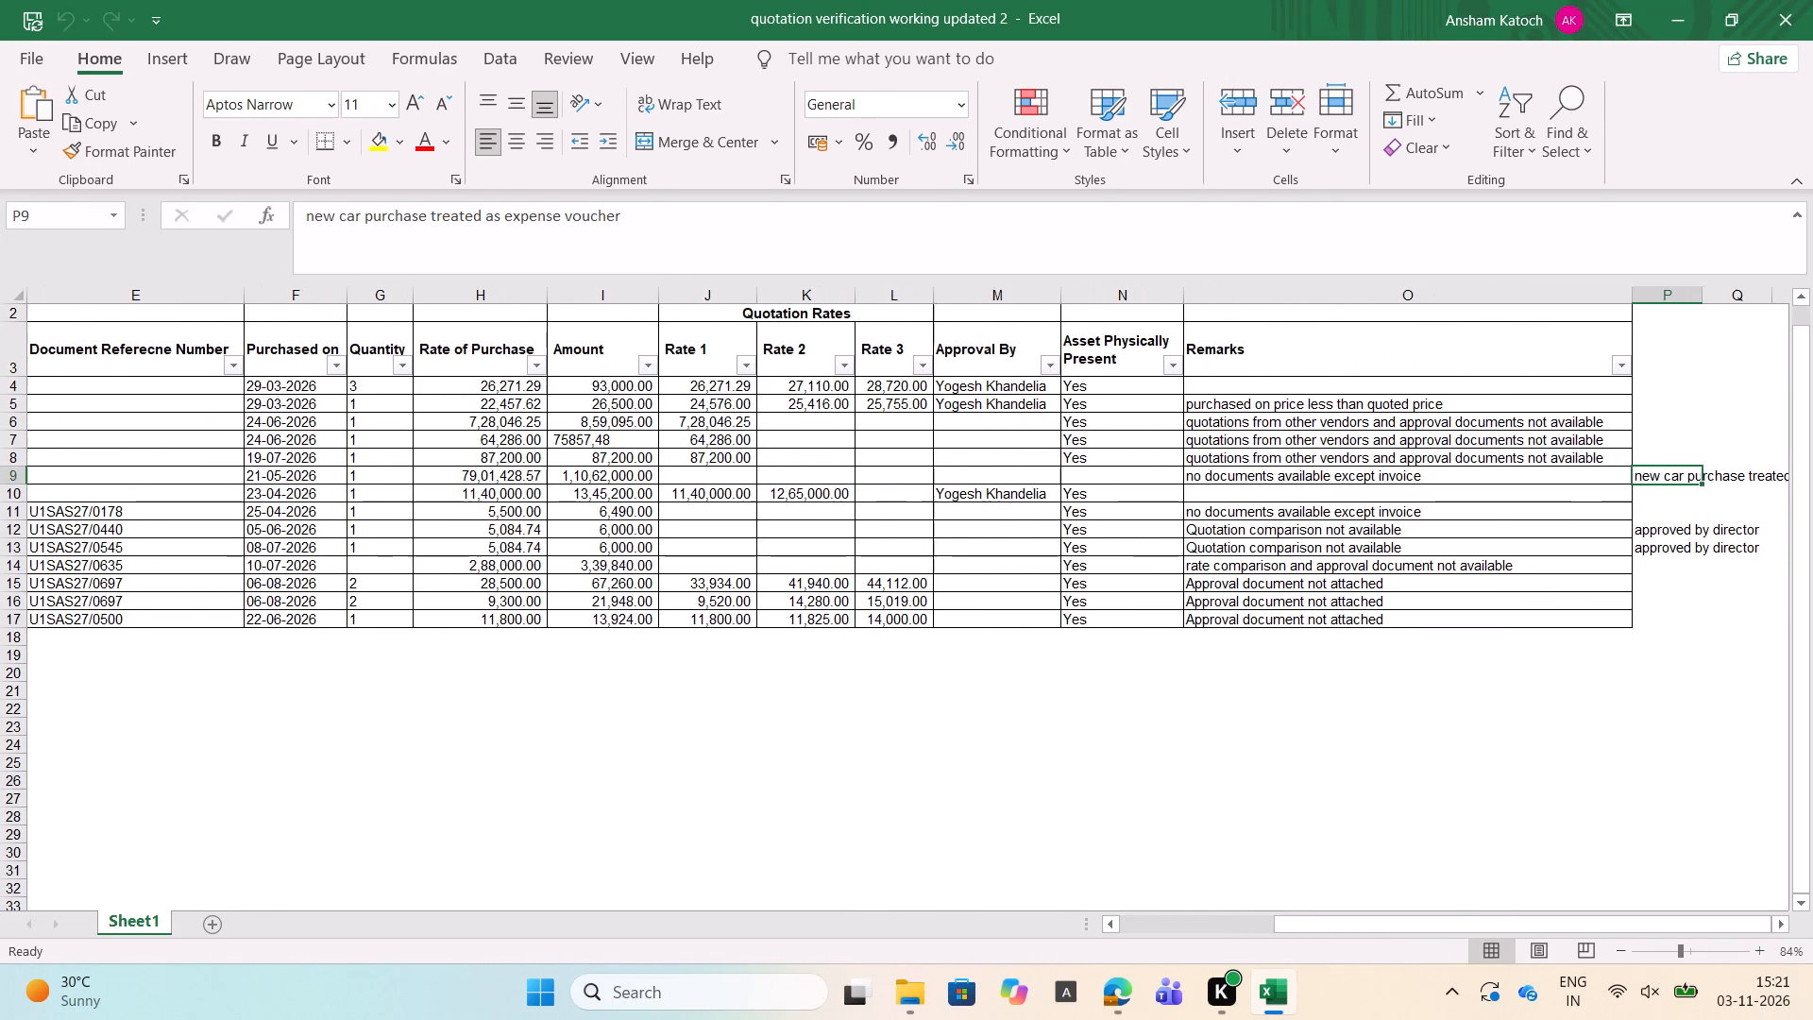
key(Left)
key(Left)
key(Left)
key(Left)
key(Left)
key(Left)
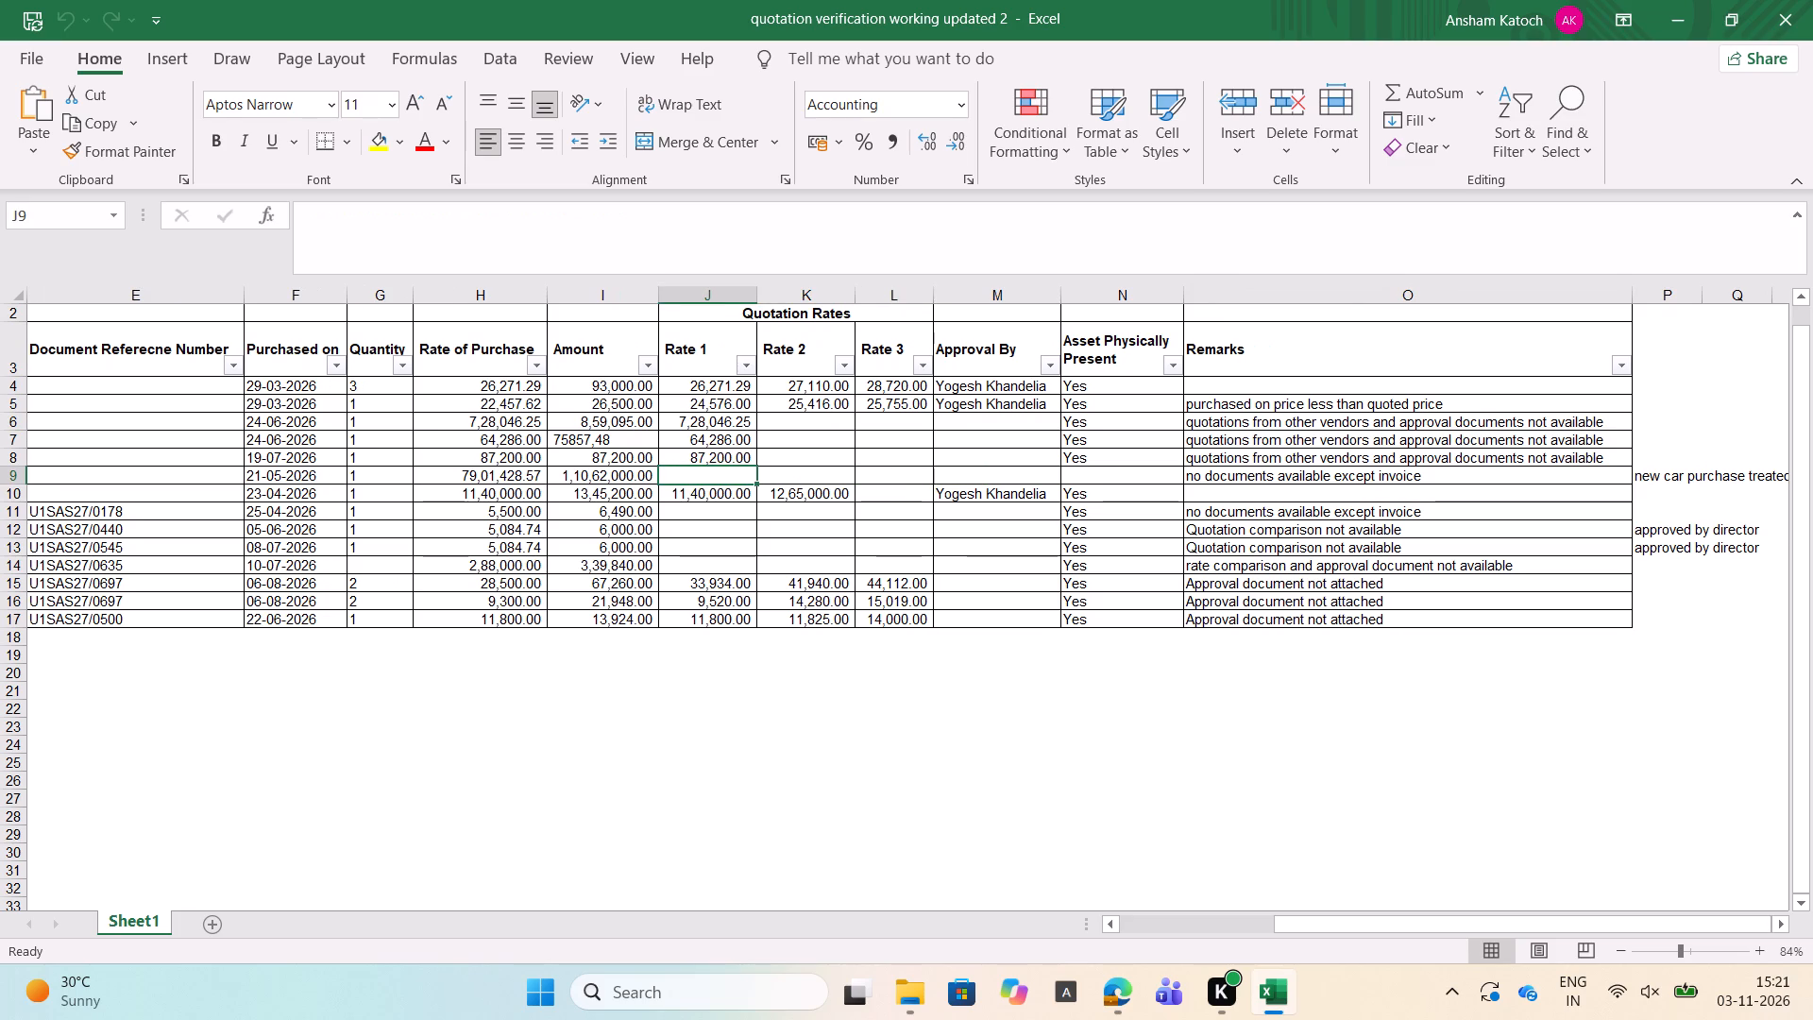
key(Left)
key(Left)
key(Left)
key(Left)
key(Left)
key(Left)
key(Left)
key(Left)
key(Left)
key(Left)
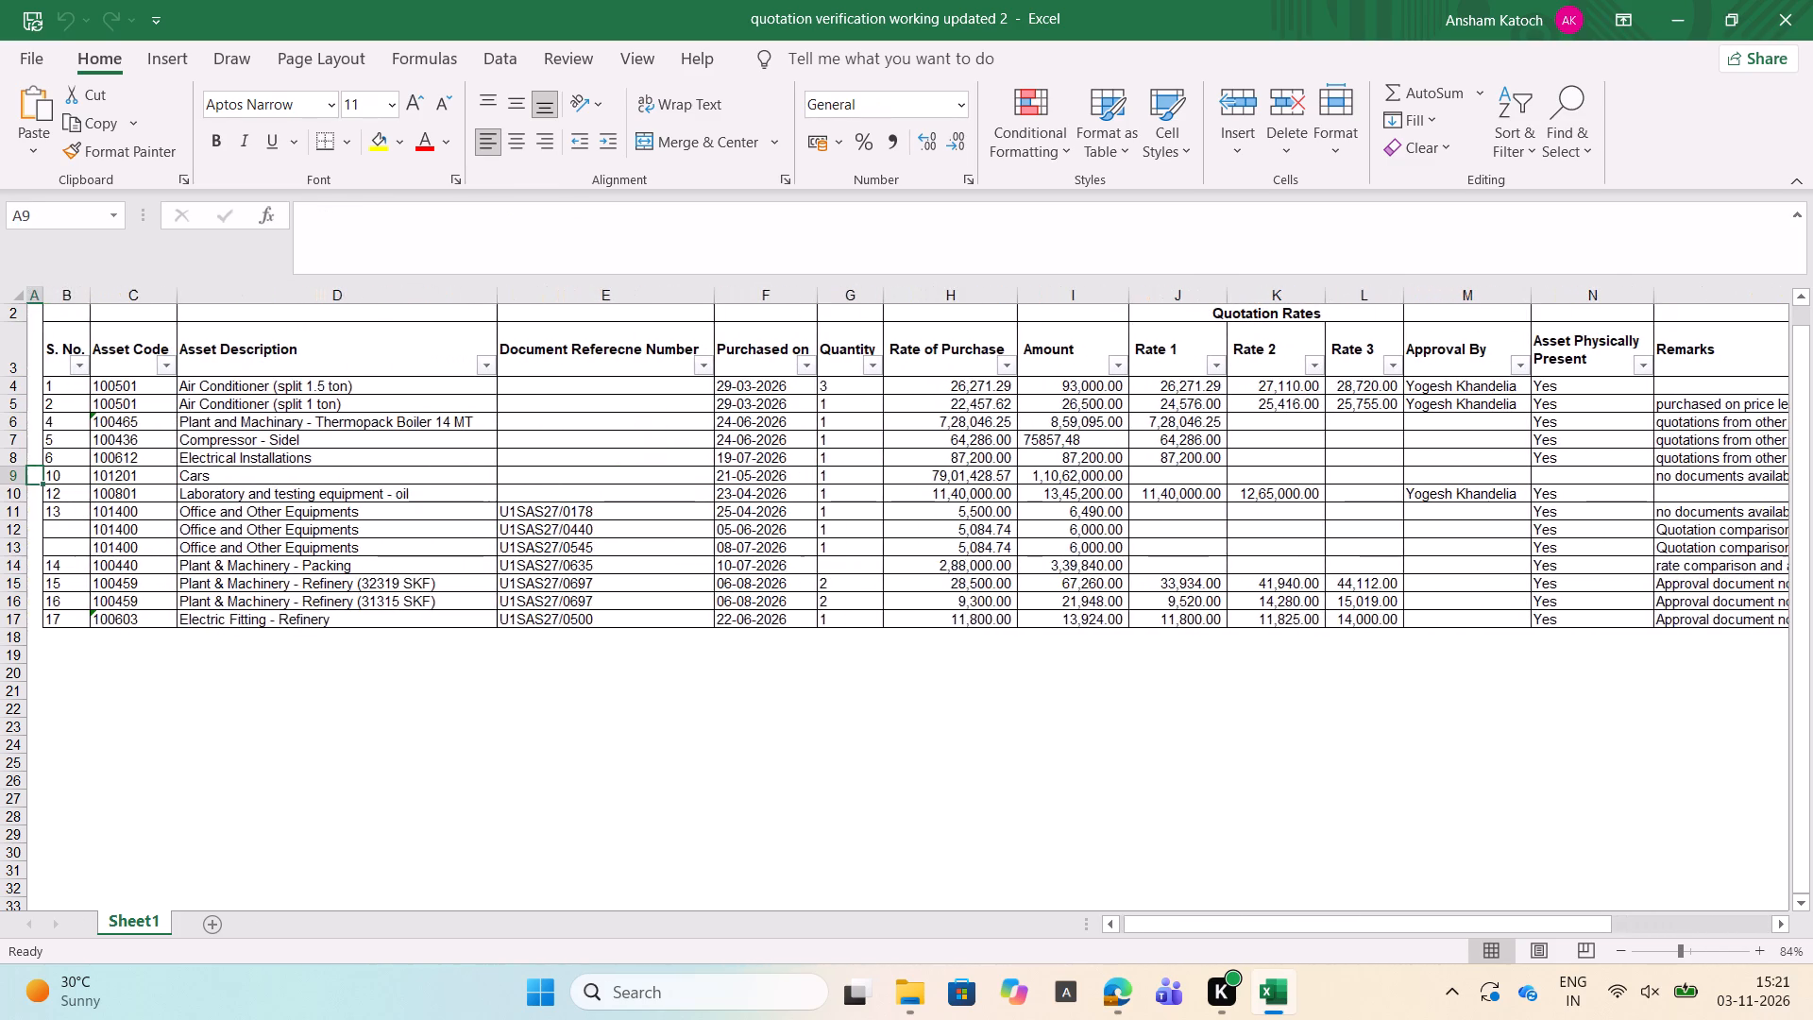
Recheck the Cars row's reference number, quantity, amount, quotation rates, approval and remarks.
key(Right)
key(Right)
key(Right)
key(Left)
key(Right)
key(Right)
key(Right)
key(Right)
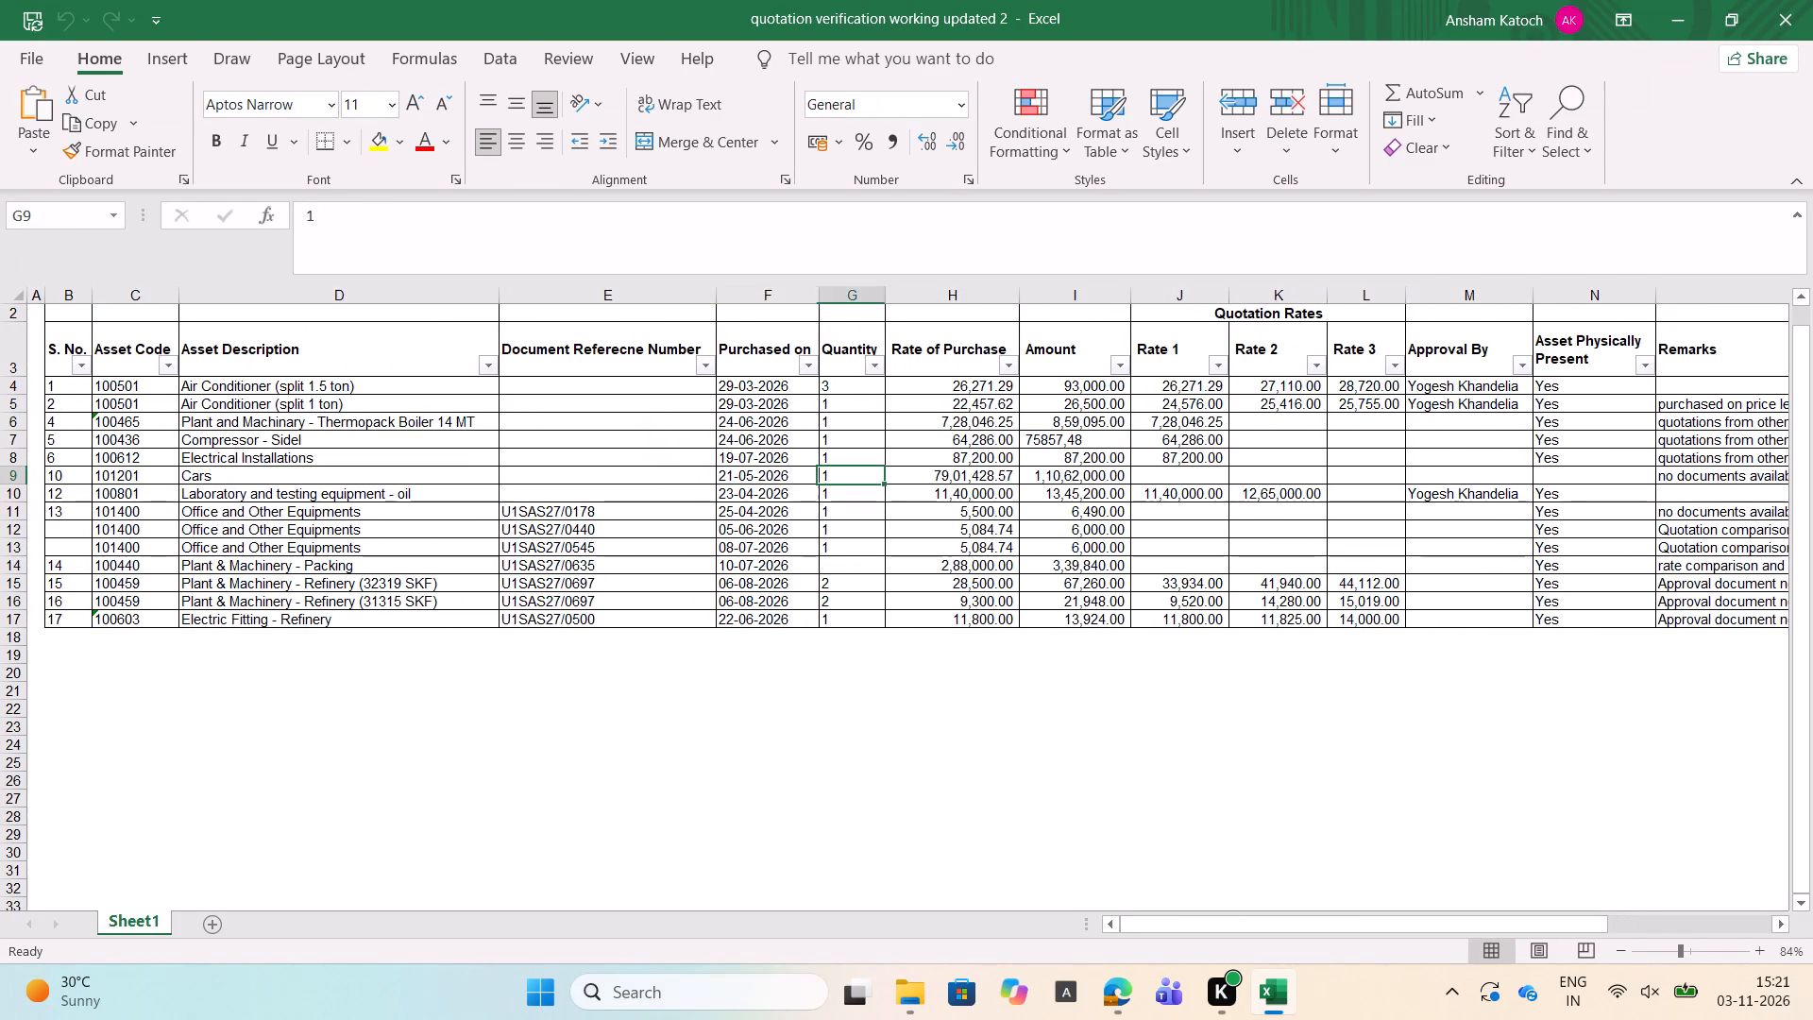
key(Right)
key(Left)
key(Left)
key(Left)
key(Left)
key(Left)
key(Right)
key(Right)
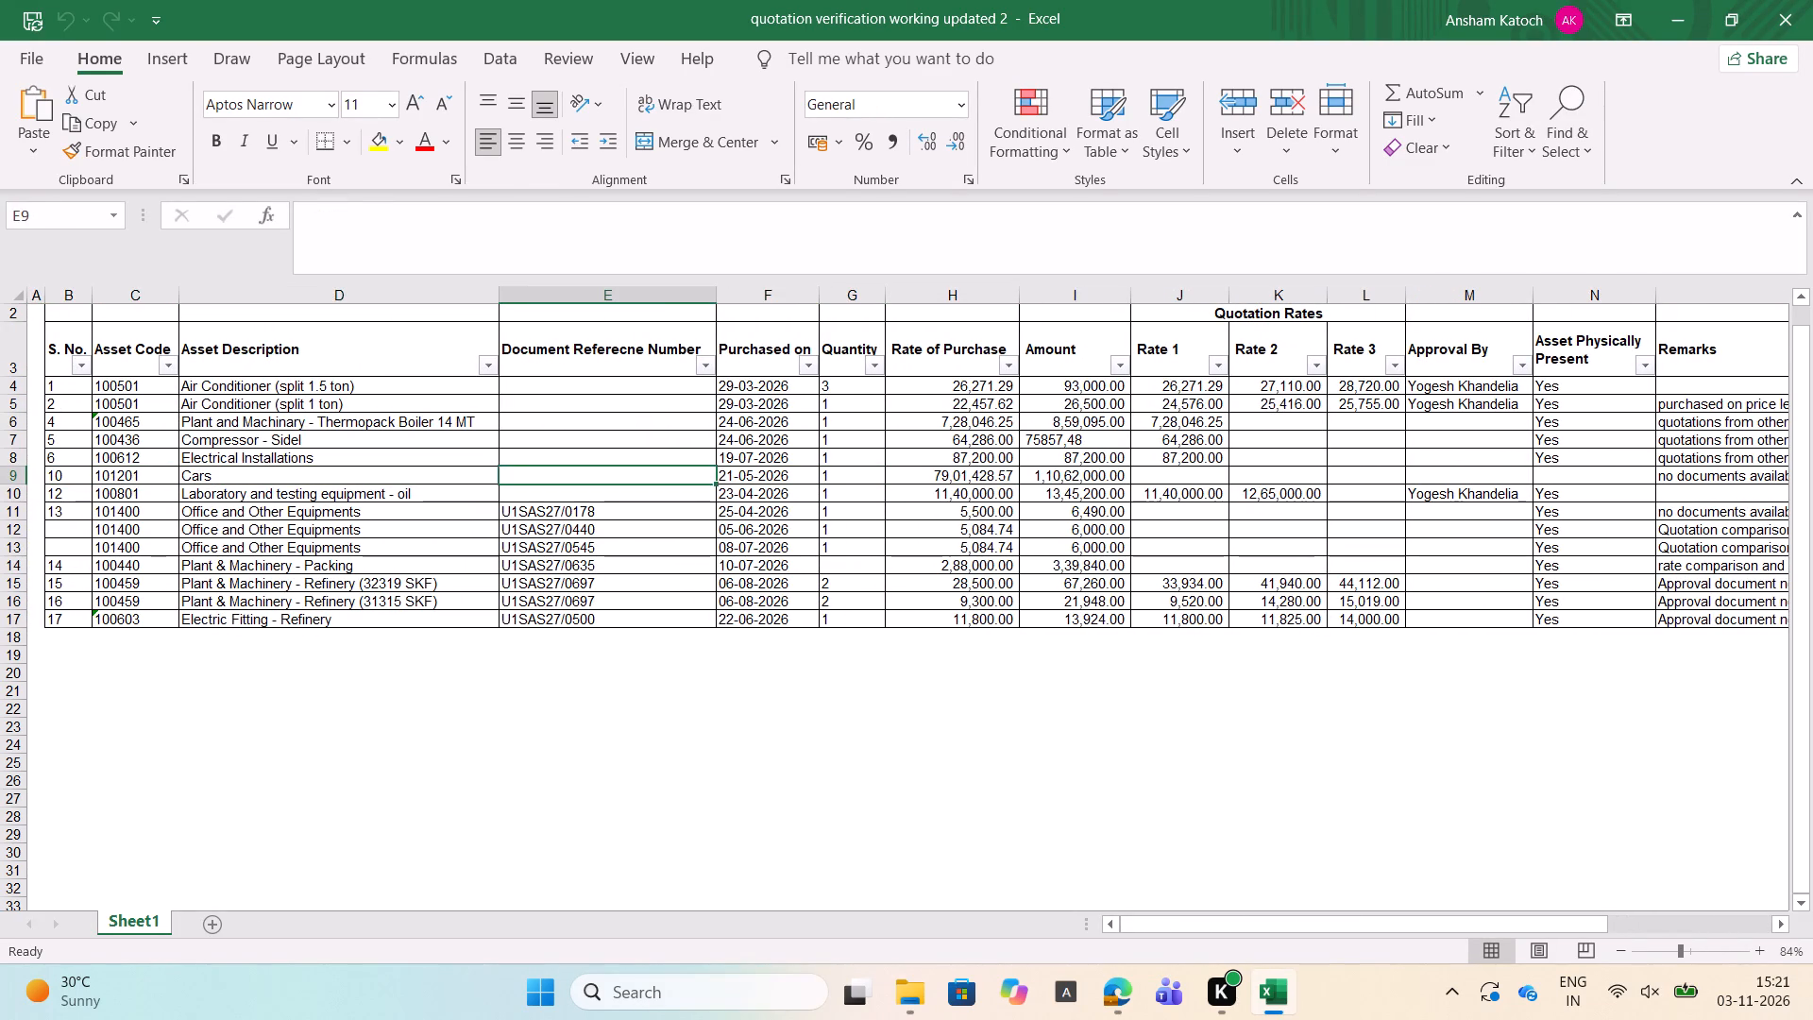
key(Left)
key(Left)
key(Right)
key(Right)
key(Right)
key(Right)
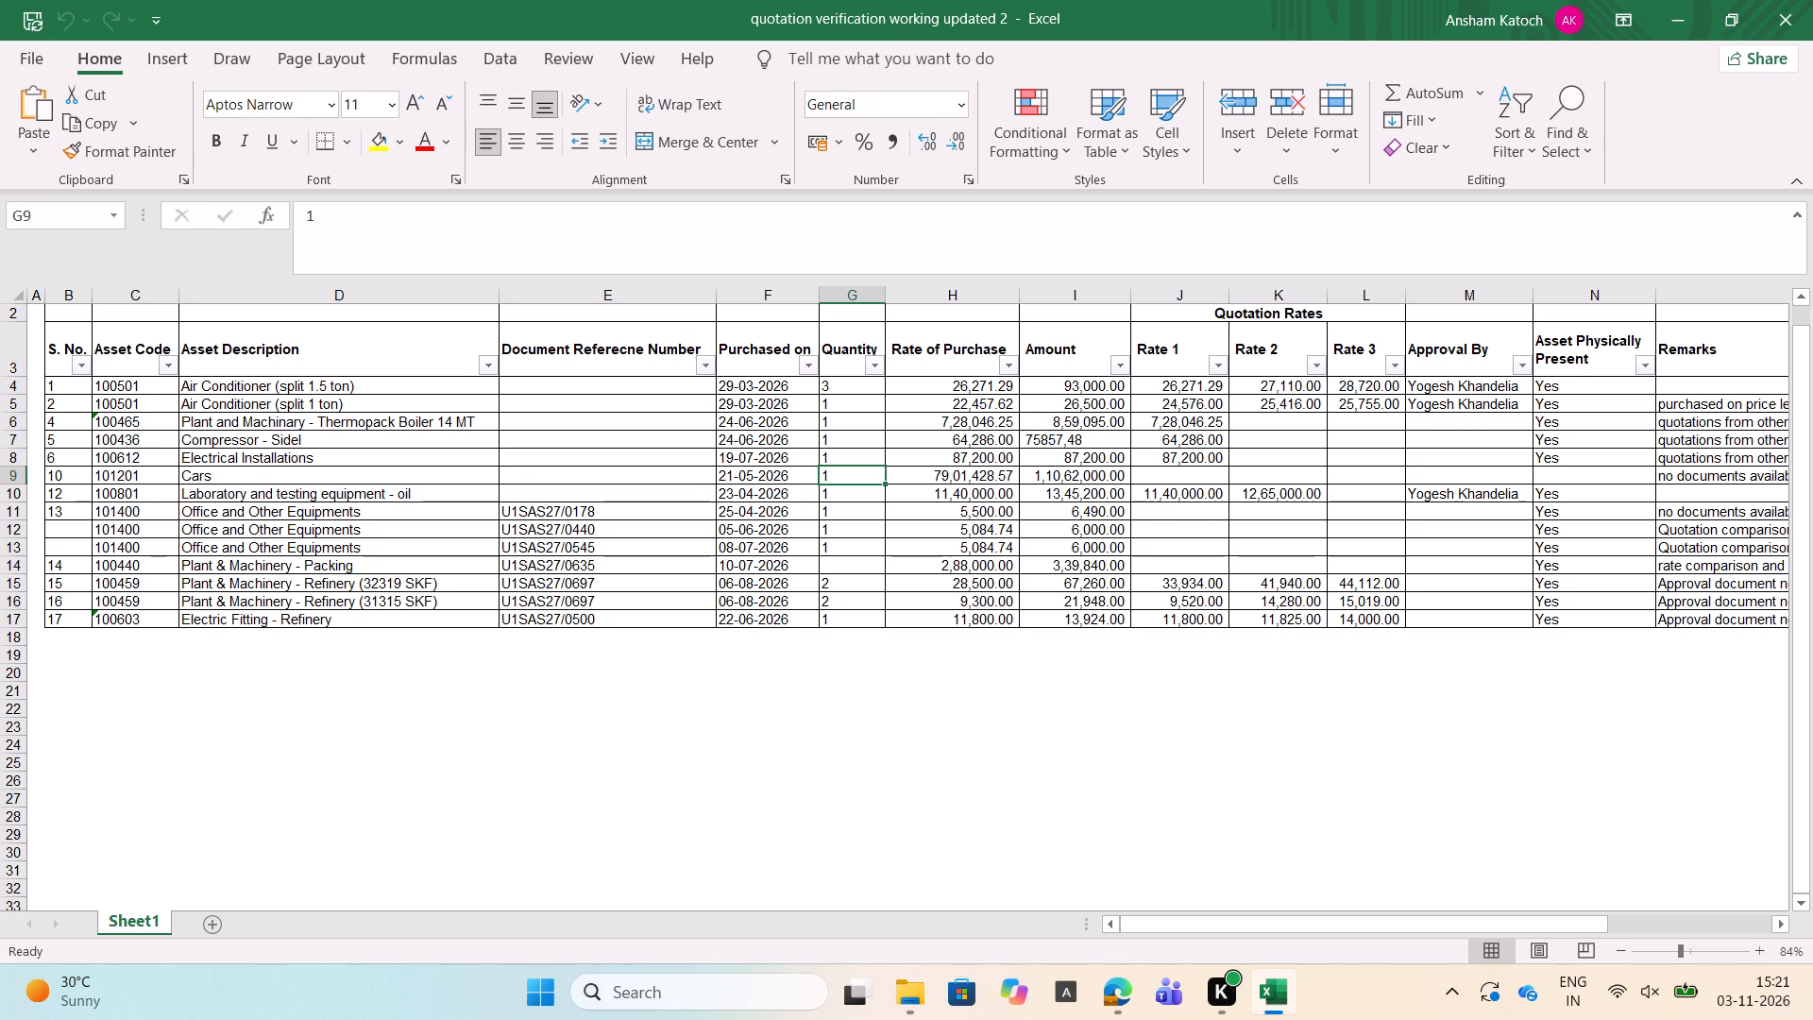
key(Right)
key(Right)
key(Right)
key(Right)
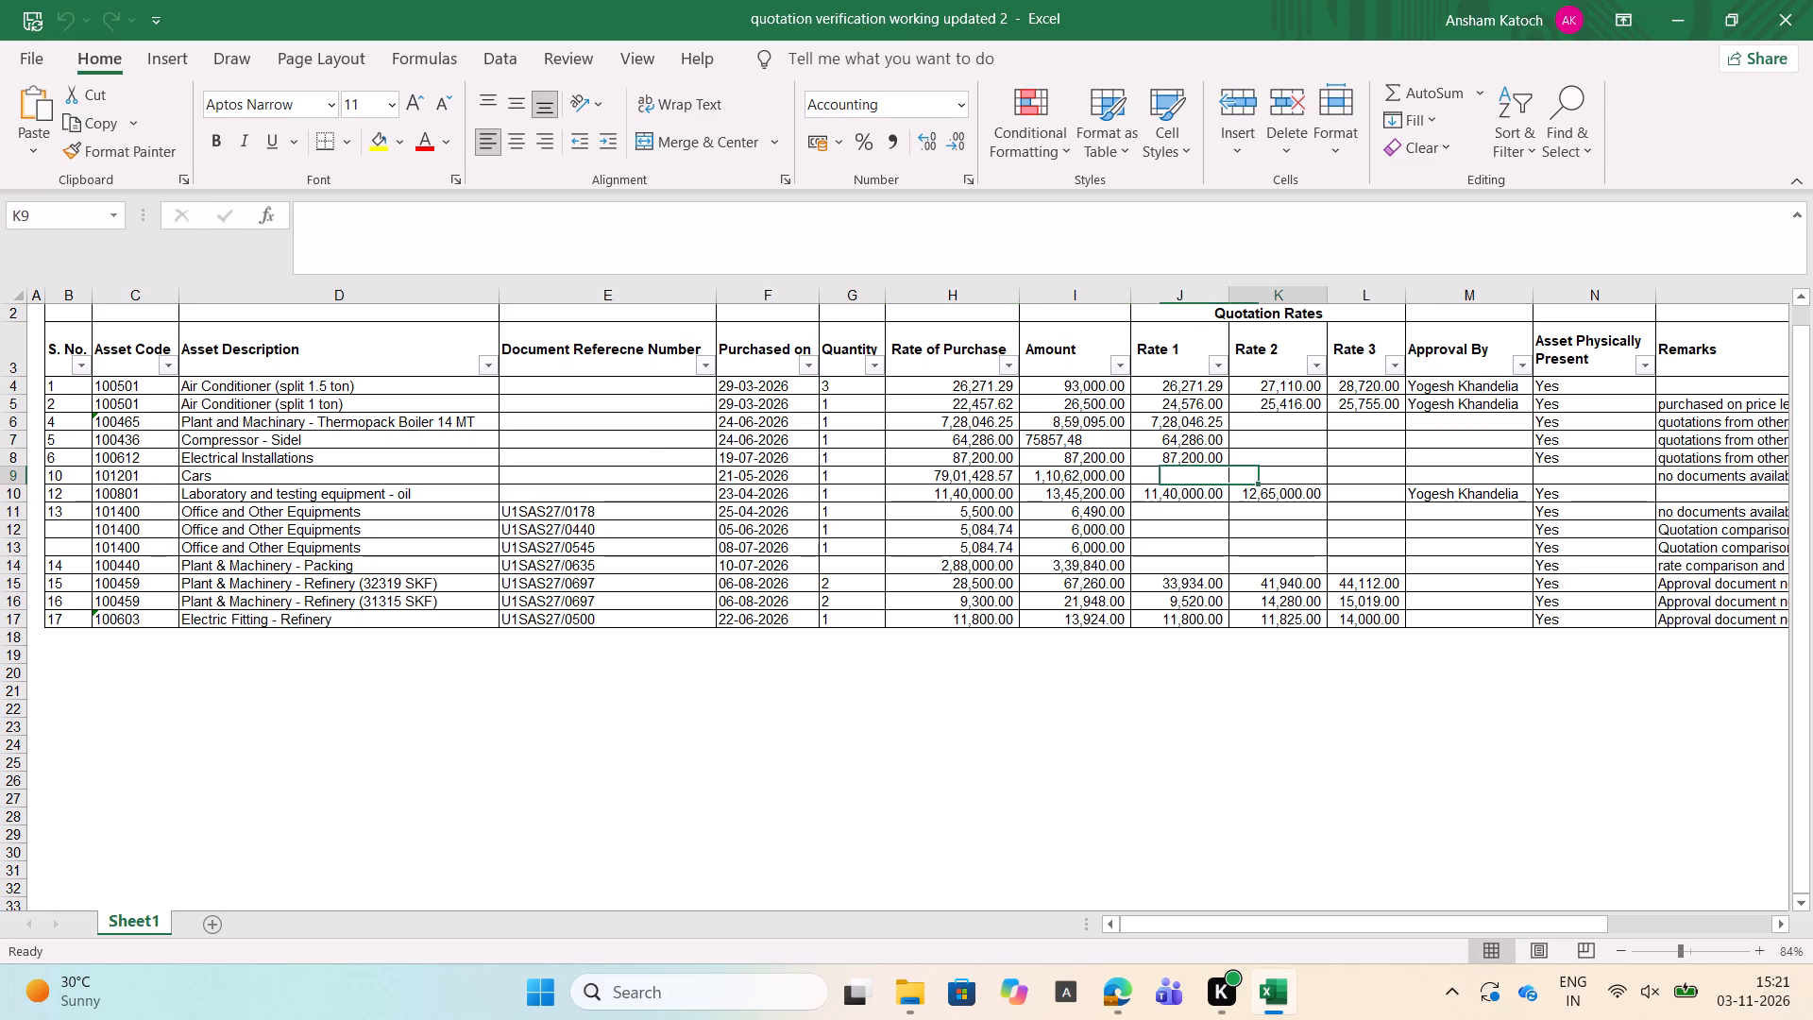
key(Right)
key(Right)
key(Right)
key(Right)
key(Left)
key(Left)
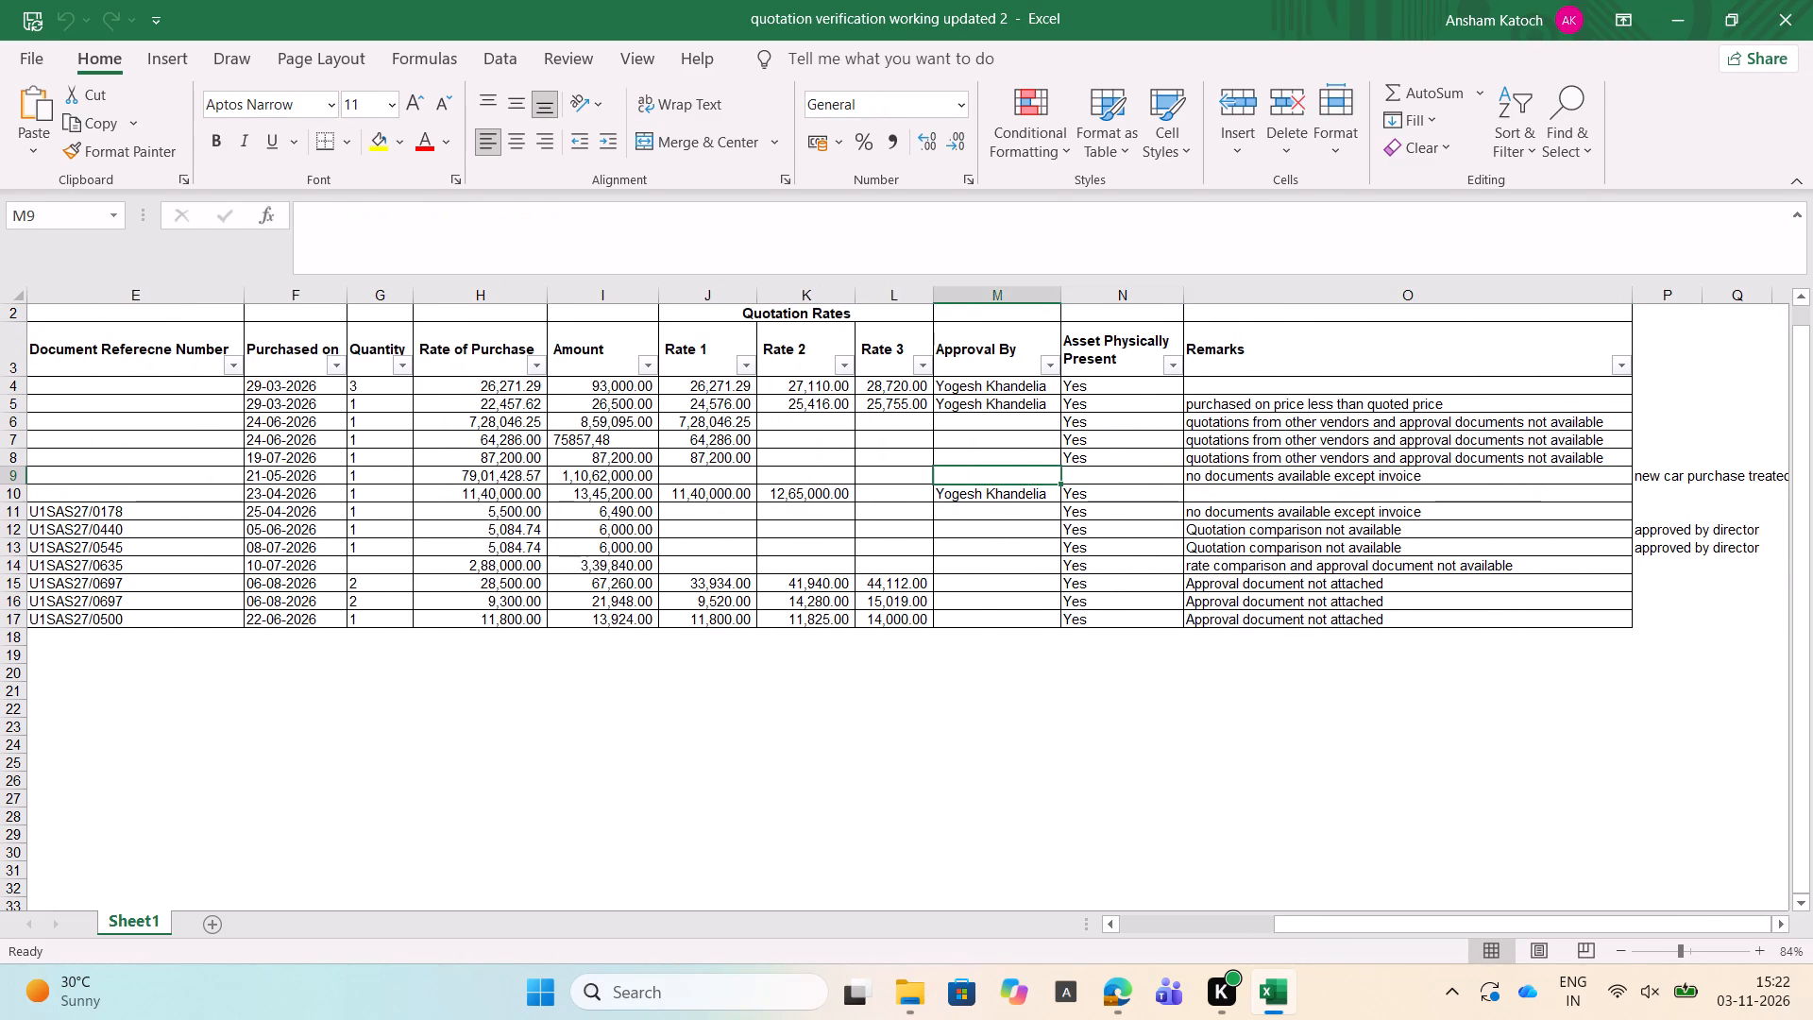
key(Right)
key(Right)
key(Right)
key(Right)
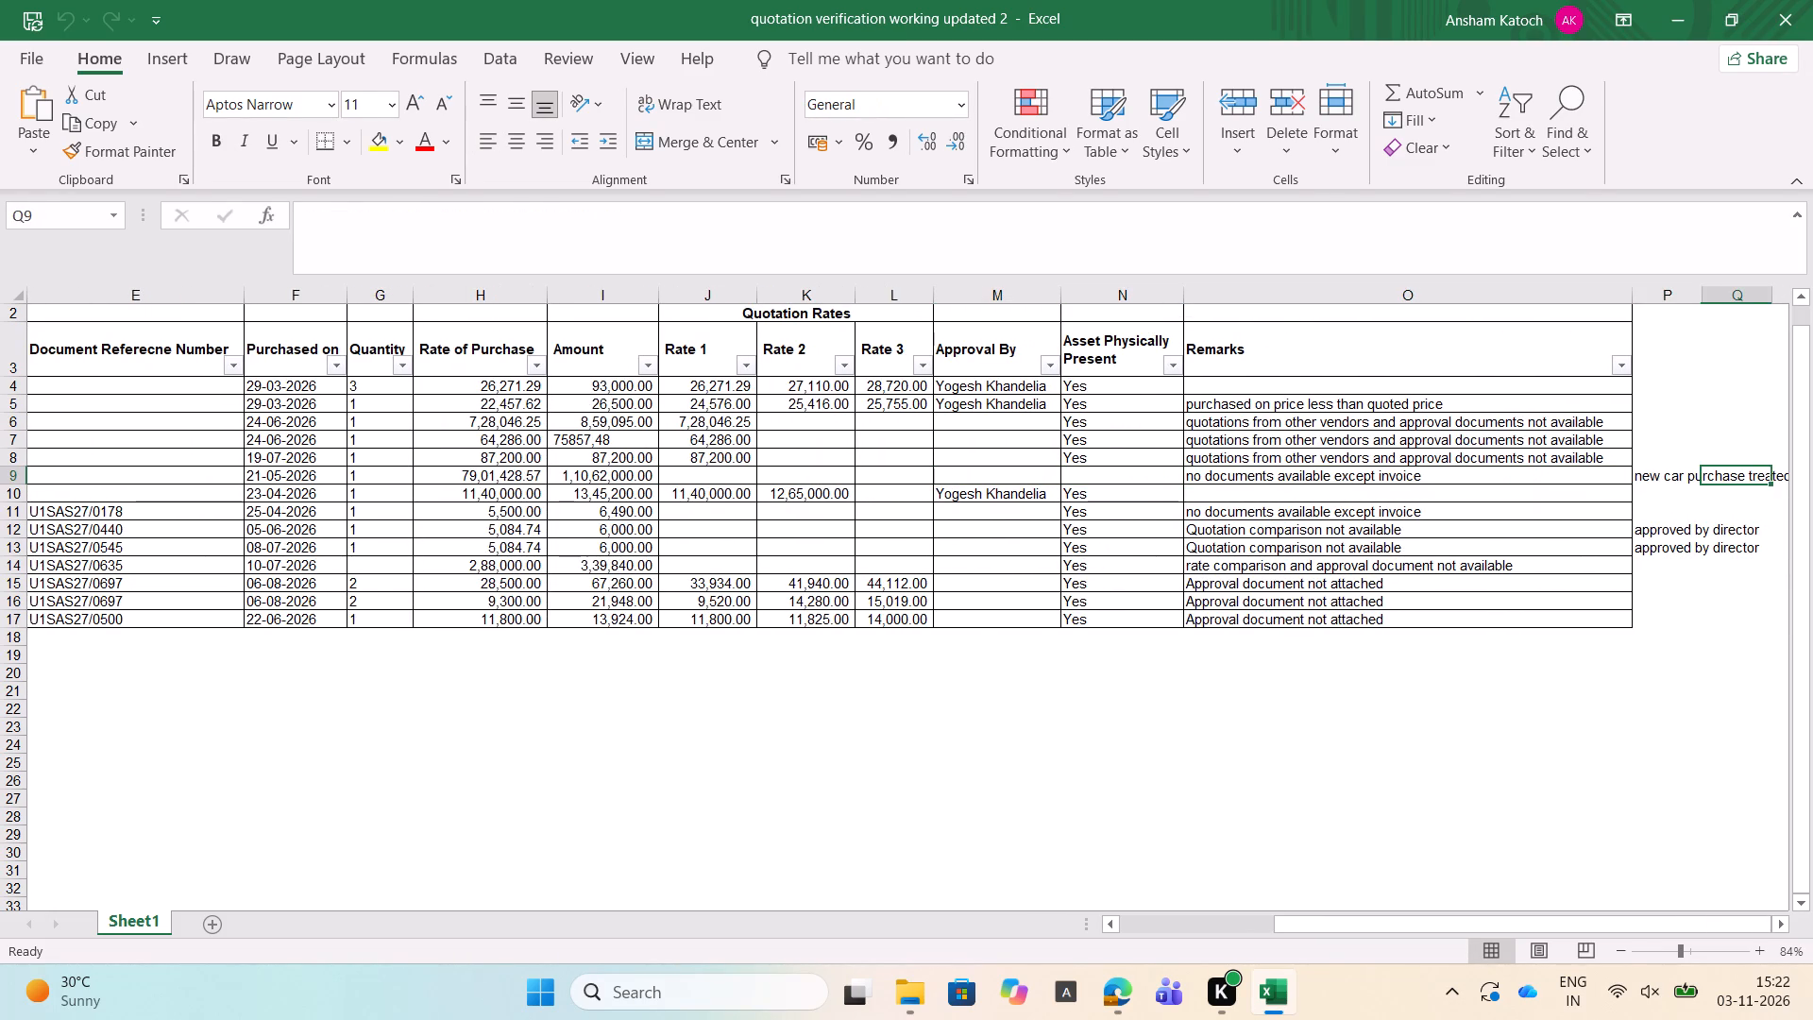
key(Left)
key(Left)
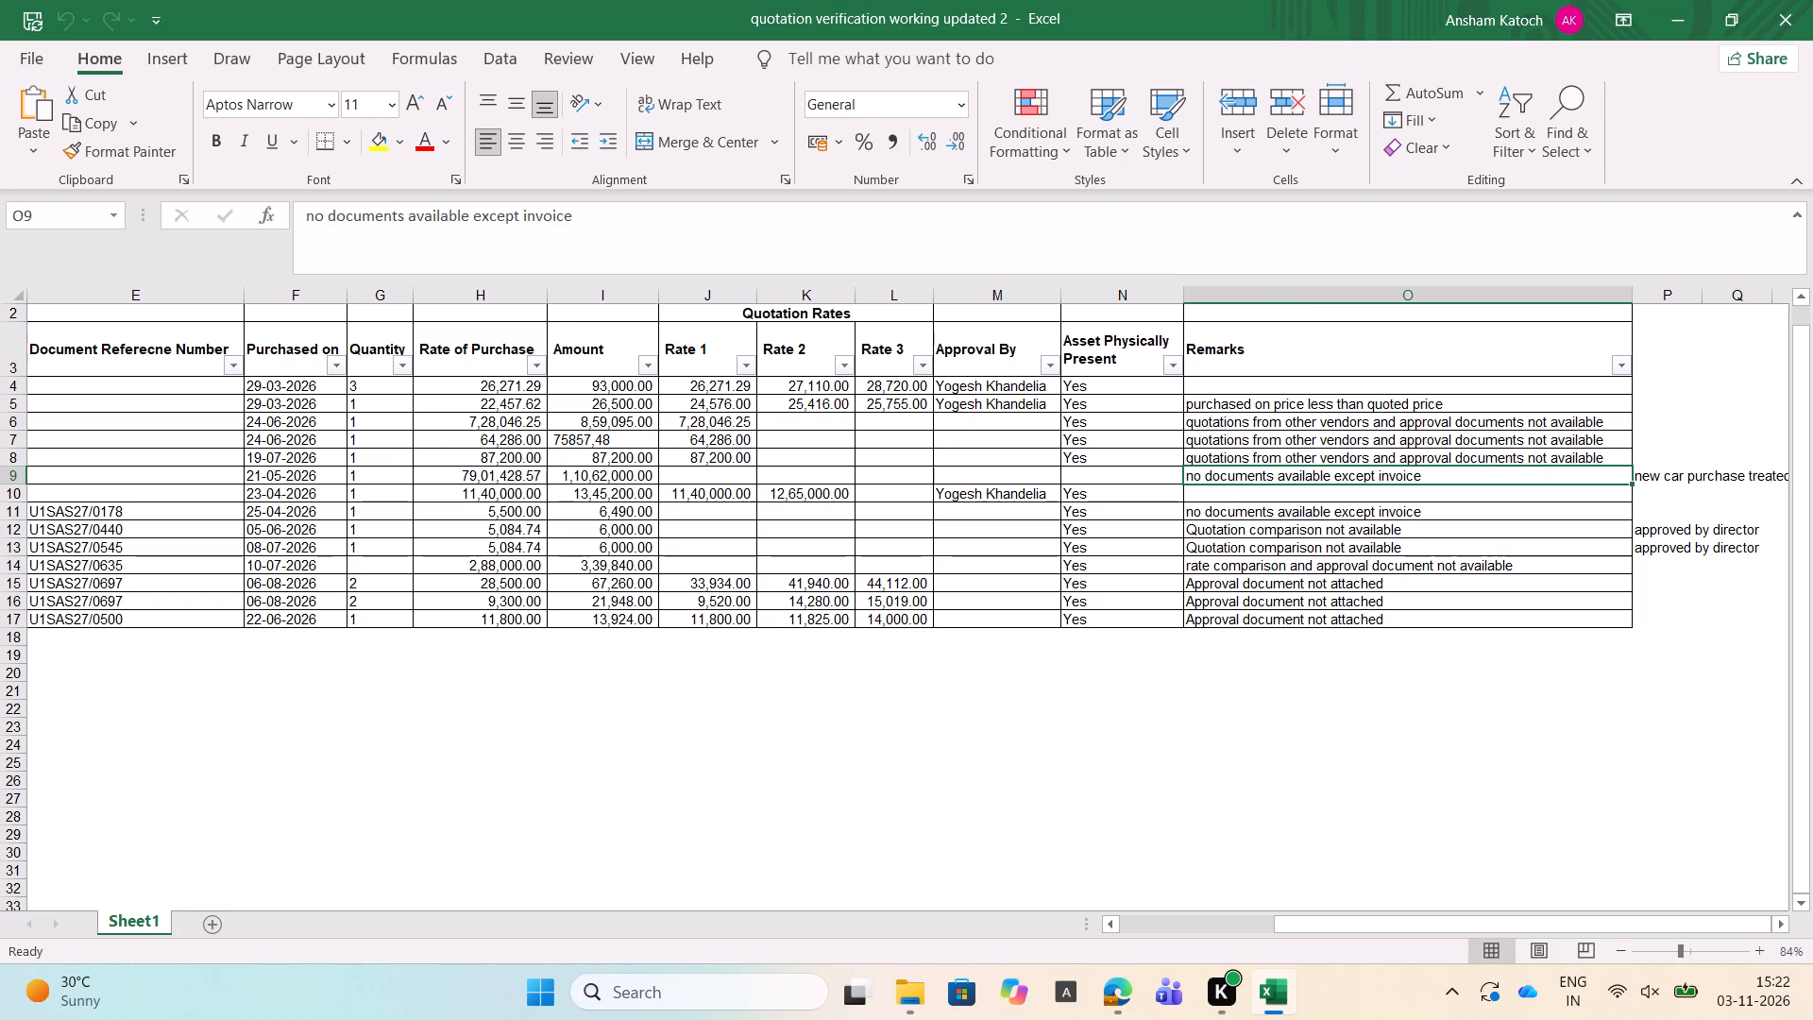
Delete the entire Cars row (asset code 101201) from the quotation table.
key(shift+space)
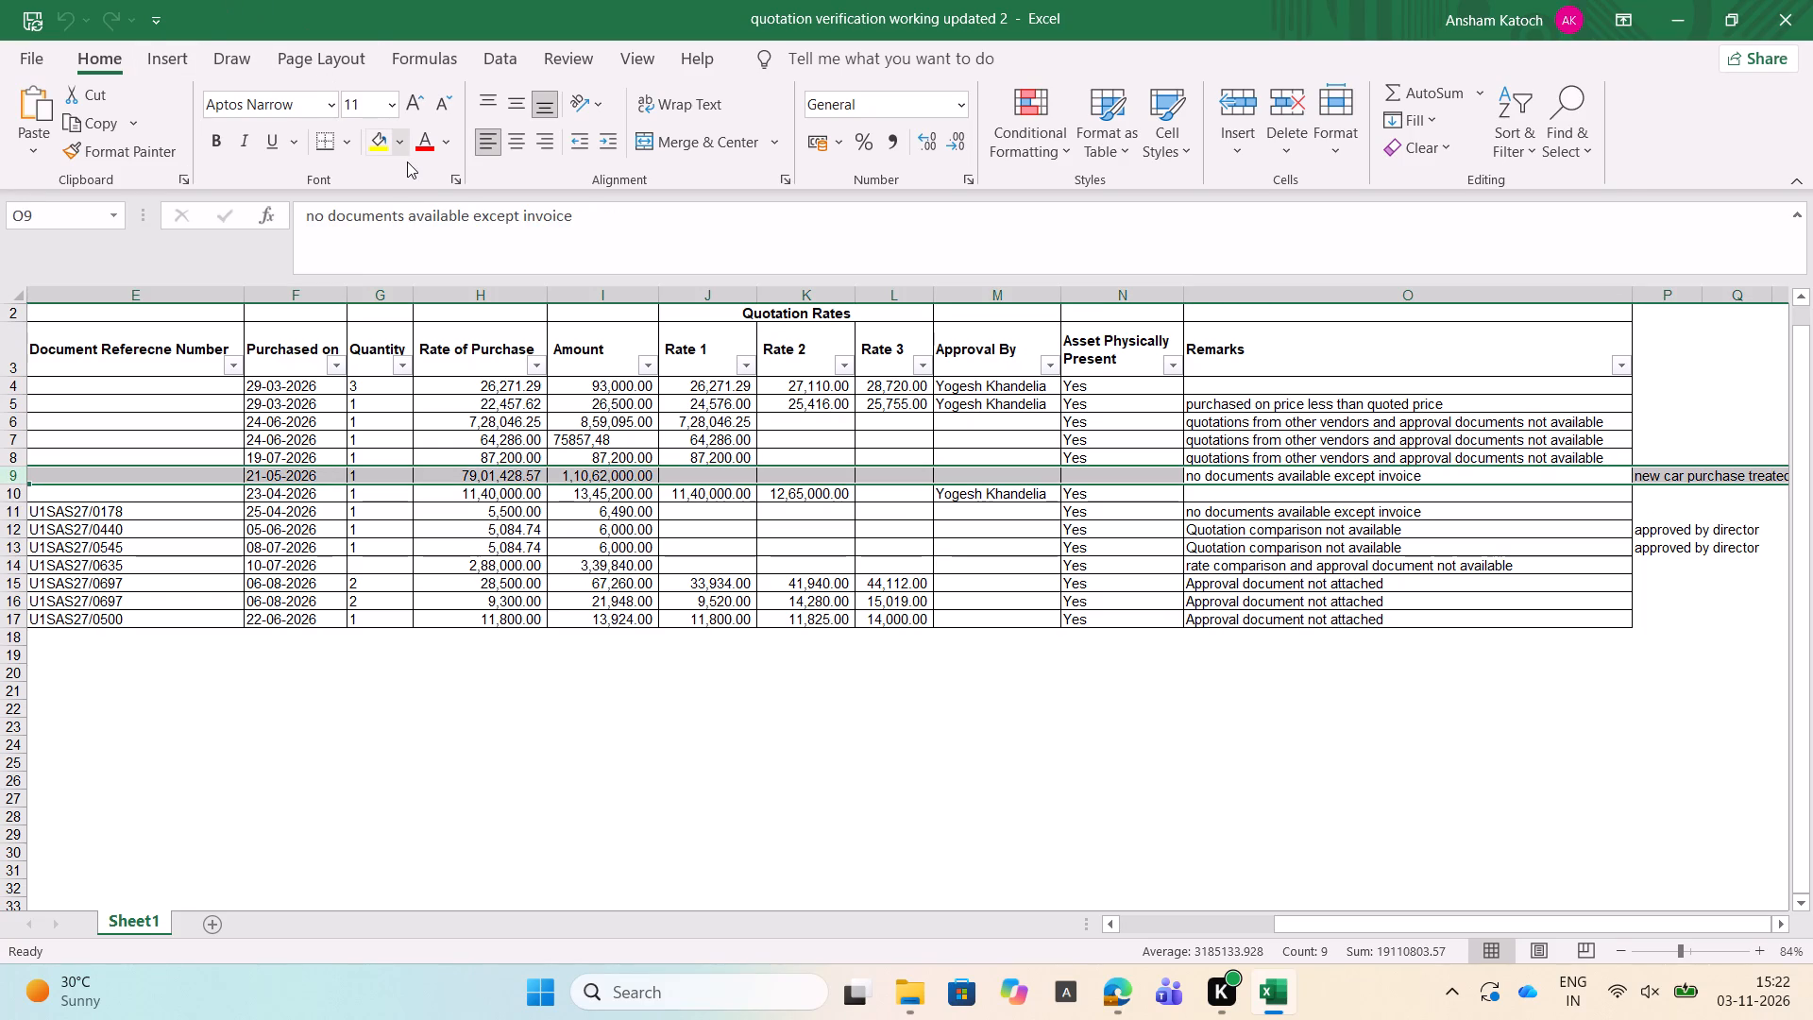
key(ctrl+minus)
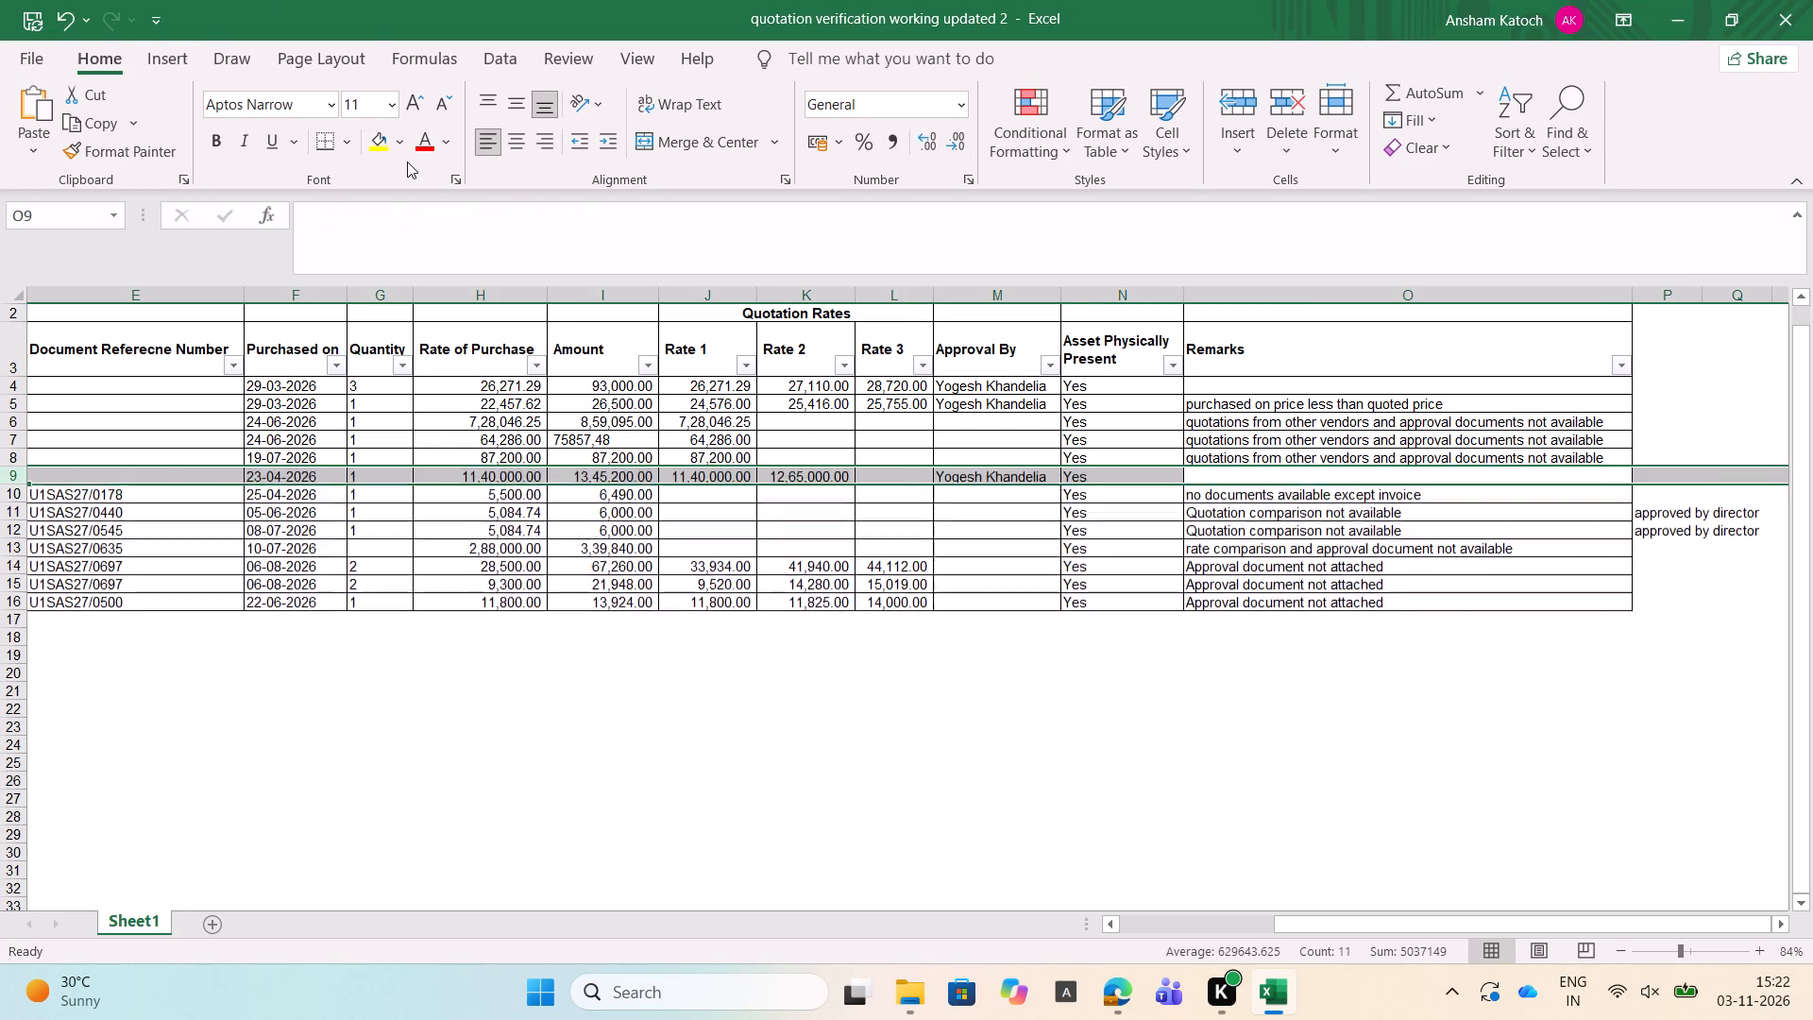
click(826, 748)
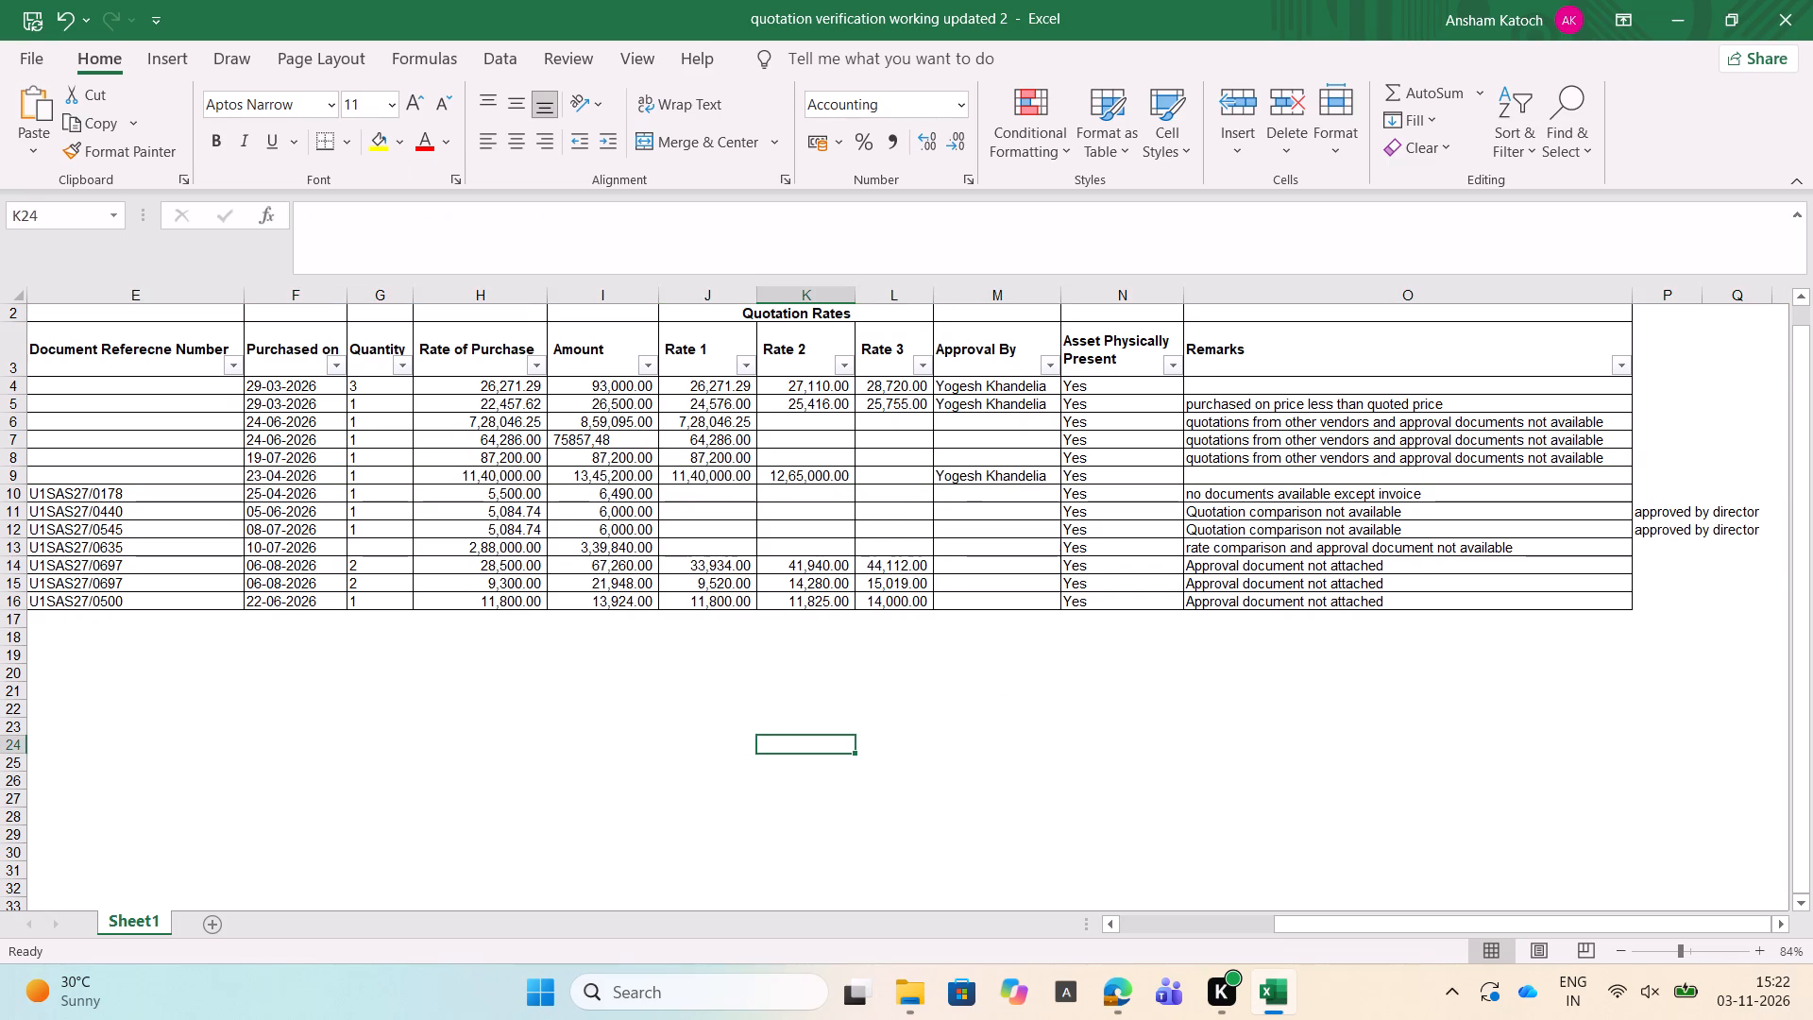
Review the Air Conditioner (split 1.5 ton) row across its rates, approval, physical presence and remarks.
scroll(825, 677, right, 3)
click(257, 379)
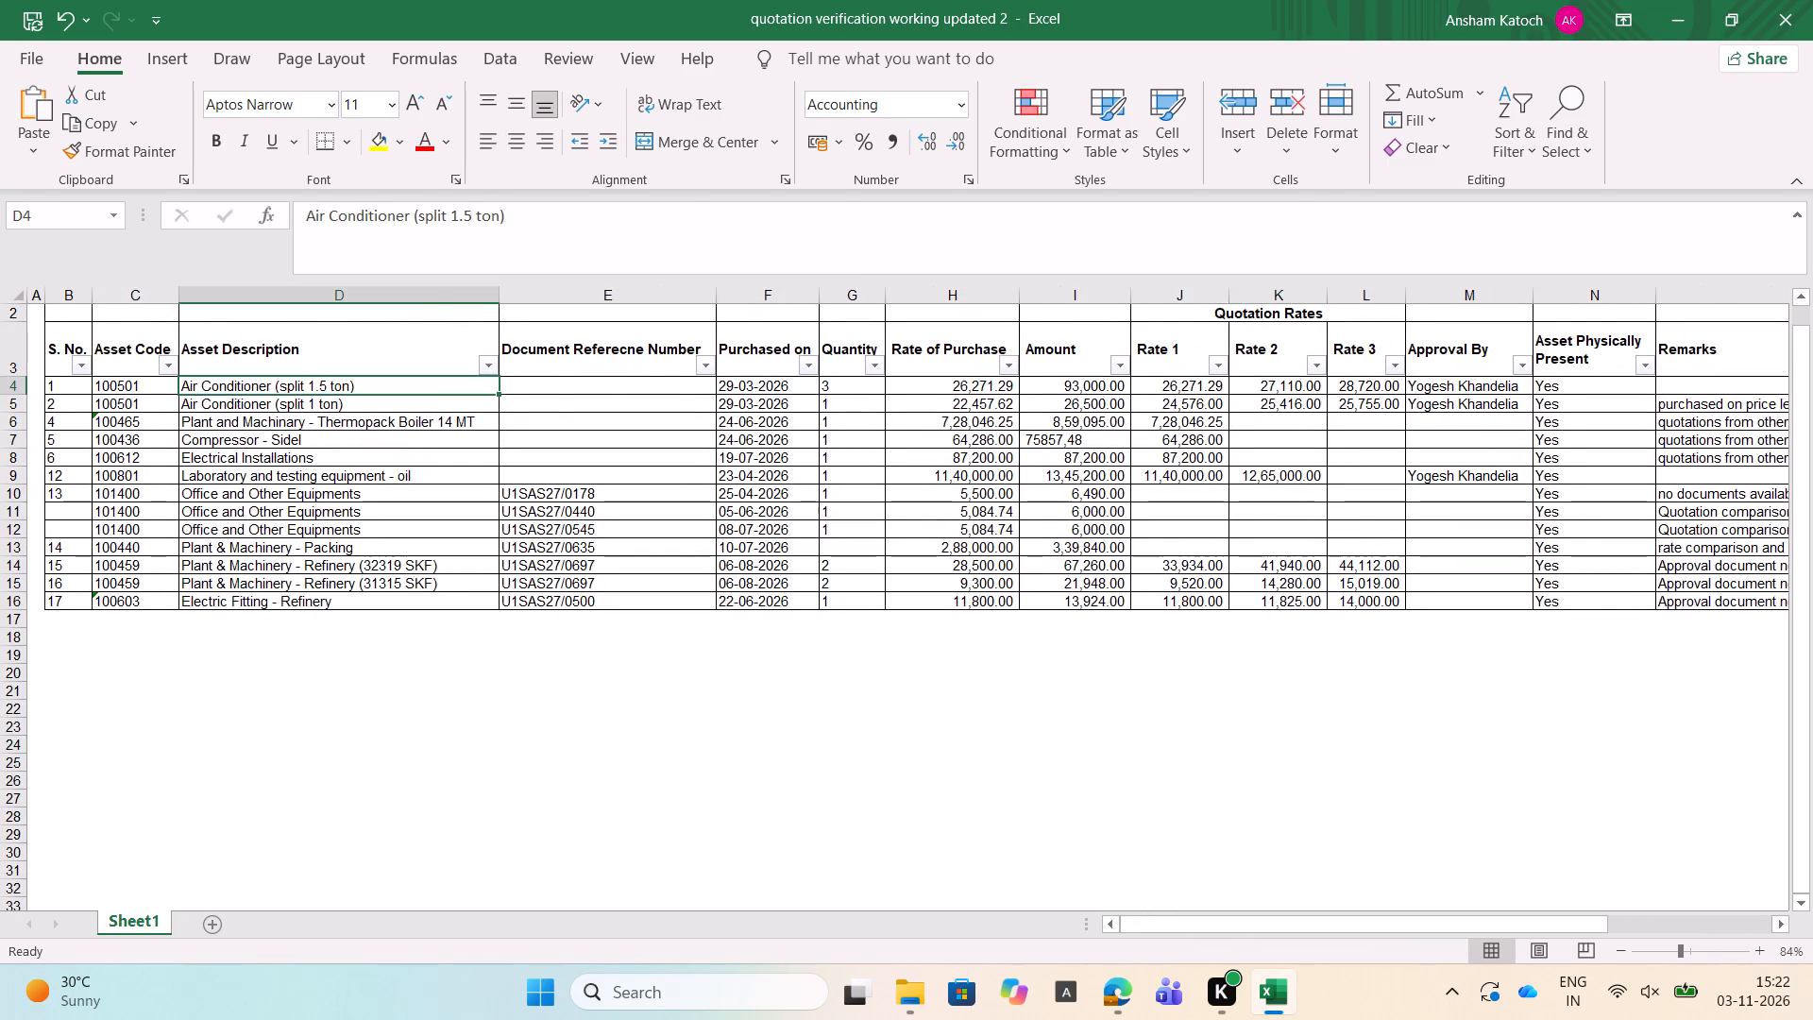
key(Right)
key(Right)
key(Right)
key(Right)
key(Right)
key(Right)
key(Right)
key(Right)
key(Right)
key(Right)
key(Right)
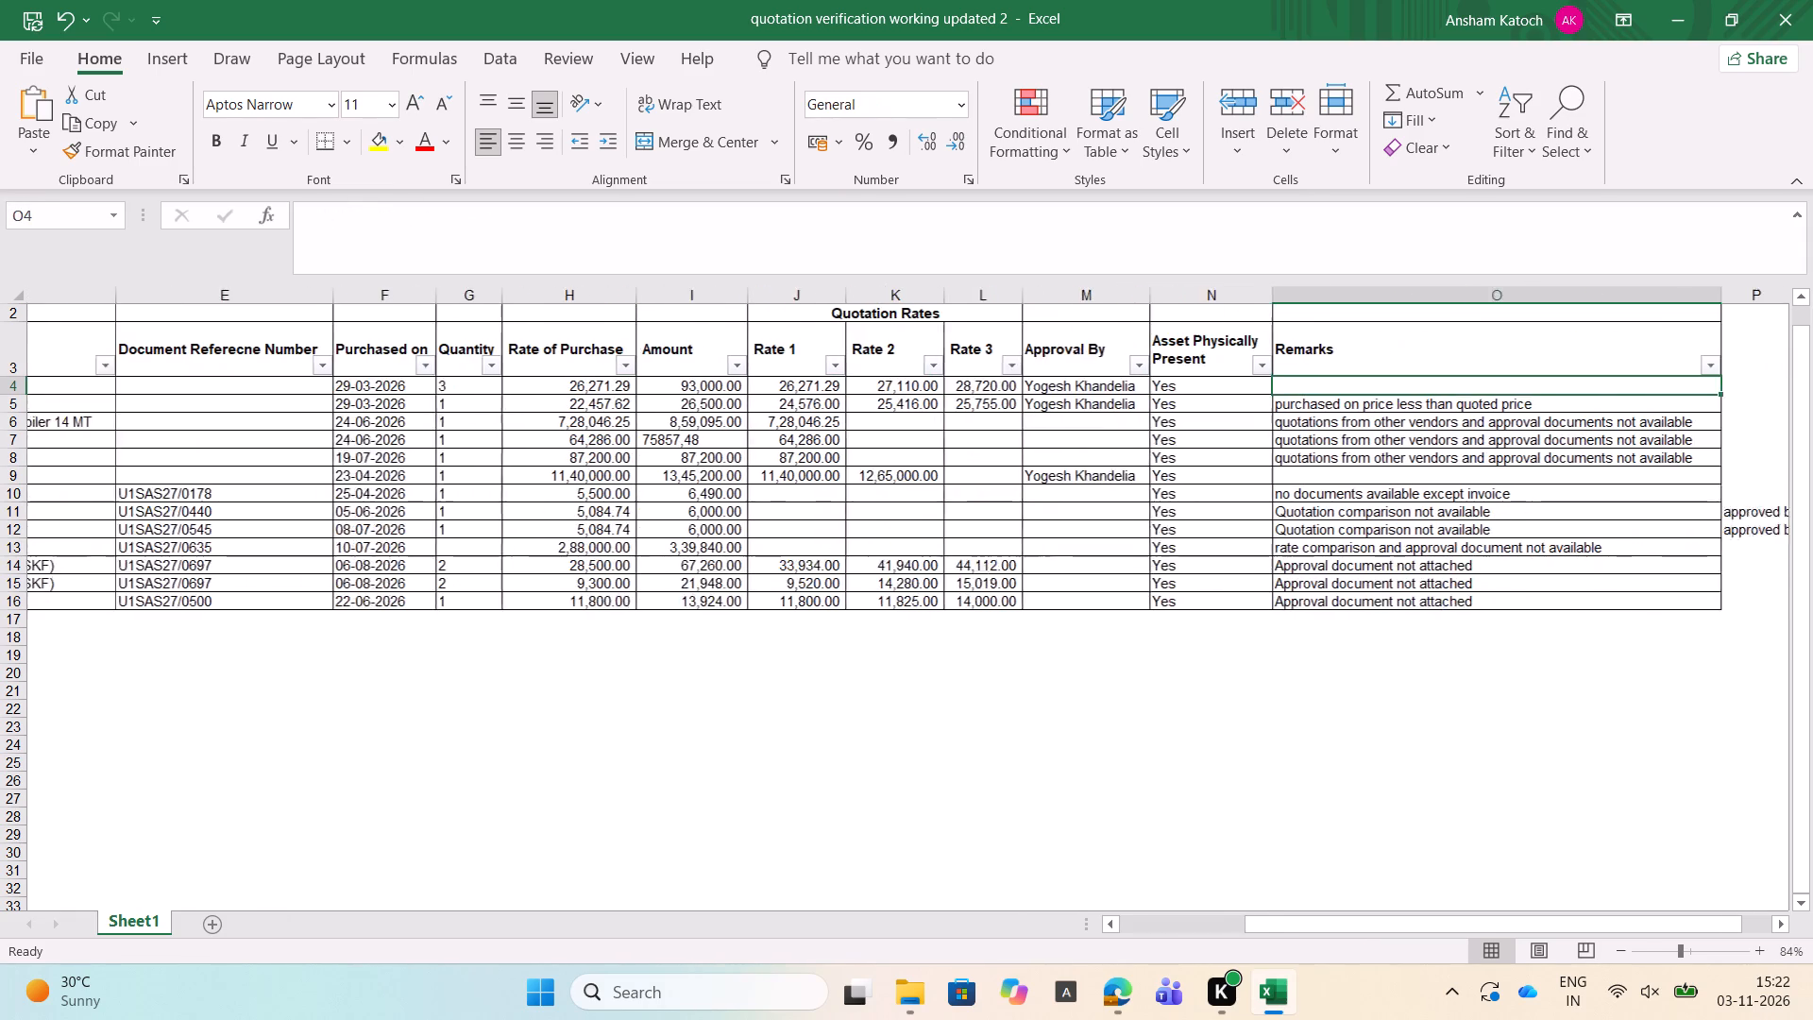
key(Left)
key(Left)
key(Left)
key(Right)
key(Right)
key(Right)
key(Left)
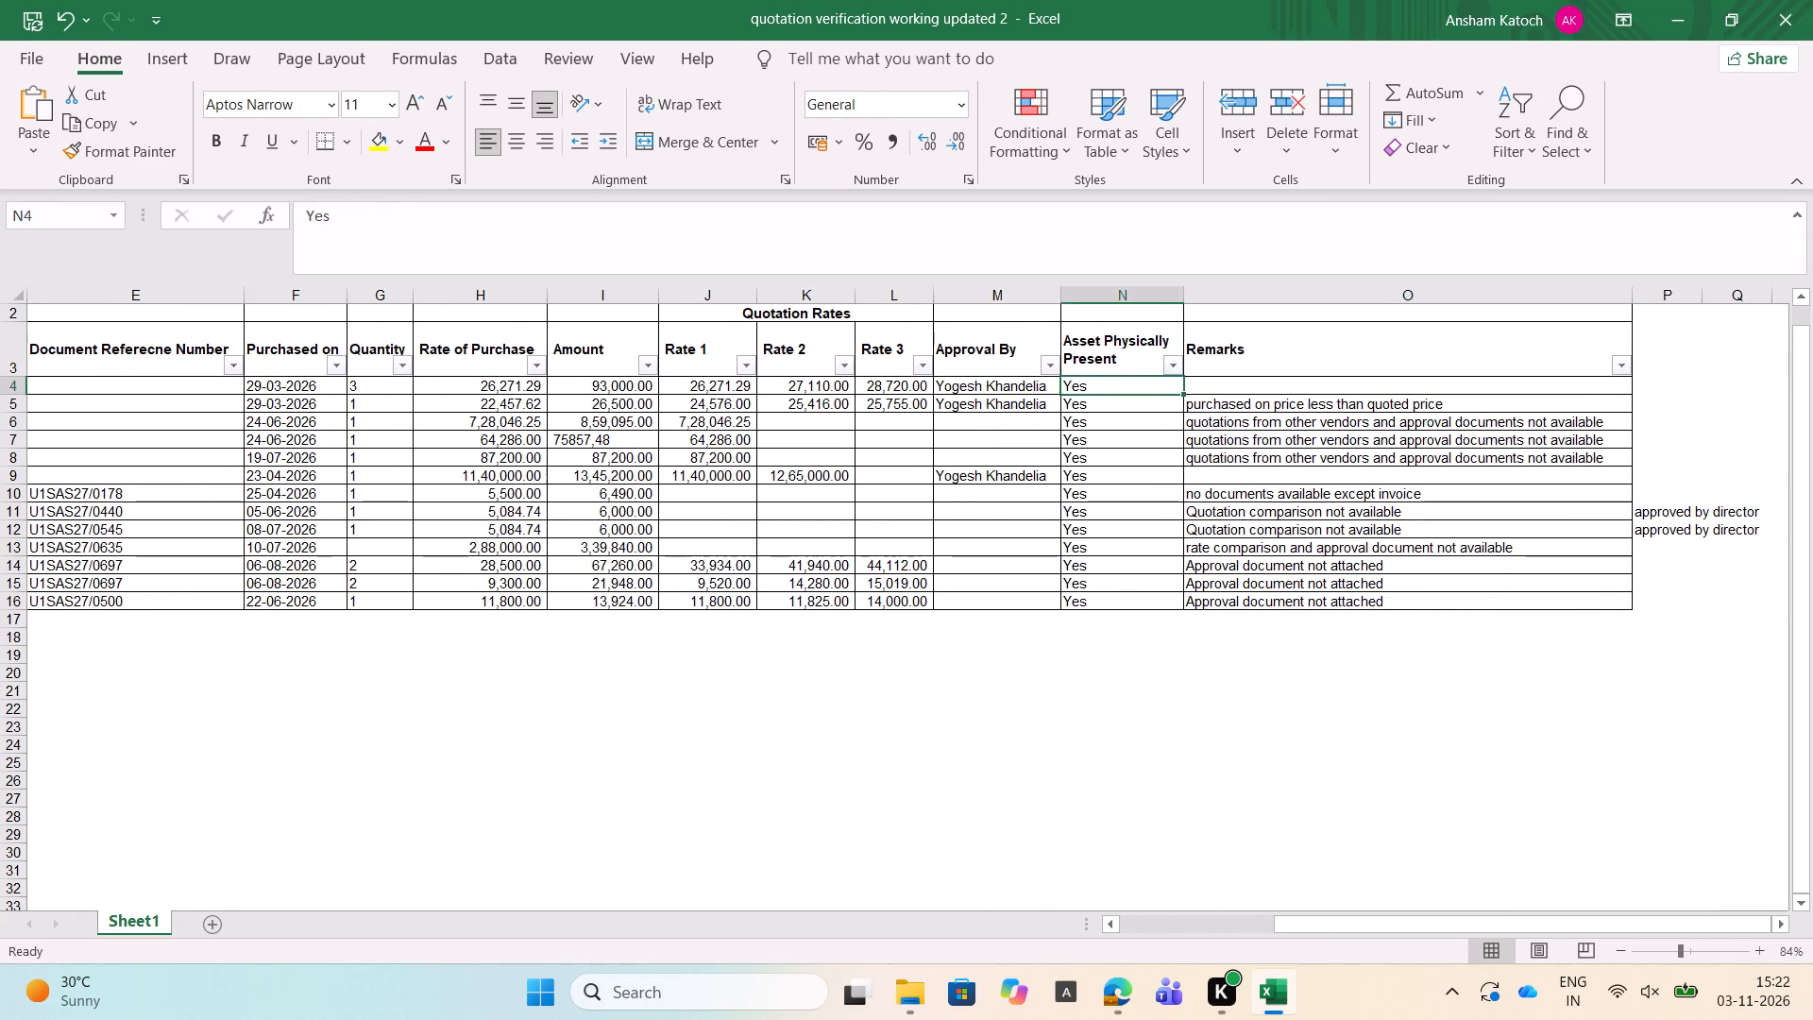
key(Right)
key(Left)
key(Left)
key(Left)
key(Left)
key(Left)
key(Left)
key(Left)
key(Left)
key(Left)
key(Left)
key(Left)
key(Left)
key(Left)
key(Left)
key(Left)
key(Left)
key(Left)
key(Left)
key(Left)
key(Left)
key(Left)
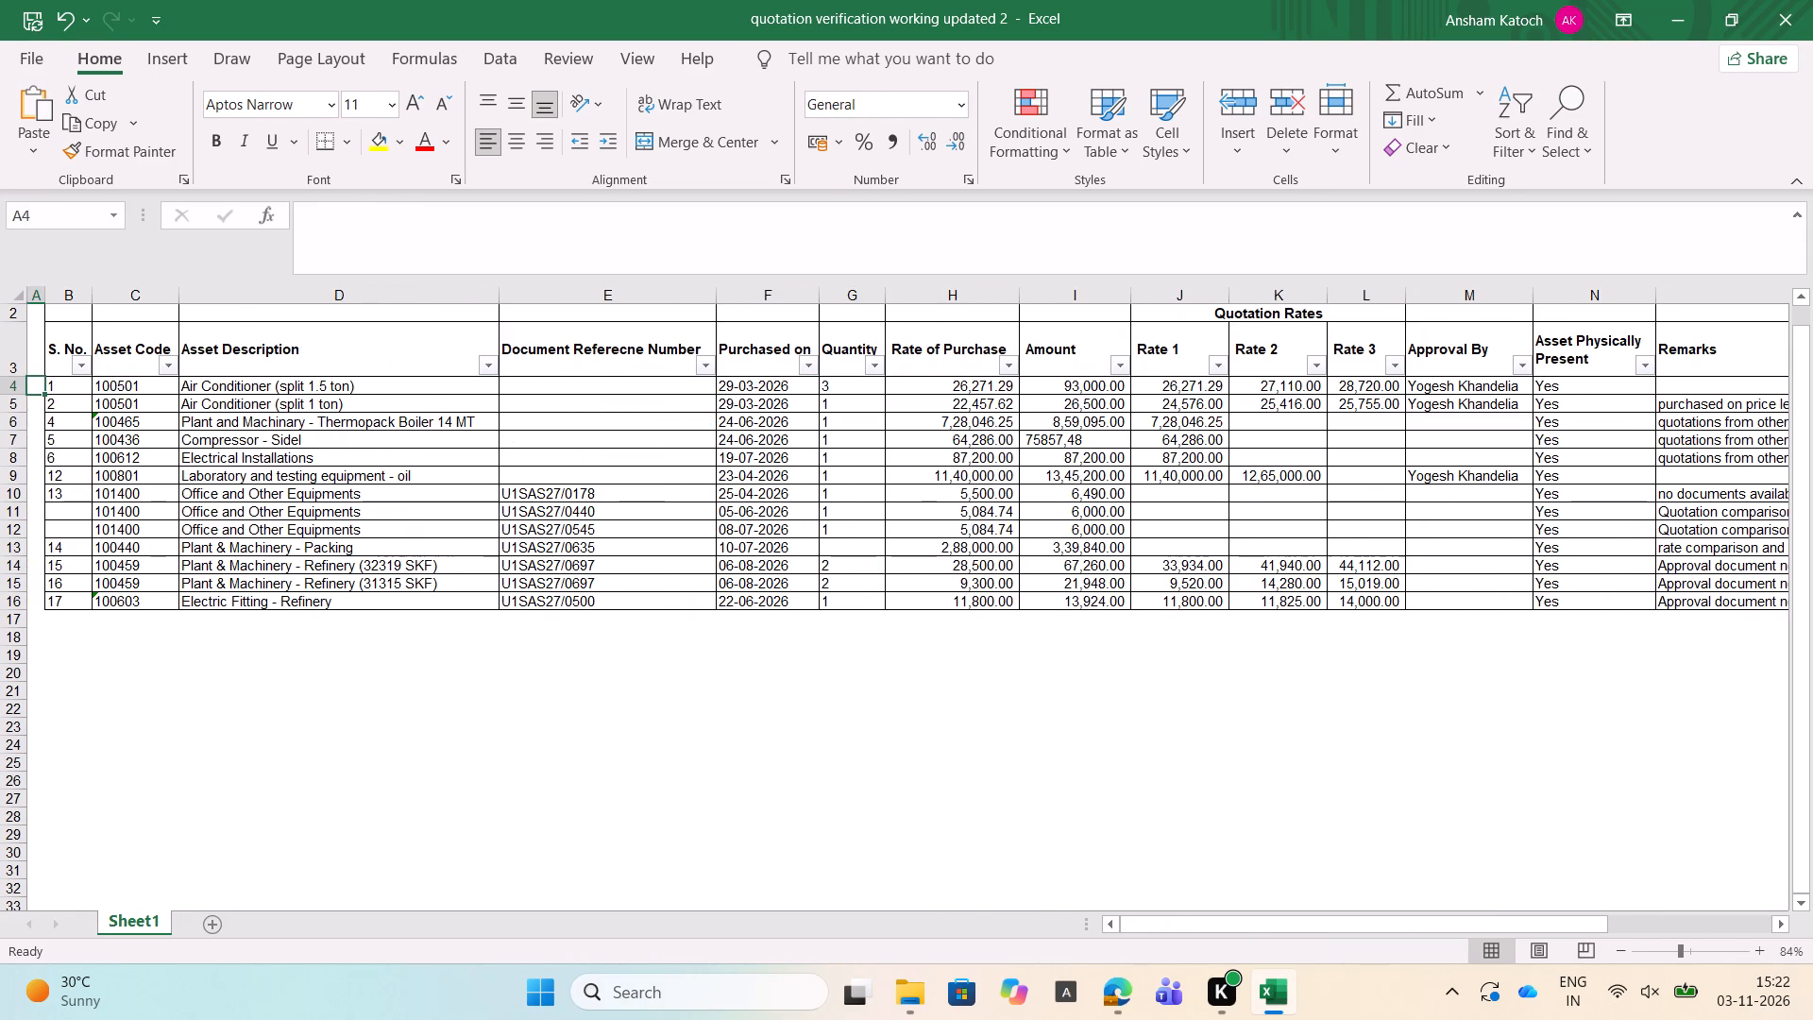
Check the S. No. column from its header down to the Office and Other Equipments rows.
key(Down)
key(Down)
key(Down)
key(Up)
key(Up)
key(Up)
key(Down)
key(Right)
key(Up)
key(Up)
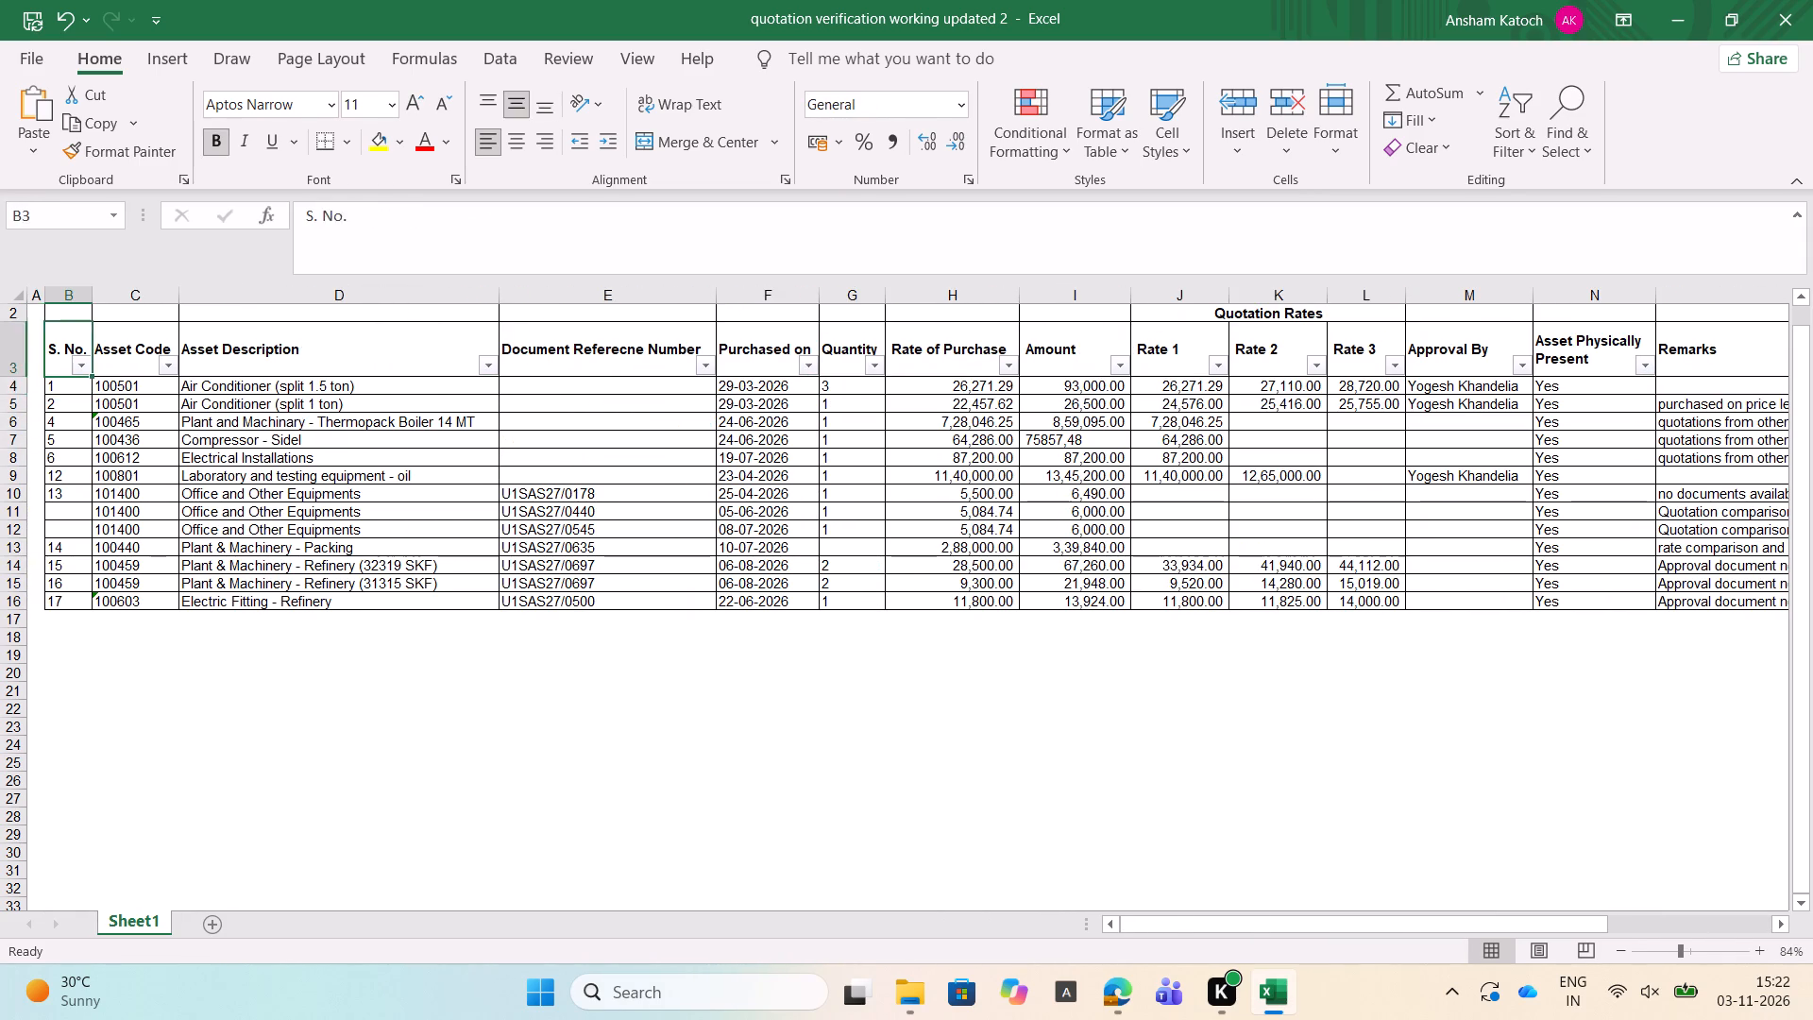
key(Down)
key(Down)
key(Down)
key(Down)
key(Down)
key(Down)
key(Down)
key(Down)
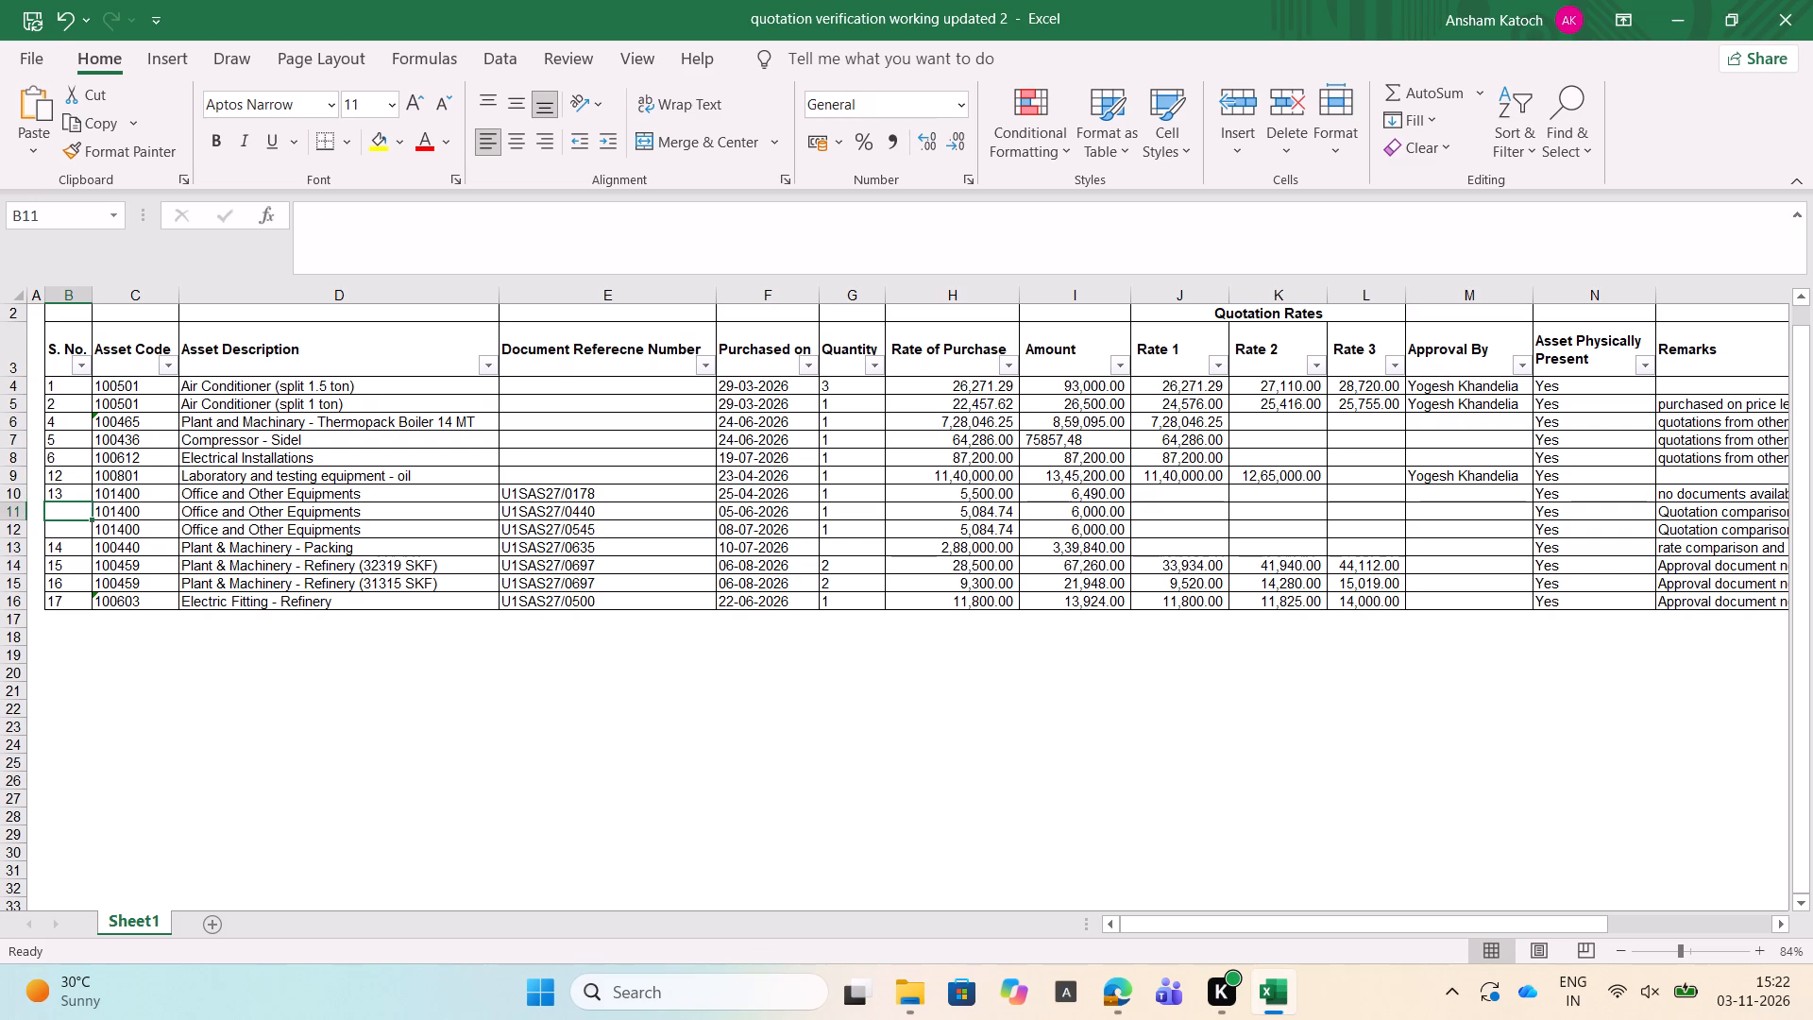
Check the Office and Other Equipments row with reference U1SAS27/0440 across its purchase details up to Rate 1.
key(Right)
key(Right)
key(Right)
key(Right)
key(Right)
key(Right)
key(Right)
key(Right)
key(Left)
key(Left)
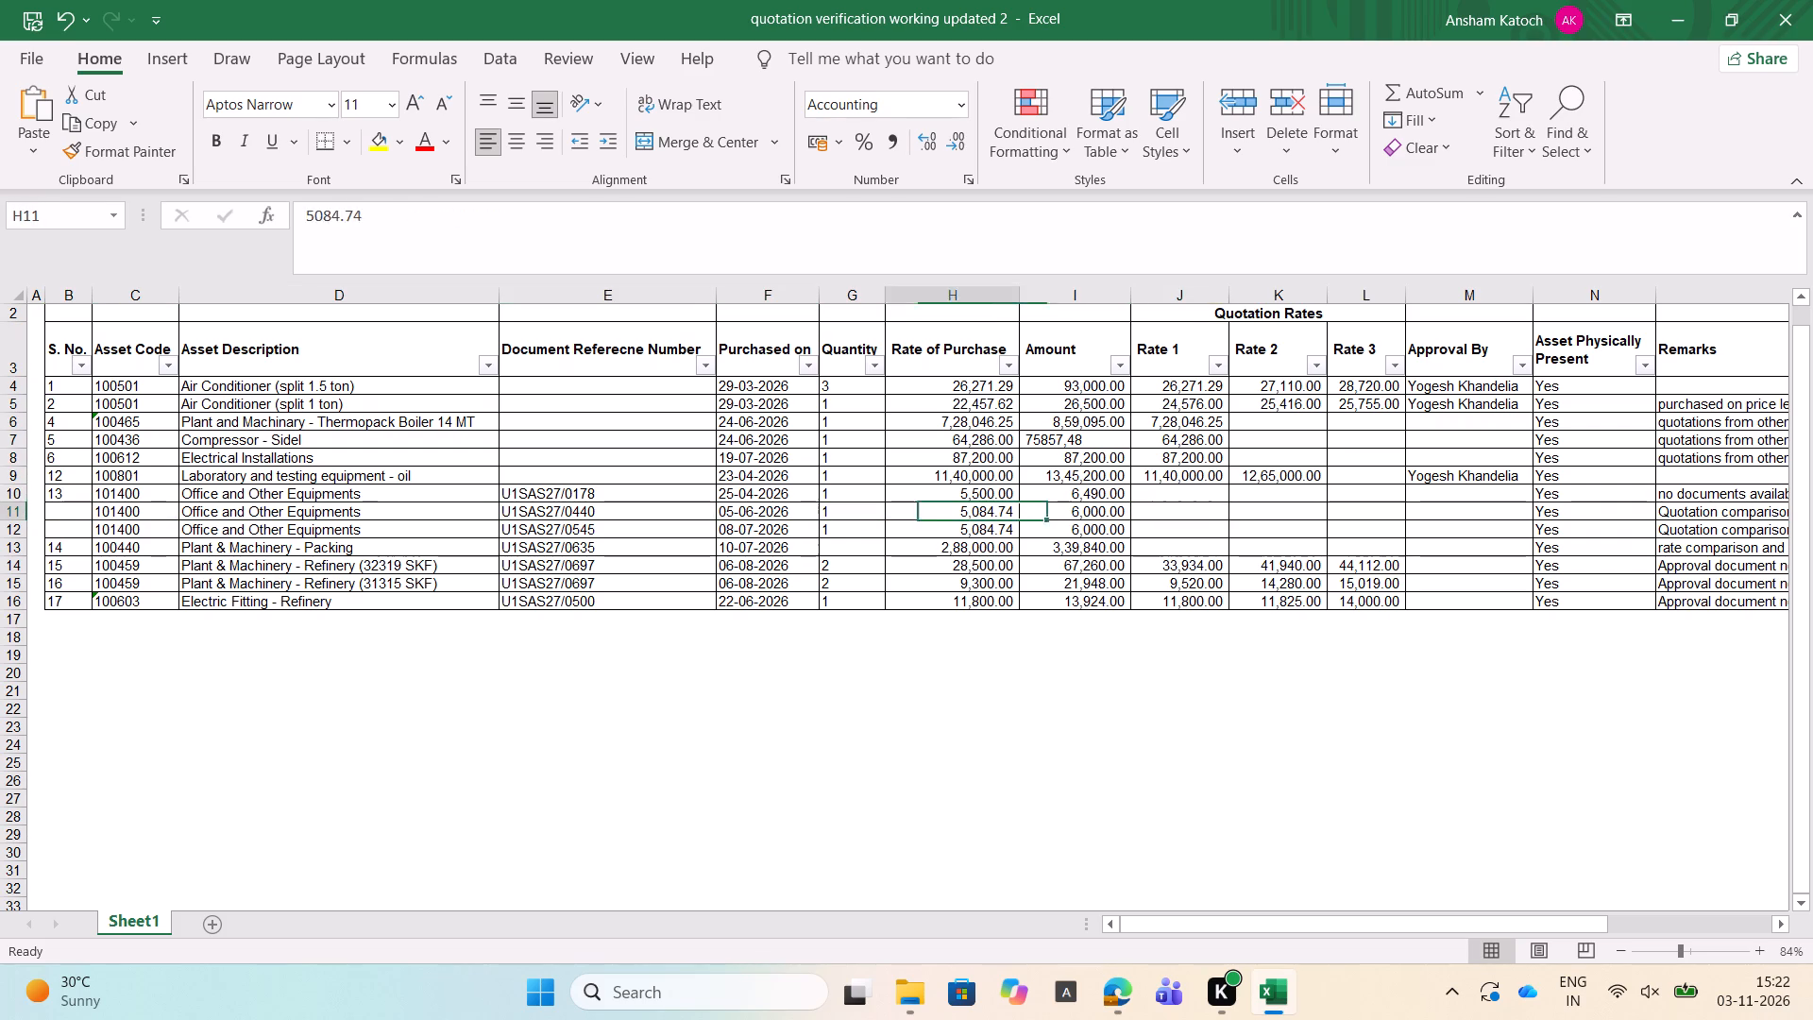
key(Left)
key(Left)
key(Left)
key(Left)
key(Left)
key(Left)
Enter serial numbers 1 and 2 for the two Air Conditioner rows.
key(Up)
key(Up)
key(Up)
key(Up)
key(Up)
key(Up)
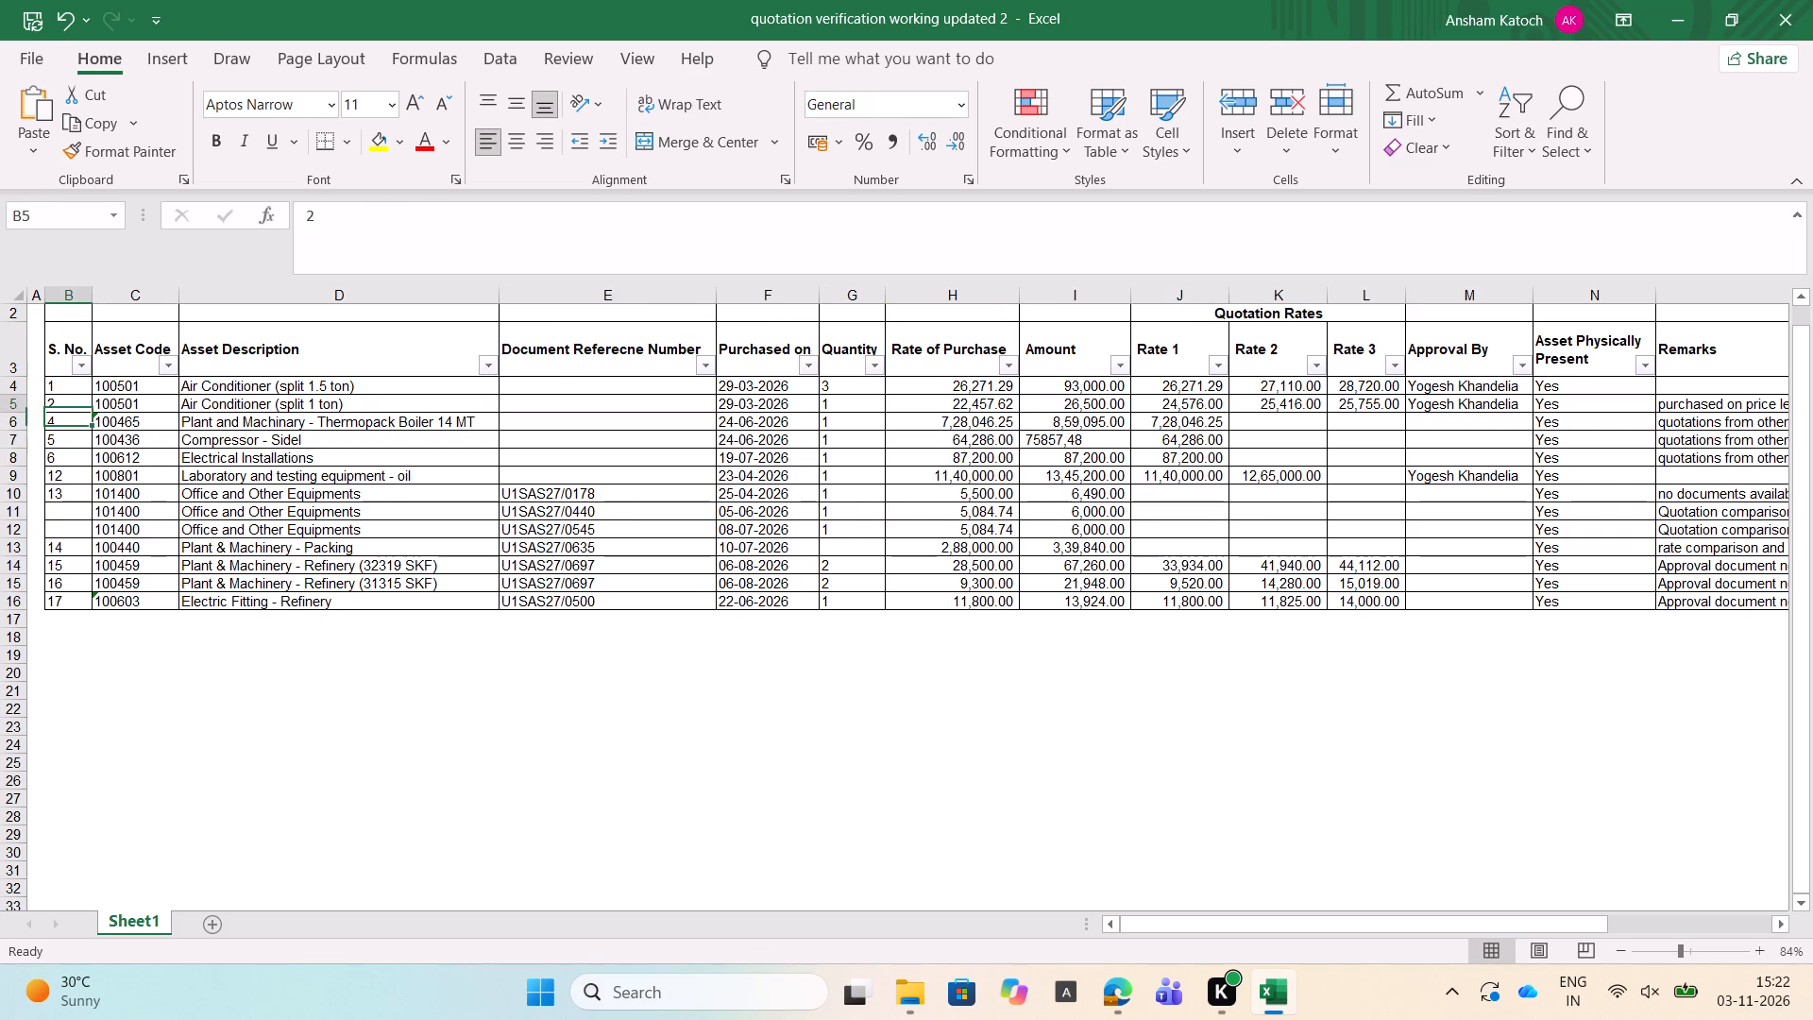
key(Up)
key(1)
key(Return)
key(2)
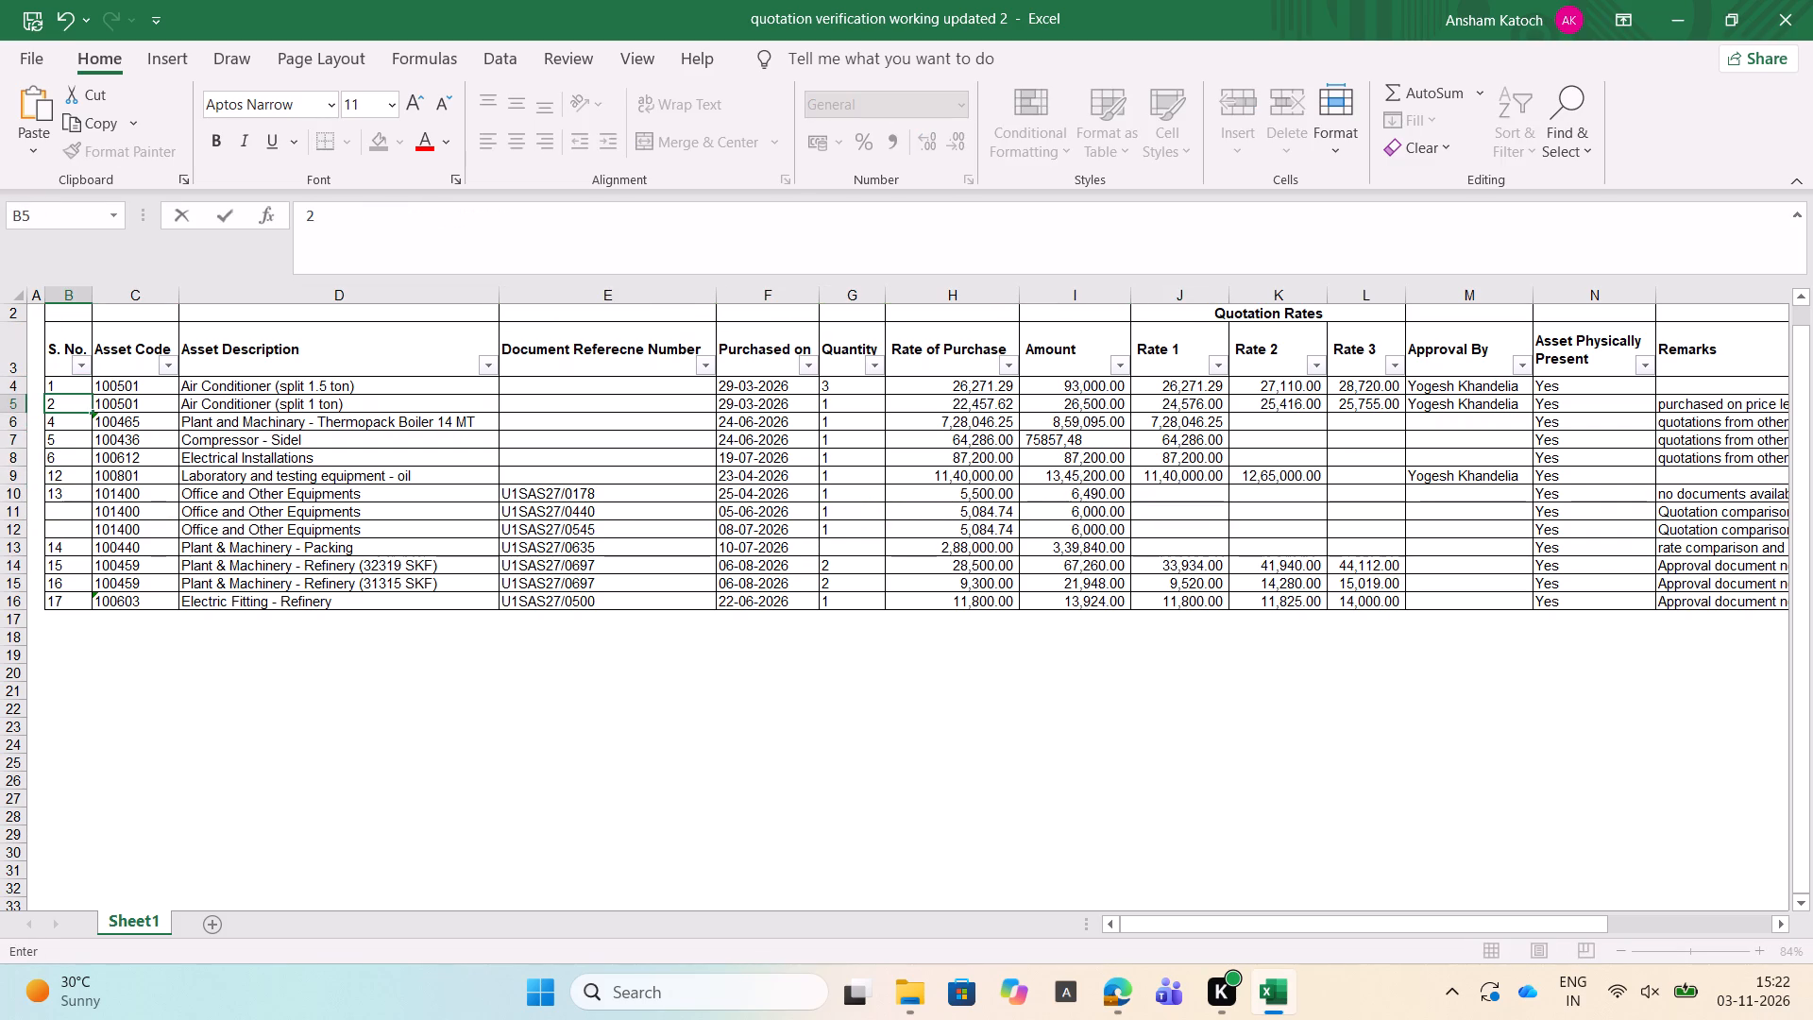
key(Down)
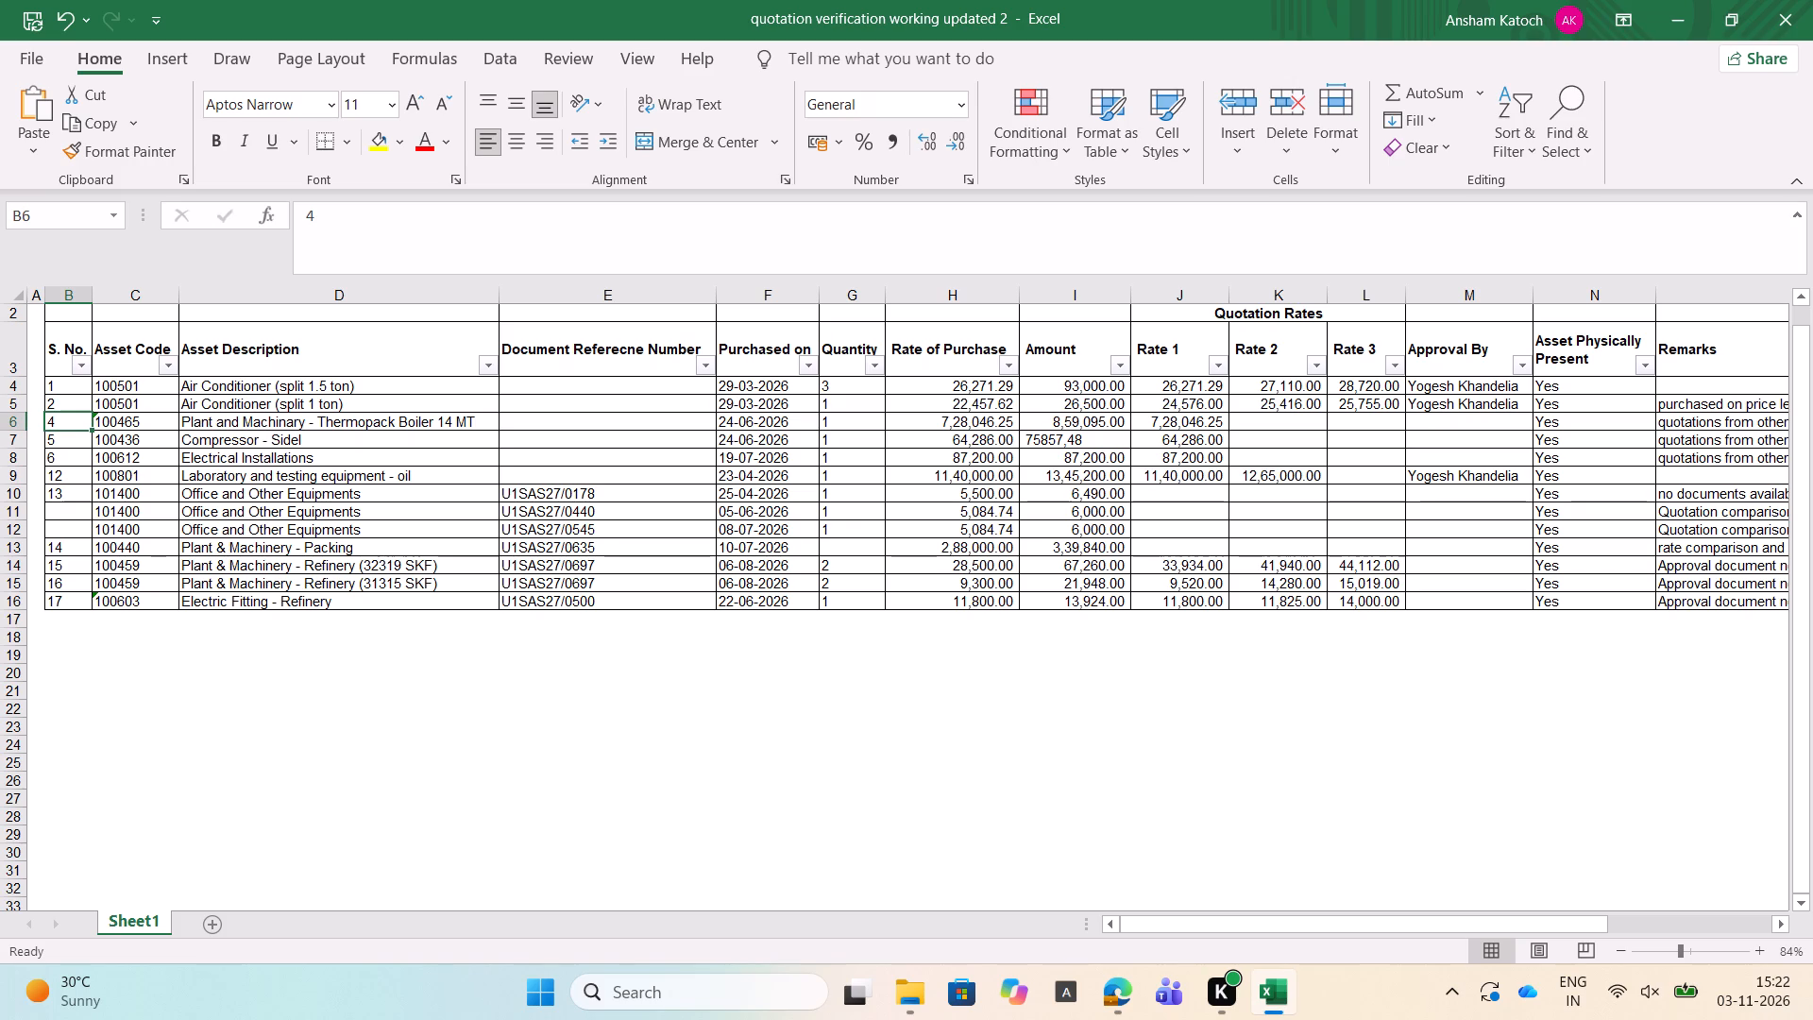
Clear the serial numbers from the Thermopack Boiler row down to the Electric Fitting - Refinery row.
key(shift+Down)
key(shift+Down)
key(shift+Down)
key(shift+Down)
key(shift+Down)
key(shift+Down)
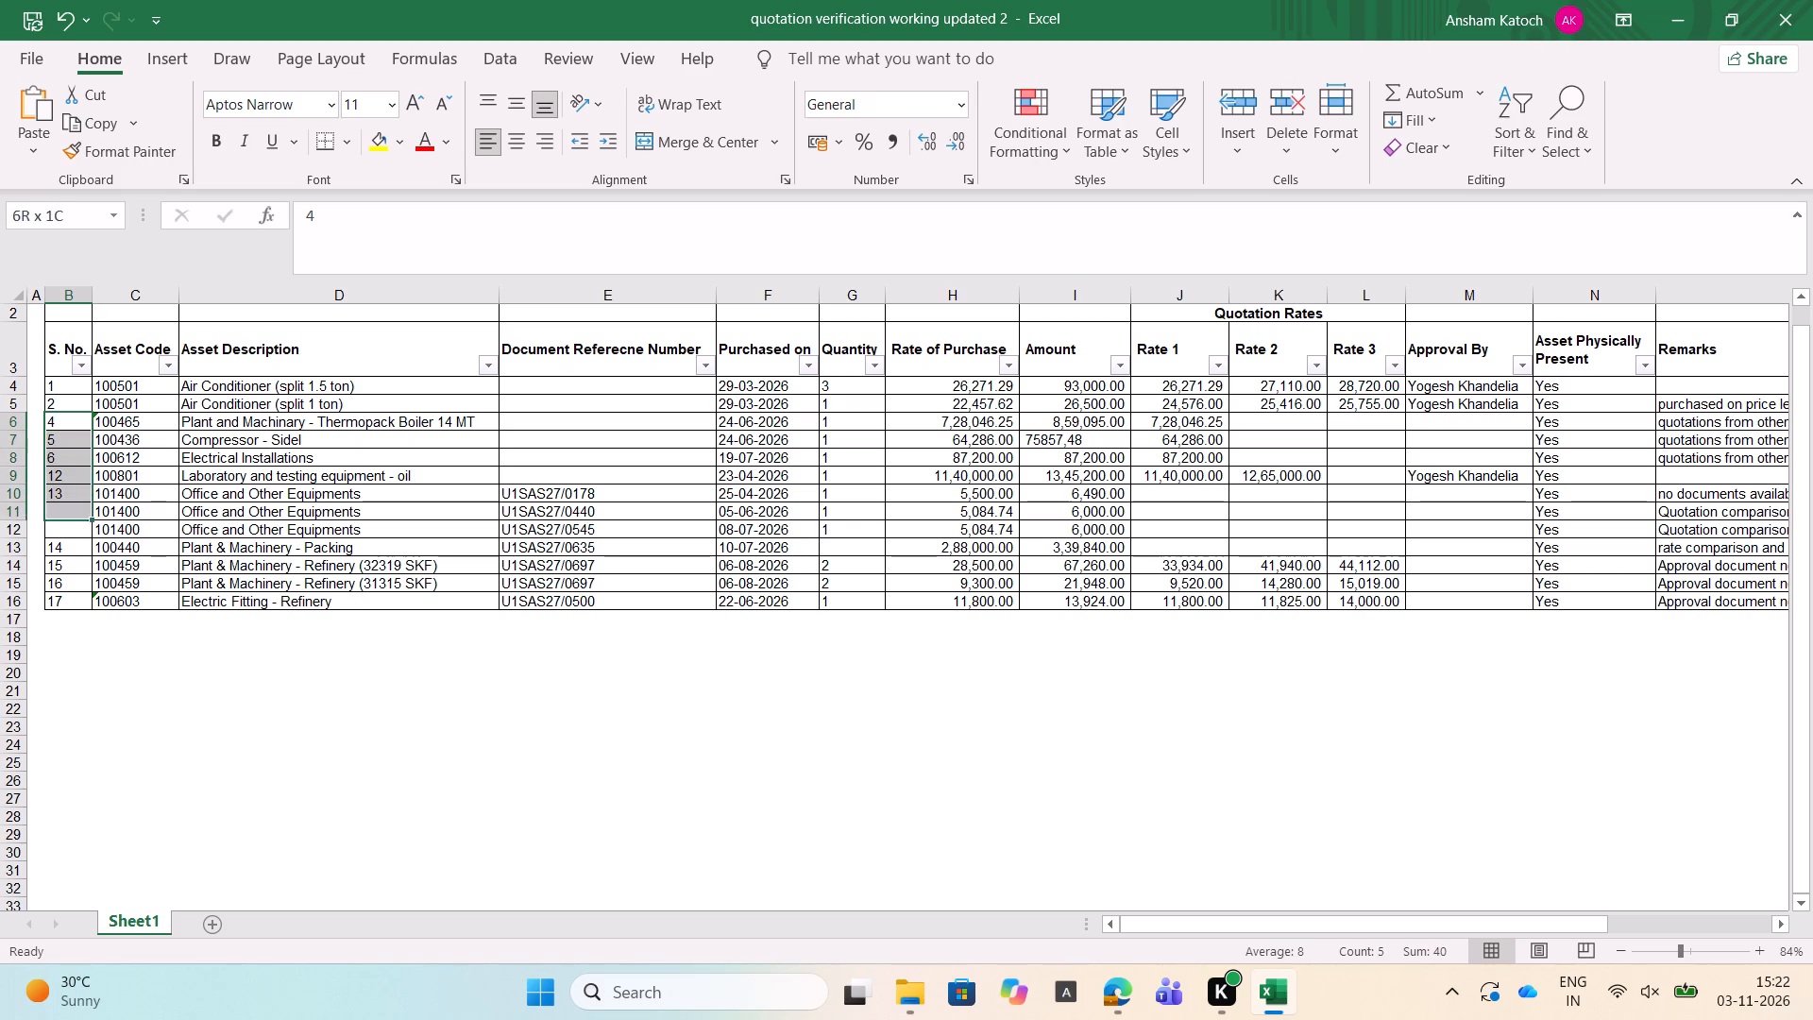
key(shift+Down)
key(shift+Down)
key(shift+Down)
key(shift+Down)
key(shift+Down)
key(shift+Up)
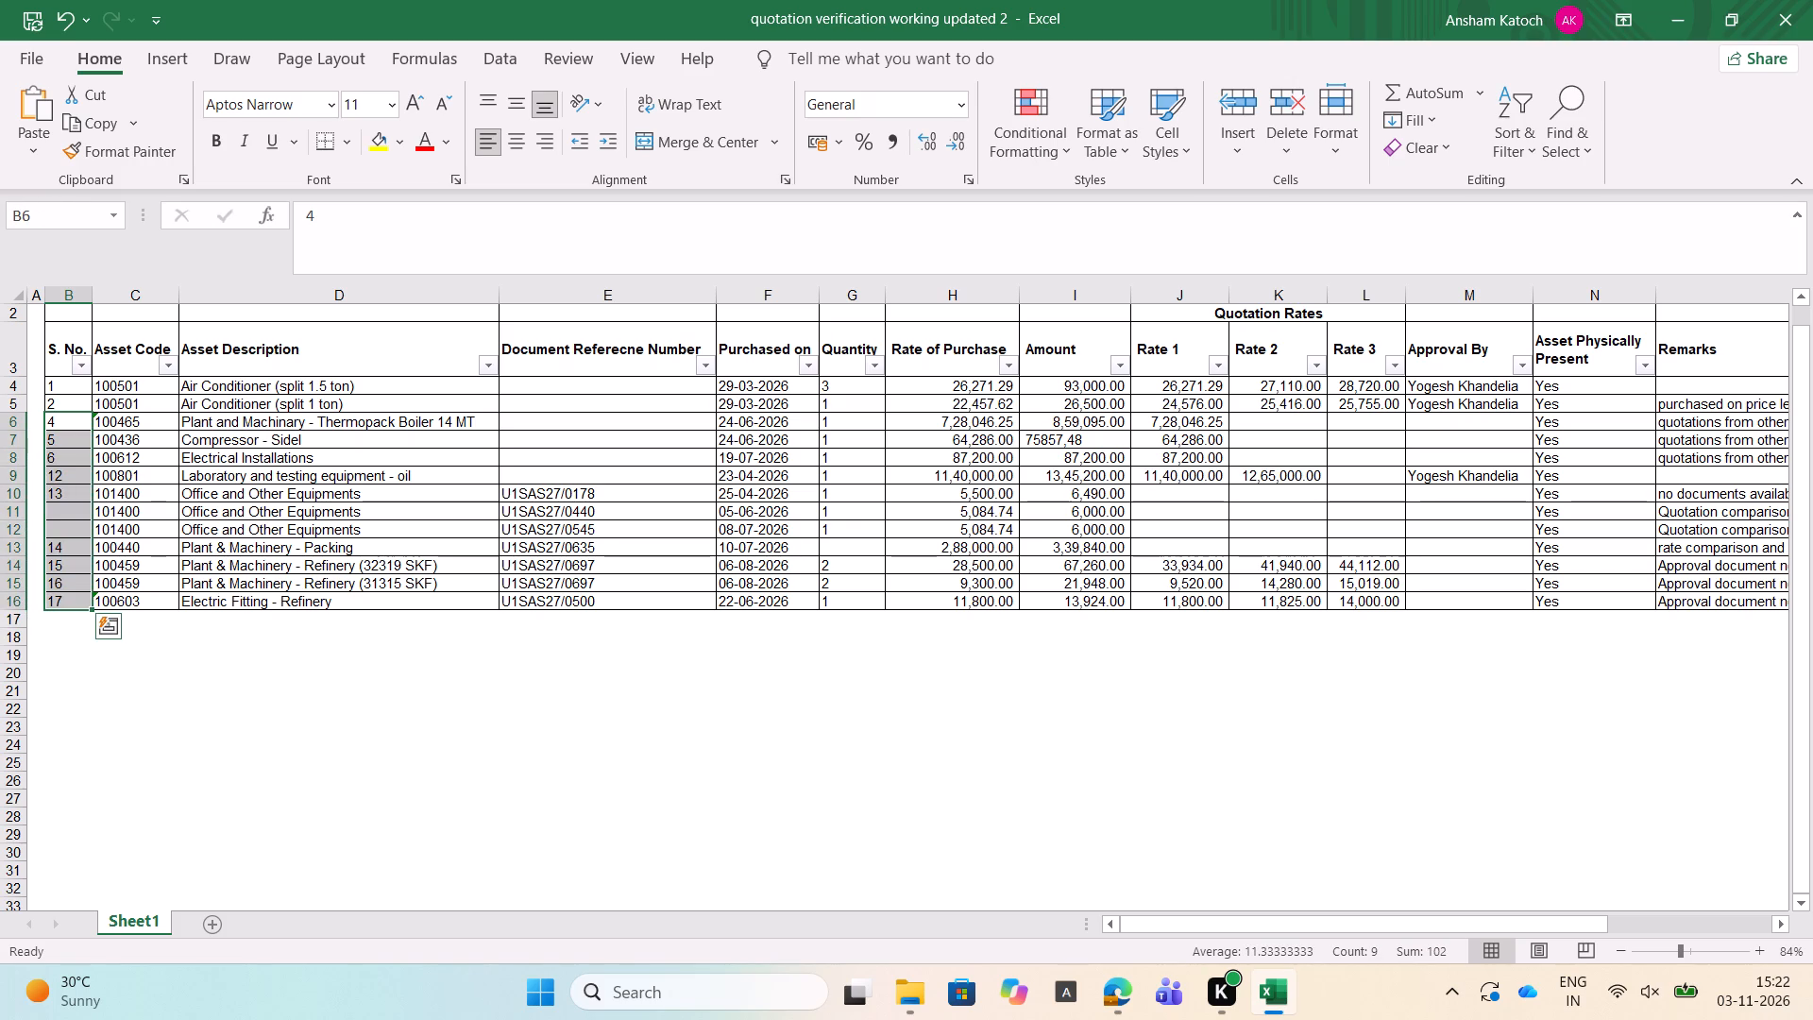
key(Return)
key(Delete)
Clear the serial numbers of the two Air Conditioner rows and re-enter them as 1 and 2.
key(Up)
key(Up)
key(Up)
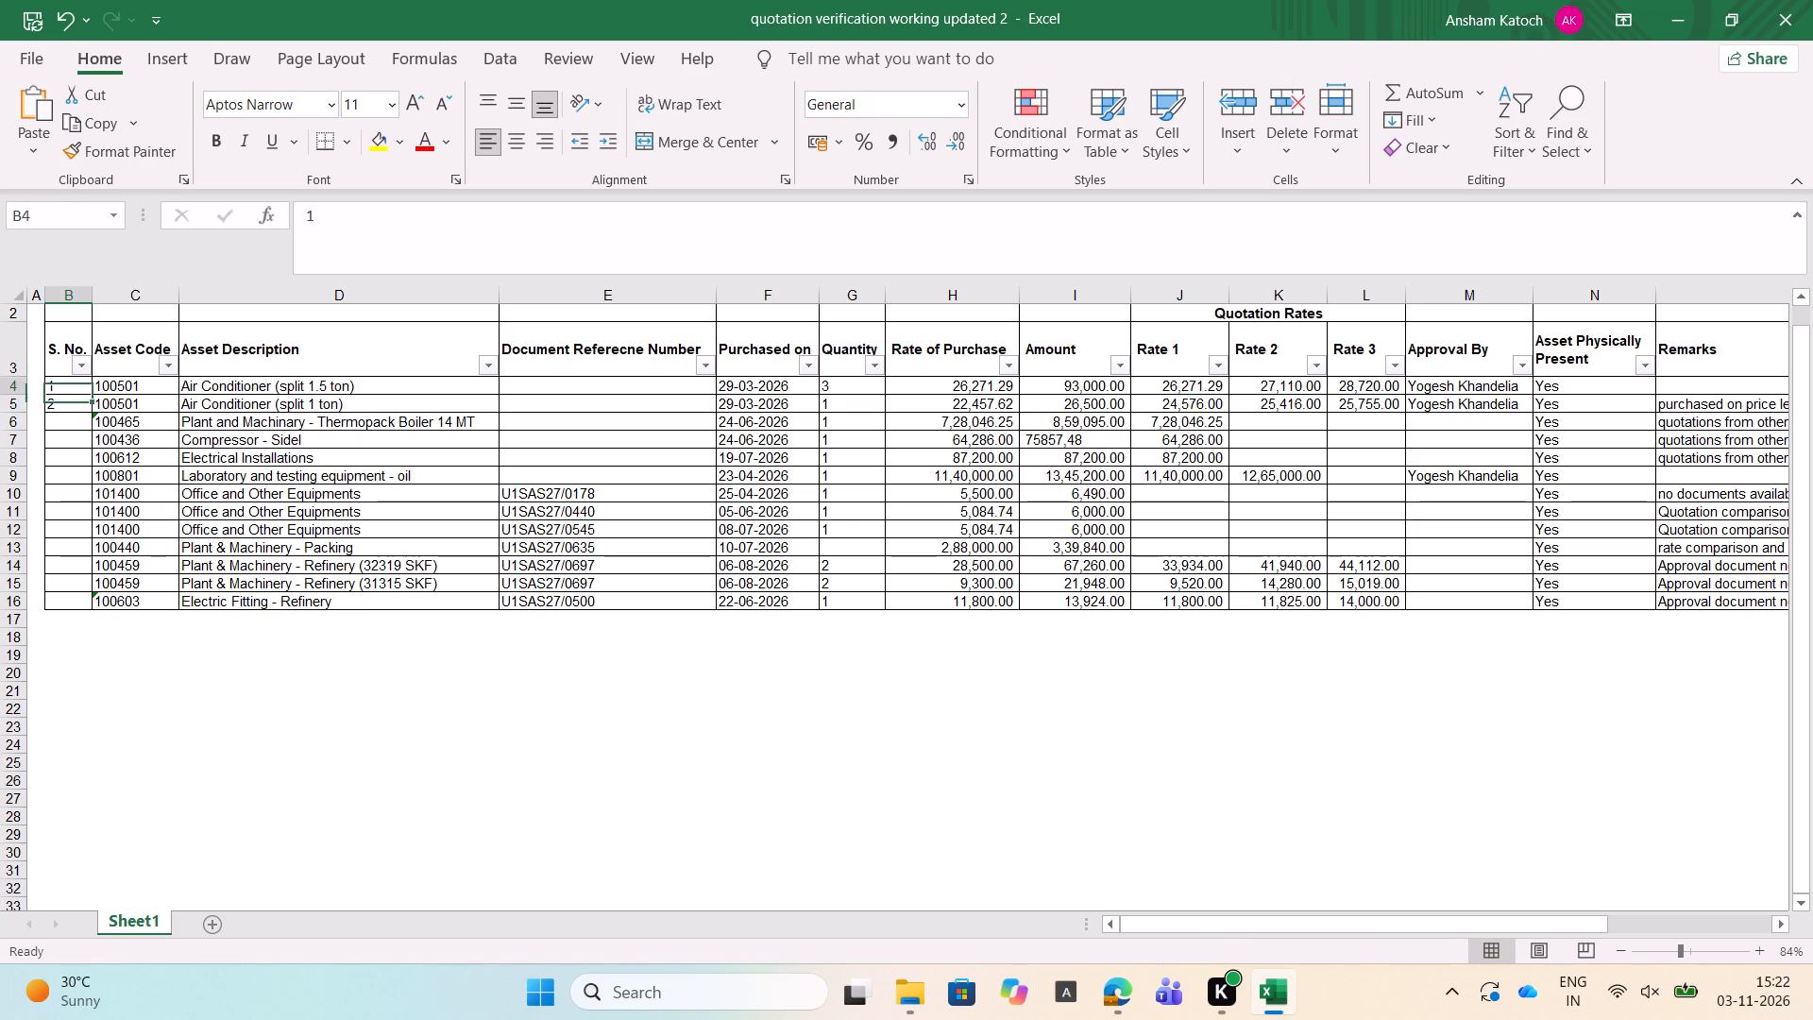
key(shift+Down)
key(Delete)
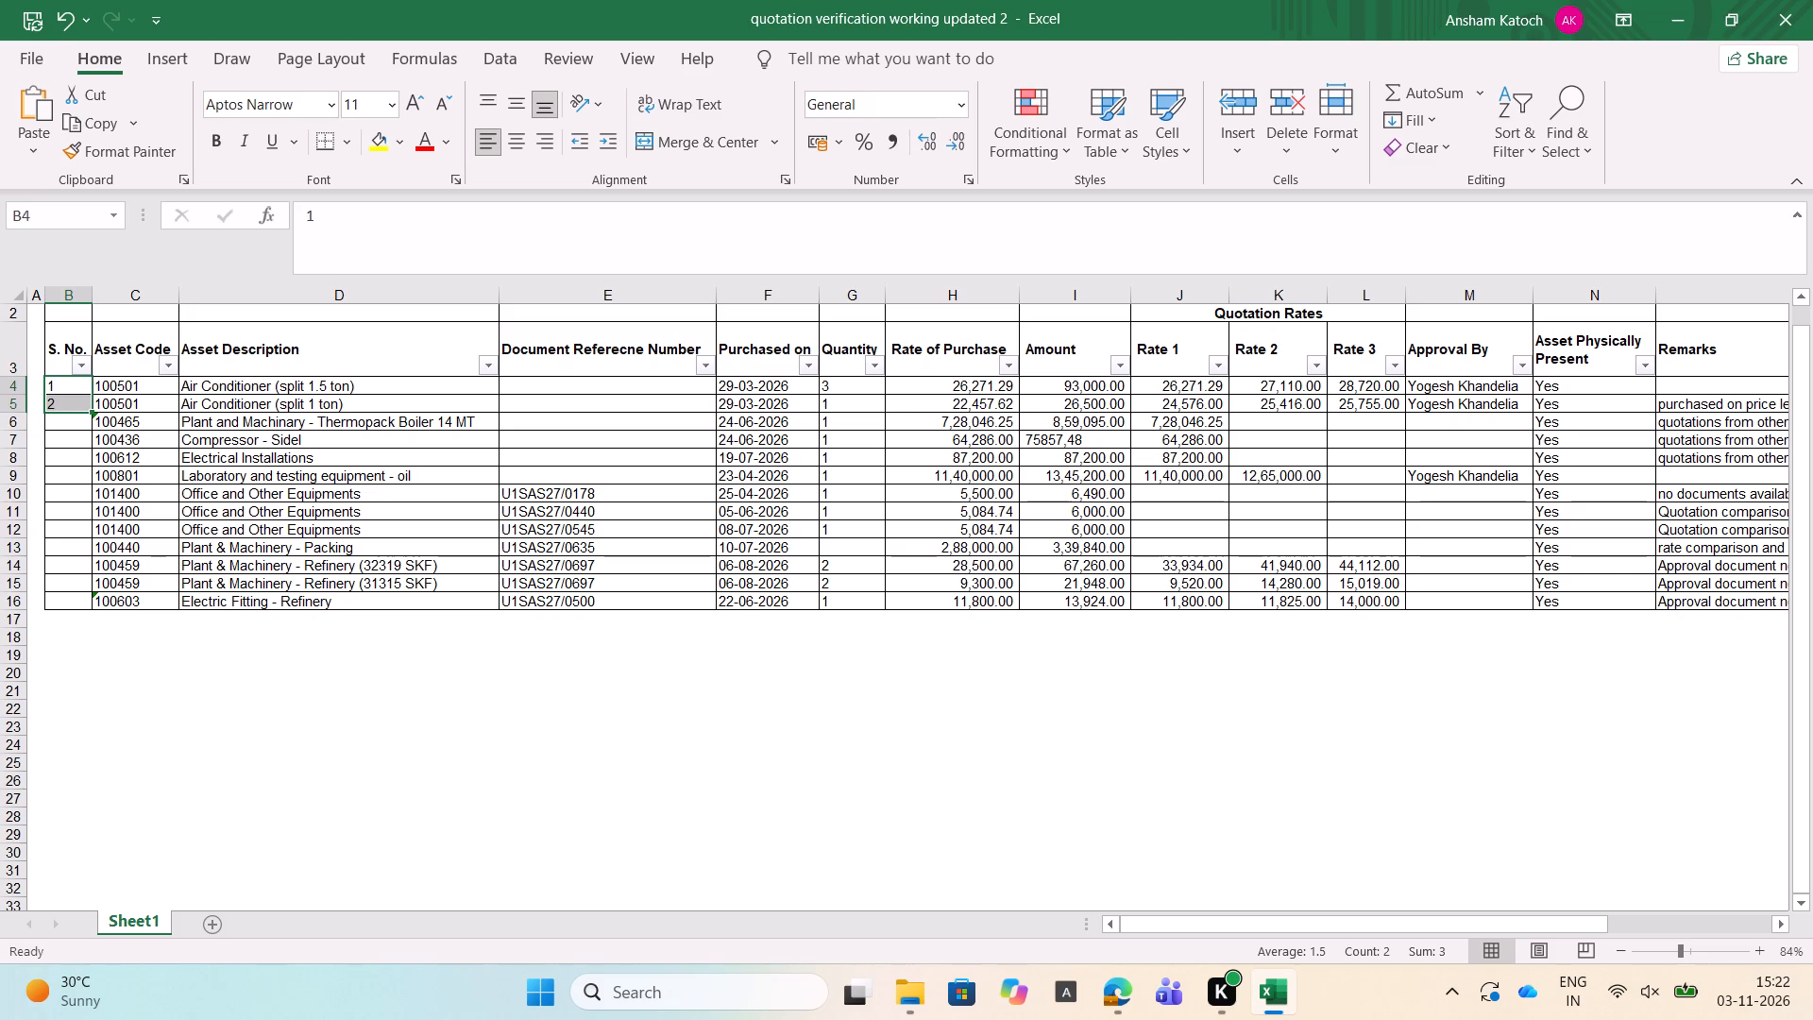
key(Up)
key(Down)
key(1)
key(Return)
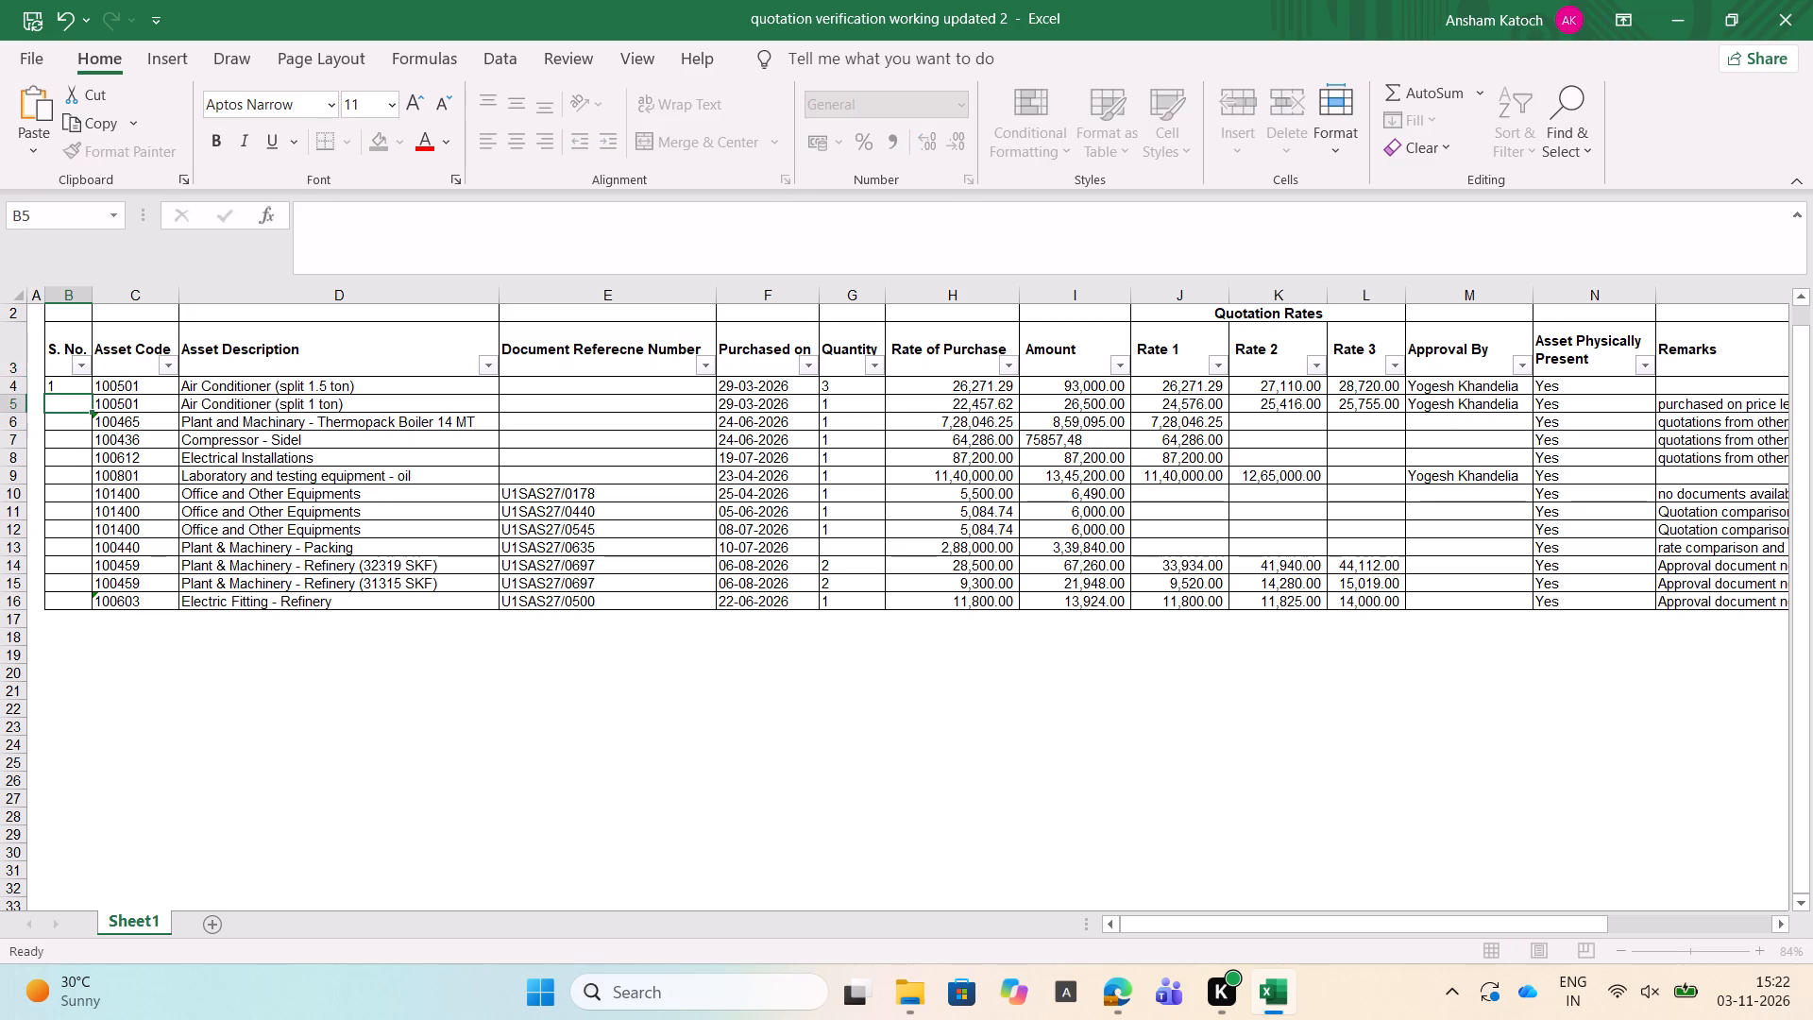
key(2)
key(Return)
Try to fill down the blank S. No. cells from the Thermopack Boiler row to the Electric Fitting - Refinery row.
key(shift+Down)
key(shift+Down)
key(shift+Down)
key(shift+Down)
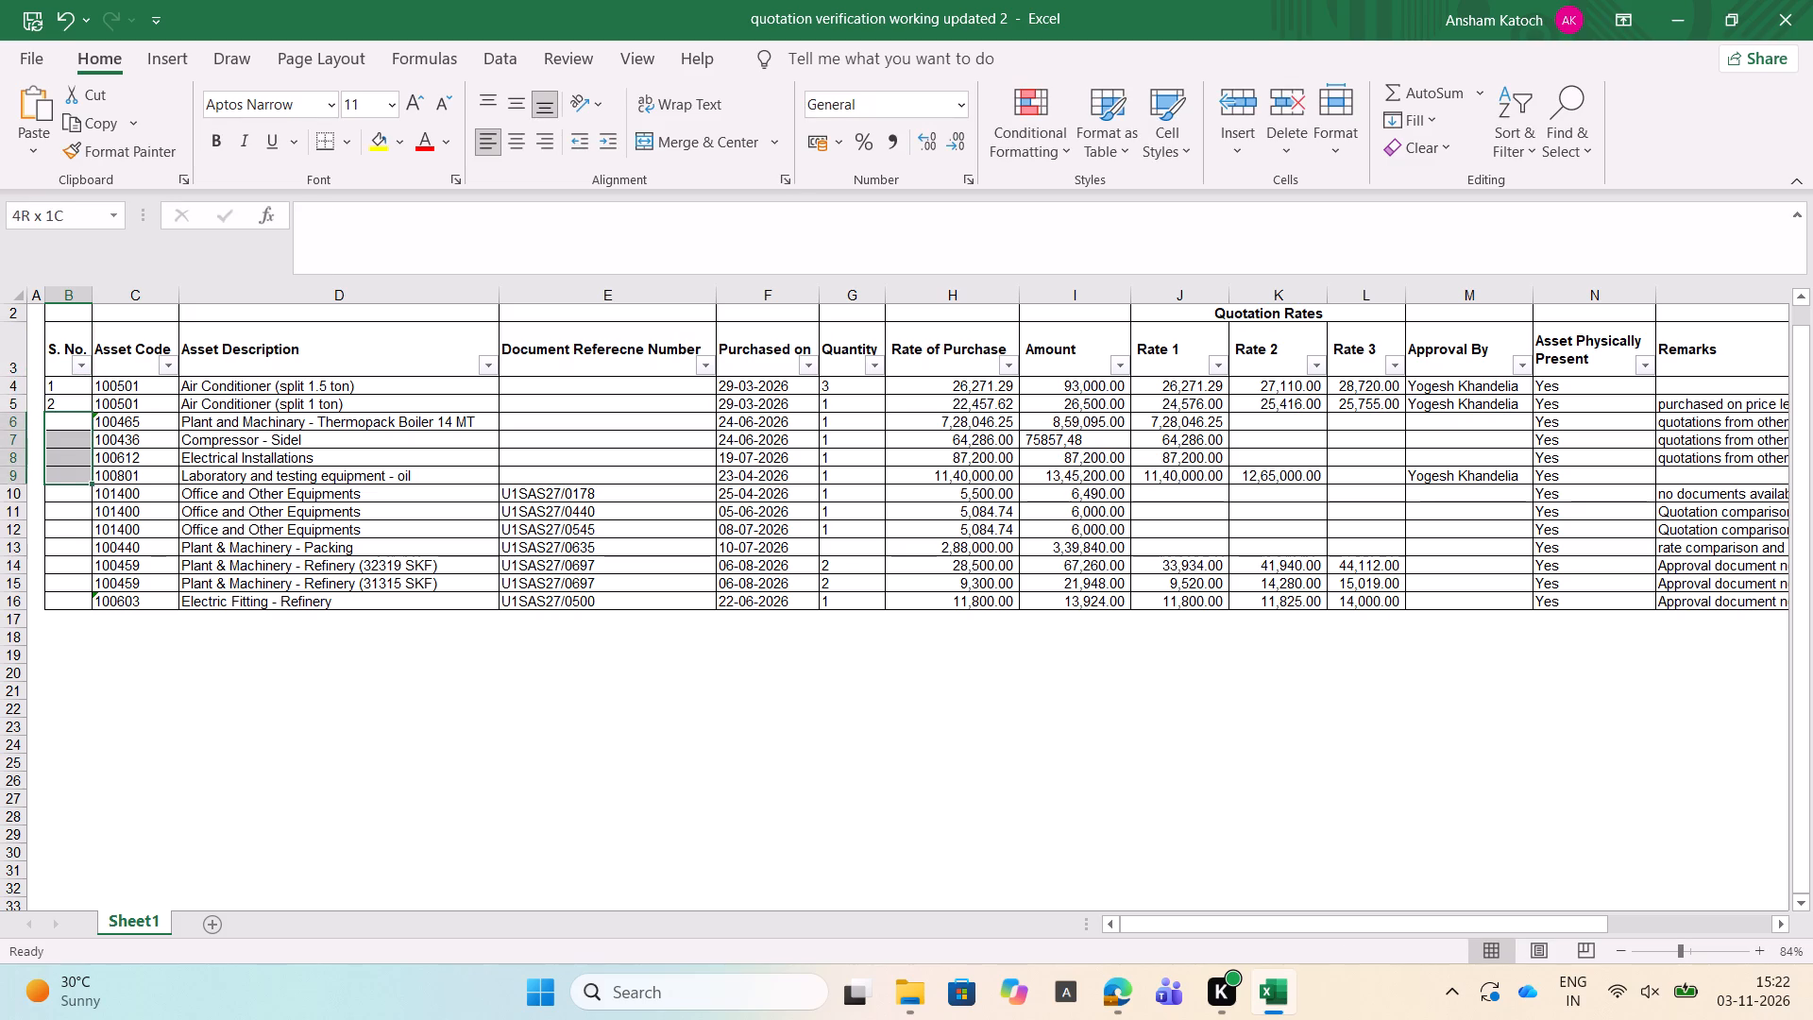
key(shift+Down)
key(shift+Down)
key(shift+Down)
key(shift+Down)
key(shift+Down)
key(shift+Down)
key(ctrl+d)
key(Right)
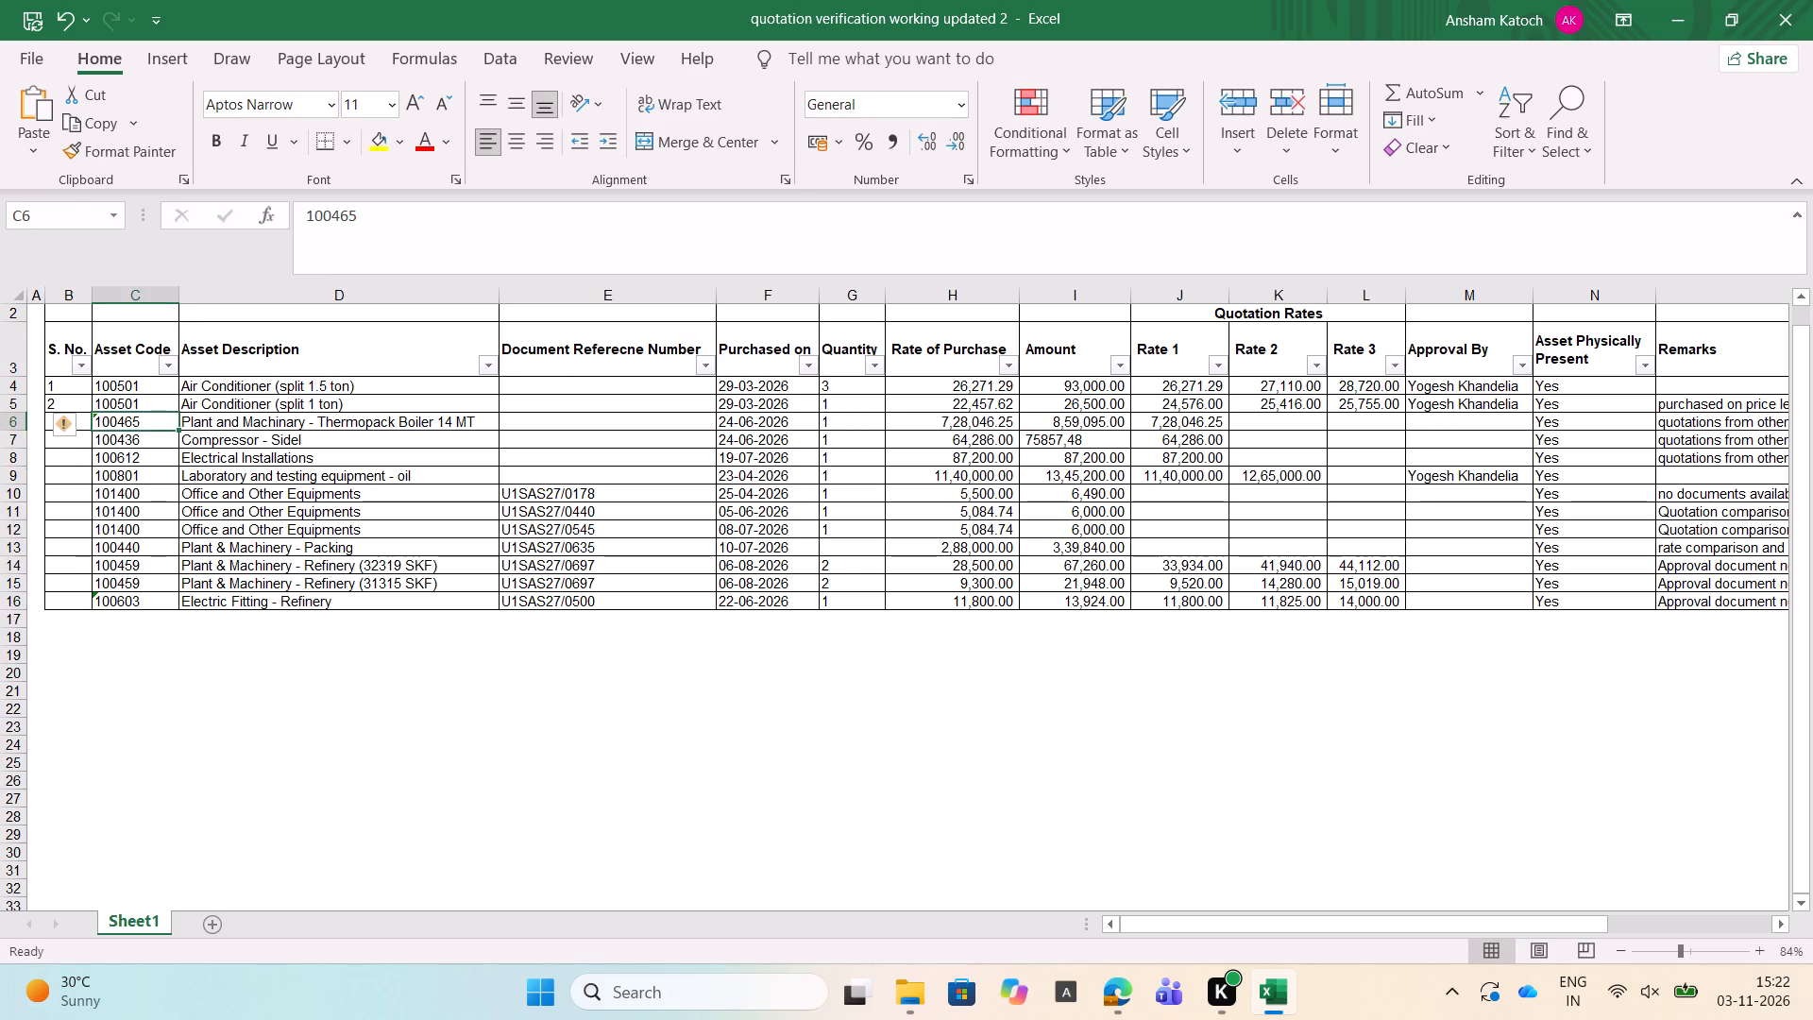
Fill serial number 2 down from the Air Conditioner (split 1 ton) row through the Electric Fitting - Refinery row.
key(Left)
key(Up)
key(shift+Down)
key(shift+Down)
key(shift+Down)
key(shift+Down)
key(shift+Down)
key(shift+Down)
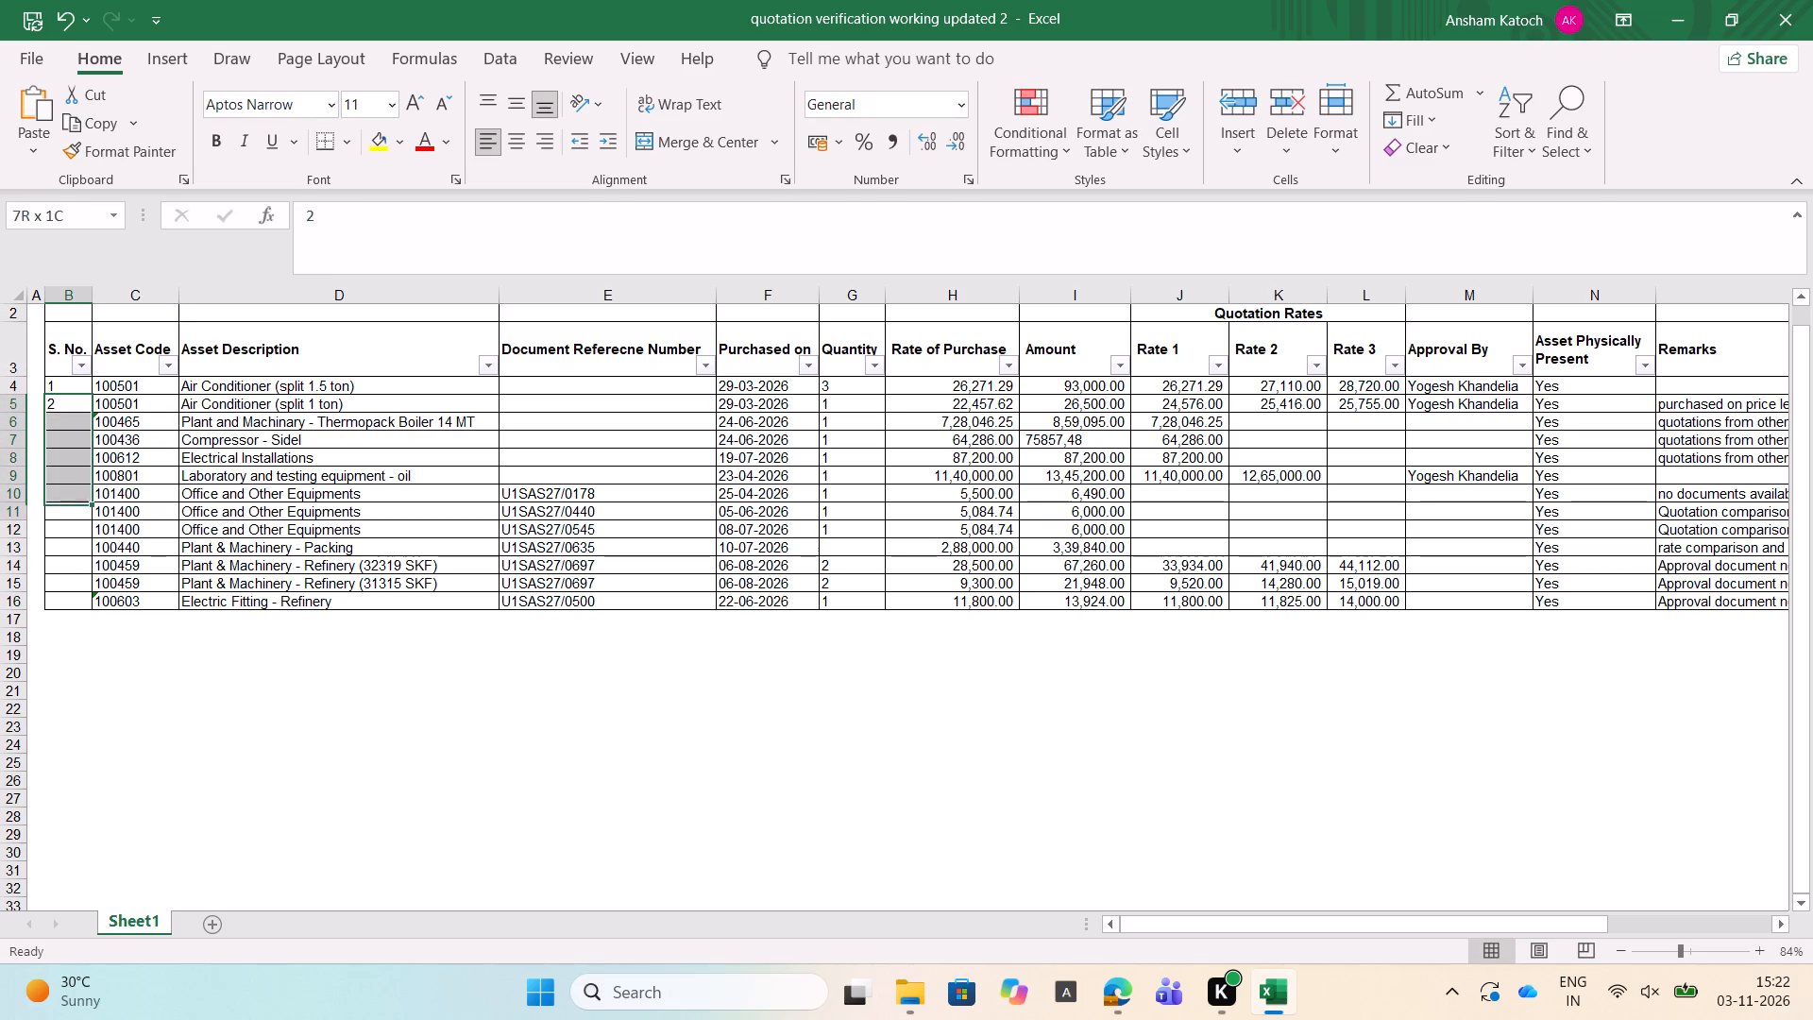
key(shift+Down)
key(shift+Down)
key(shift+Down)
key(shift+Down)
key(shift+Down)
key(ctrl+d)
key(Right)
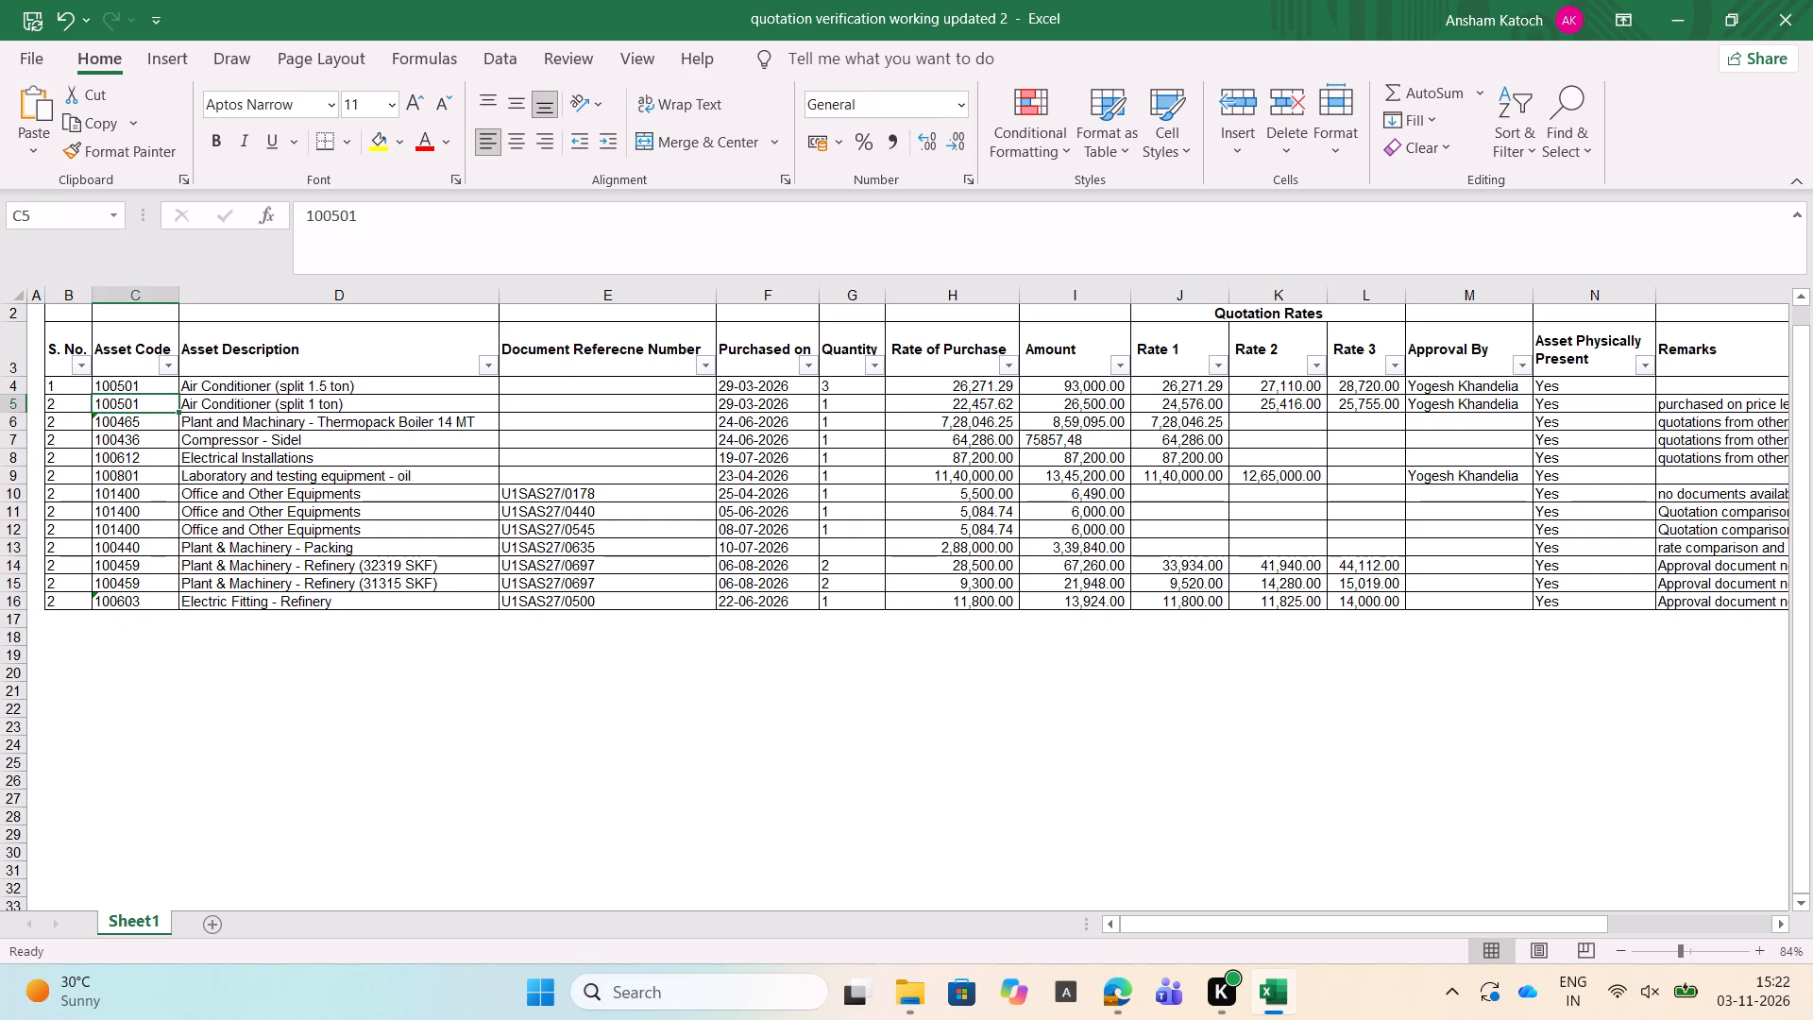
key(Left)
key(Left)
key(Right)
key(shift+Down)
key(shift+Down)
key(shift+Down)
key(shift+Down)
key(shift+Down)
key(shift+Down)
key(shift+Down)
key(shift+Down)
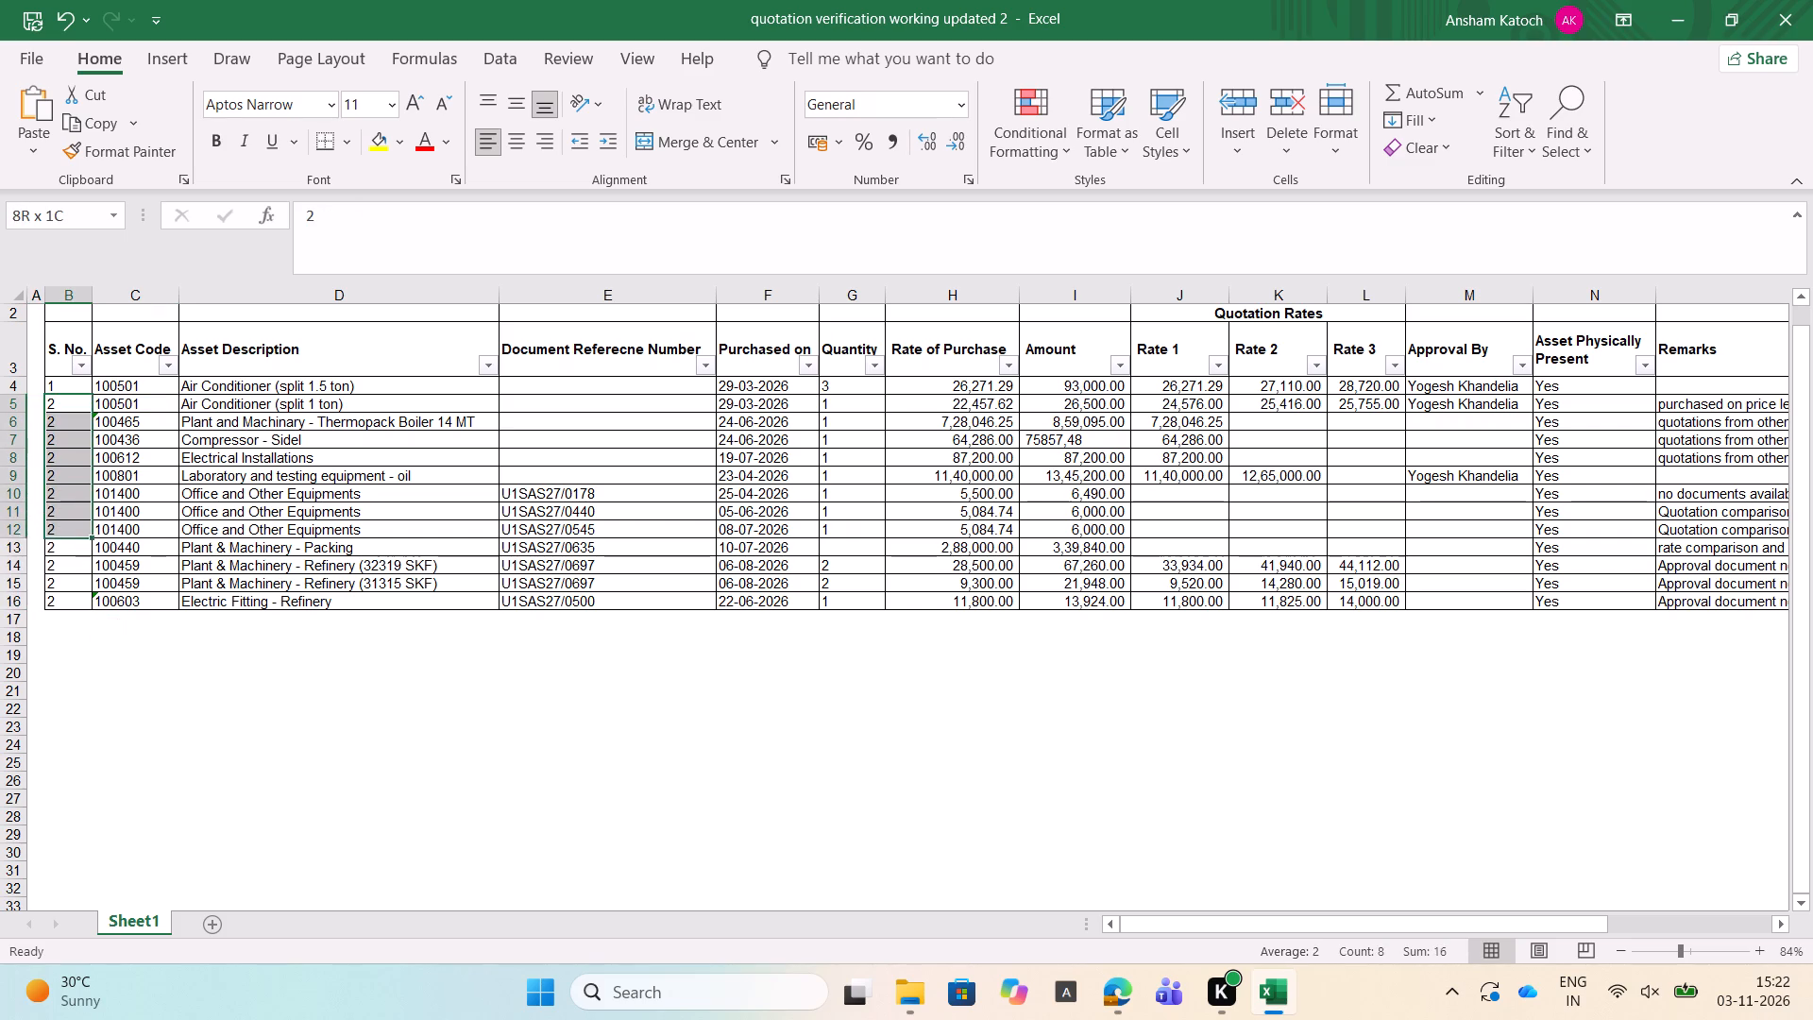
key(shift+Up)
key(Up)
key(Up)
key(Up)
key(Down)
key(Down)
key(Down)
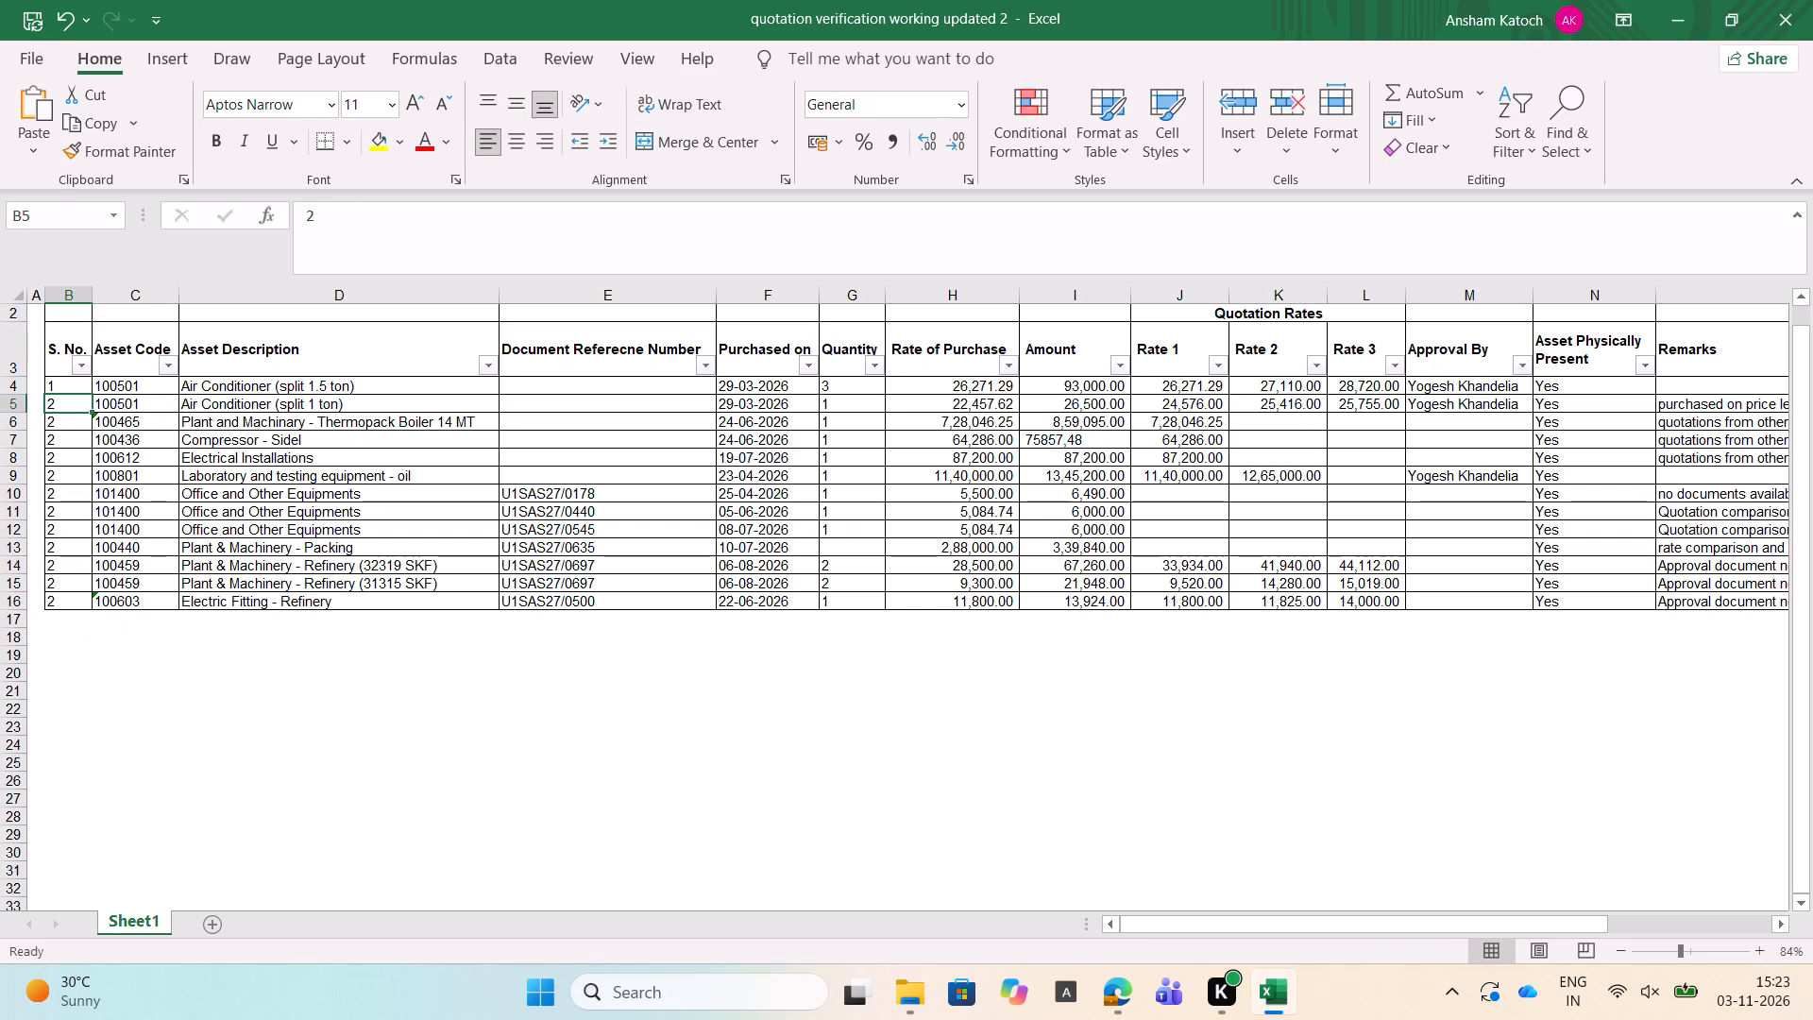
Clear all serial numbers from the first Air Conditioner row down to the Electric Fitting - Refinery row.
key(Up)
key(shift+Down)
key(shift+Down)
key(shift+Down)
key(shift+Down)
key(shift+Down)
key(shift+Down)
key(shift+Down)
key(shift+Down)
key(shift+Down)
key(shift+Down)
key(shift+Down)
key(shift+Down)
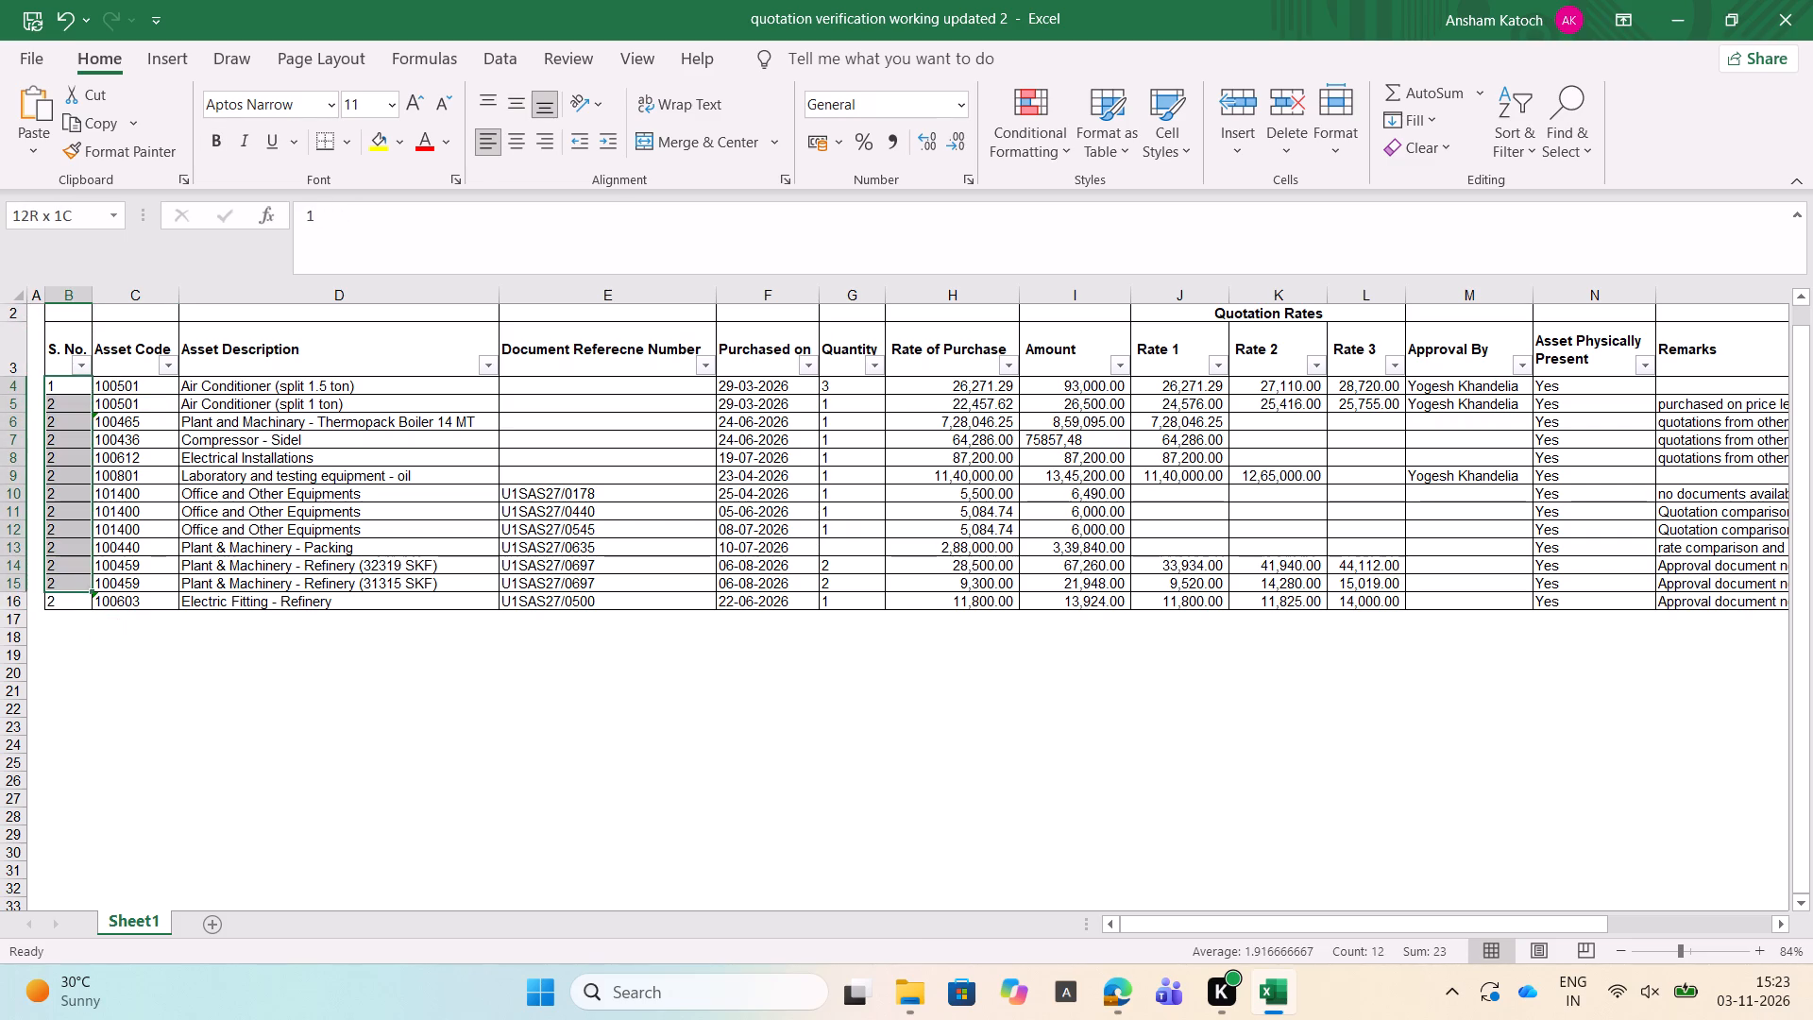
key(Delete)
key(Left)
key(Right)
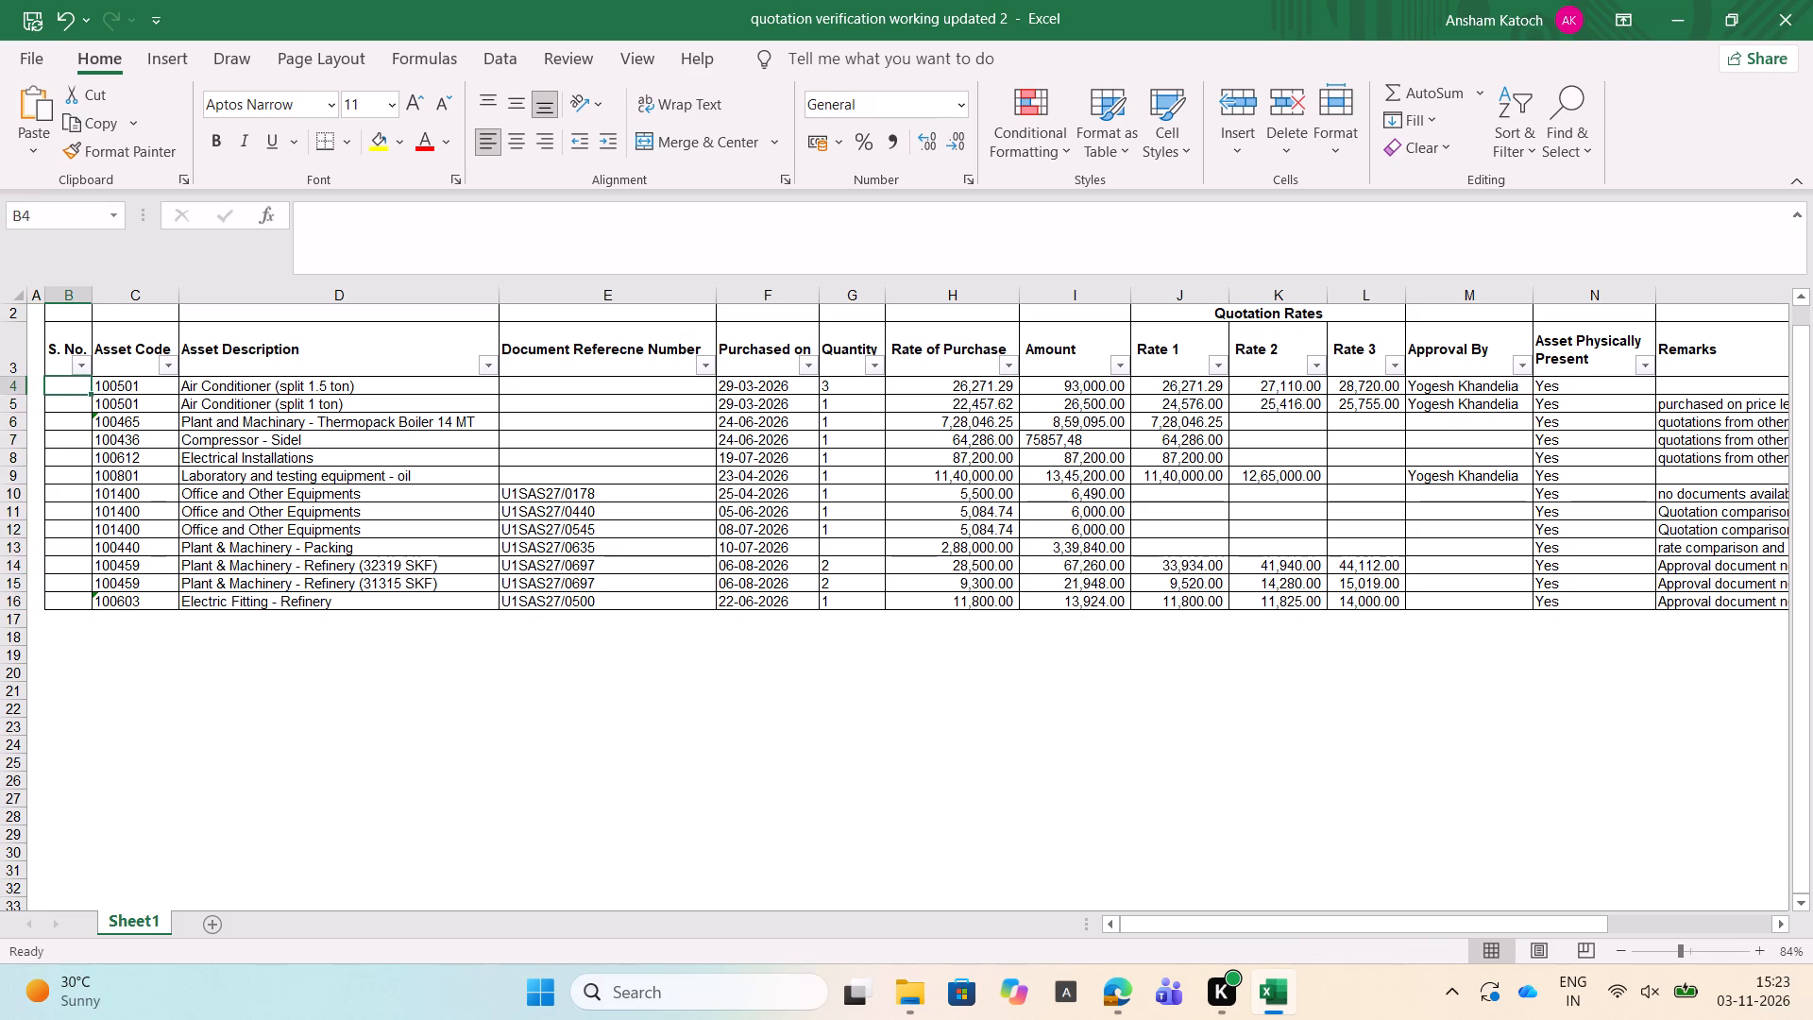
Enter serial numbers 1, 2 and 3 for the two Air Conditioner rows and the Thermopack Boiler row.
key(1)
key(Return)
key(2)
key(Return)
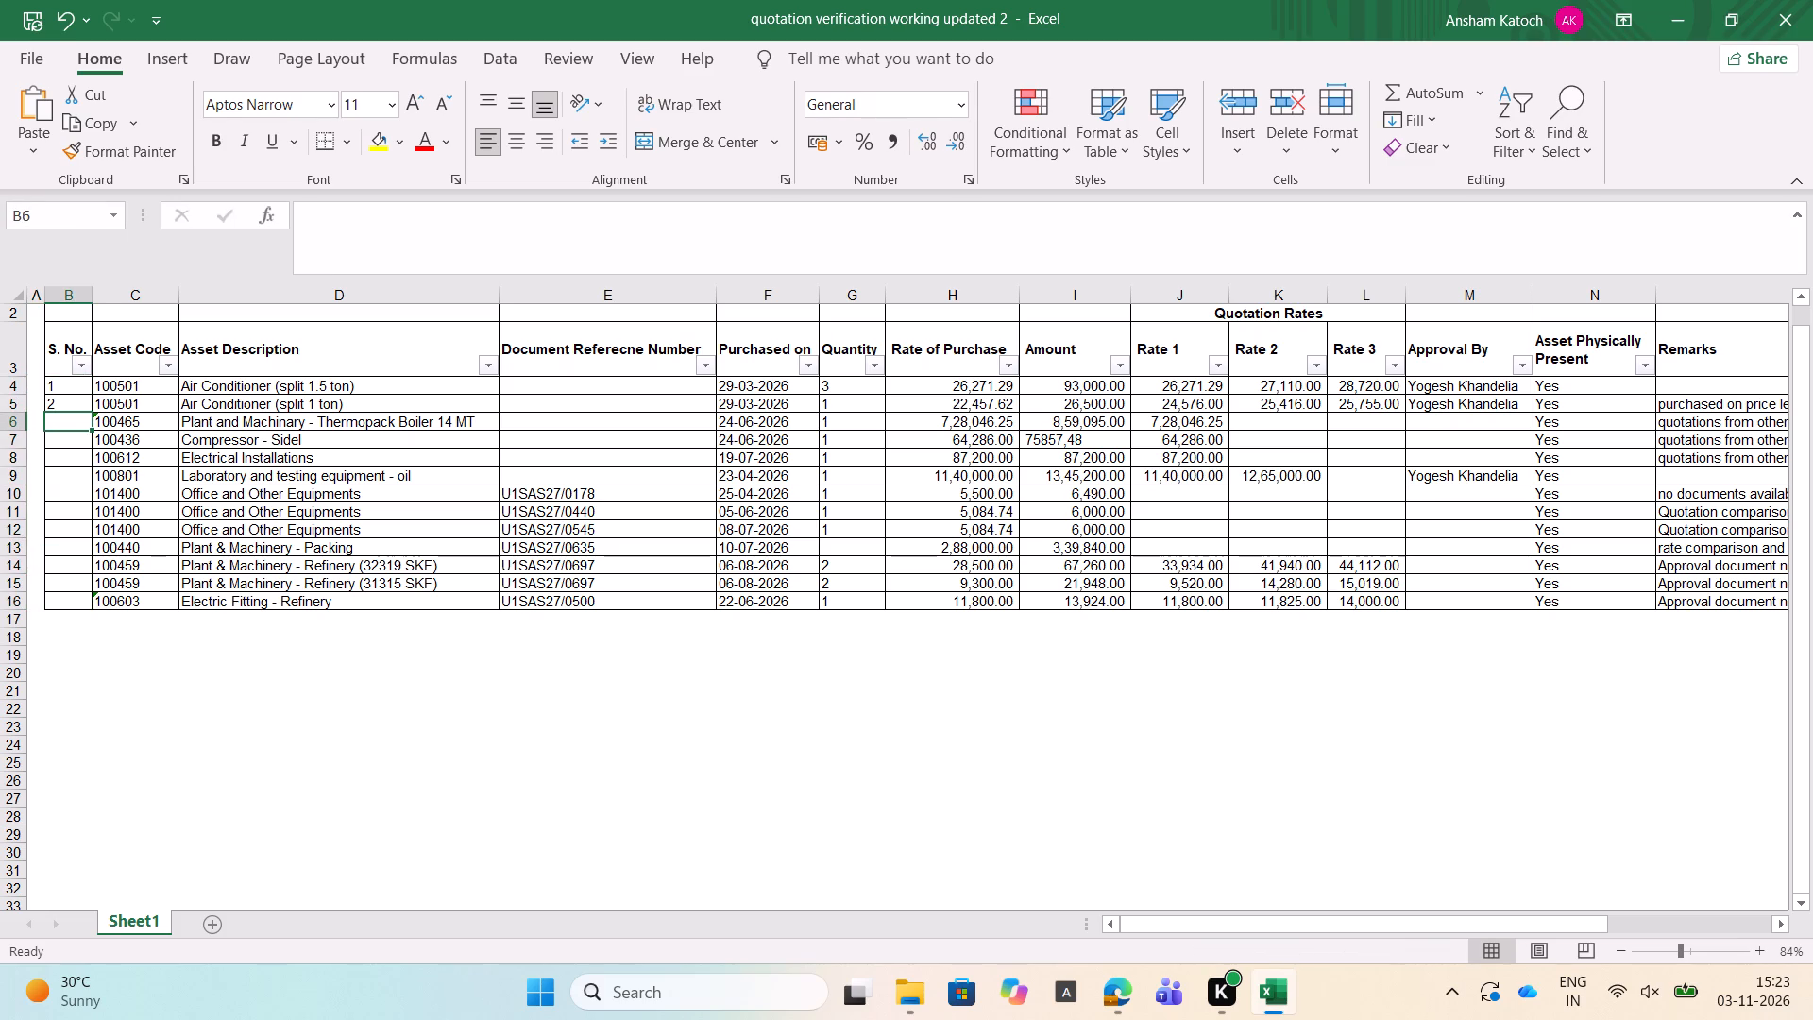
key(3)
key(Return)
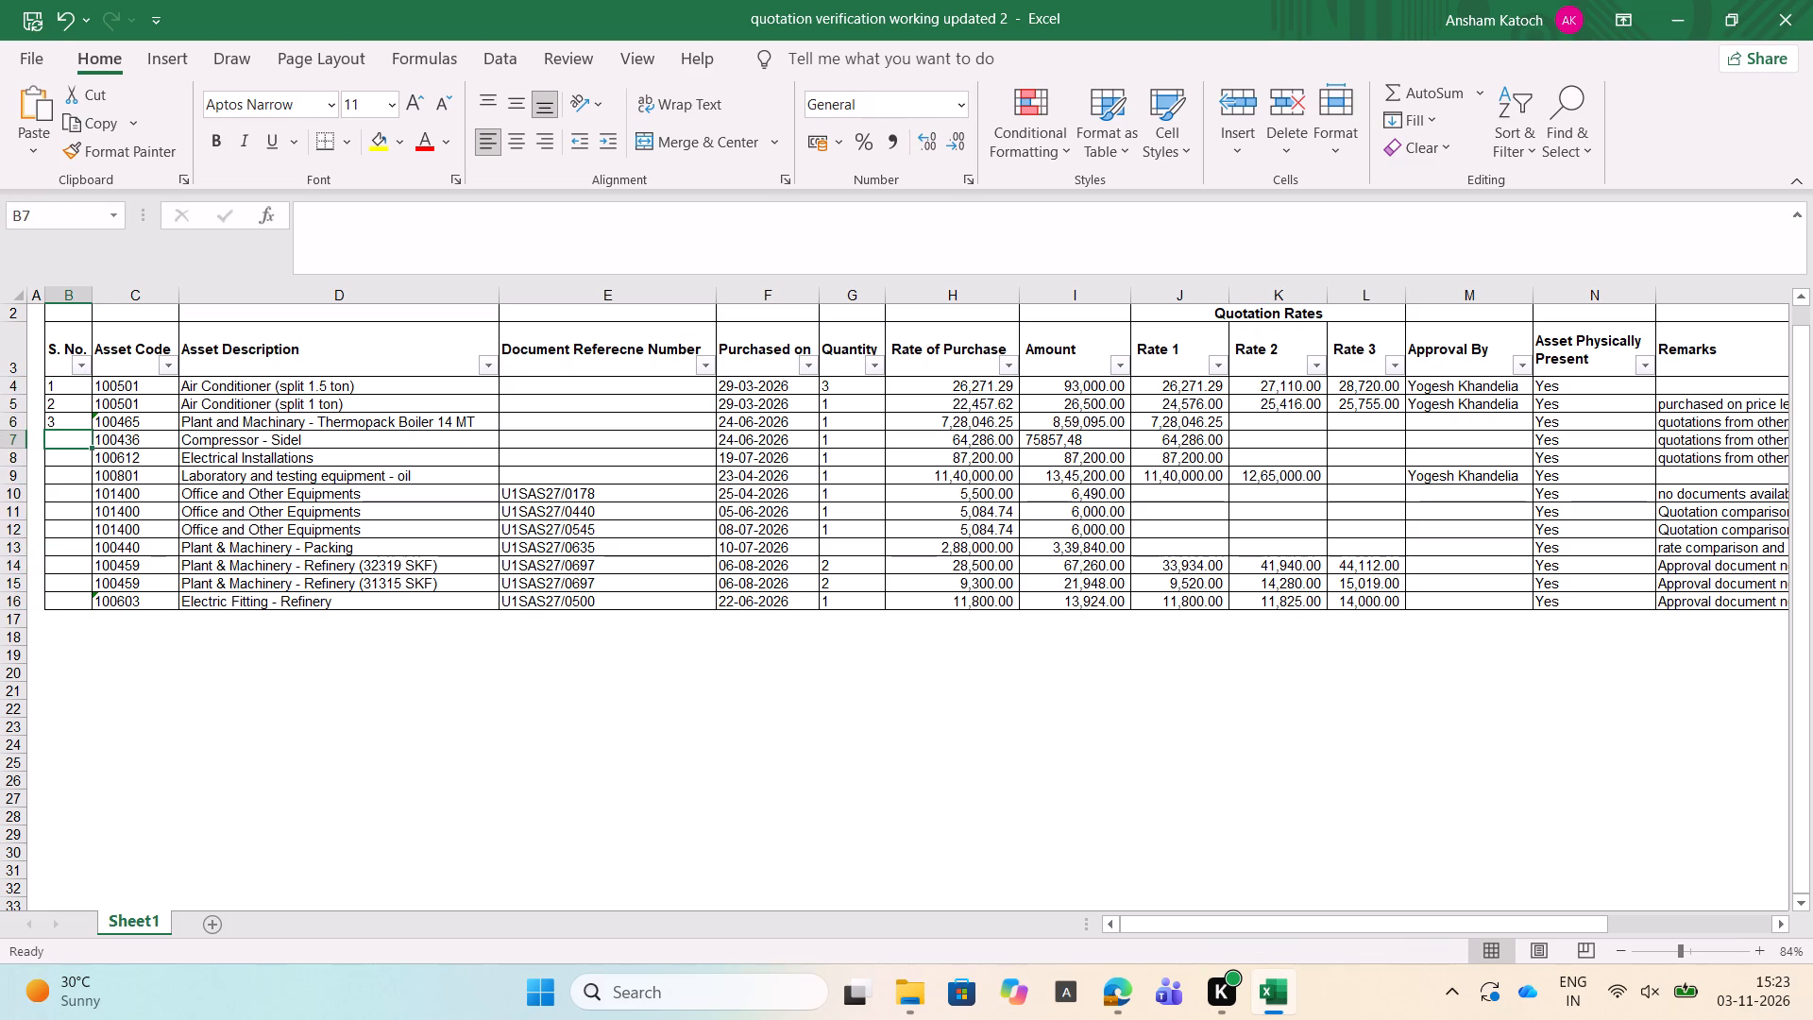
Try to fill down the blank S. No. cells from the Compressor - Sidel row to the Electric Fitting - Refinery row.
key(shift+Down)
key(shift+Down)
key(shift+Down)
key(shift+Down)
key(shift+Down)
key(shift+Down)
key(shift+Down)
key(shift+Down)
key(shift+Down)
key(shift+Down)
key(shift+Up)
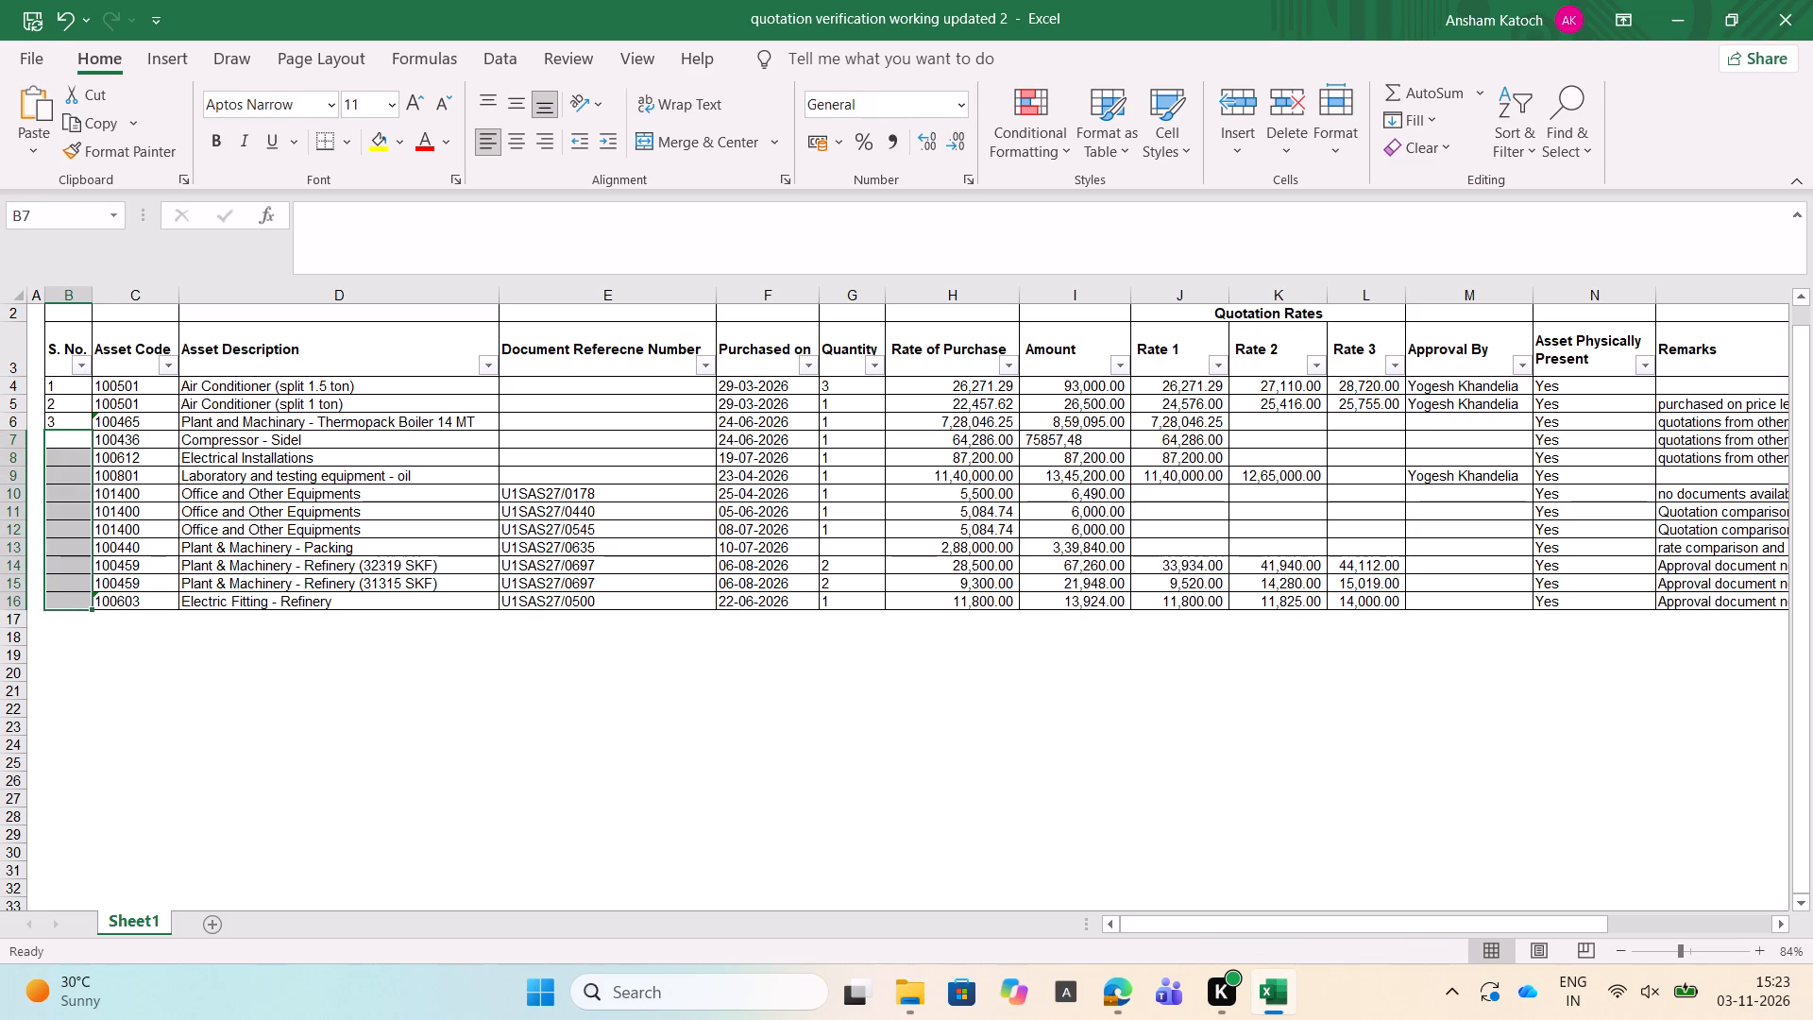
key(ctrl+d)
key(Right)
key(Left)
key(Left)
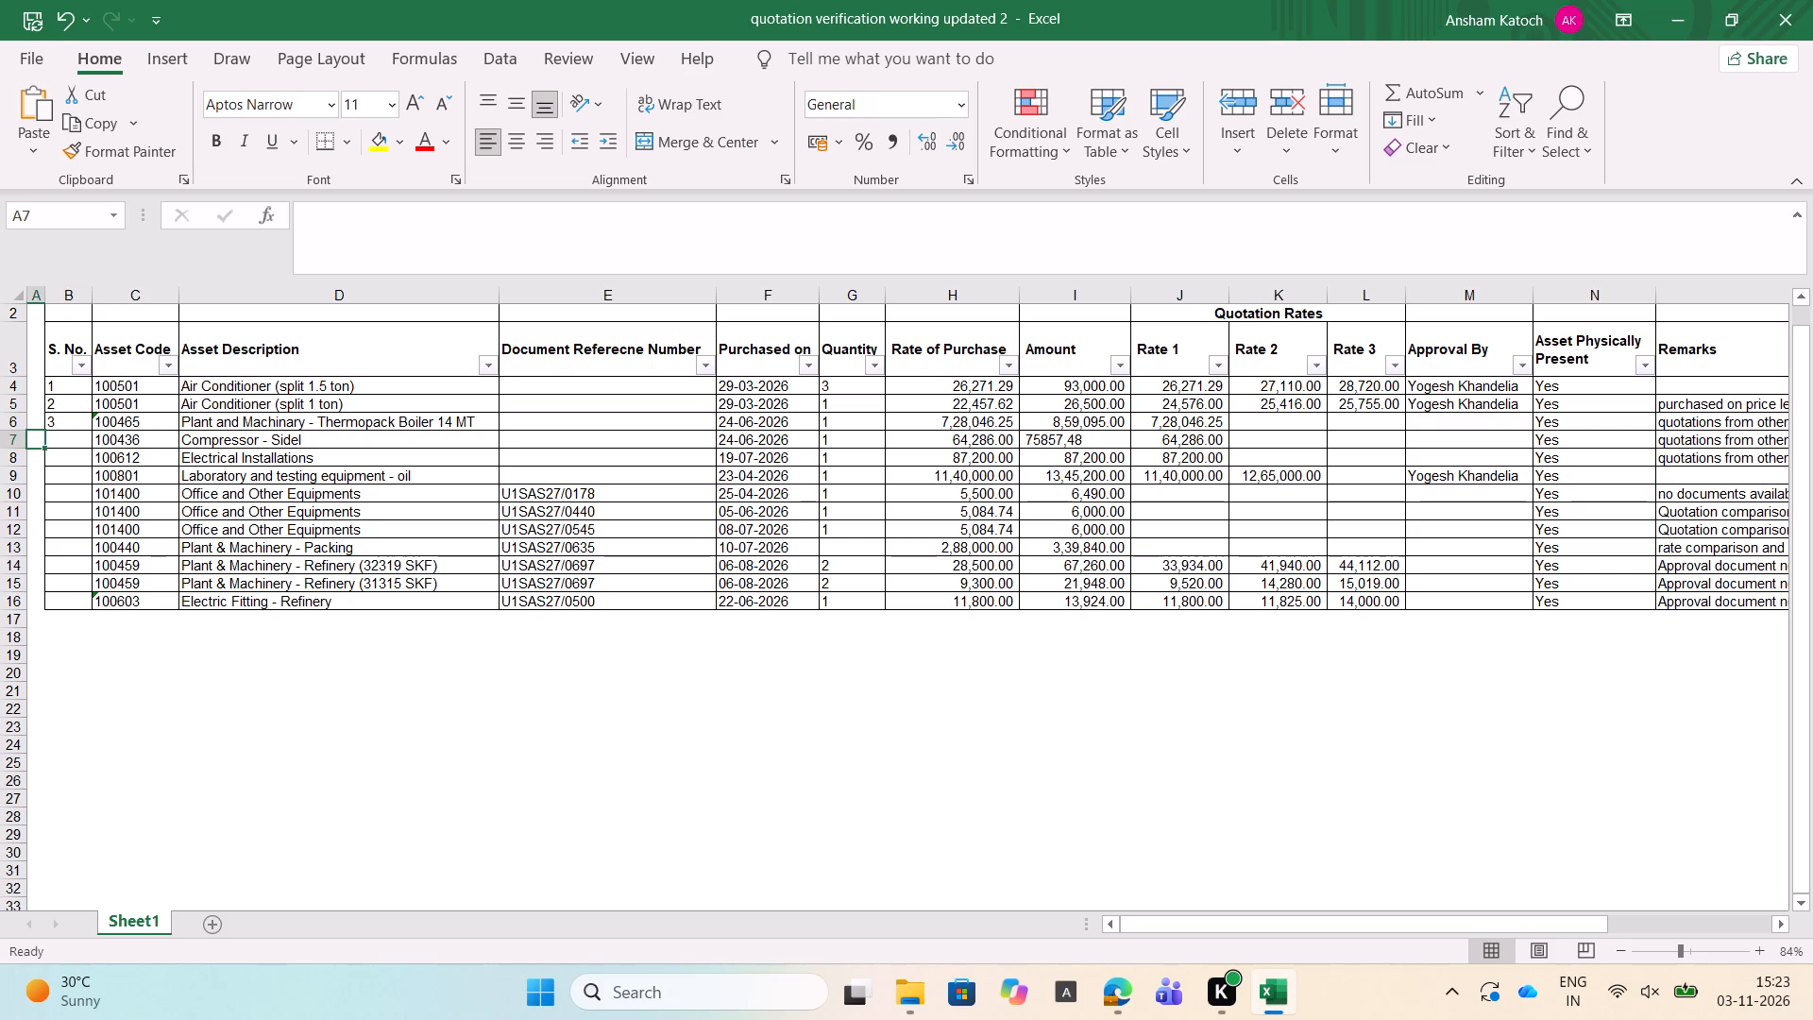
Fill serial number 3 down from the Thermopack Boiler row into the Compressor - Sidel row.
key(Right)
key(Up)
key(ctrl+c)
key(Up)
key(Up)
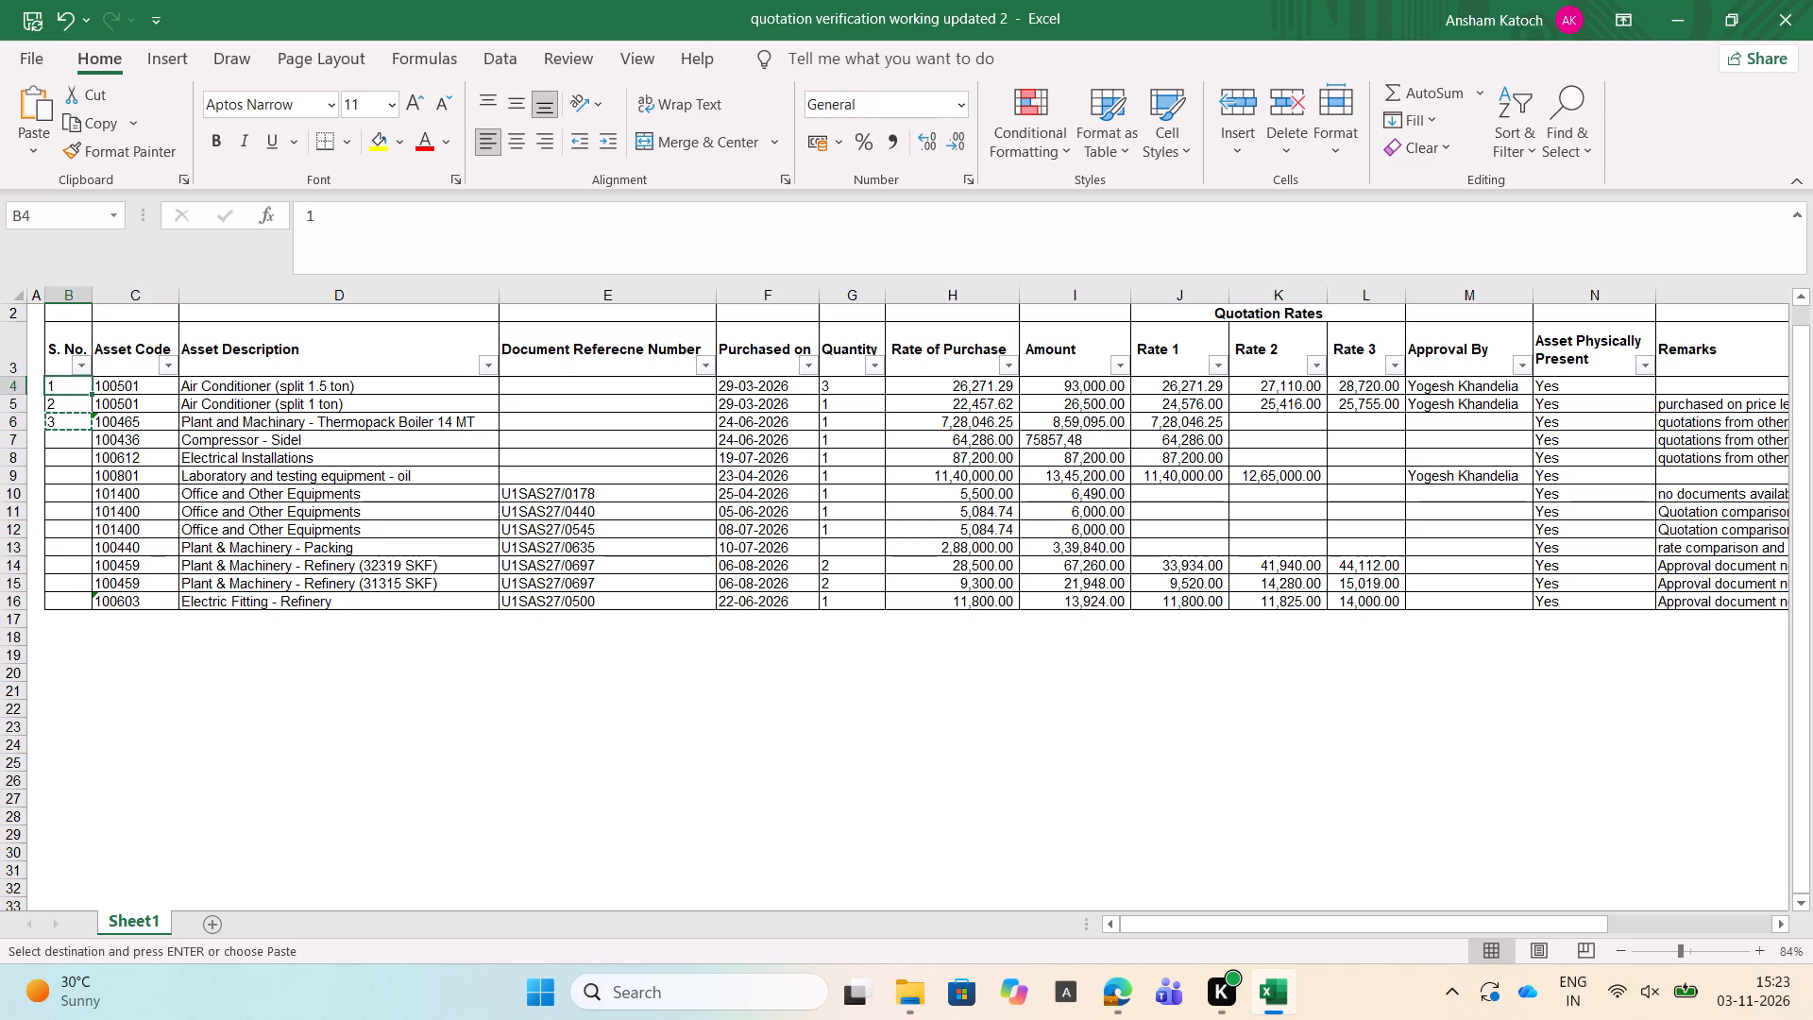
key(Down)
key(Down)
key(Down)
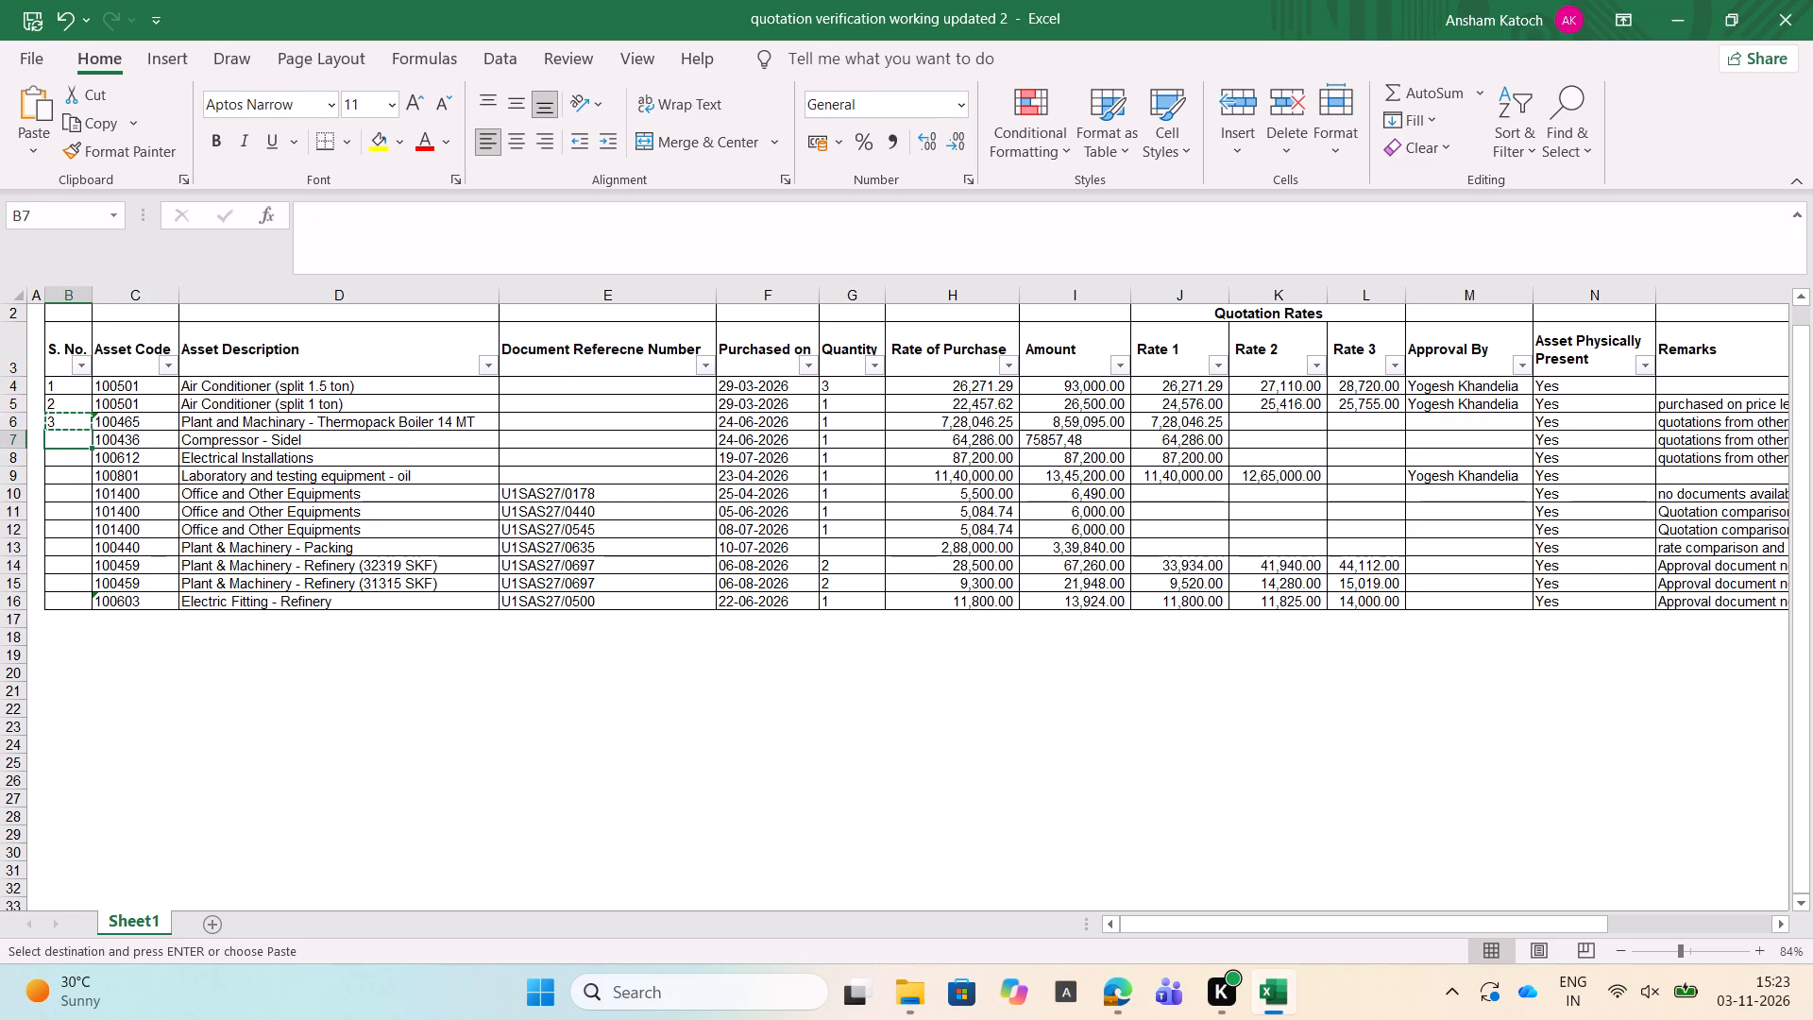
key(ctrl+c)
key(Up)
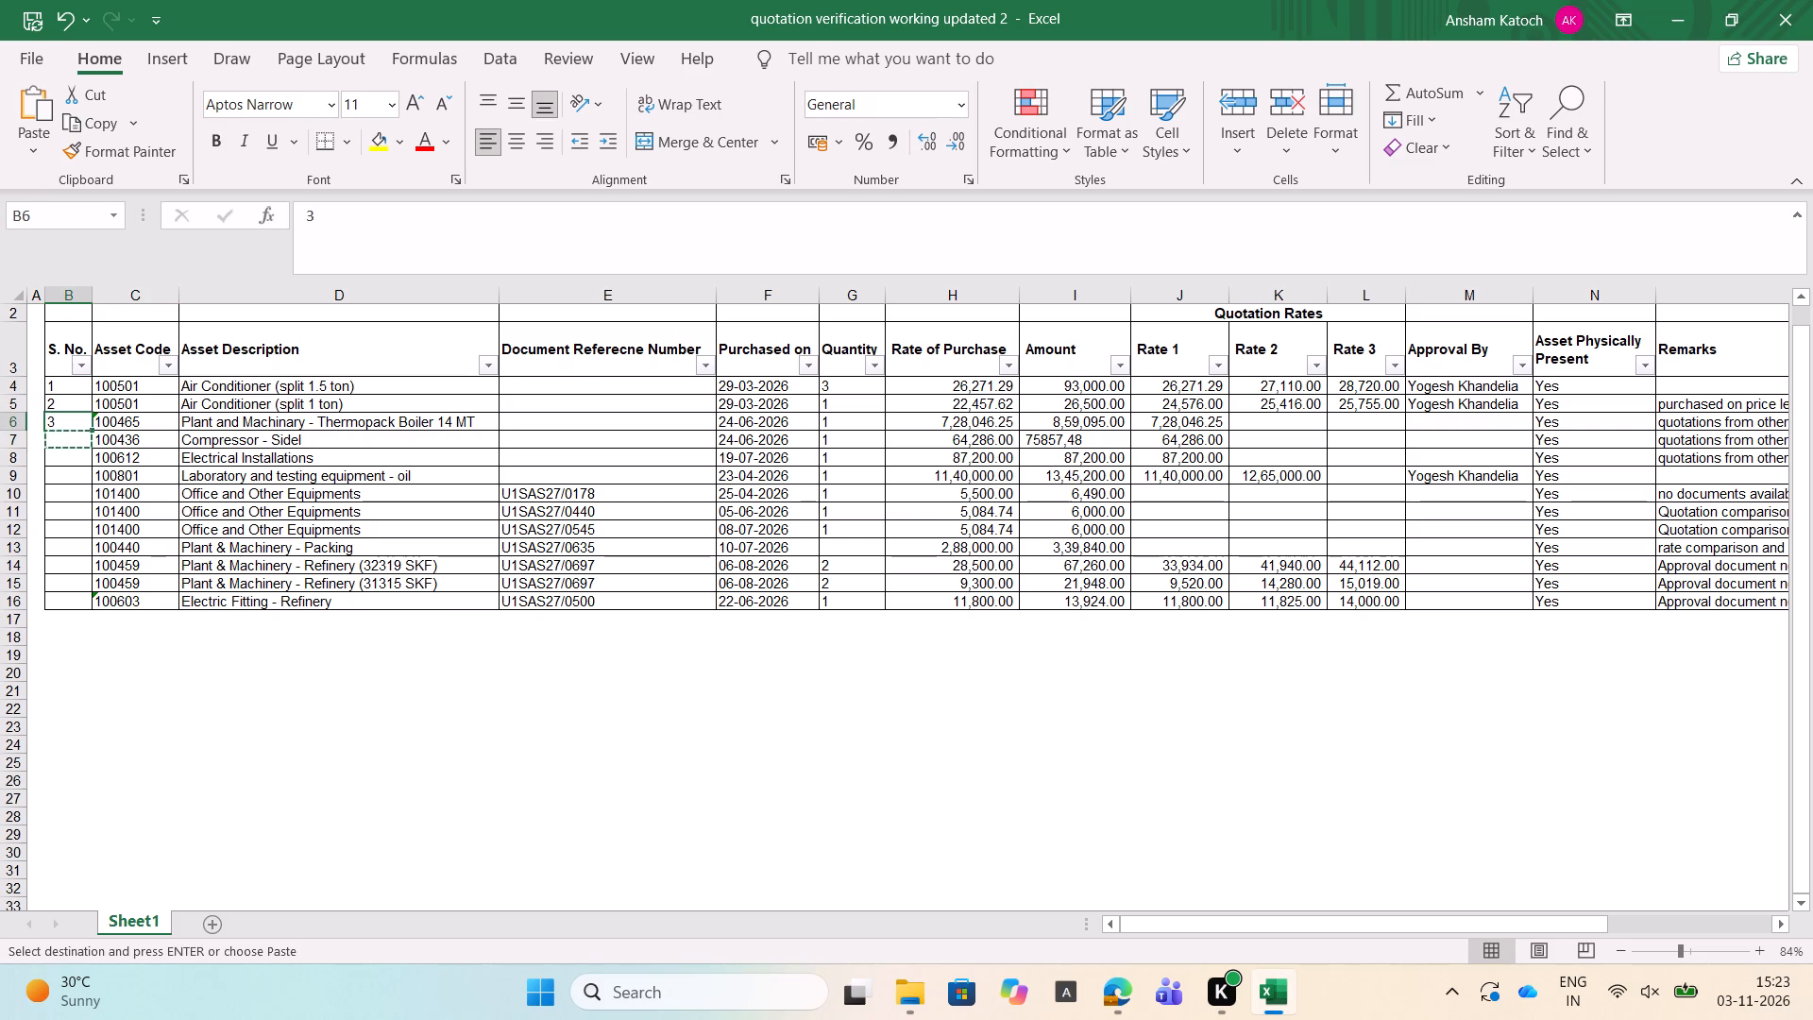
key(ctrl+c)
key(Down)
key(ctrl+d)
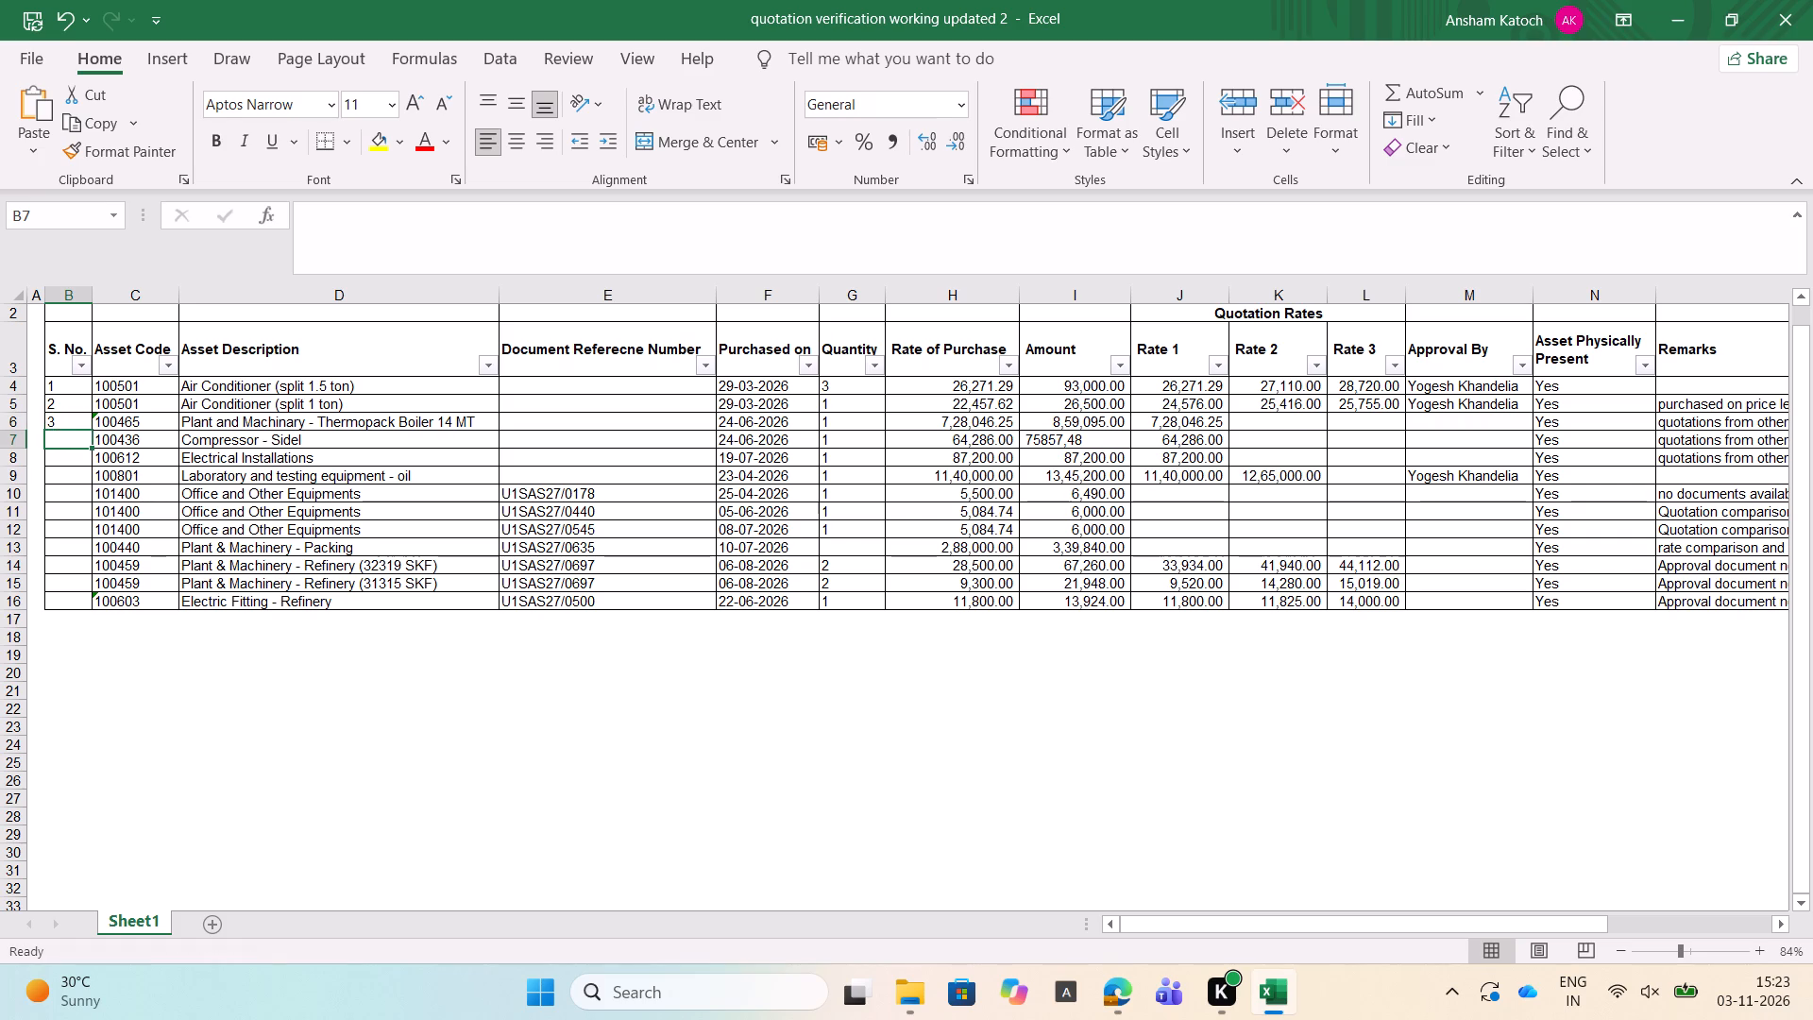
key(Right)
key(Left)
key(ctrl+d)
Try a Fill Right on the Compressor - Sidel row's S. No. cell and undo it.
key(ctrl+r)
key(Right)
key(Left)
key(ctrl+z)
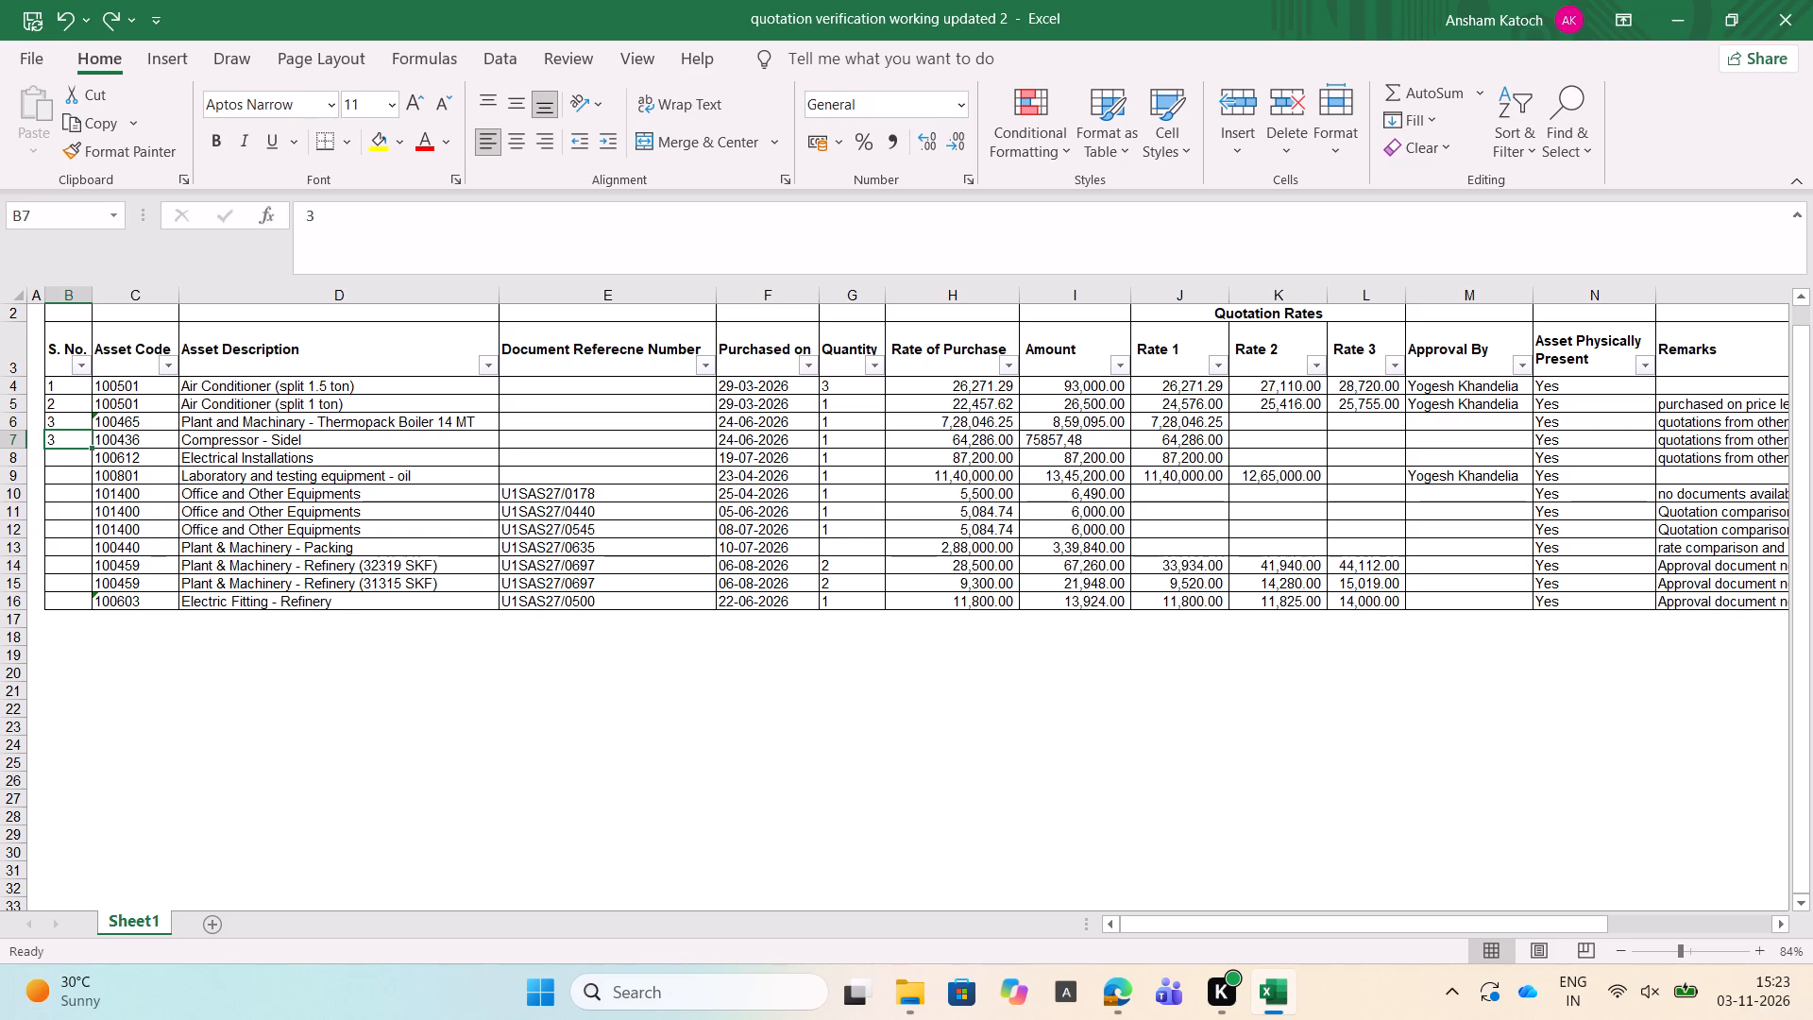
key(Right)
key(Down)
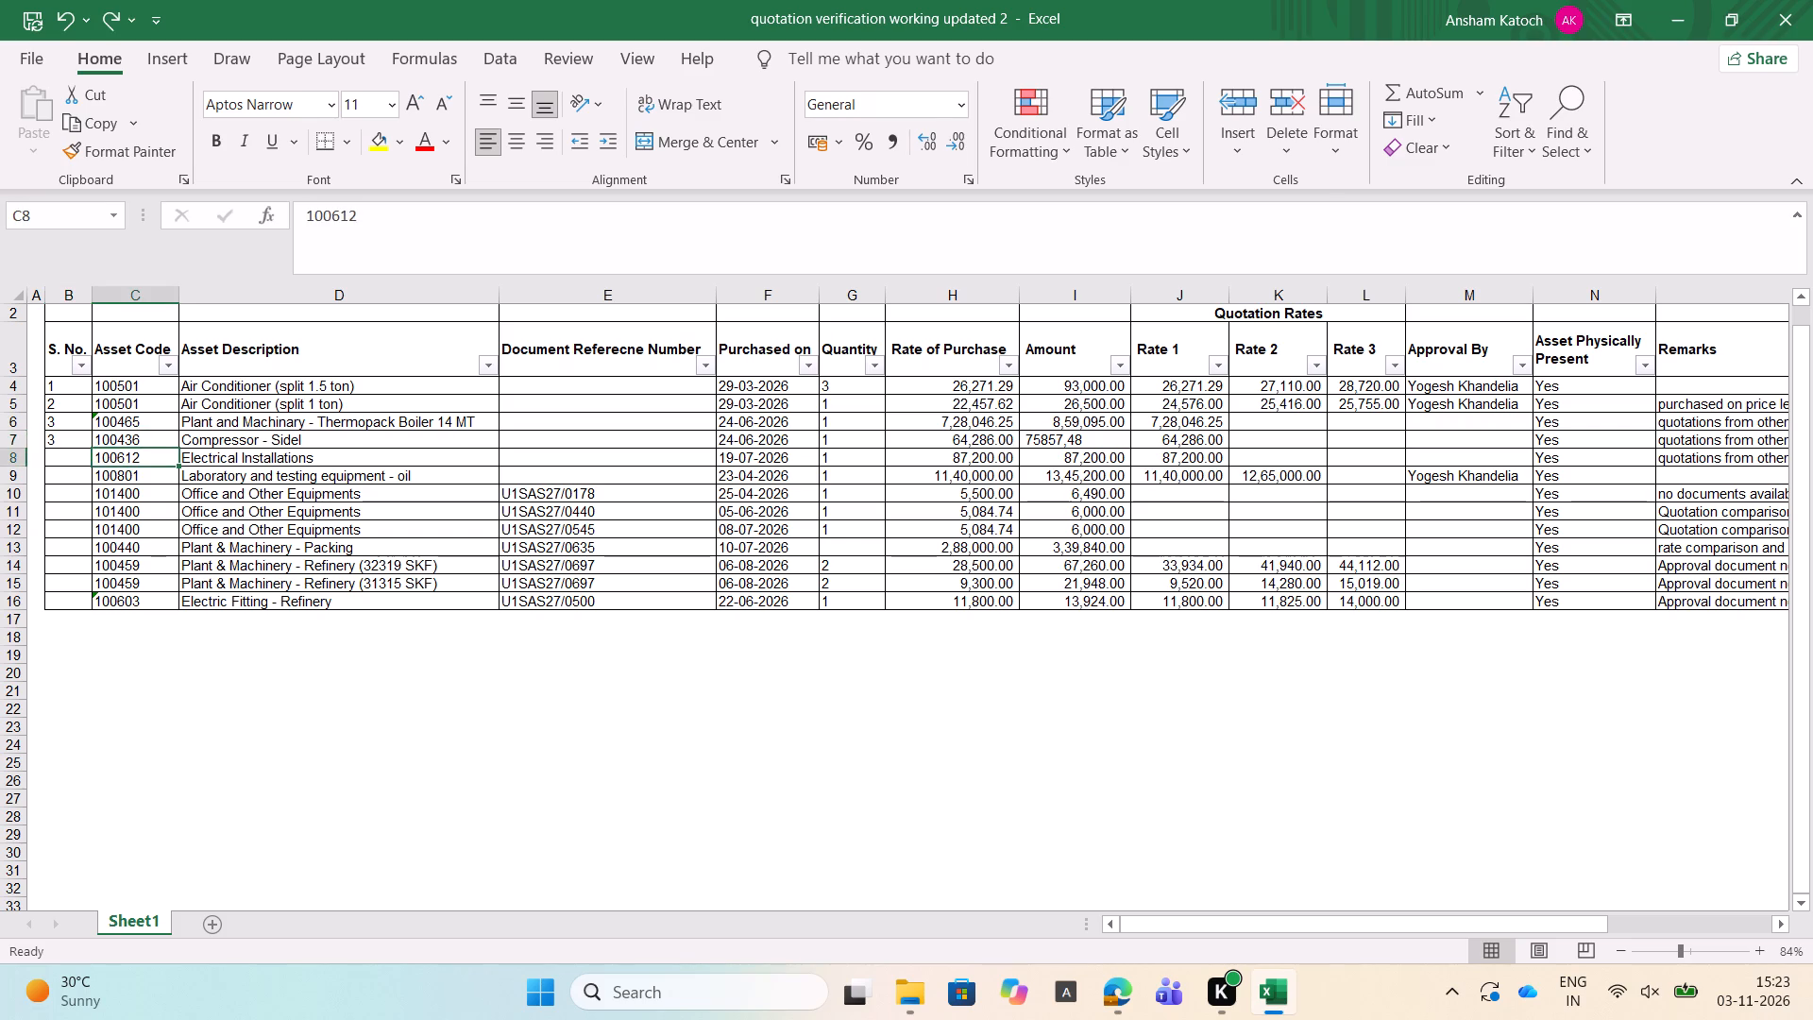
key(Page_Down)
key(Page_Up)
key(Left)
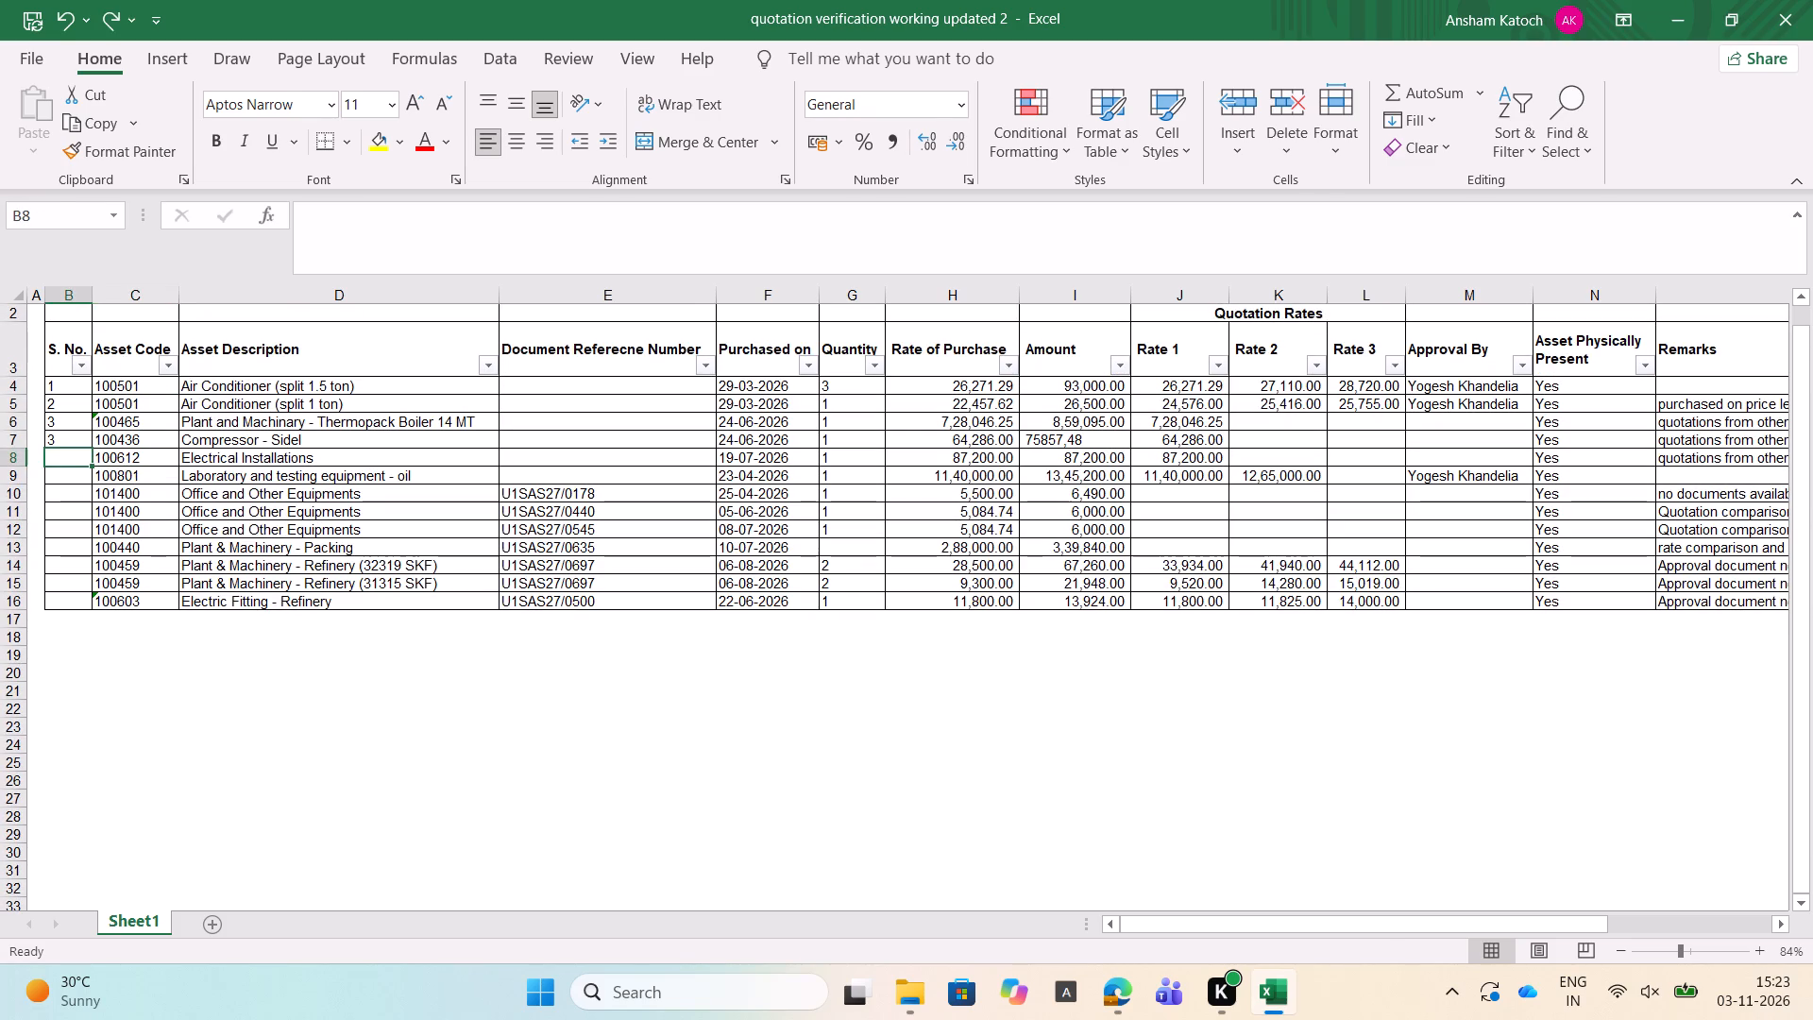
Clear the S. No. cells from the first Air Conditioner row to the Electrical Installations row.
key(shift+Up)
key(shift+Up)
key(shift+Up)
key(shift+Up)
key(BackSpace)
key(BackSpace)
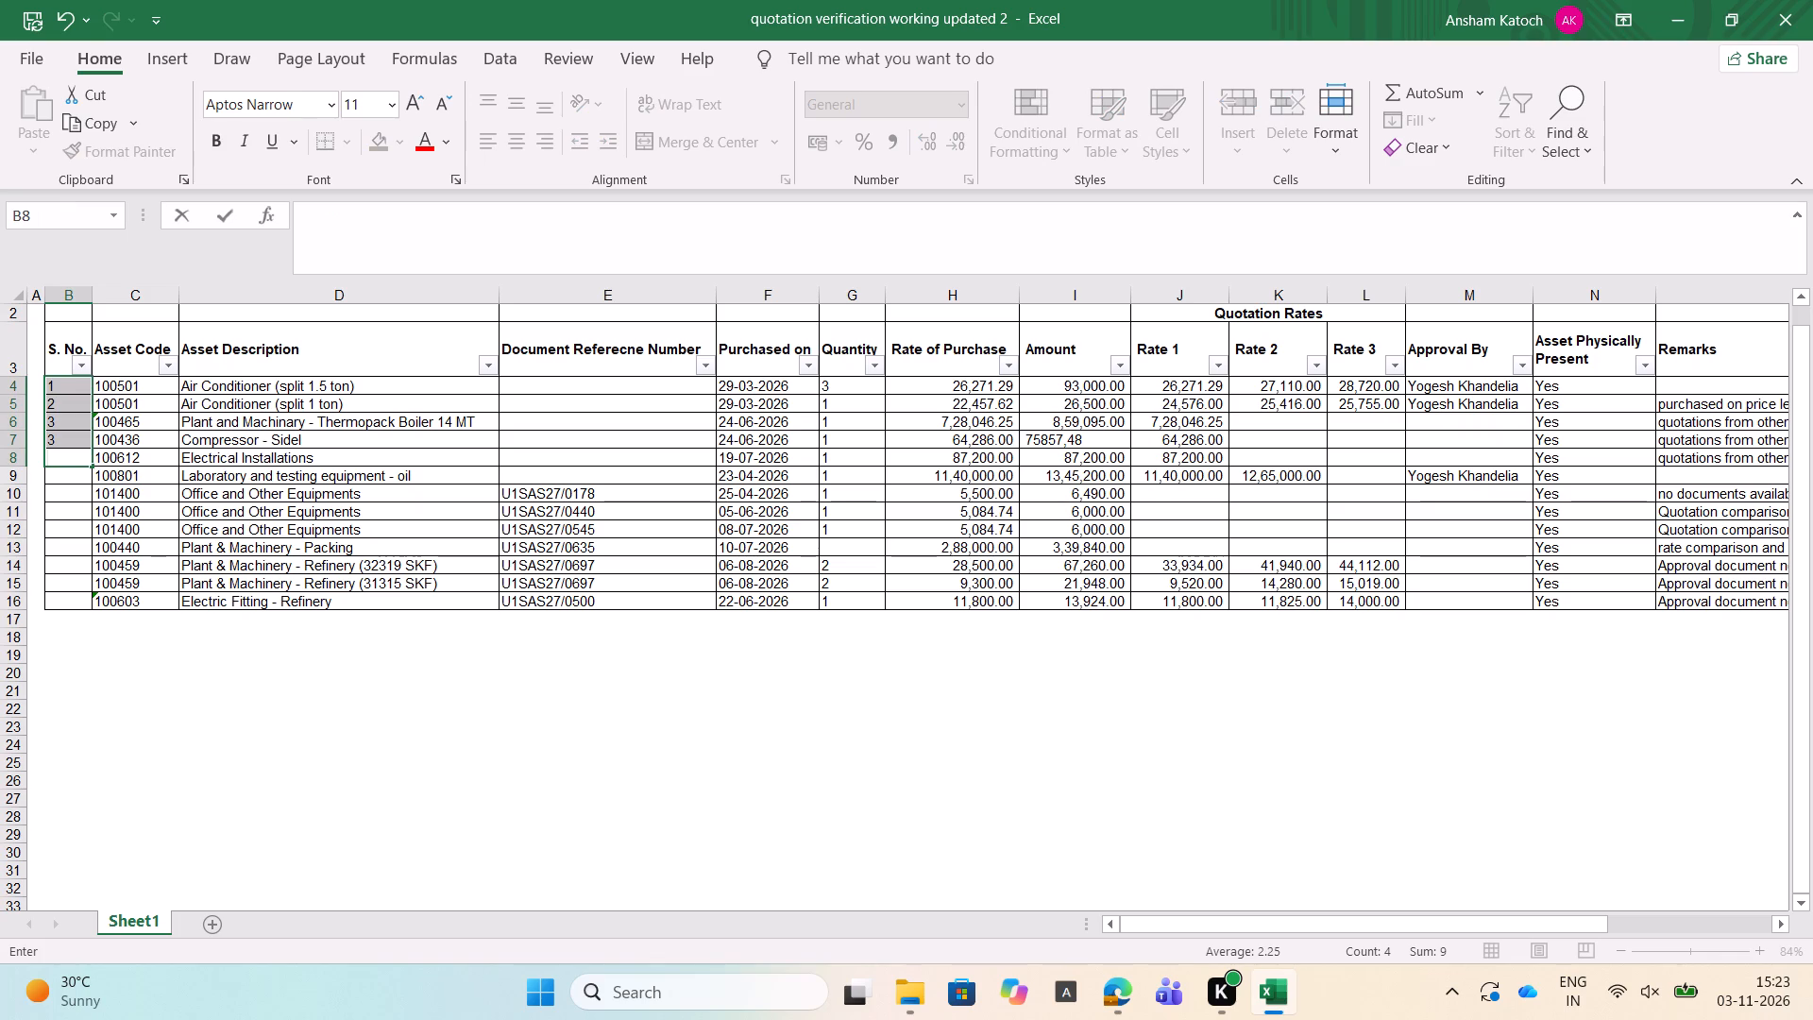
key(BackSpace)
key(BackSpace)
key(BackSpace)
key(BackSpace)
key(Delete)
key(Escape)
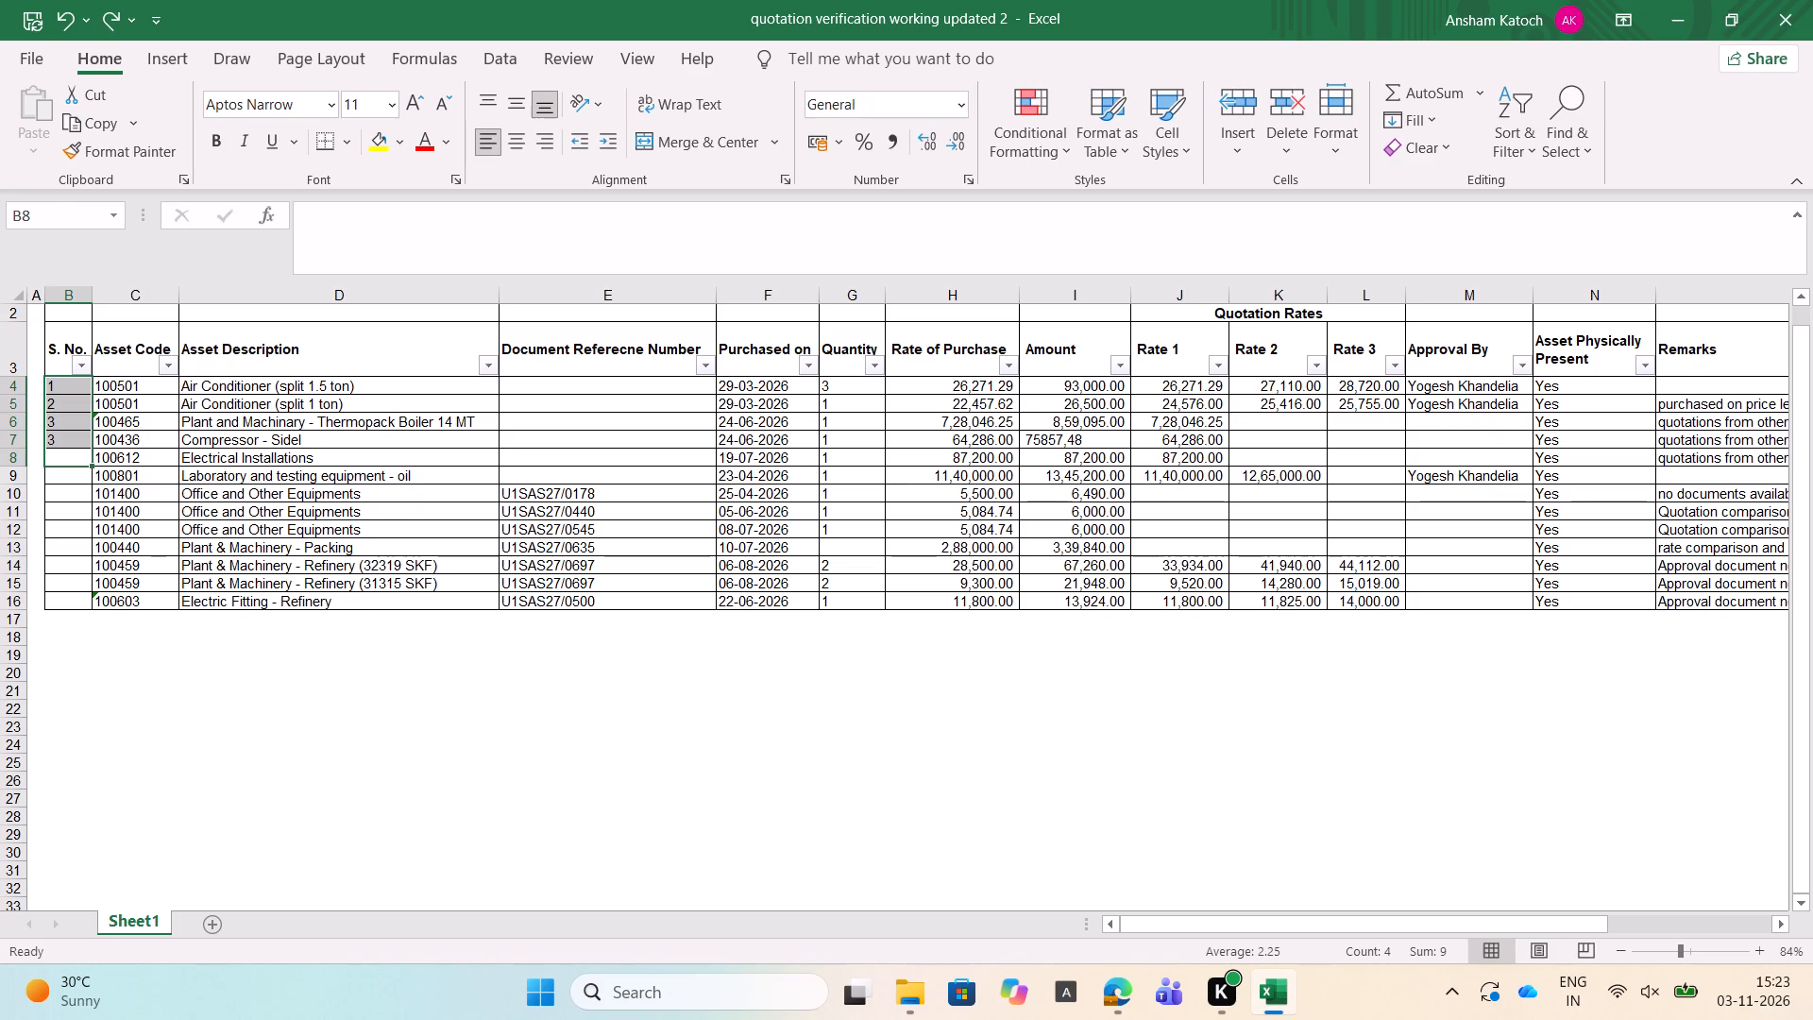
key(BackSpace)
key(Delete)
key(Escape)
key(Delete)
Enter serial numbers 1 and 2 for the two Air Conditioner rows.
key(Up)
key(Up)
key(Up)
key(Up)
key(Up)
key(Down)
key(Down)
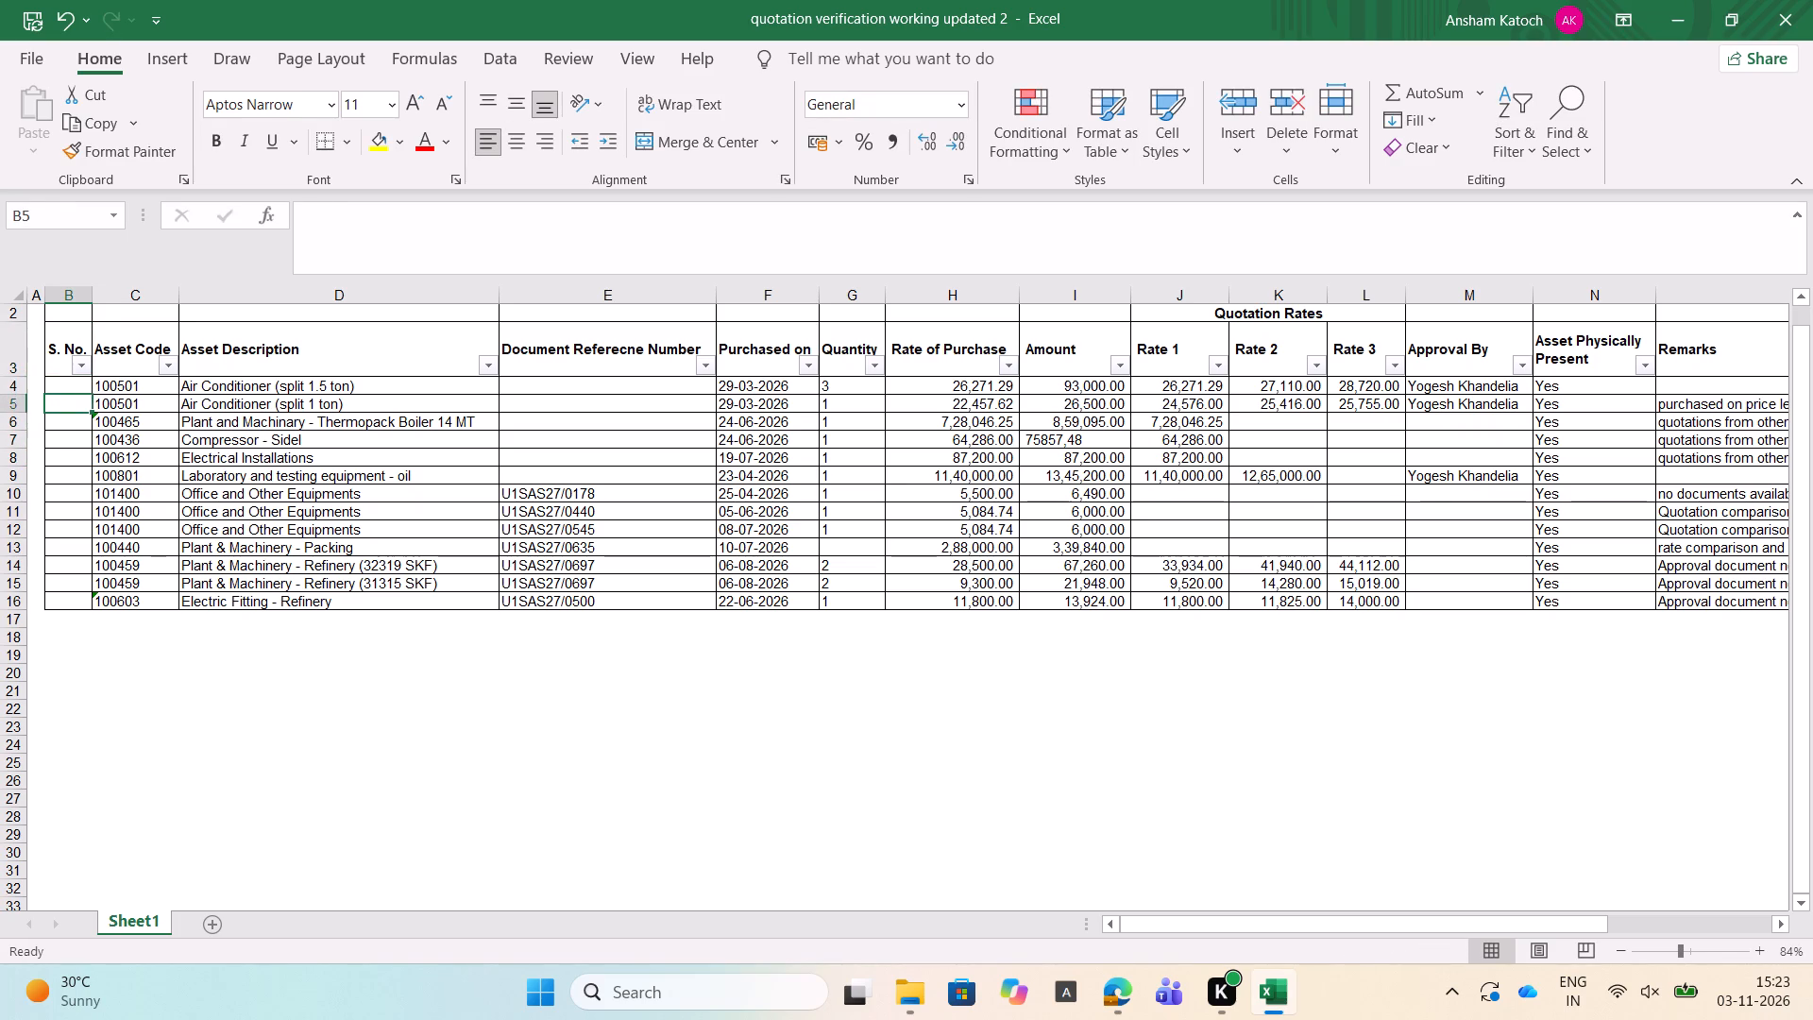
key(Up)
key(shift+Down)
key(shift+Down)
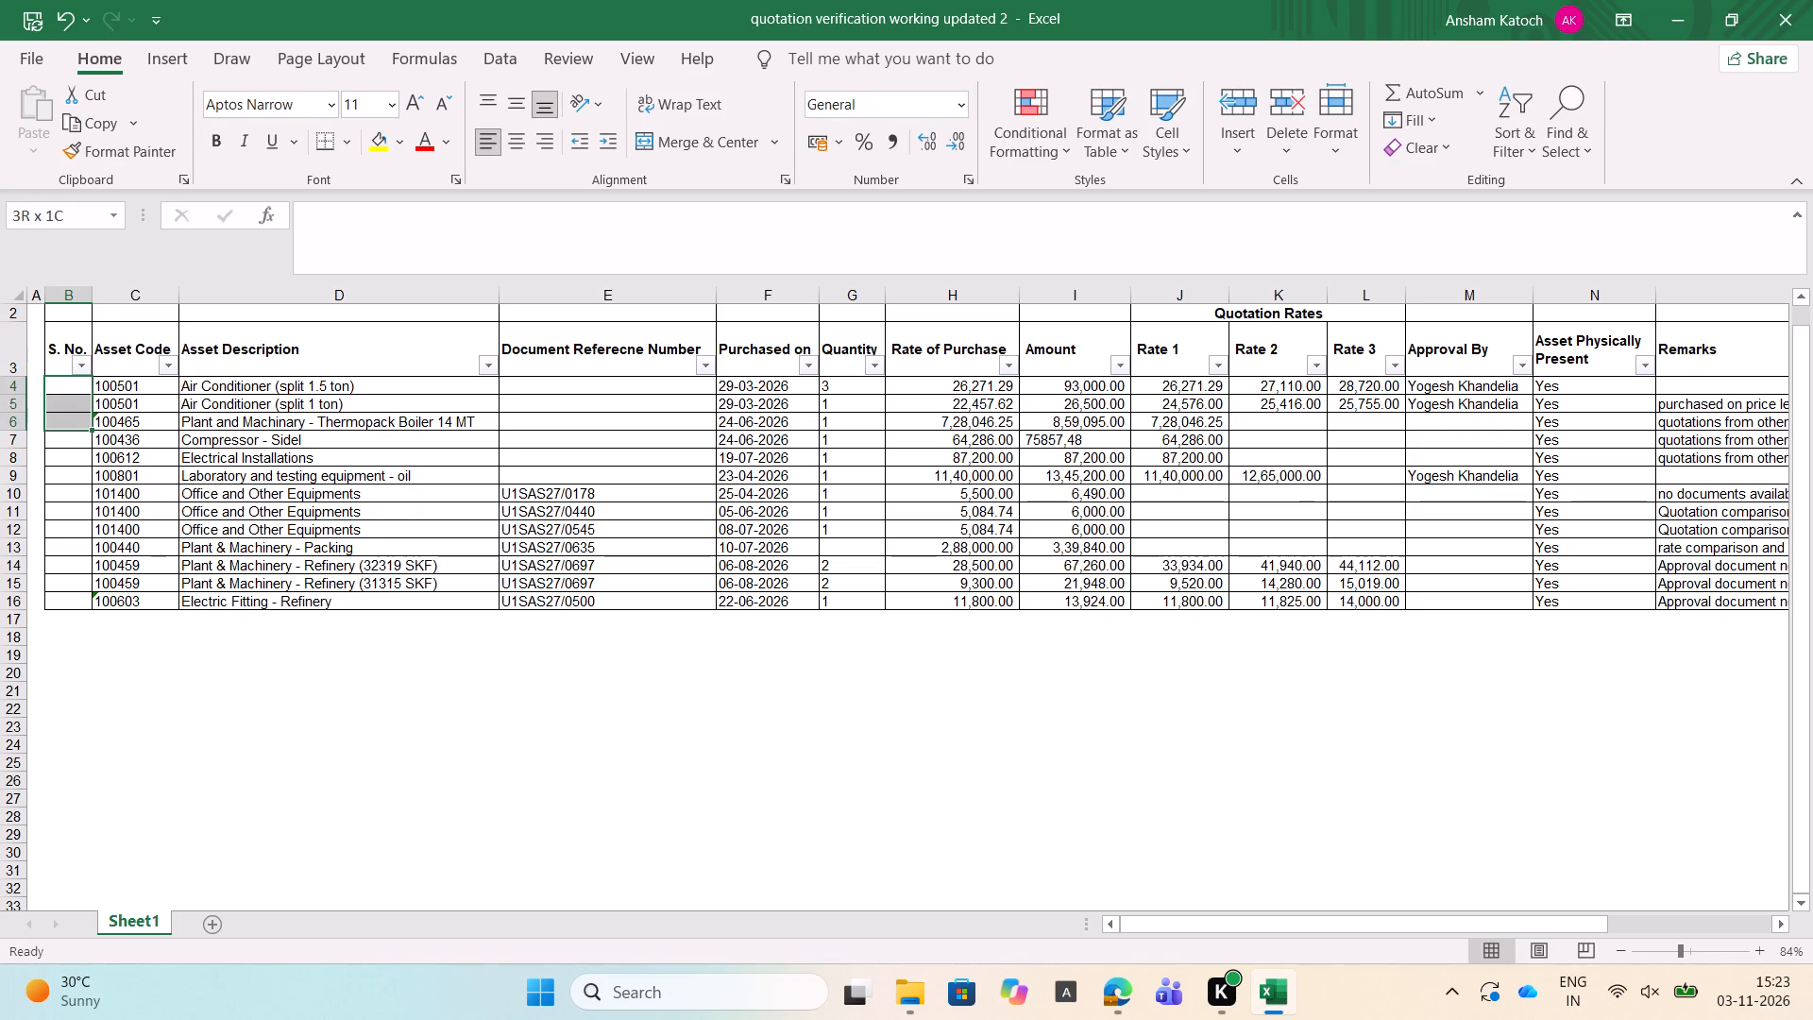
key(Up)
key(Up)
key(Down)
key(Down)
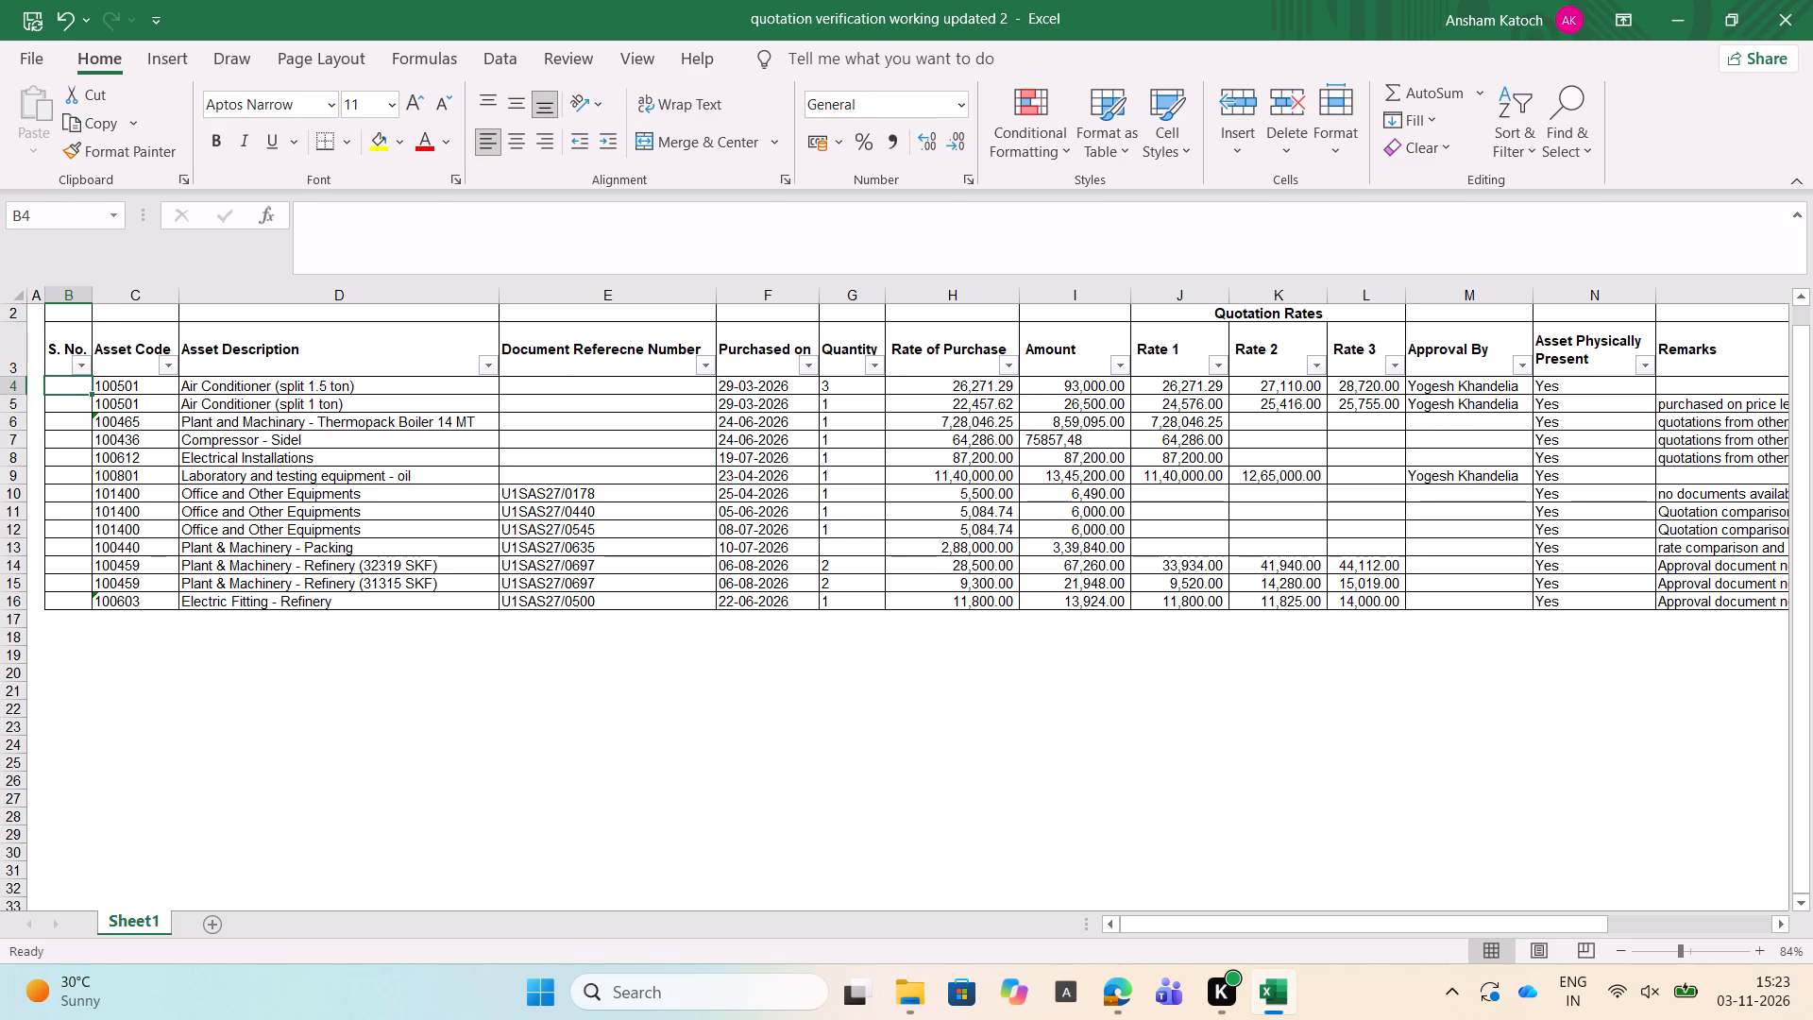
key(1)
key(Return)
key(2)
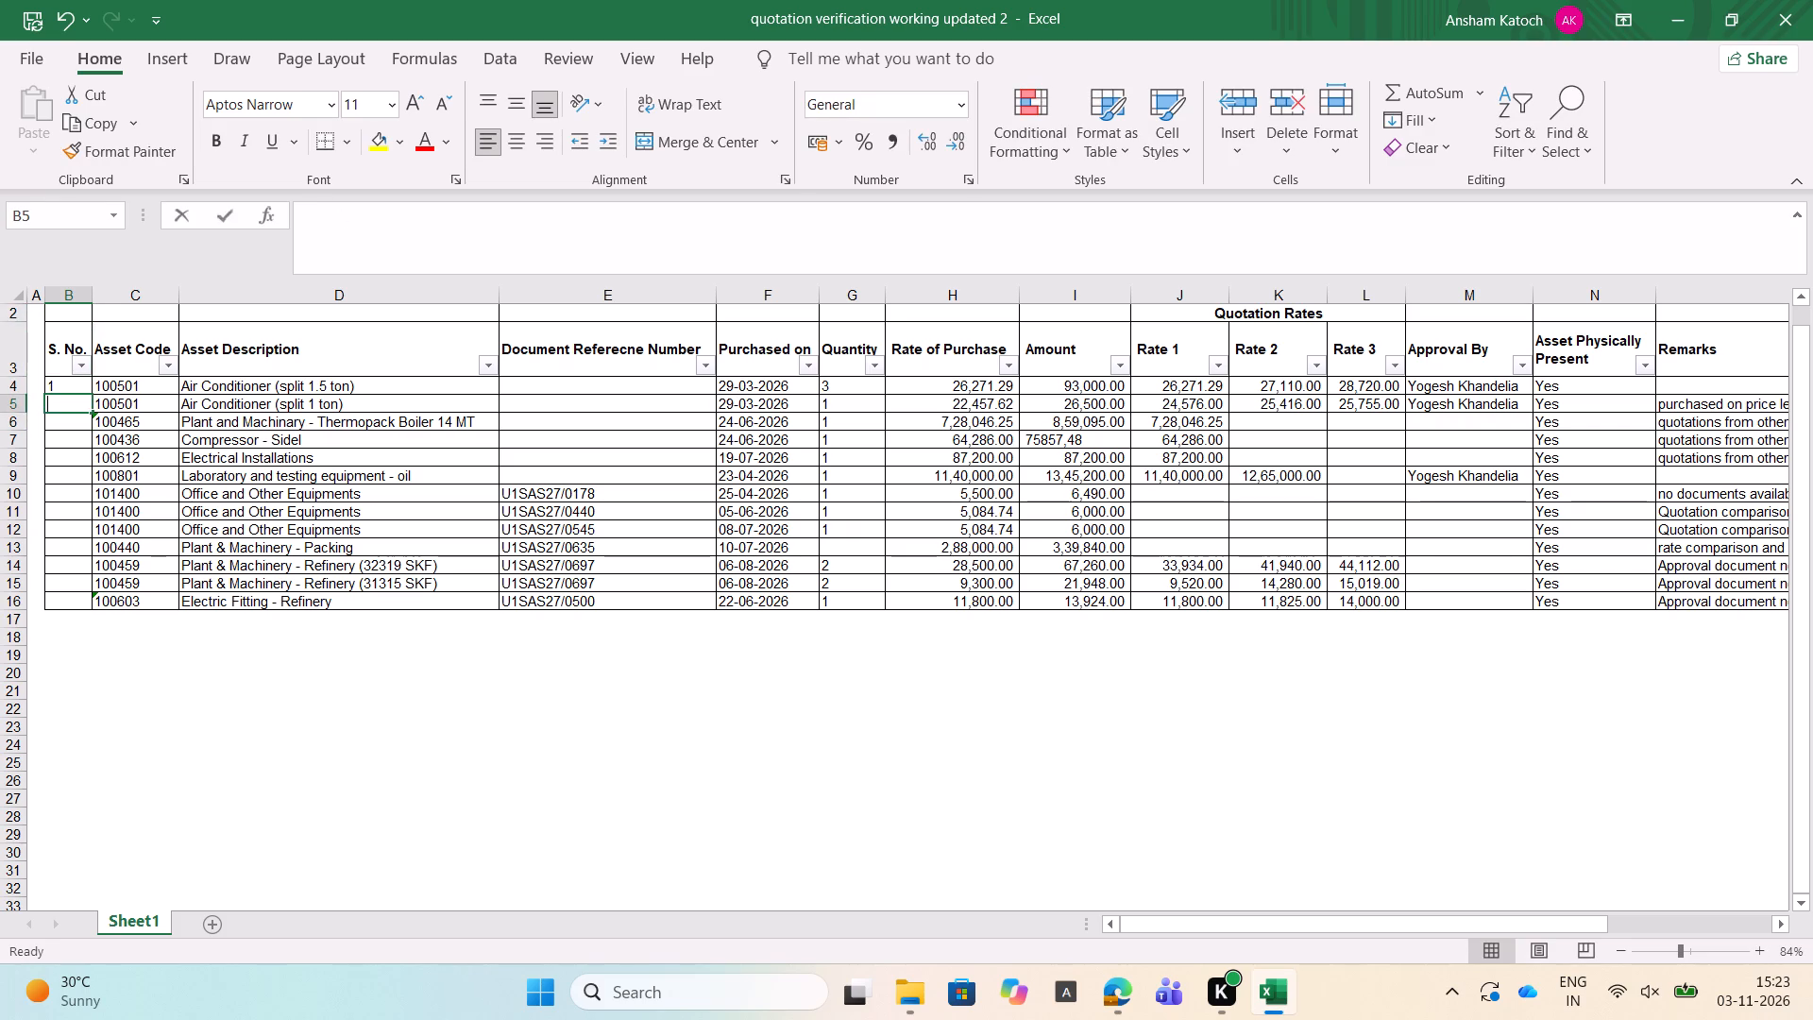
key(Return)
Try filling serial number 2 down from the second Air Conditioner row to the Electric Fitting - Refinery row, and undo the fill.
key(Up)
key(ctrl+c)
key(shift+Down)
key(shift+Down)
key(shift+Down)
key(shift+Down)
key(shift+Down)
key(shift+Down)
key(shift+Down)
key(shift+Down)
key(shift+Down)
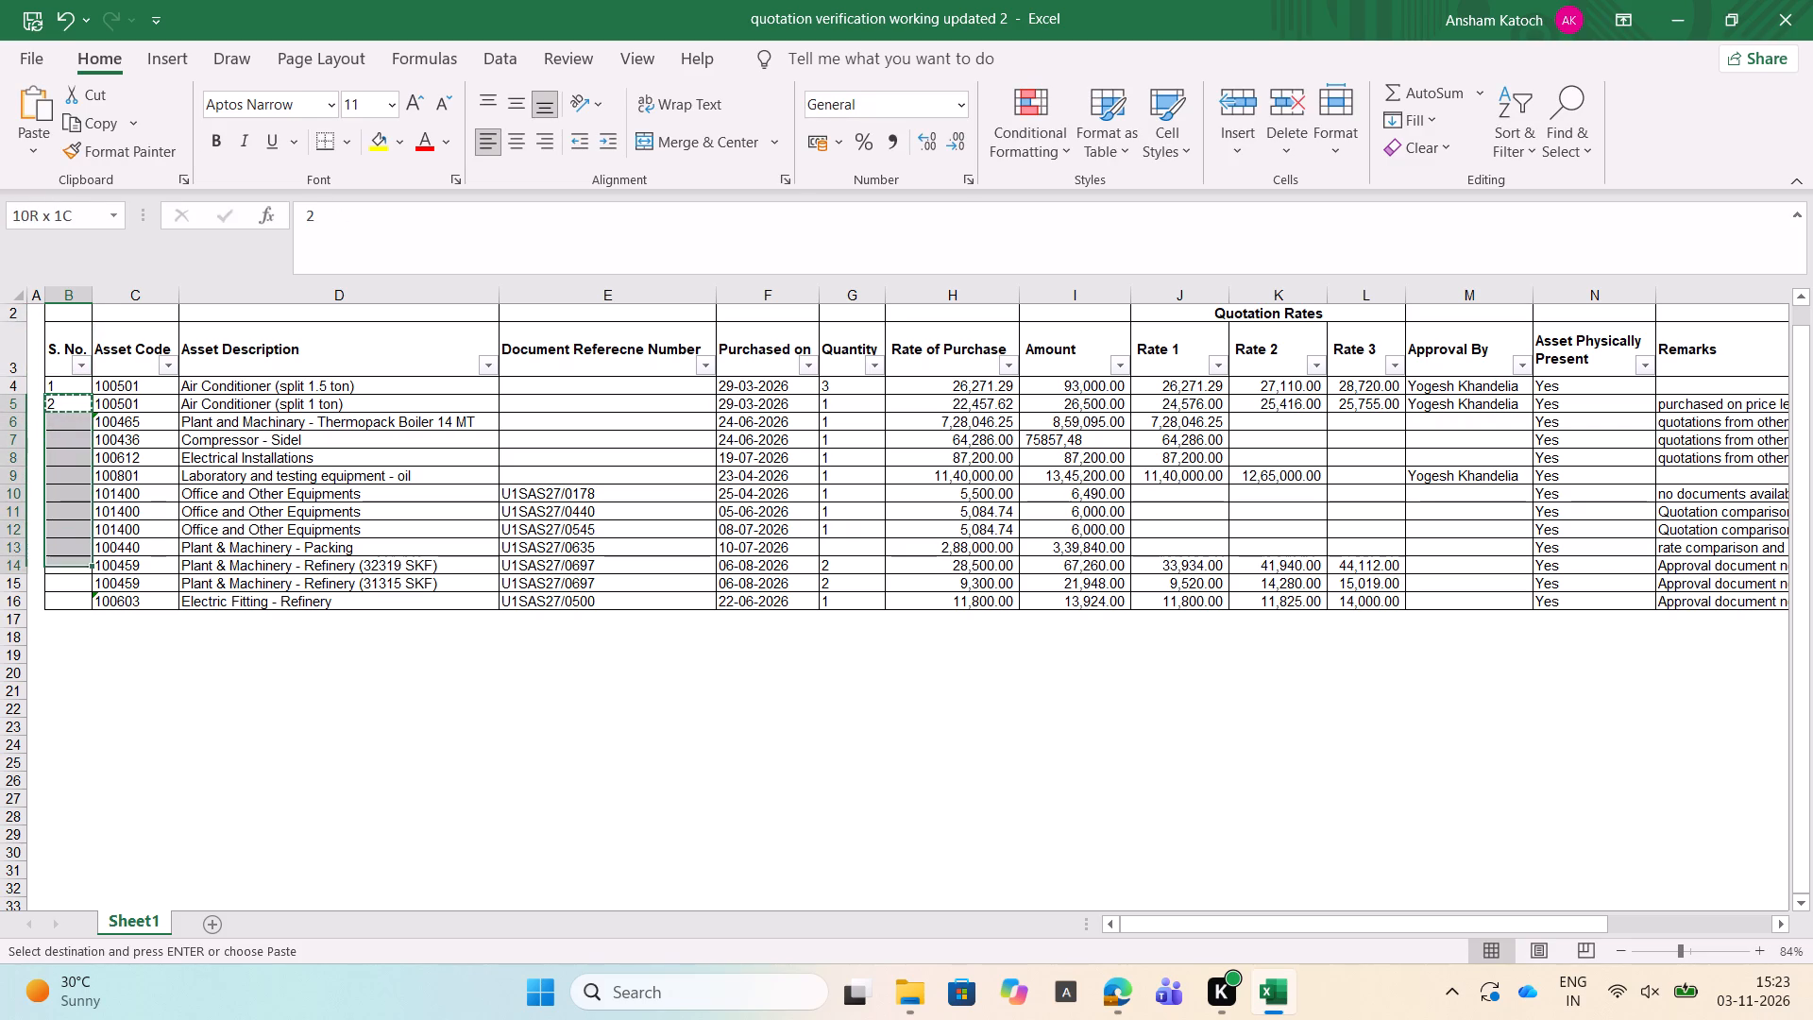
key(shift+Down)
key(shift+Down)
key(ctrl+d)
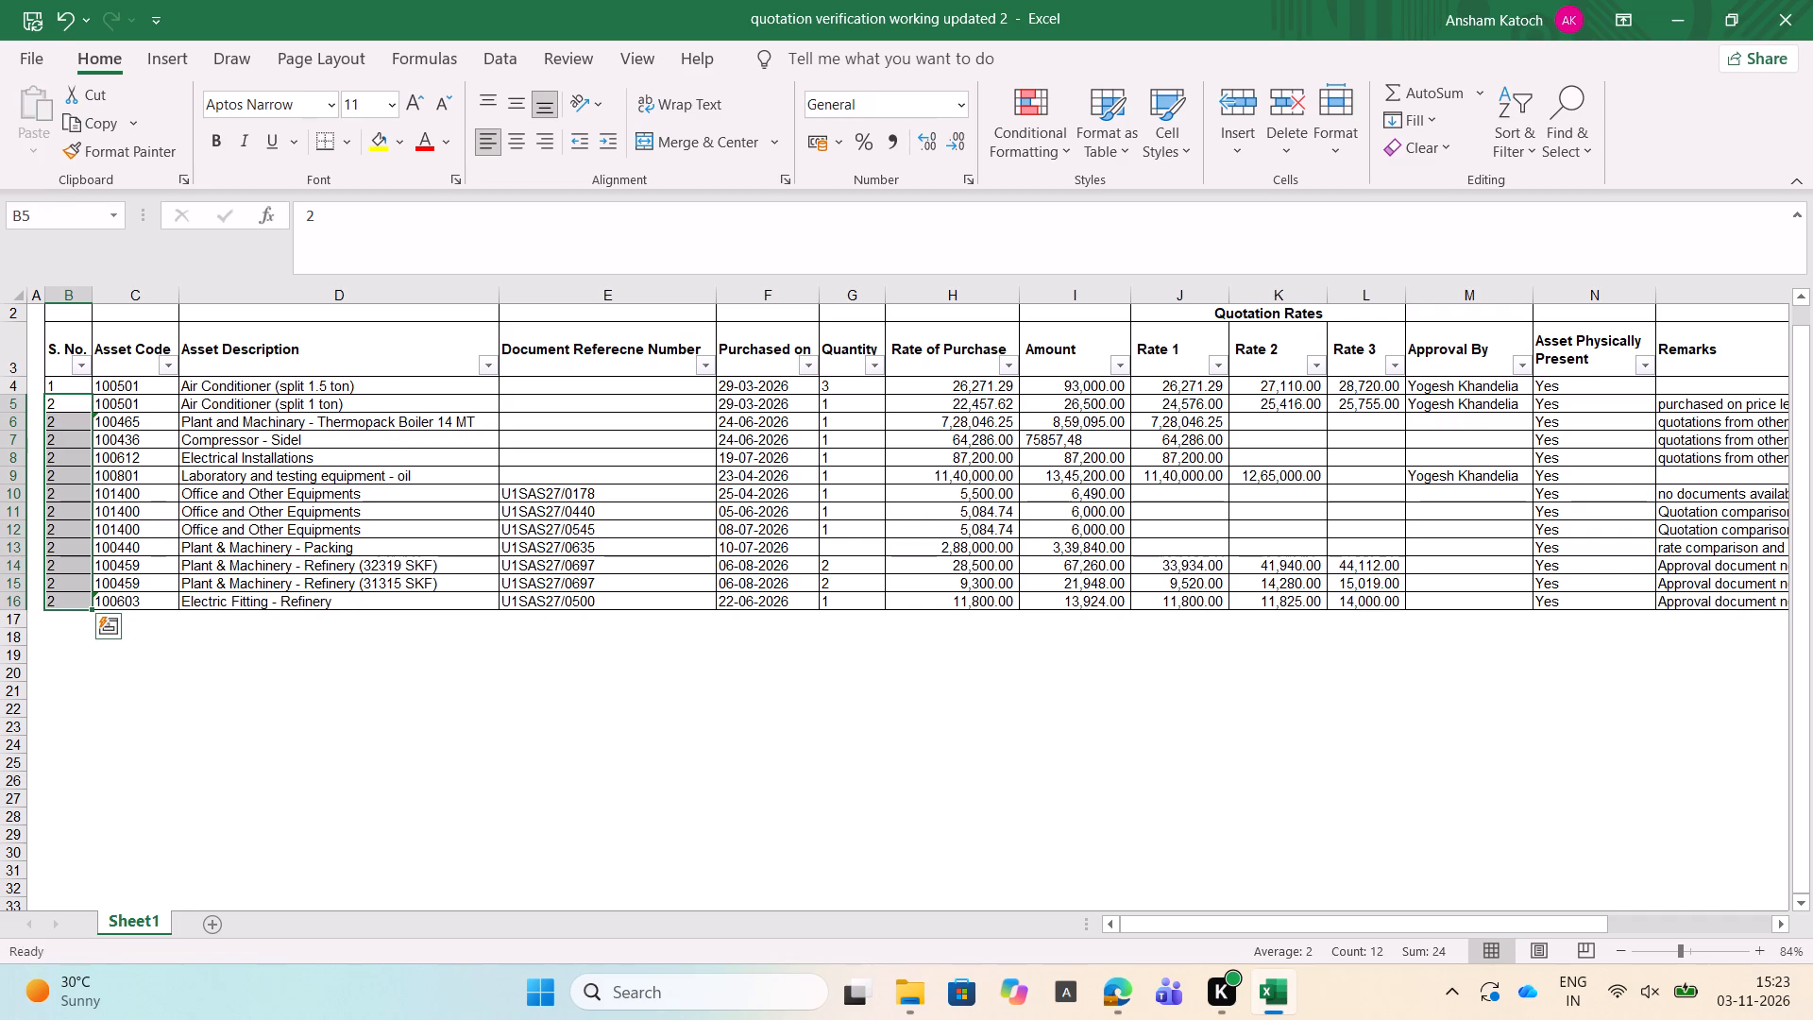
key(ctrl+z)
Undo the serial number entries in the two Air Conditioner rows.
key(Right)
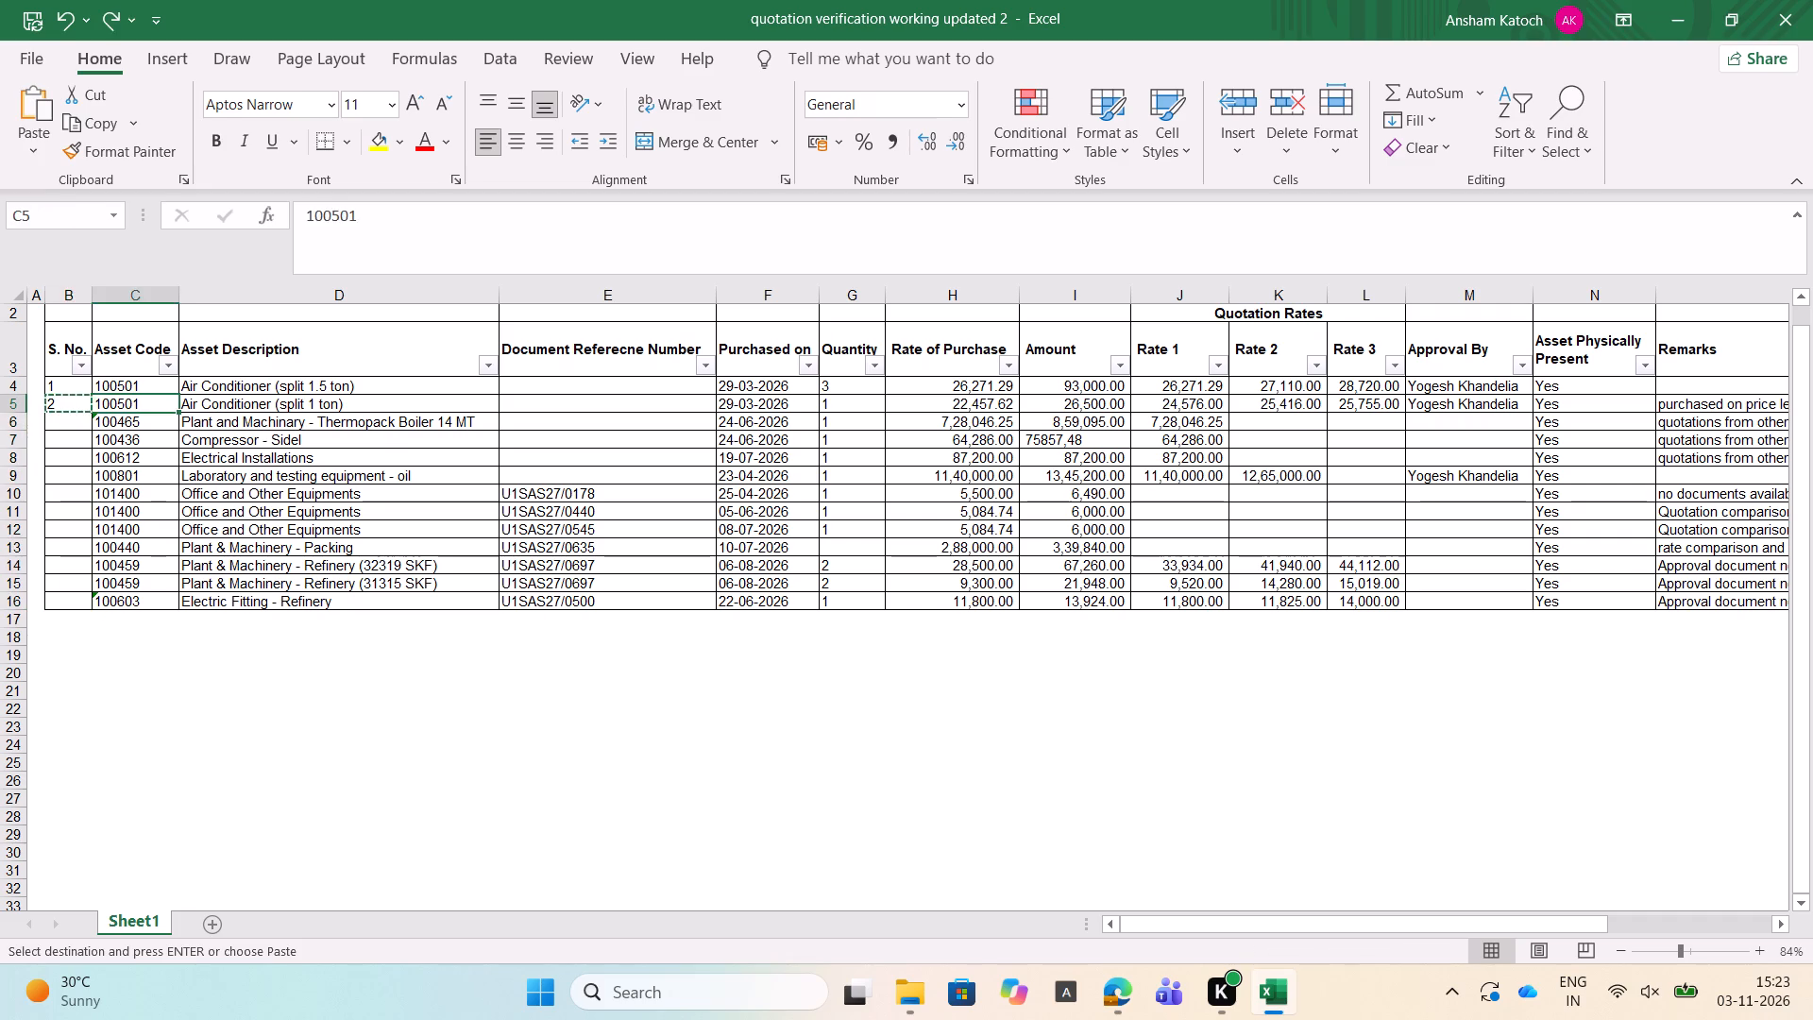
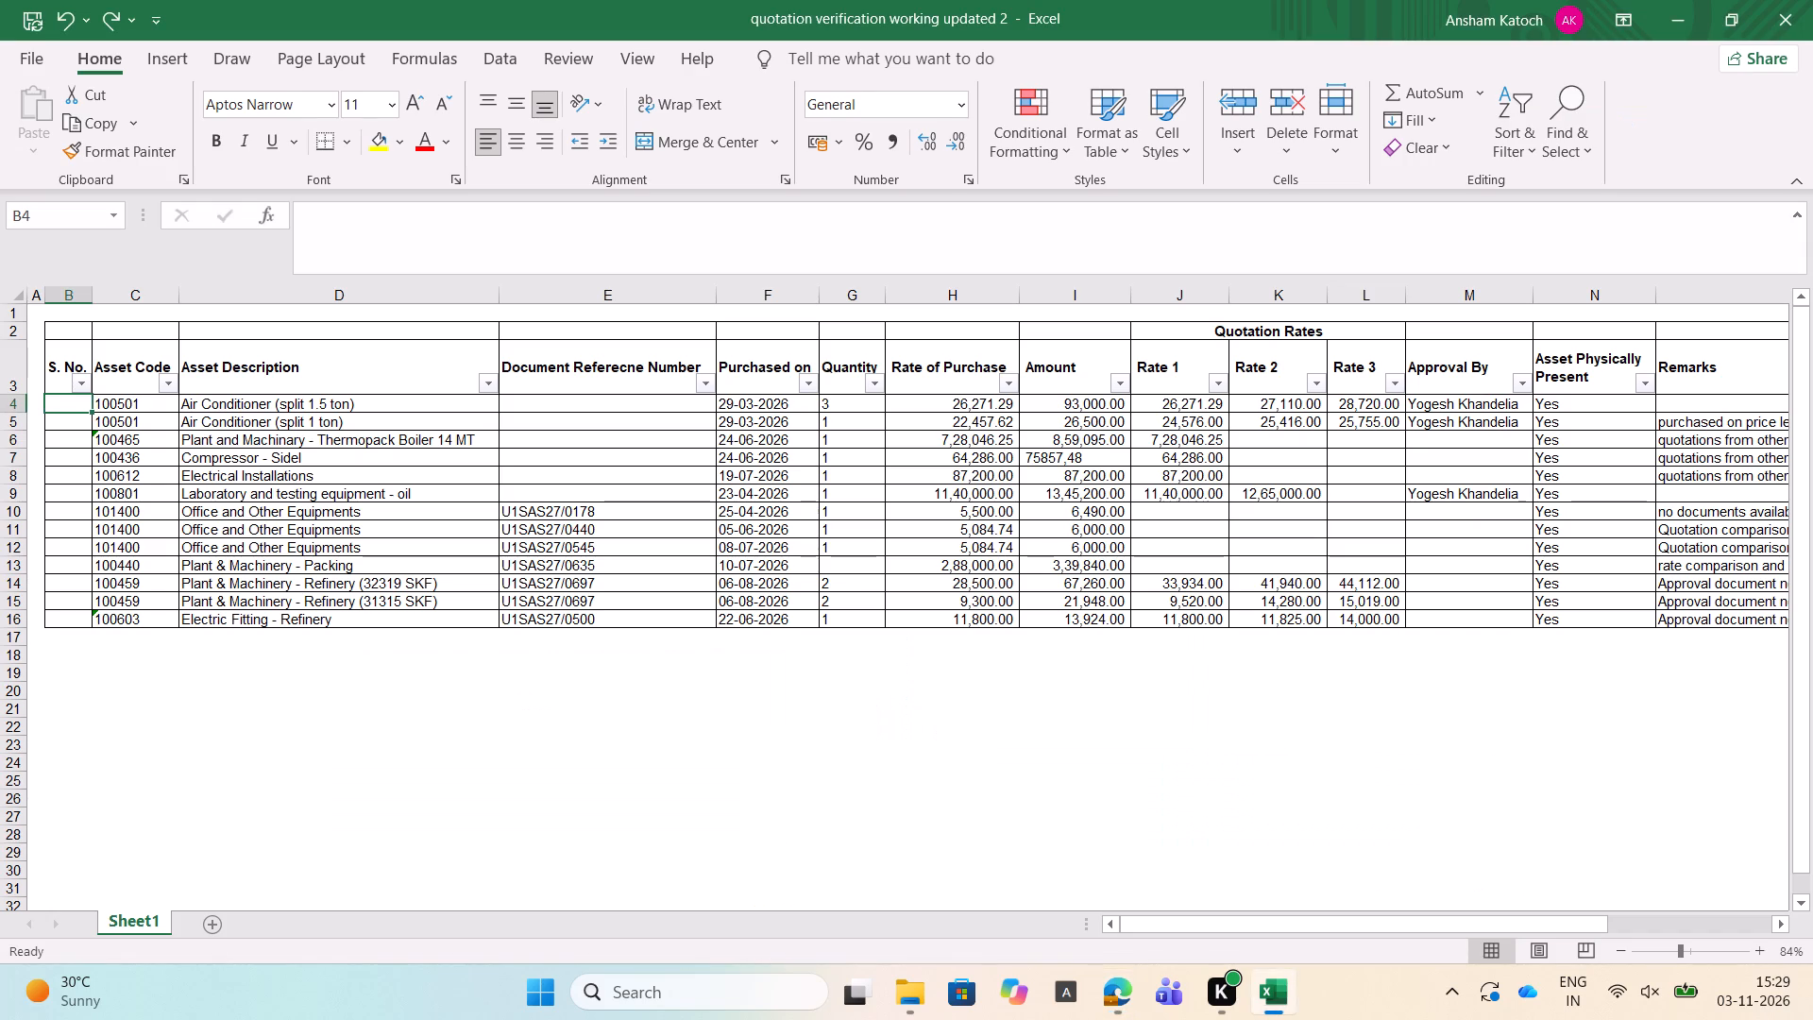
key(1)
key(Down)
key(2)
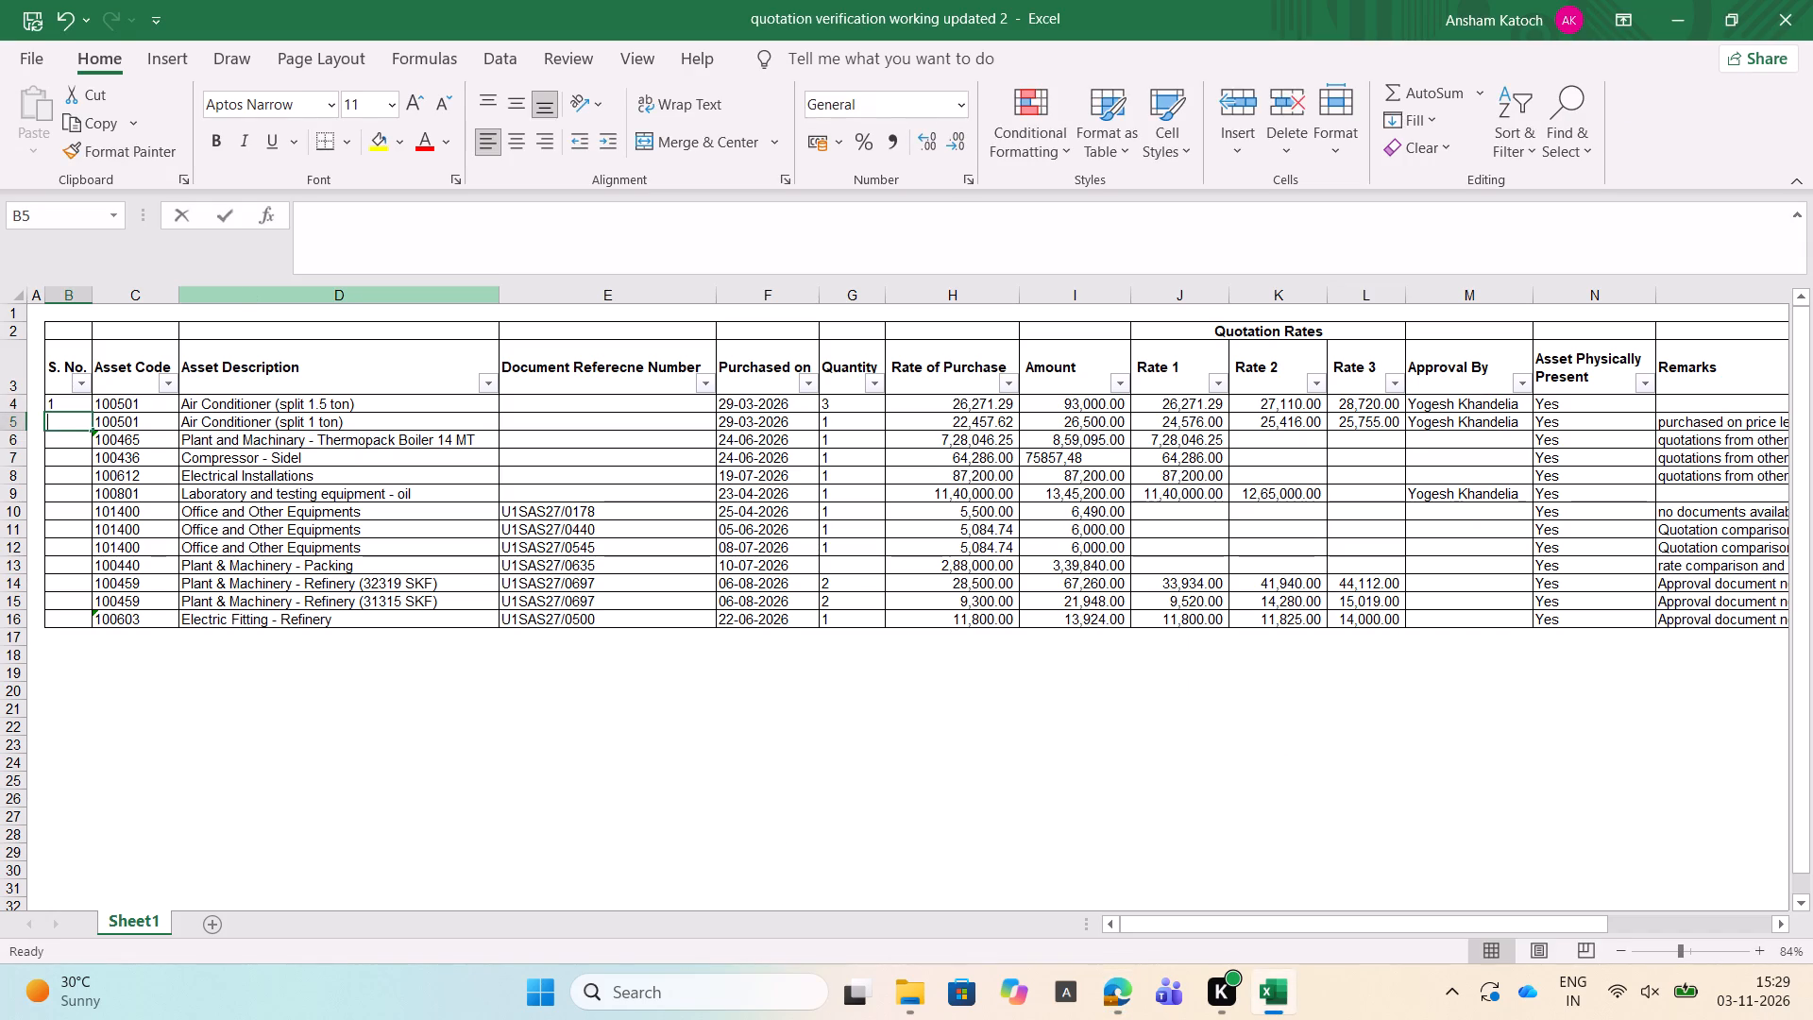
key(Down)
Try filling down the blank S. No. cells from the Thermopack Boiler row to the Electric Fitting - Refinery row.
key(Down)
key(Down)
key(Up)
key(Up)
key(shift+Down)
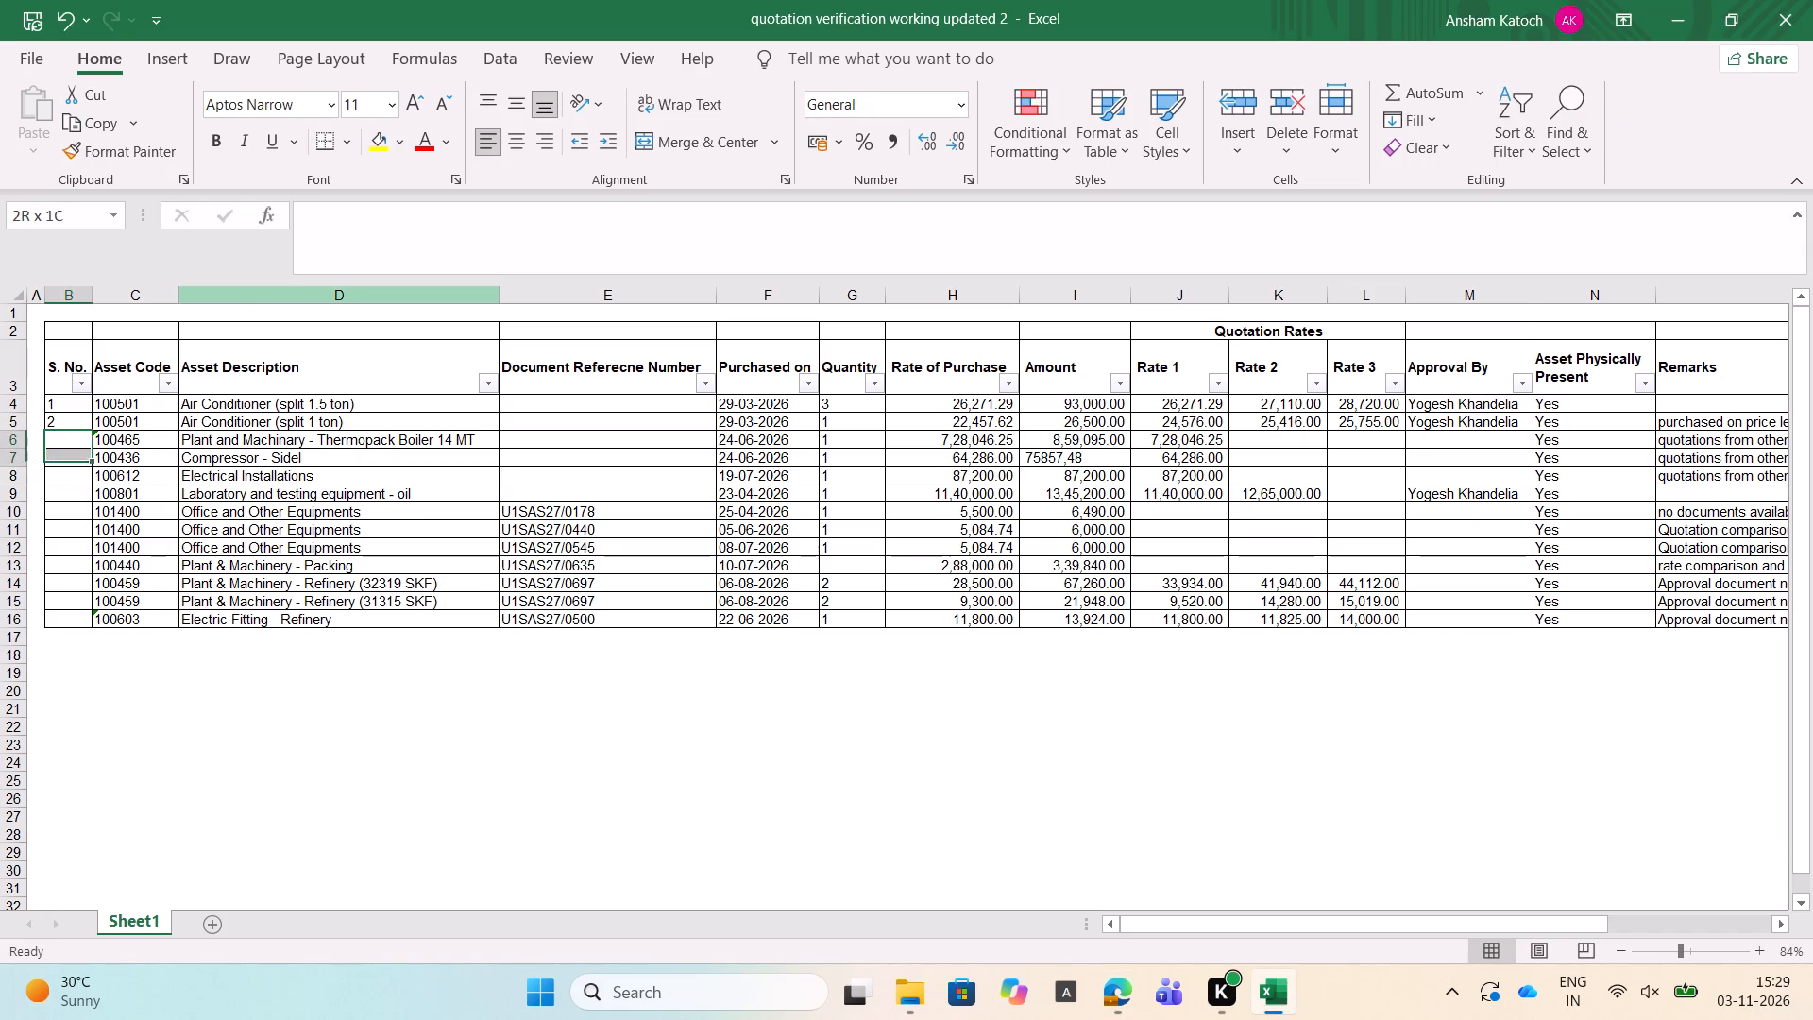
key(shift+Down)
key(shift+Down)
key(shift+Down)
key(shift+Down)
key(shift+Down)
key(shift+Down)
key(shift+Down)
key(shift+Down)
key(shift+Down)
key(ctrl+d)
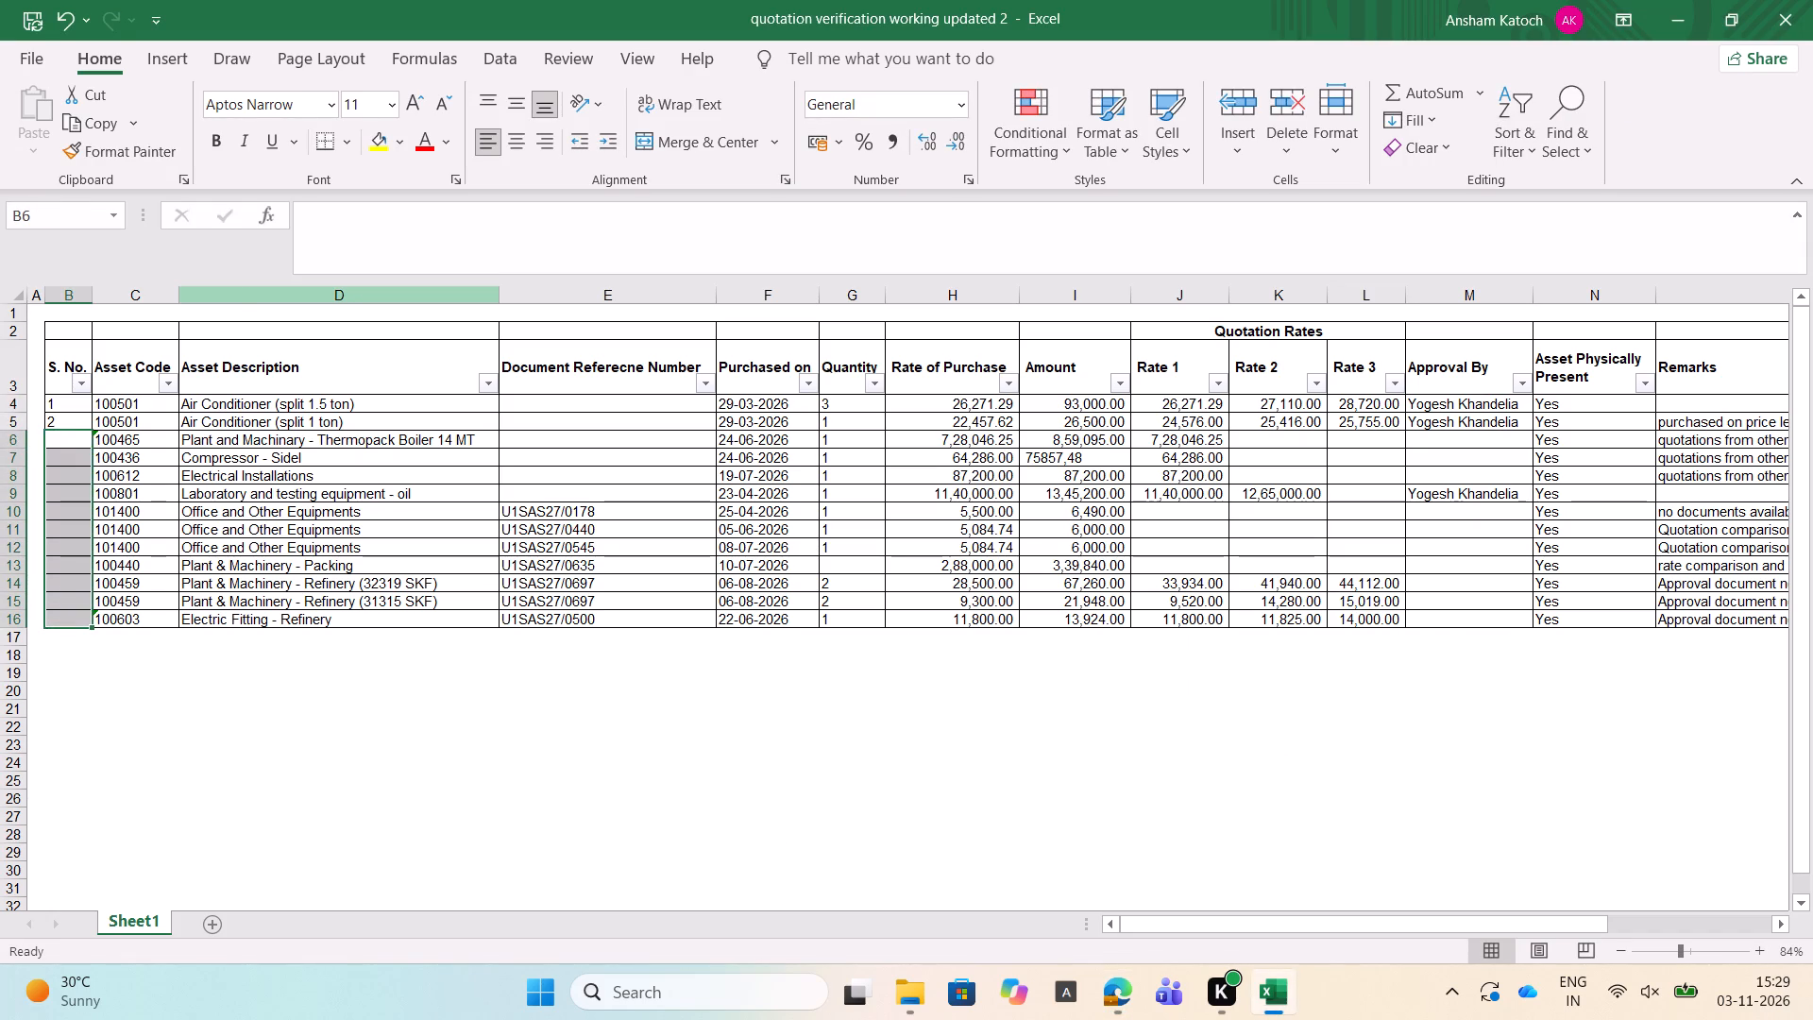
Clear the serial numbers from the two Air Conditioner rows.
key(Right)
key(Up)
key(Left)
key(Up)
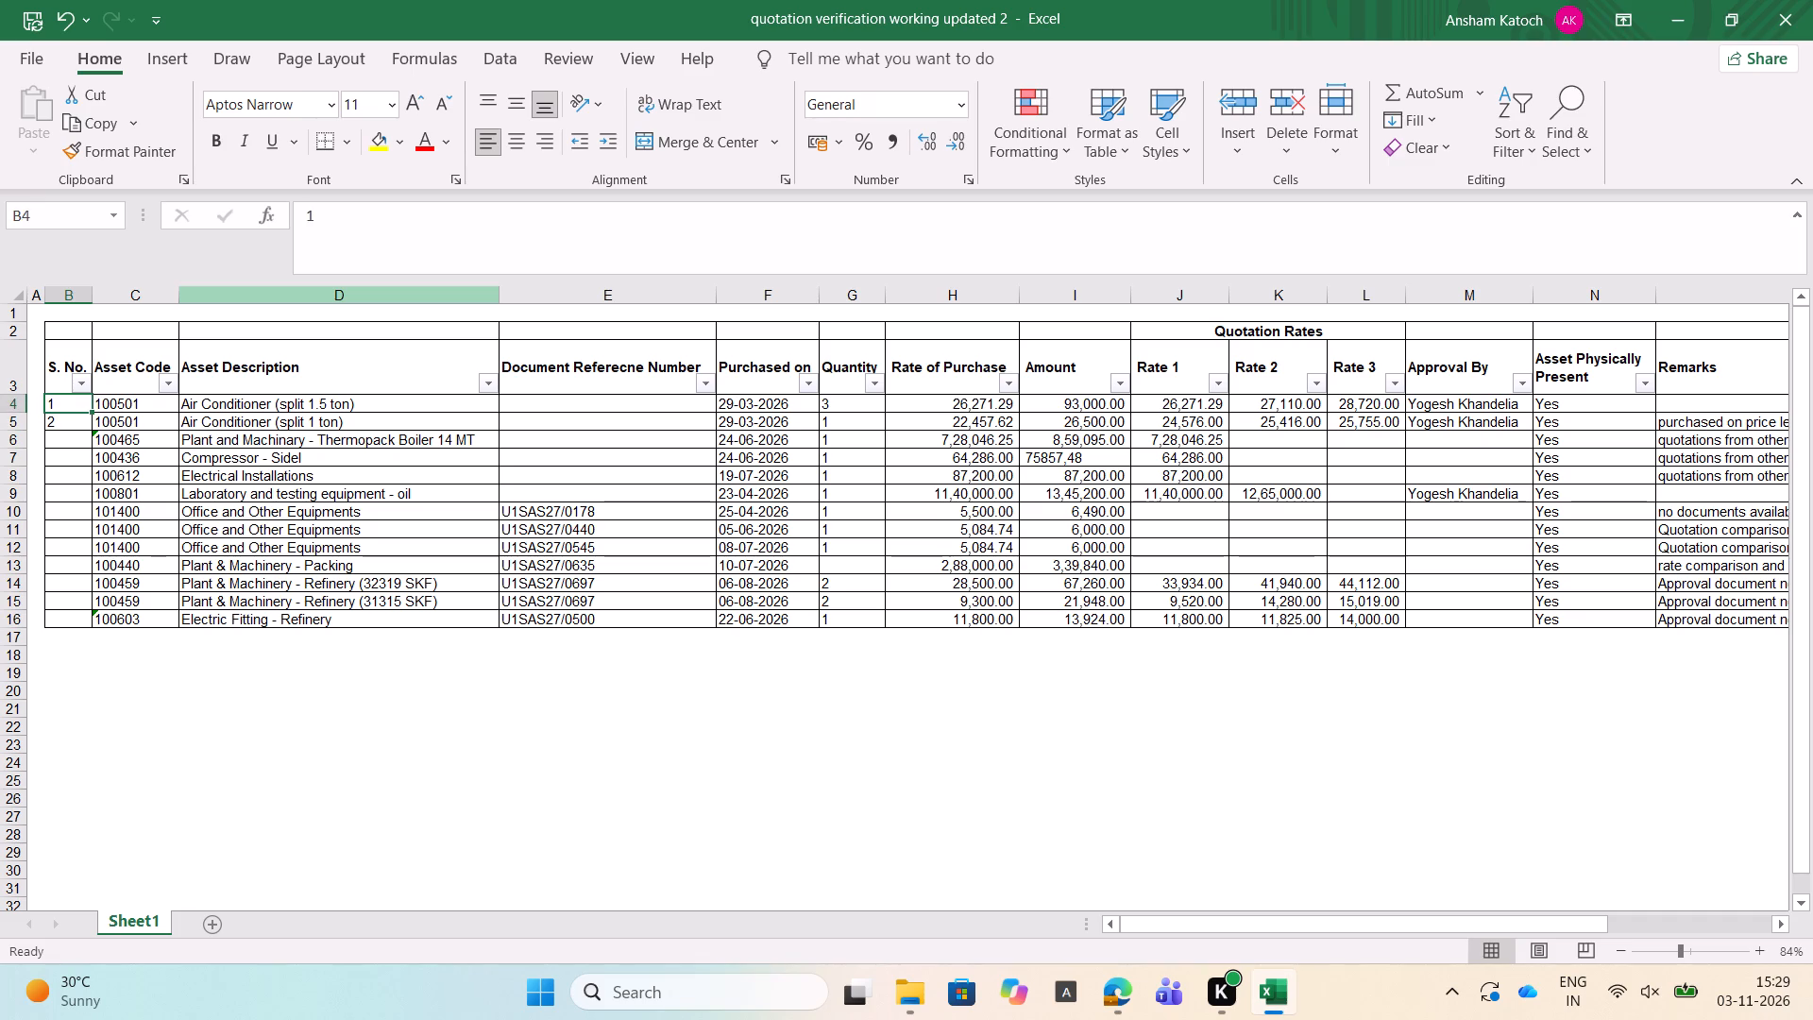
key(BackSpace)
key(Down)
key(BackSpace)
Enter serial numbers 1 and 2 for the two Air Conditioner rows.
key(Up)
key(Up)
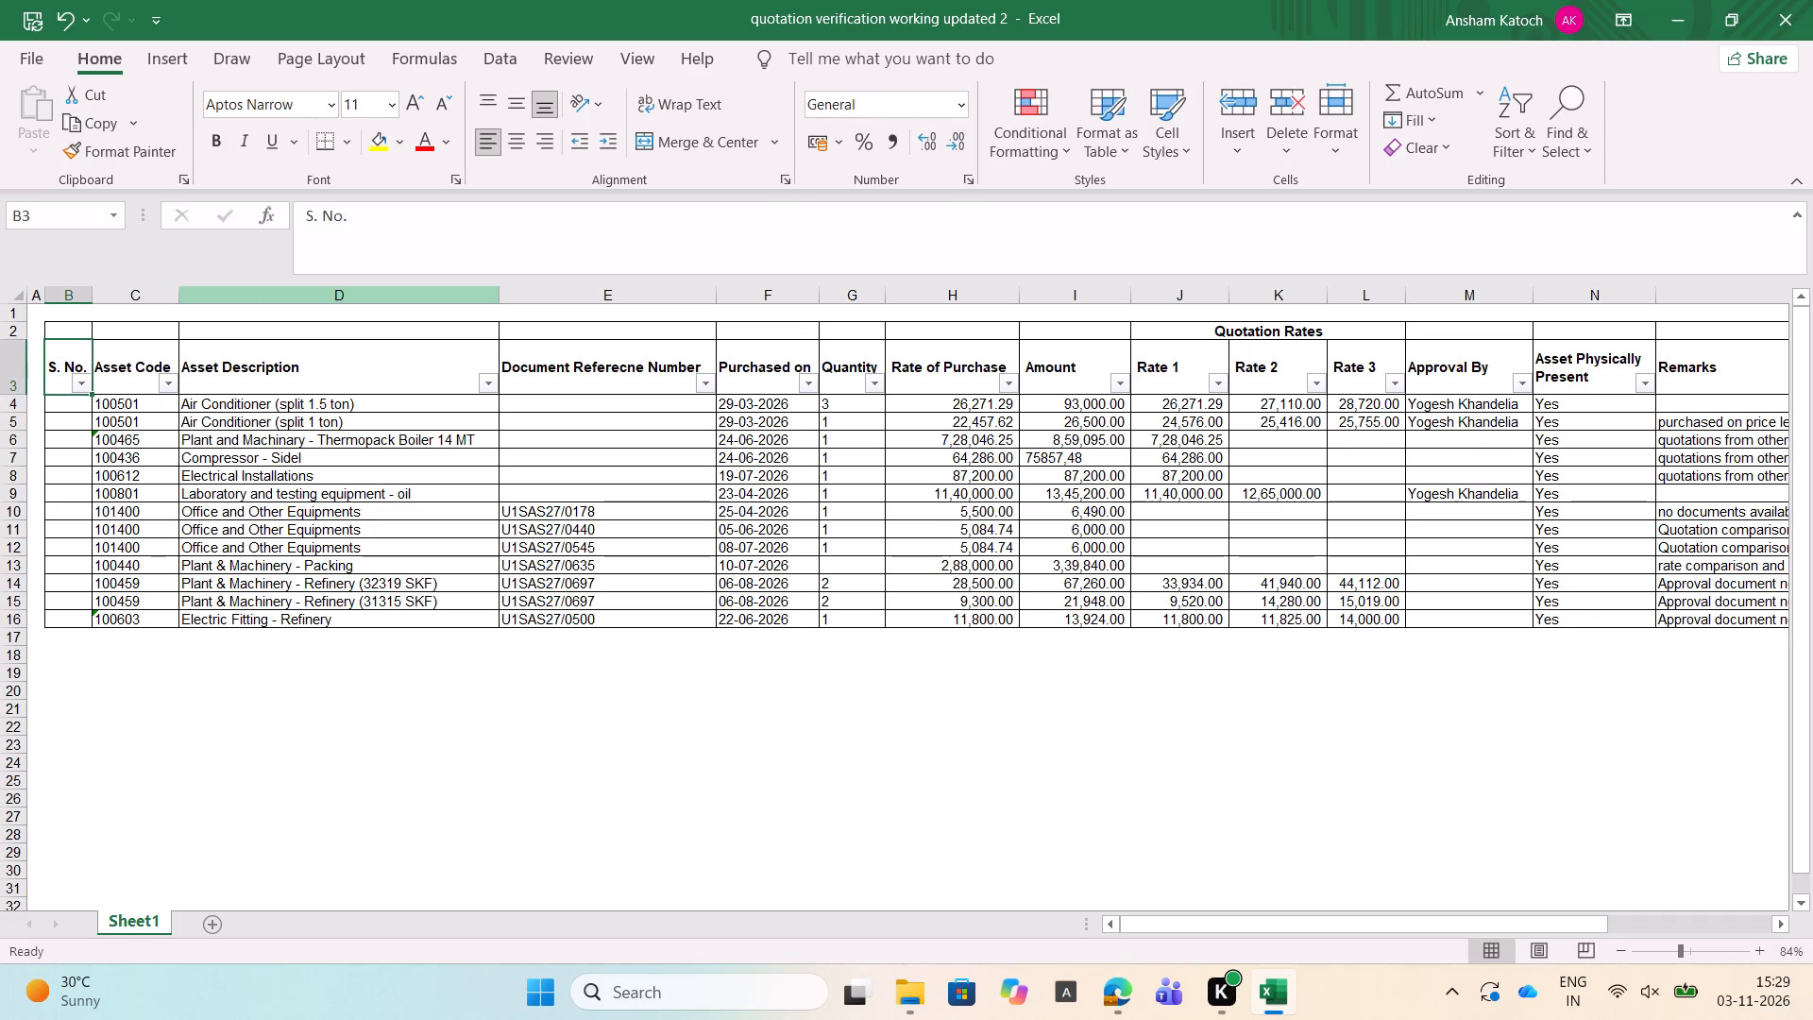
key(Down)
key(1)
key(Down)
key(2)
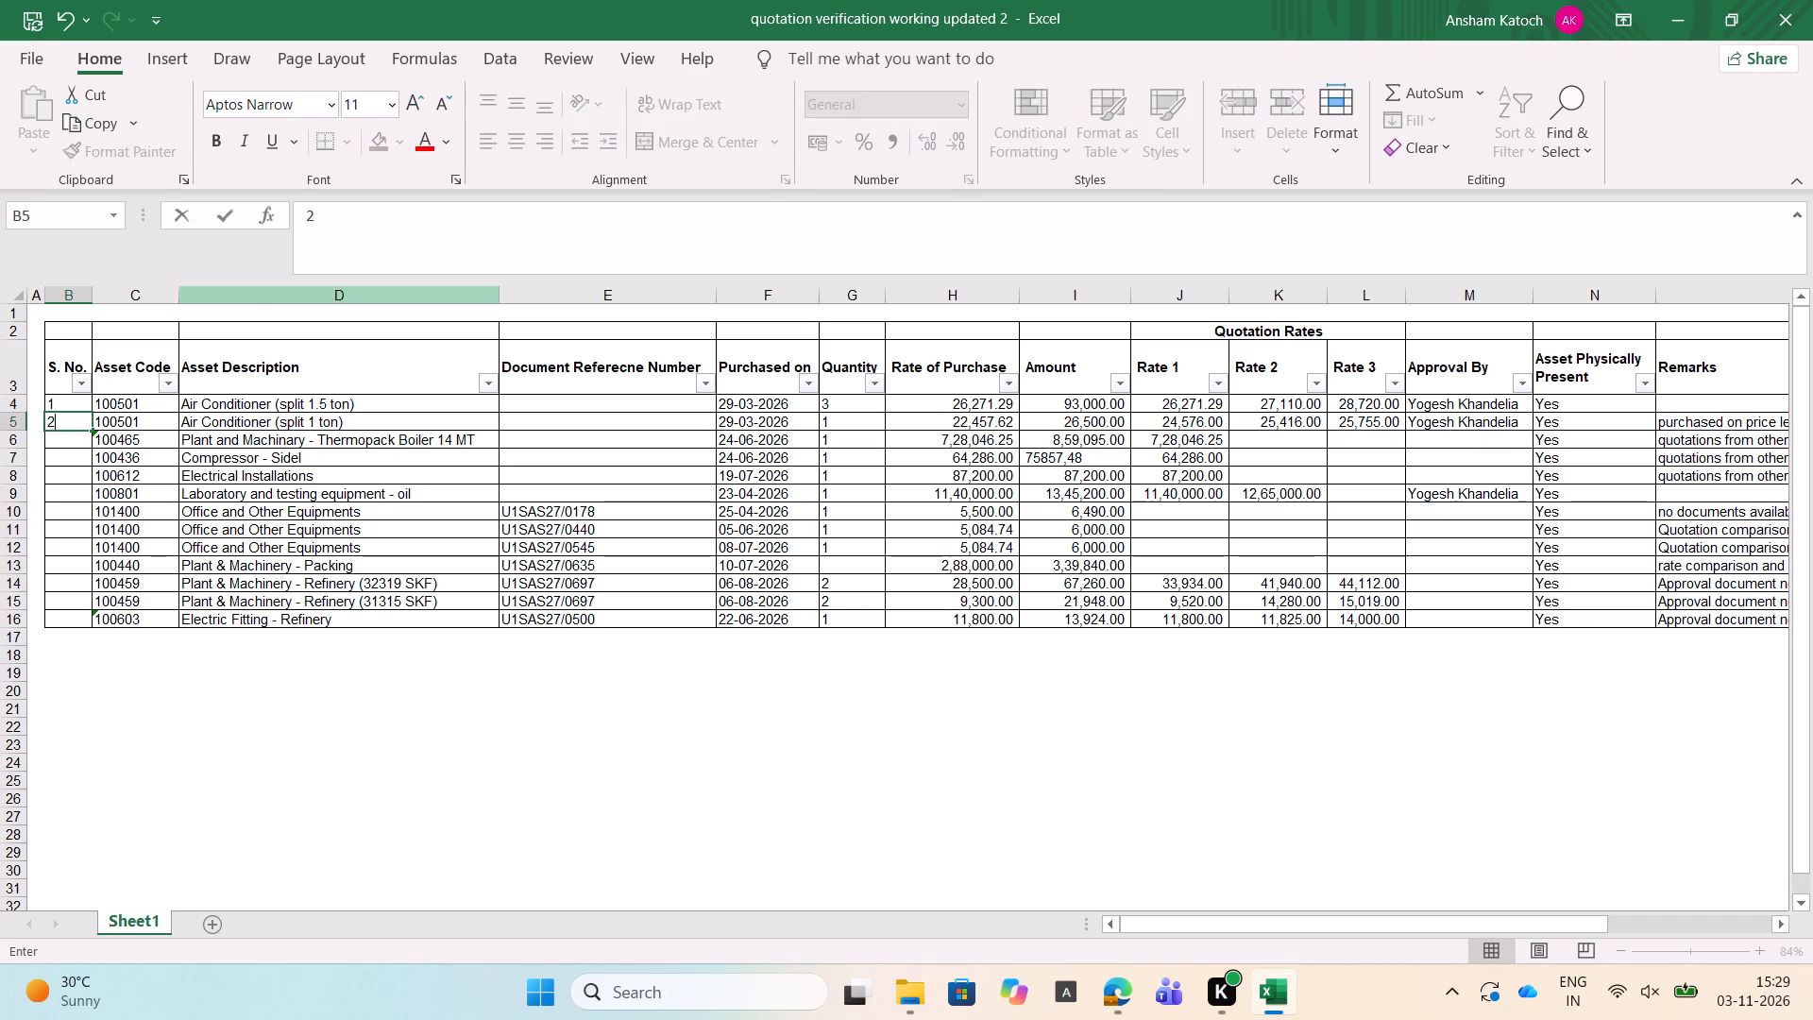
key(Down)
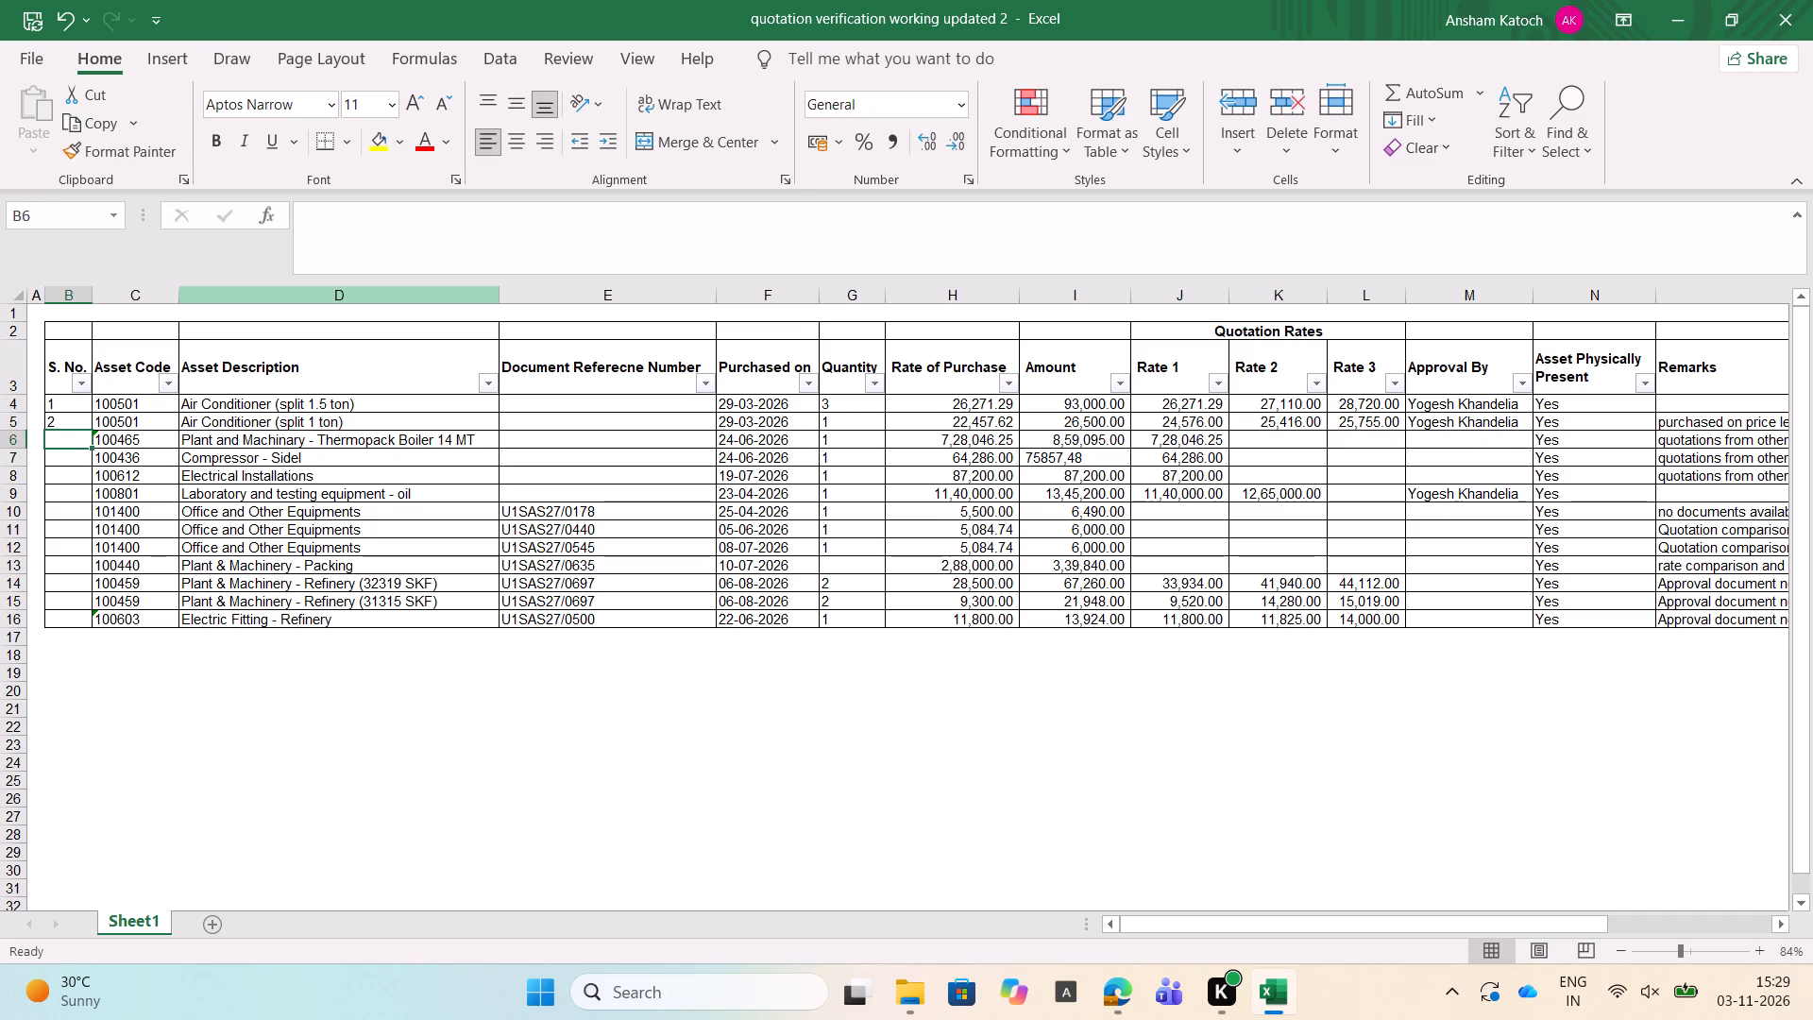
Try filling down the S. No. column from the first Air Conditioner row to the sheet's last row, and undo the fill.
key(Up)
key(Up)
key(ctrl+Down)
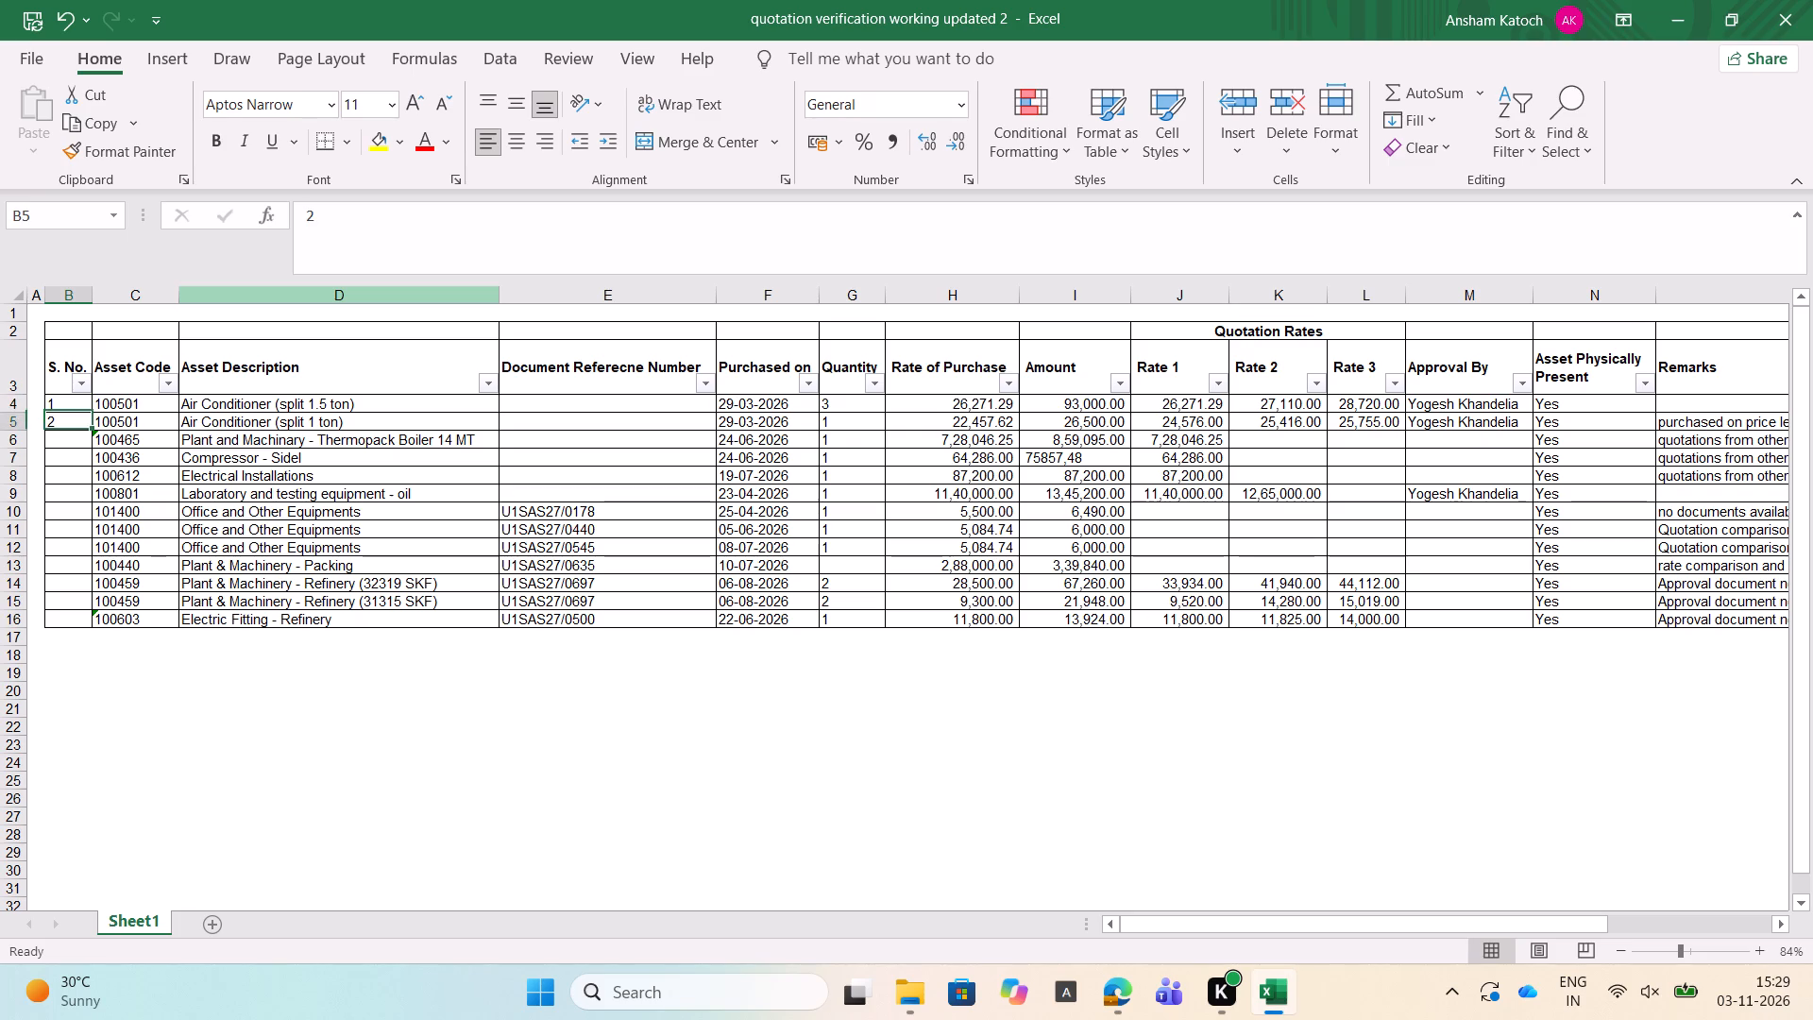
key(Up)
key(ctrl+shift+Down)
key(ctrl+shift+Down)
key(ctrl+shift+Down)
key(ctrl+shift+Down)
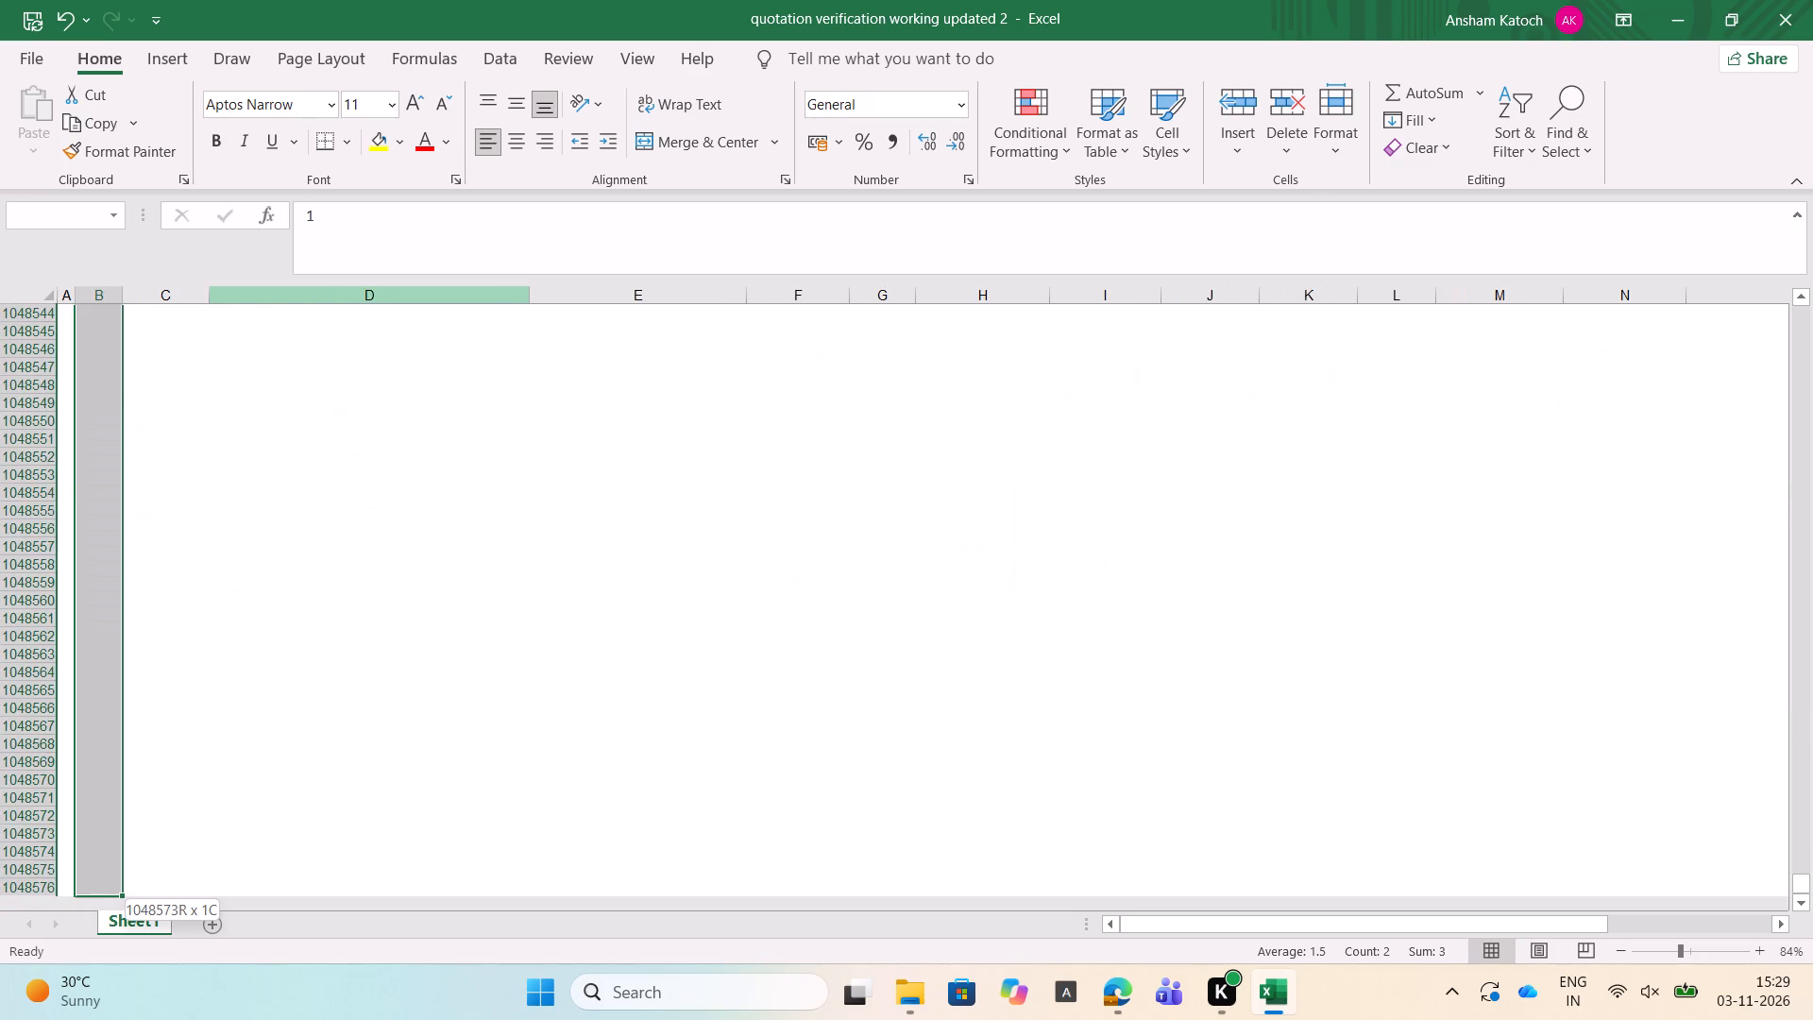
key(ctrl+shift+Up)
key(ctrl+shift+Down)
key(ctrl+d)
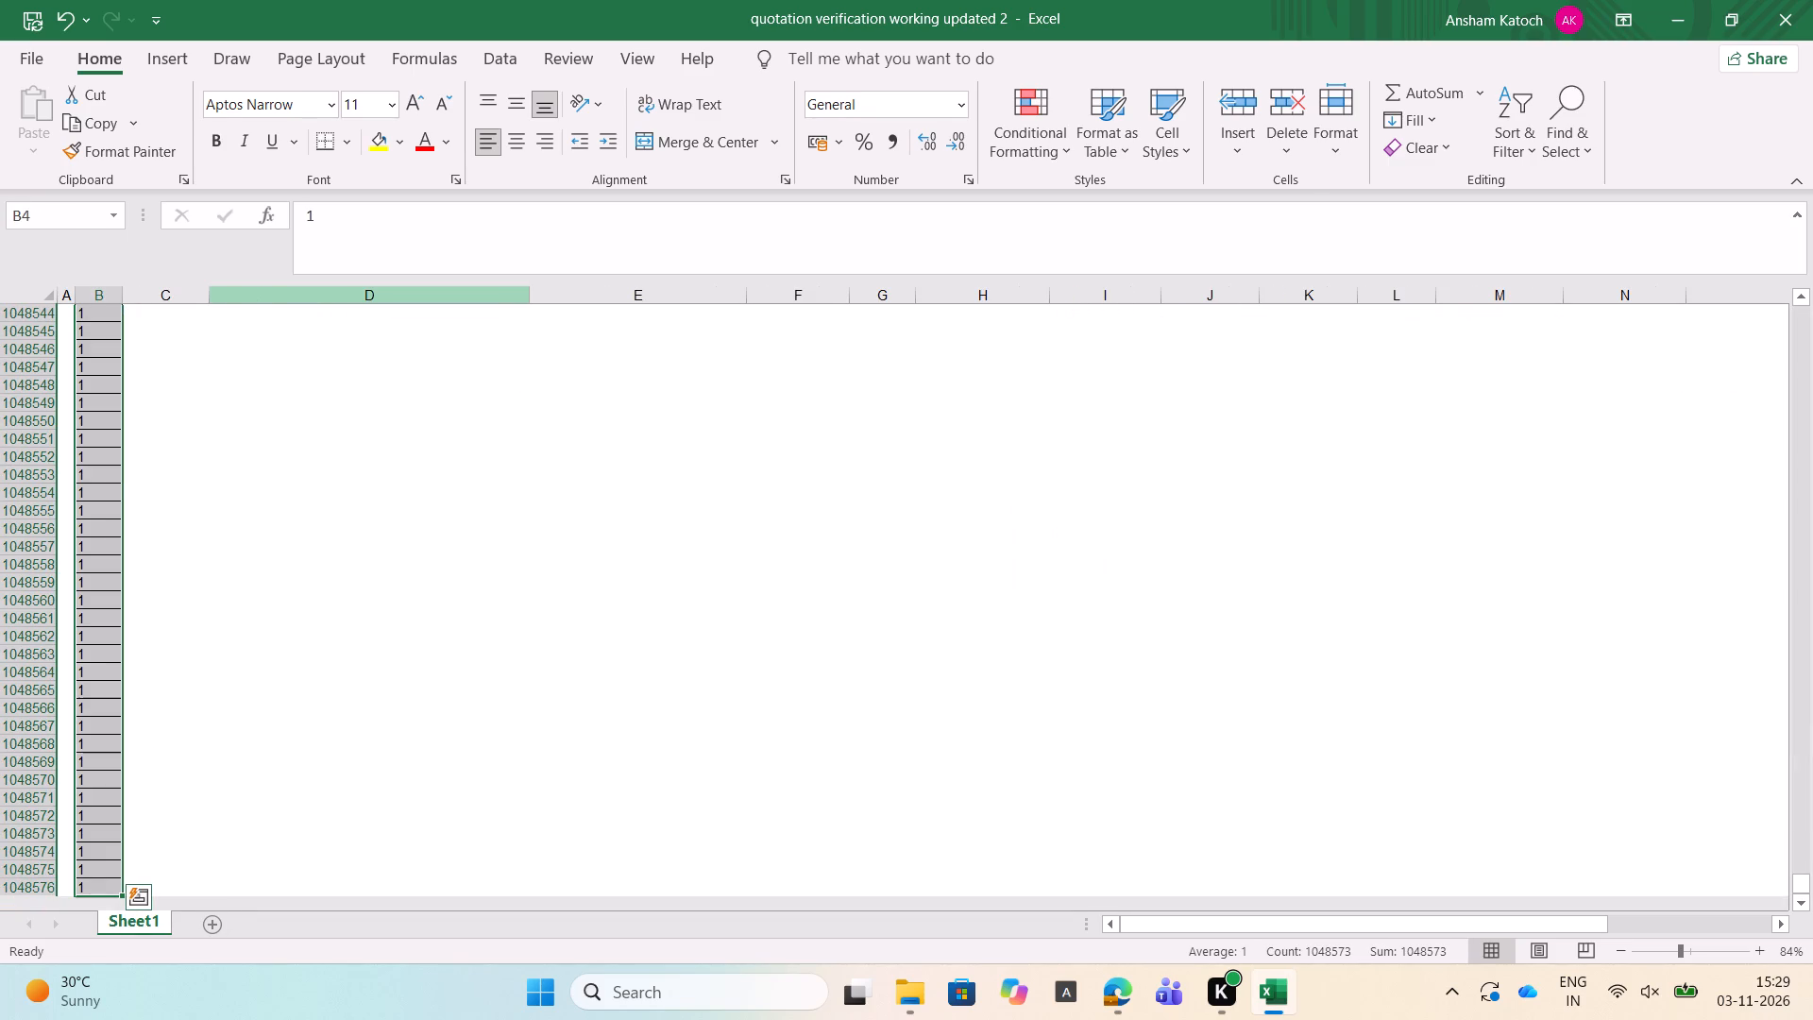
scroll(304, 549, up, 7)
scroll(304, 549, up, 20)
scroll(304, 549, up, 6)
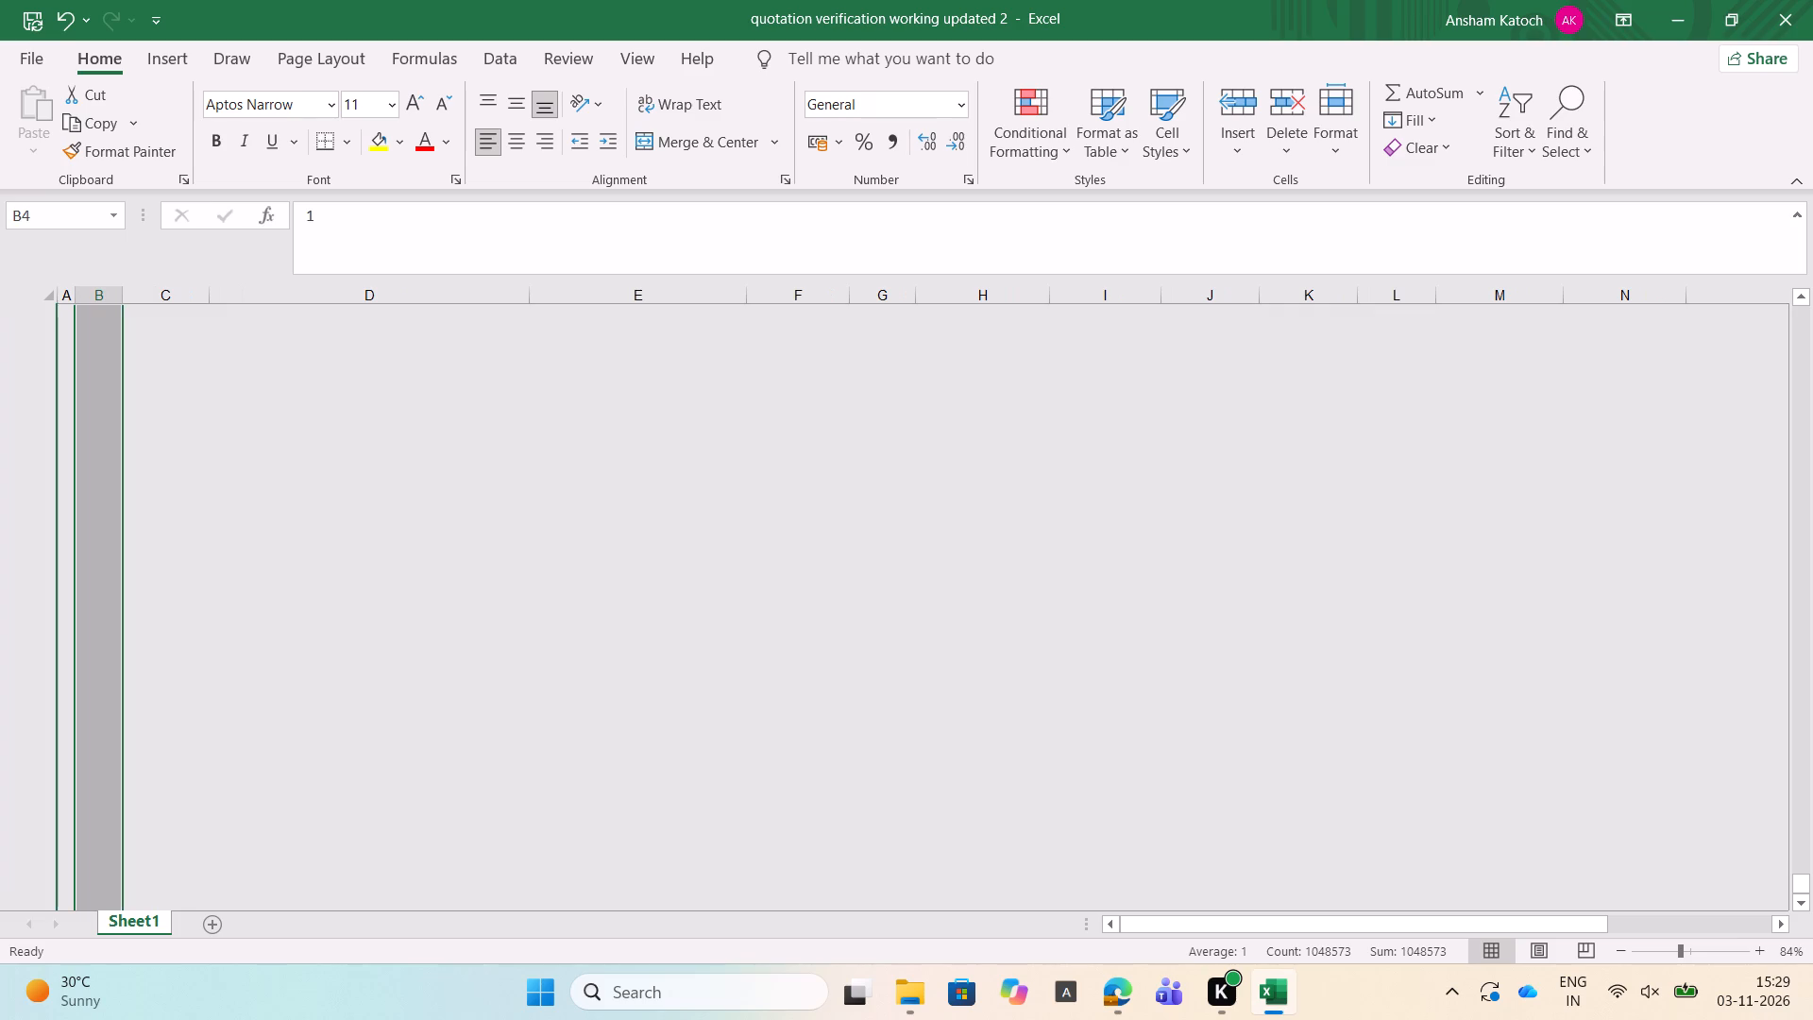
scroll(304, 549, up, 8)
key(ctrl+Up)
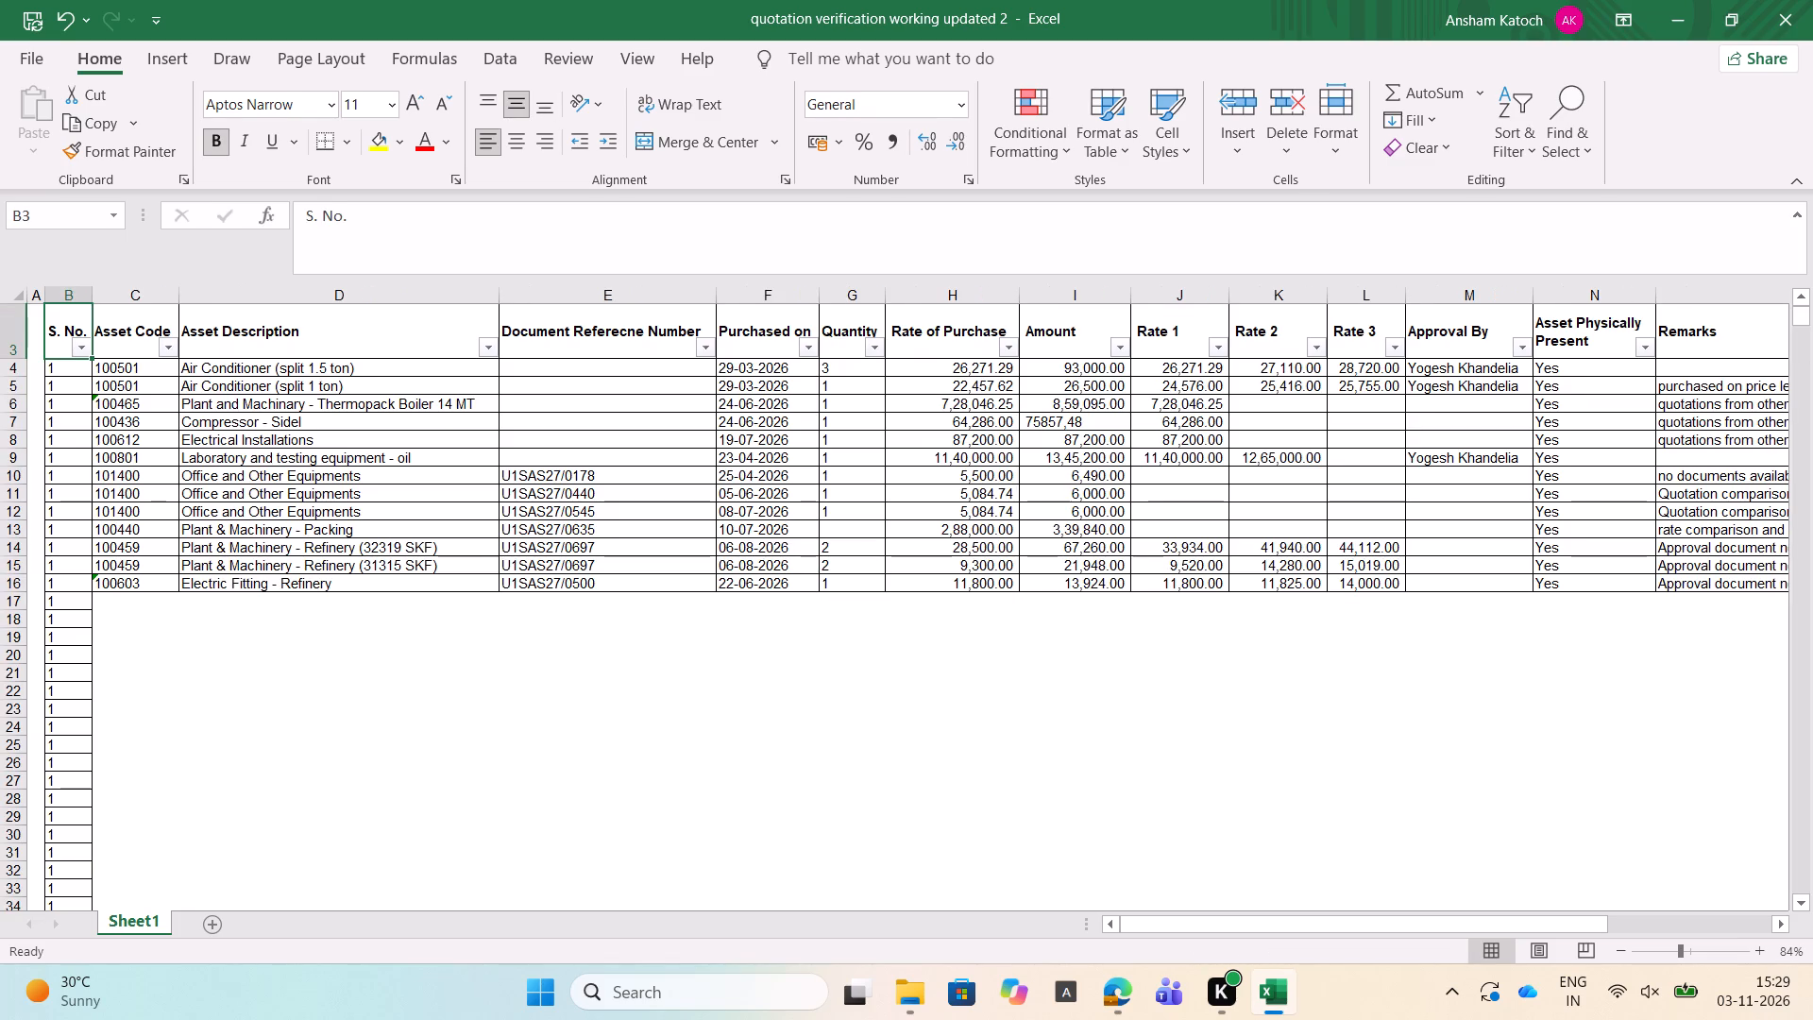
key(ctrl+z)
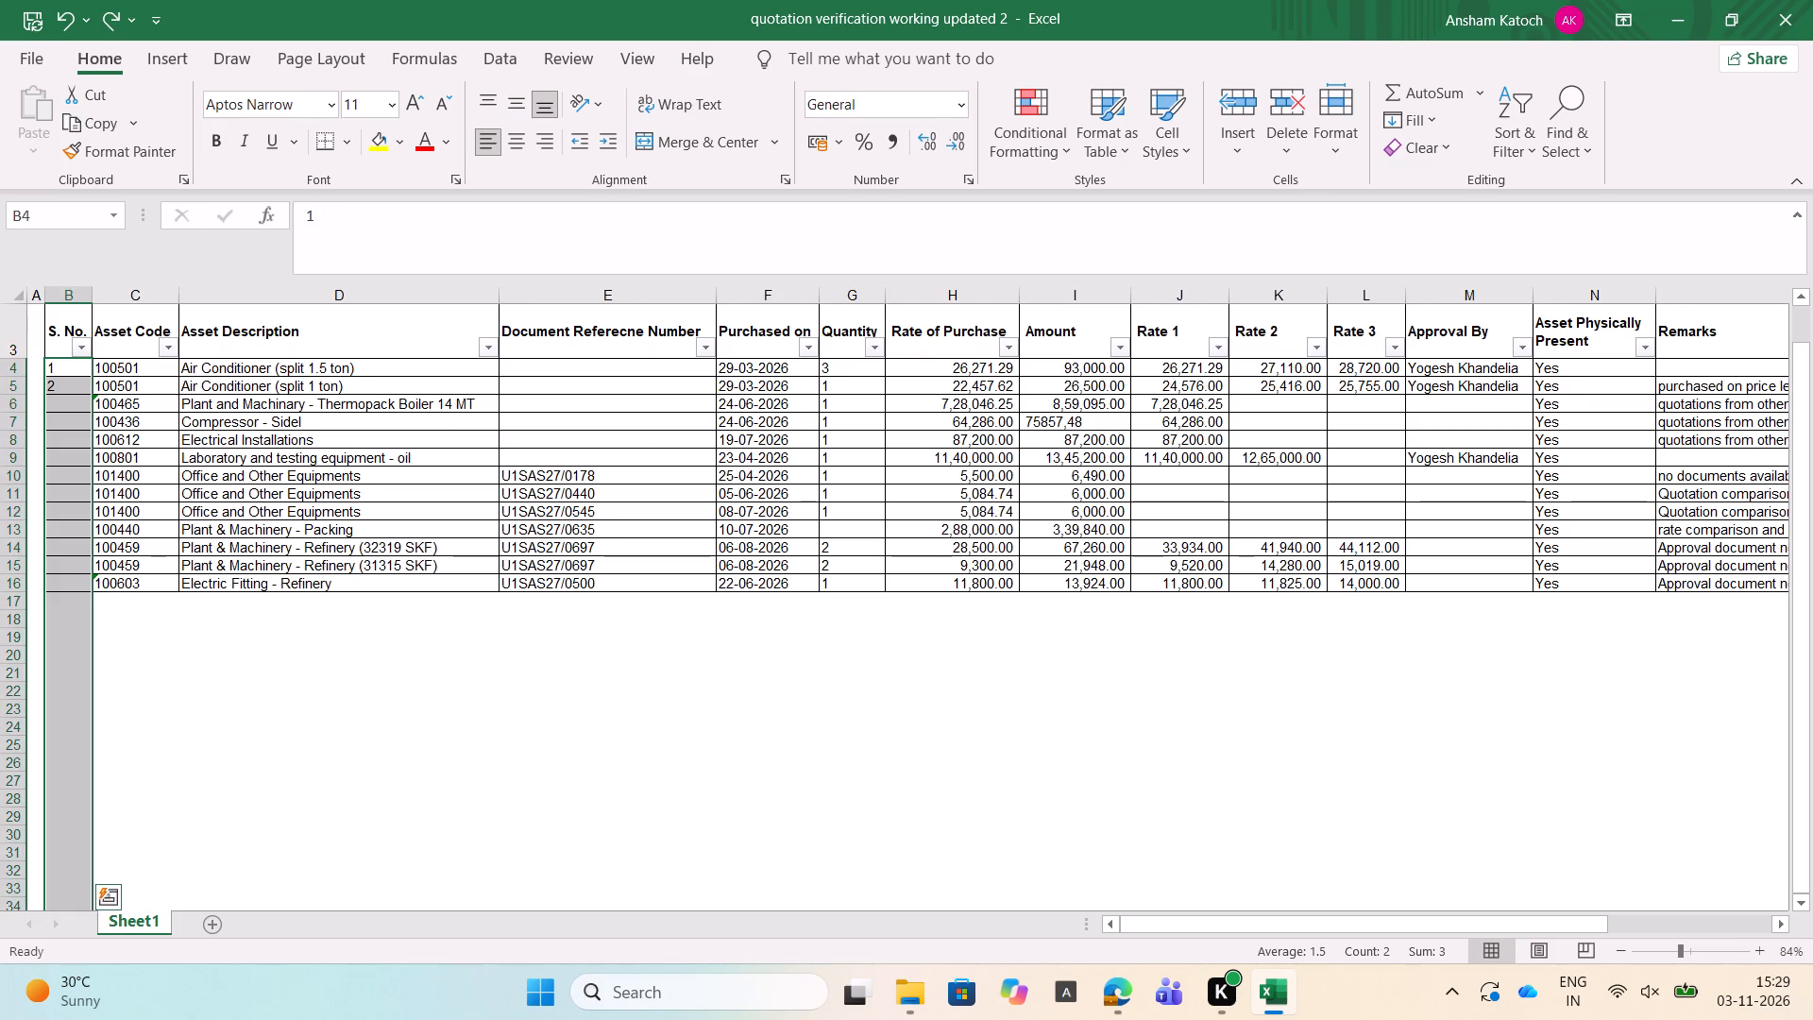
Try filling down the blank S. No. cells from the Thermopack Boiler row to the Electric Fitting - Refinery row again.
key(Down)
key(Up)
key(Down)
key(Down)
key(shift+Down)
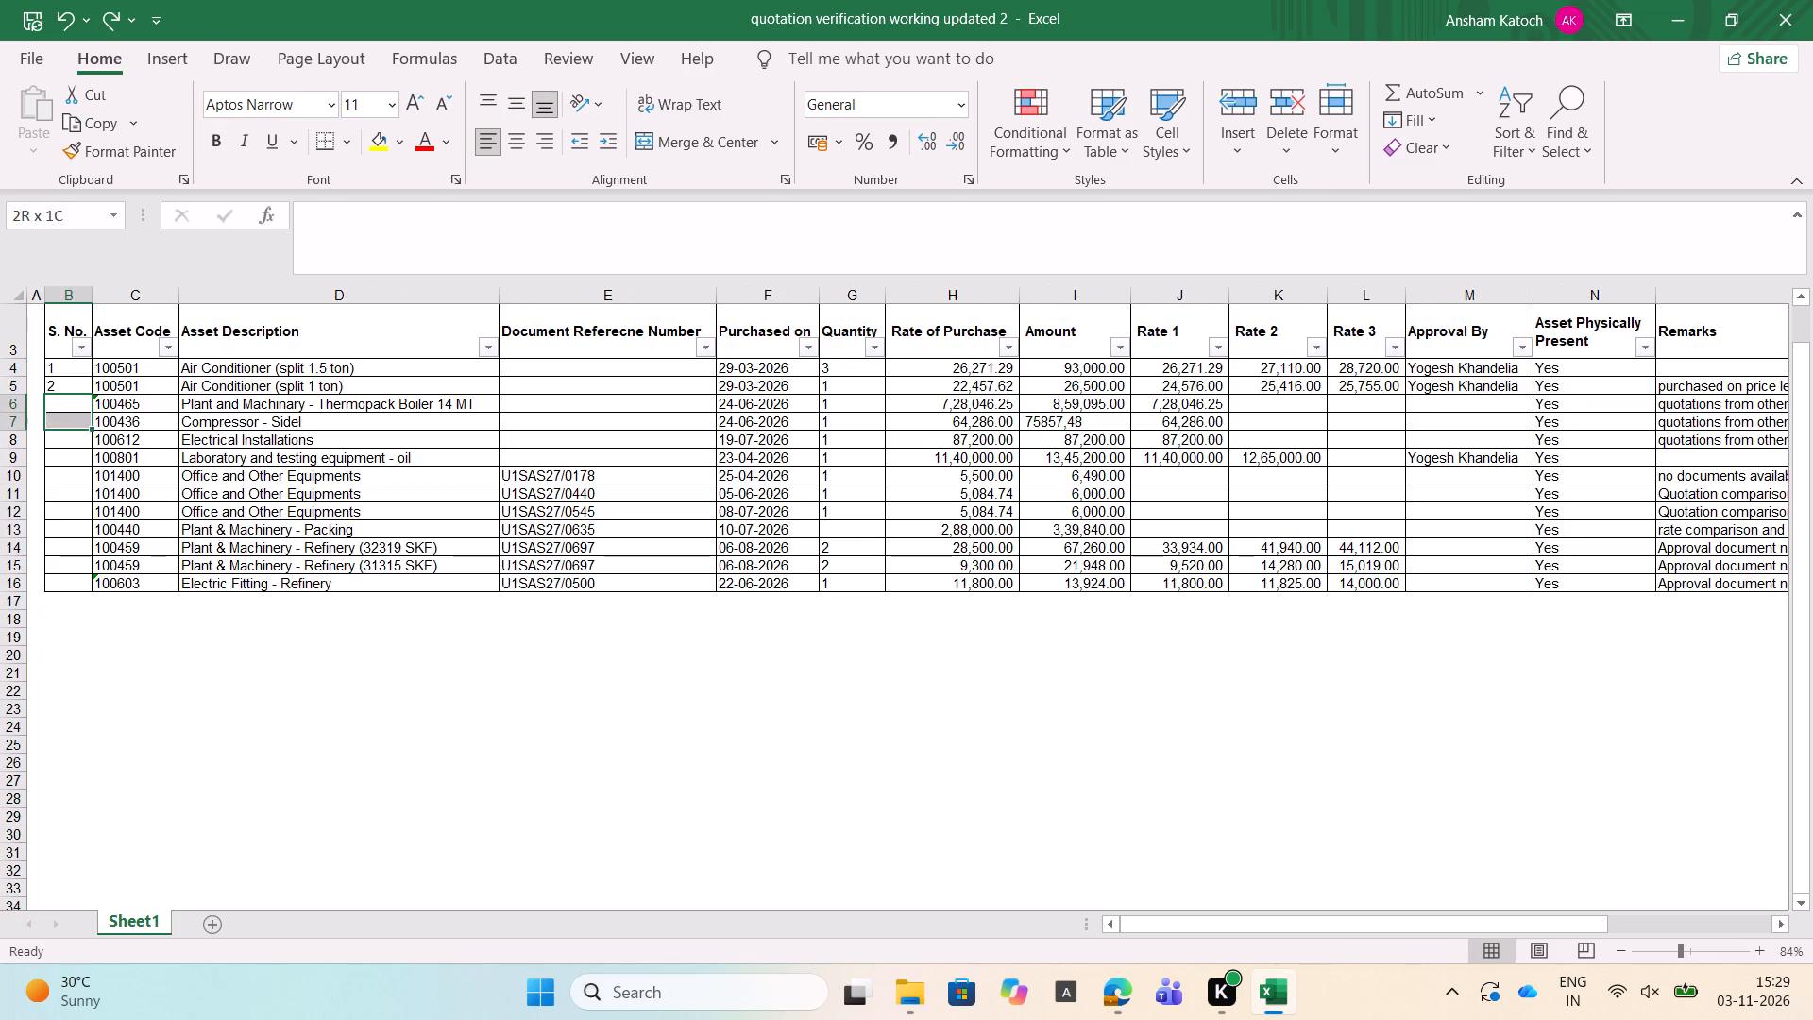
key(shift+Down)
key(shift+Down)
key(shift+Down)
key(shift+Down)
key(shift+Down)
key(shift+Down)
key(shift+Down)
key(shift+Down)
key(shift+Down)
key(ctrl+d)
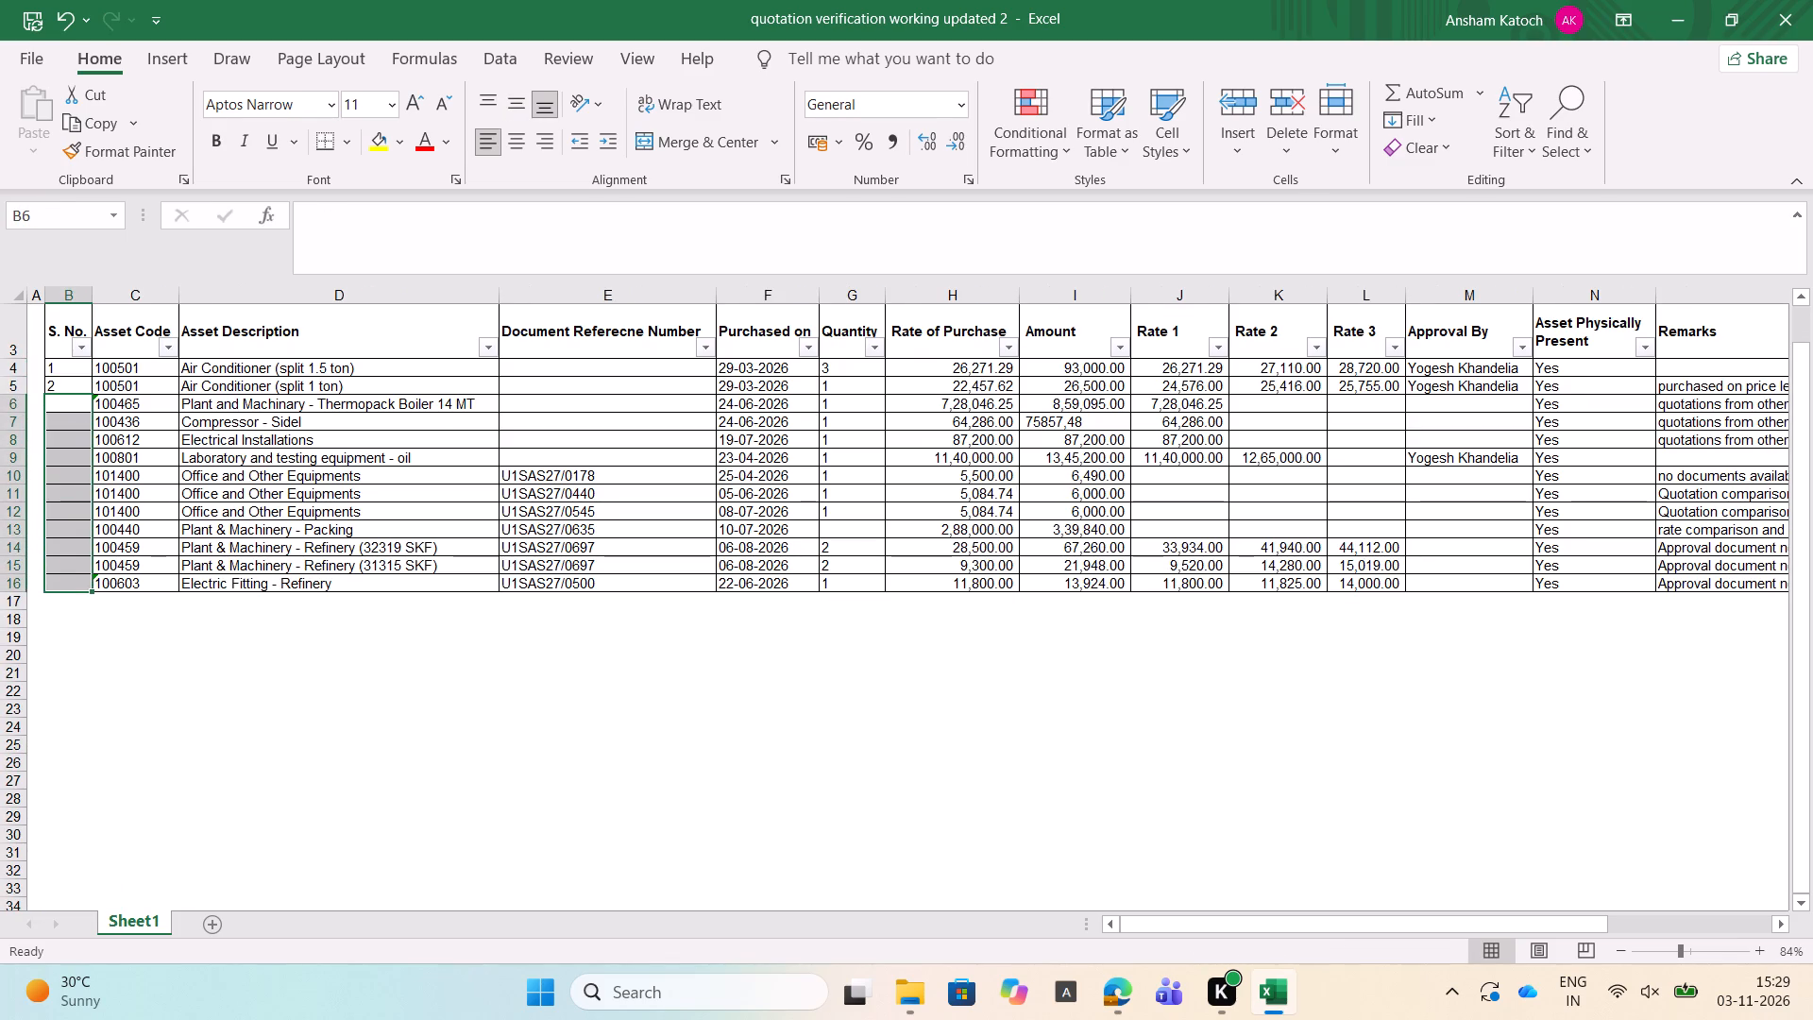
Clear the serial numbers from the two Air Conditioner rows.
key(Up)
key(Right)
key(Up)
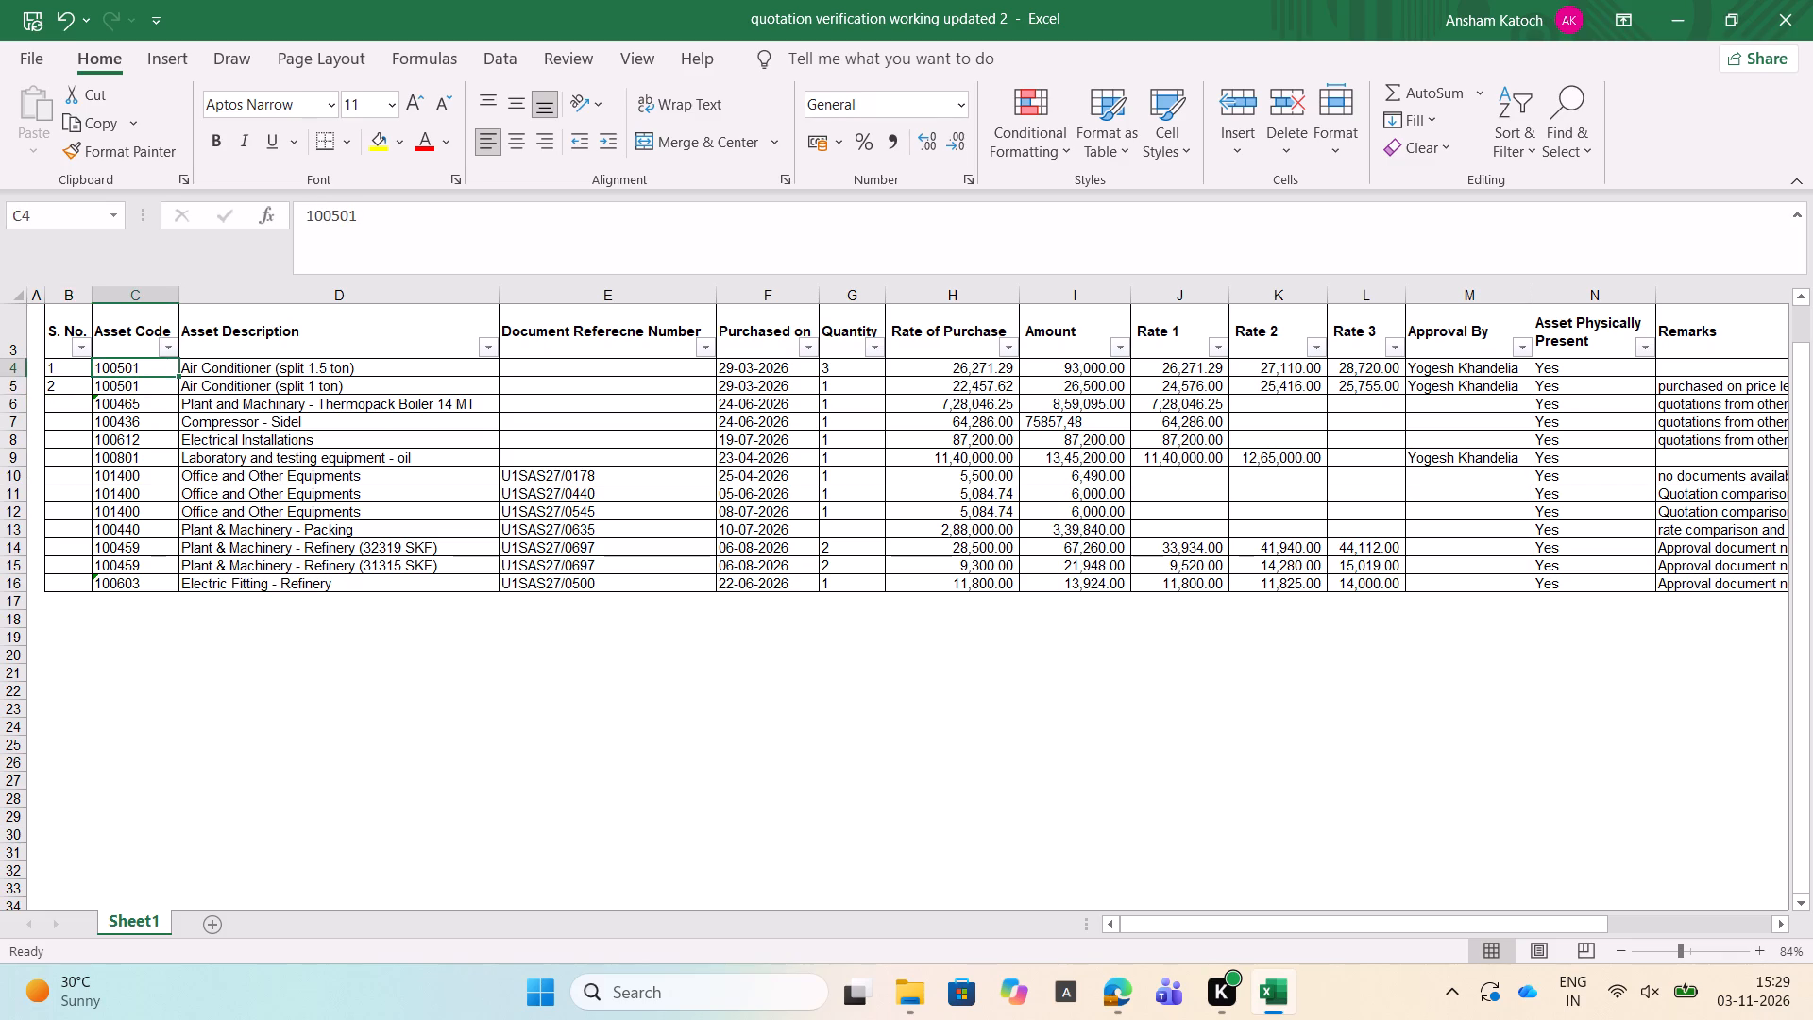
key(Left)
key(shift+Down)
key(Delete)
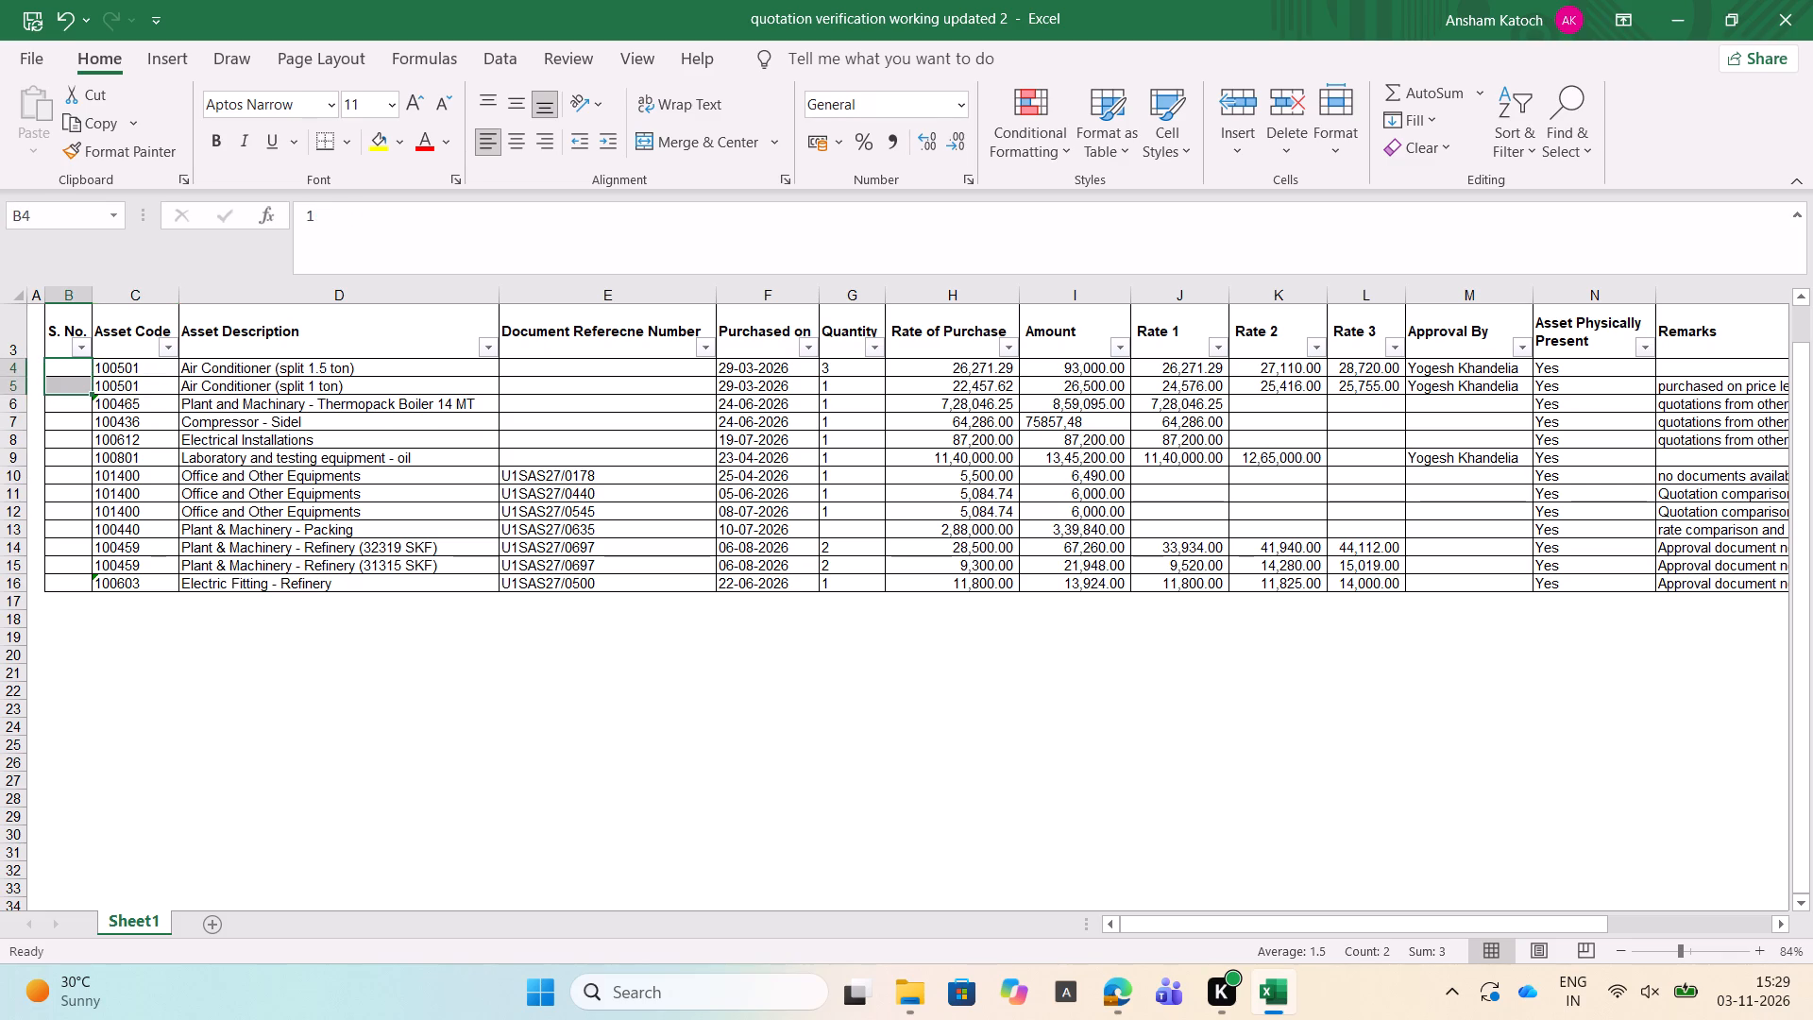
Enter serial numbers 1 and 2 for the two Air Conditioner rows.
key(Right)
key(Left)
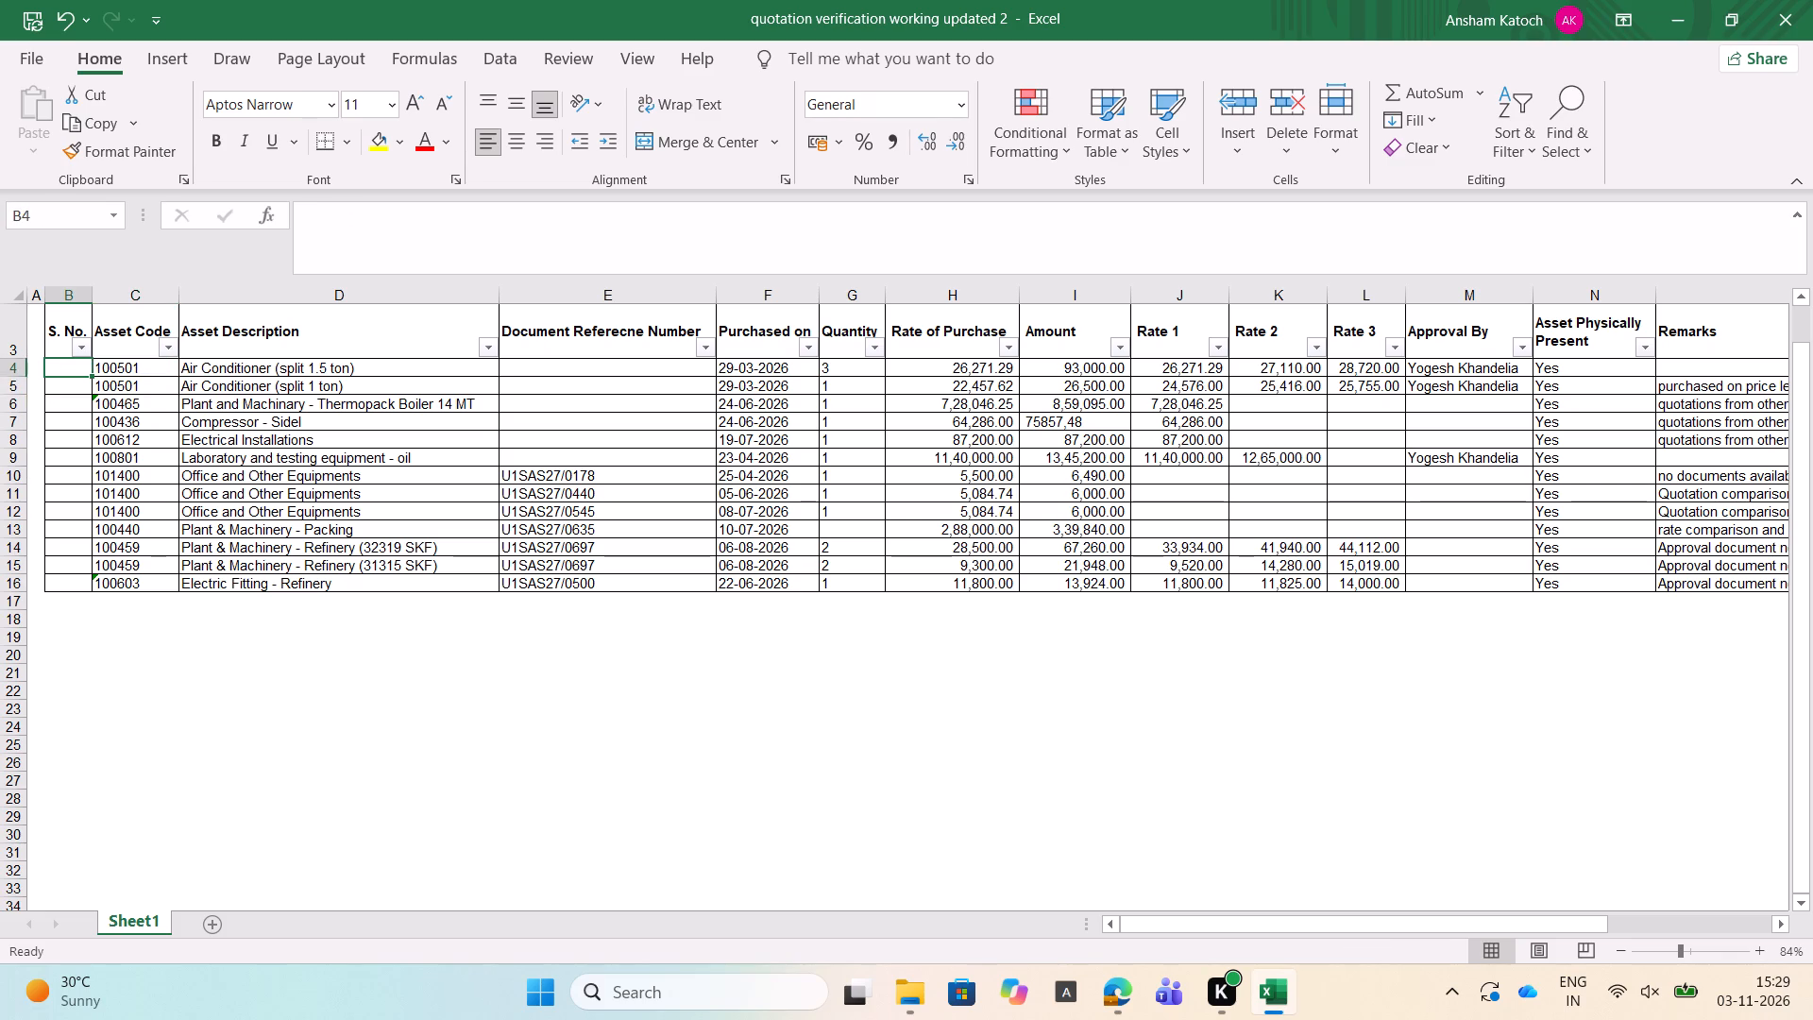
key(1)
key(Down)
key(2)
key(Down)
Extend the serial number series from the two Air Conditioner rows down to 13 on the Electric Fitting - Refinery row.
key(Up)
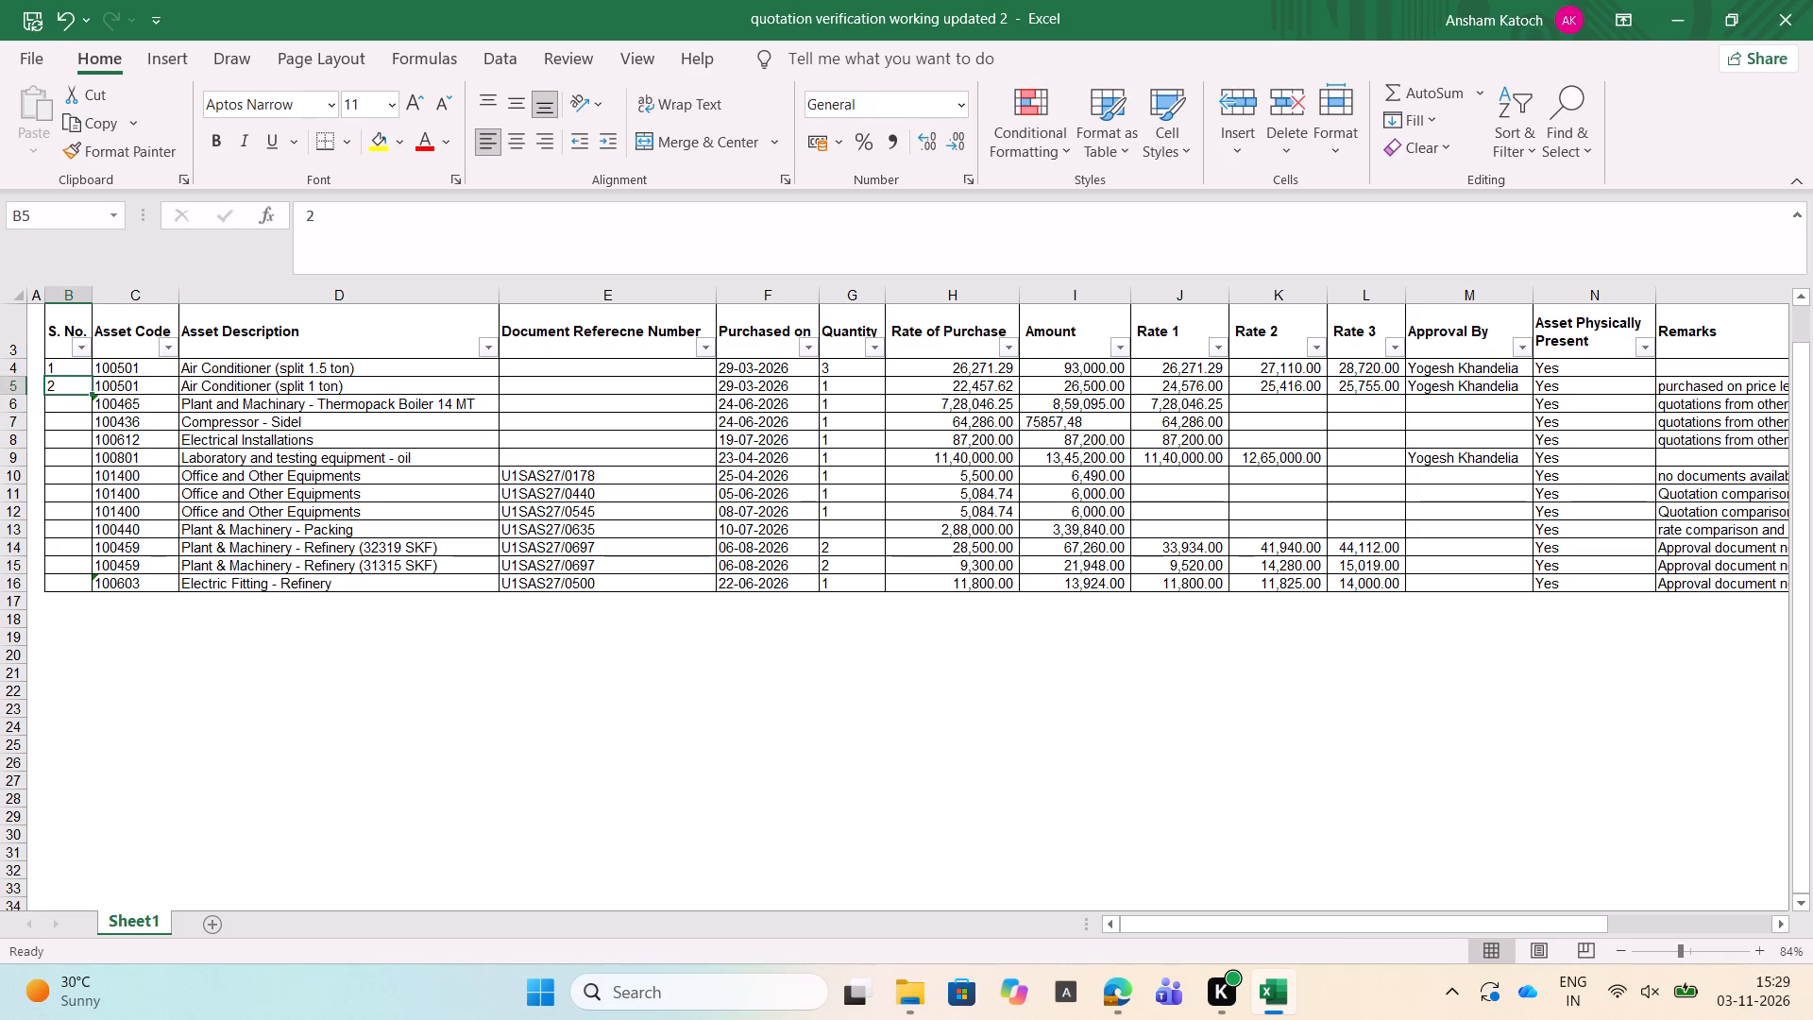
key(Up)
key(shift+Down)
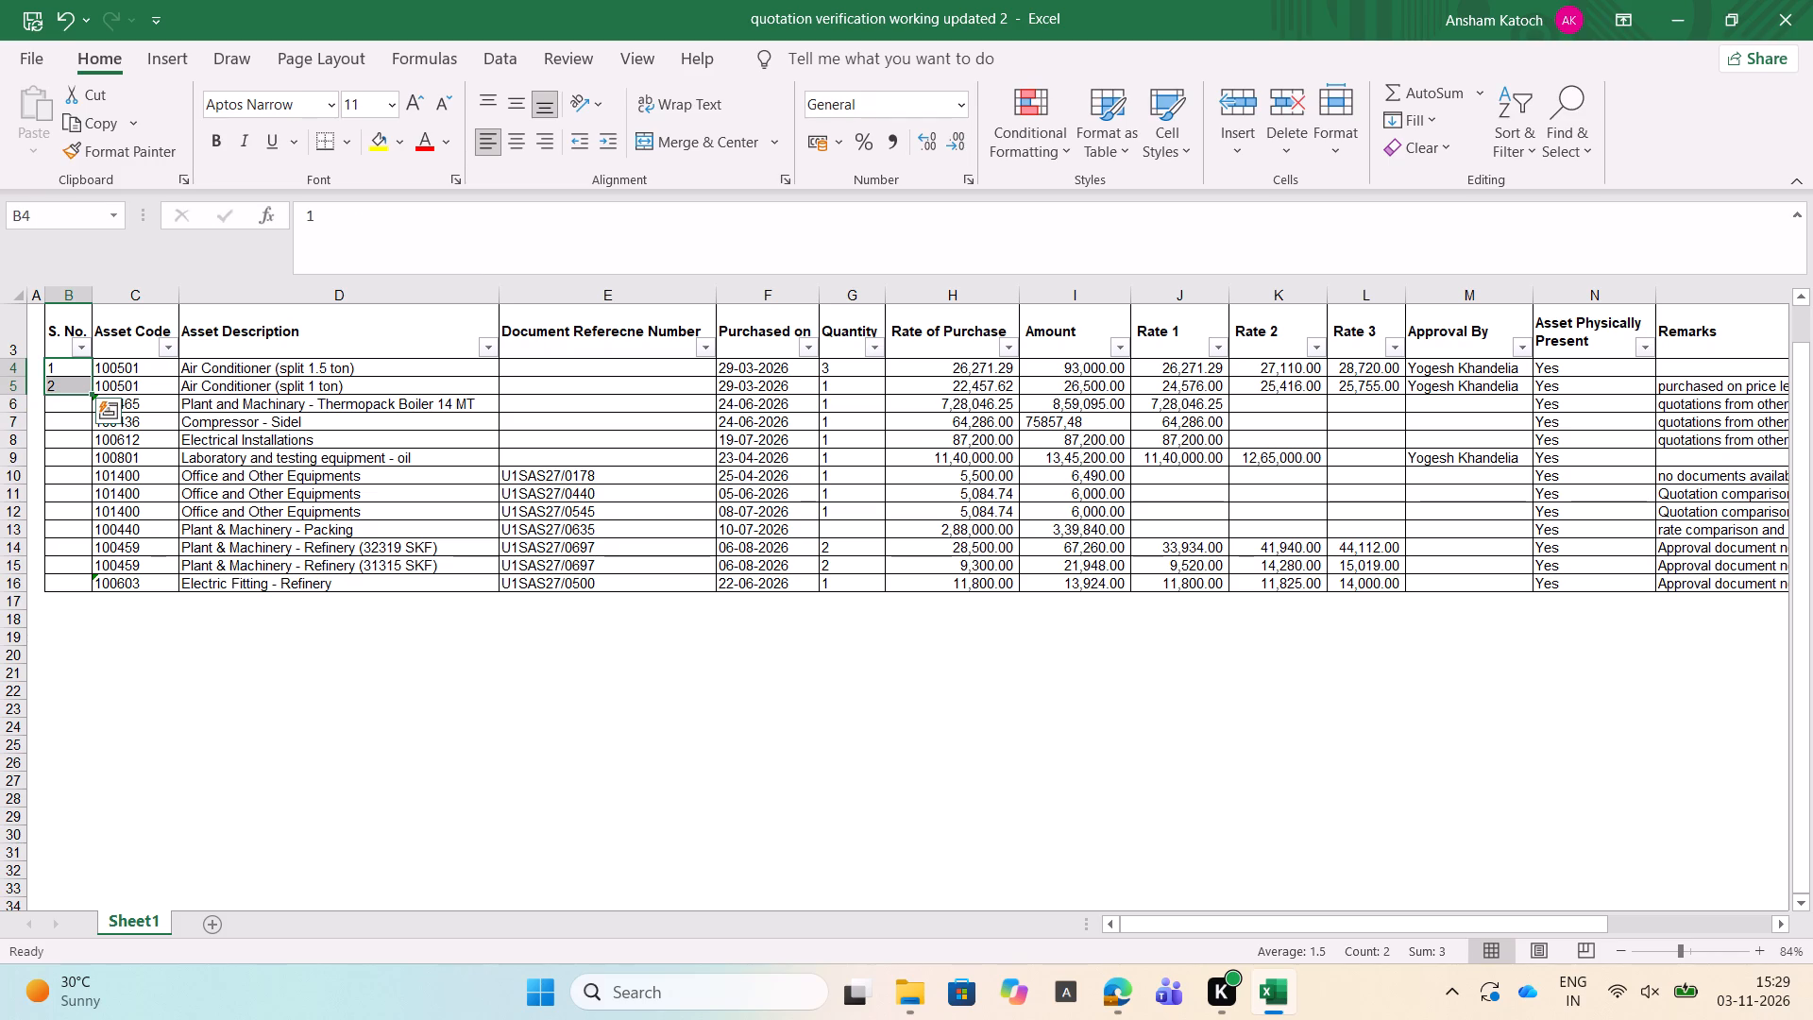
double_click(93, 394)
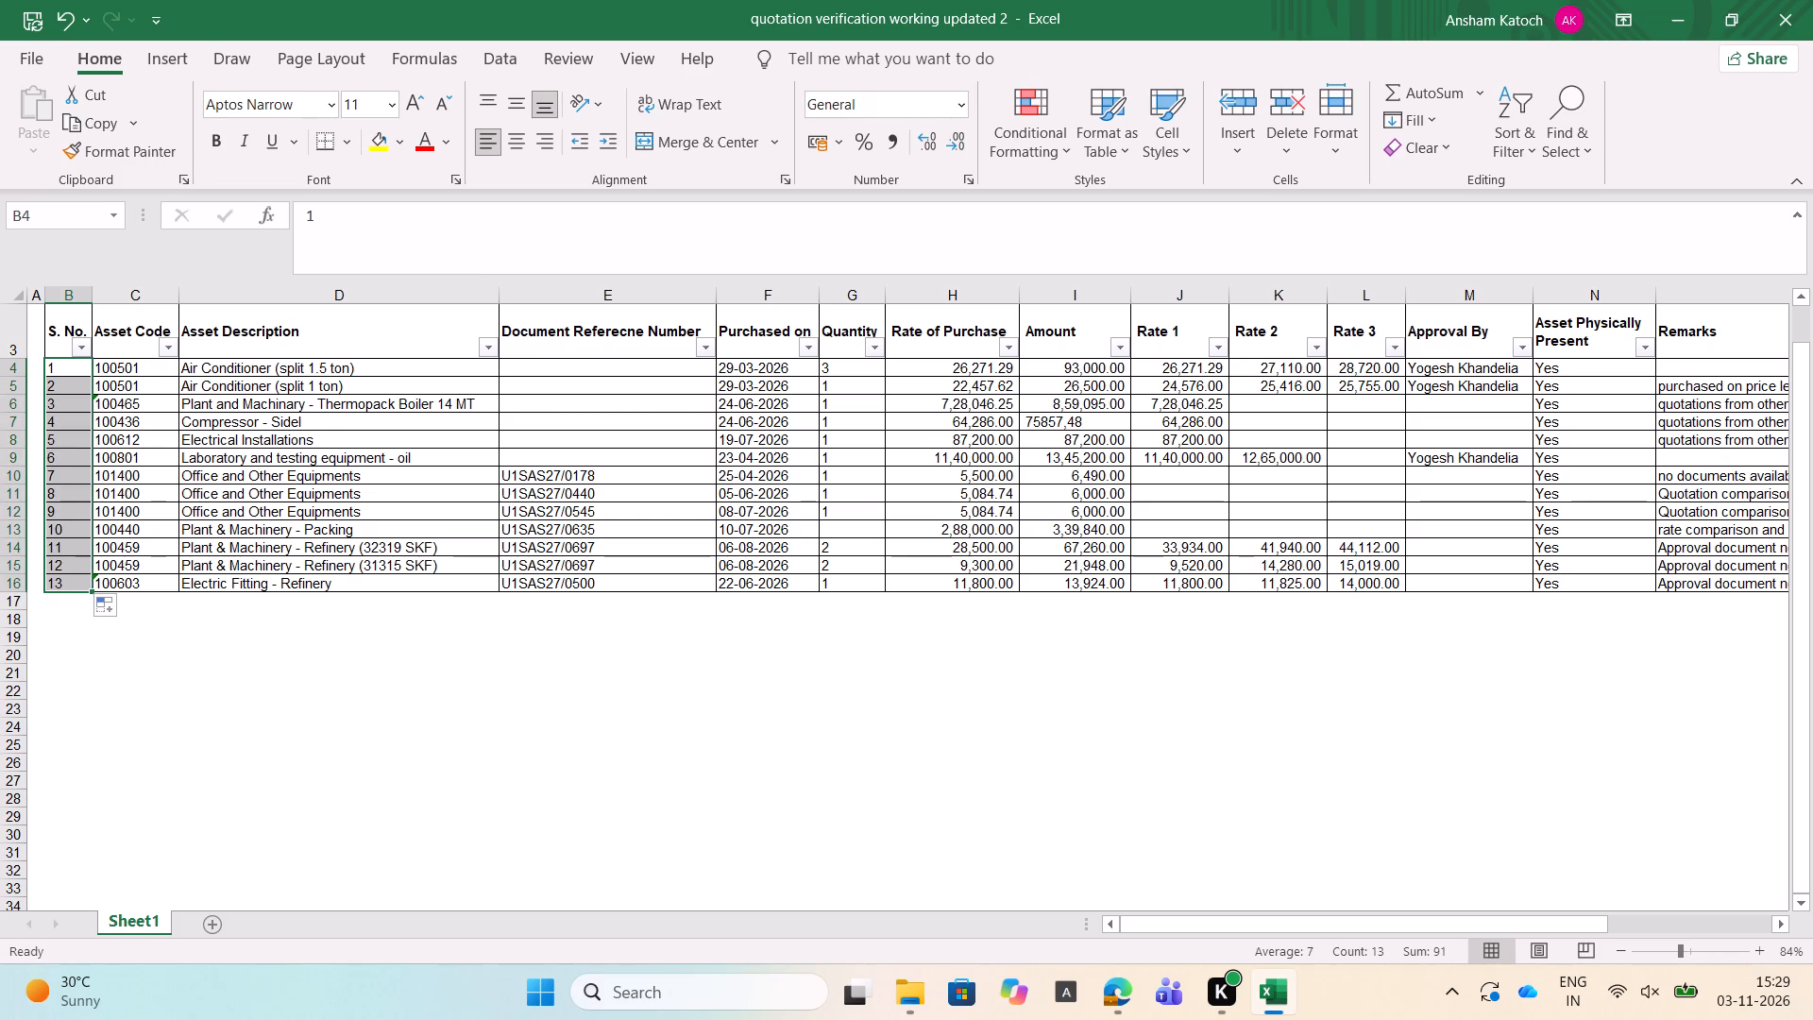
click(121, 705)
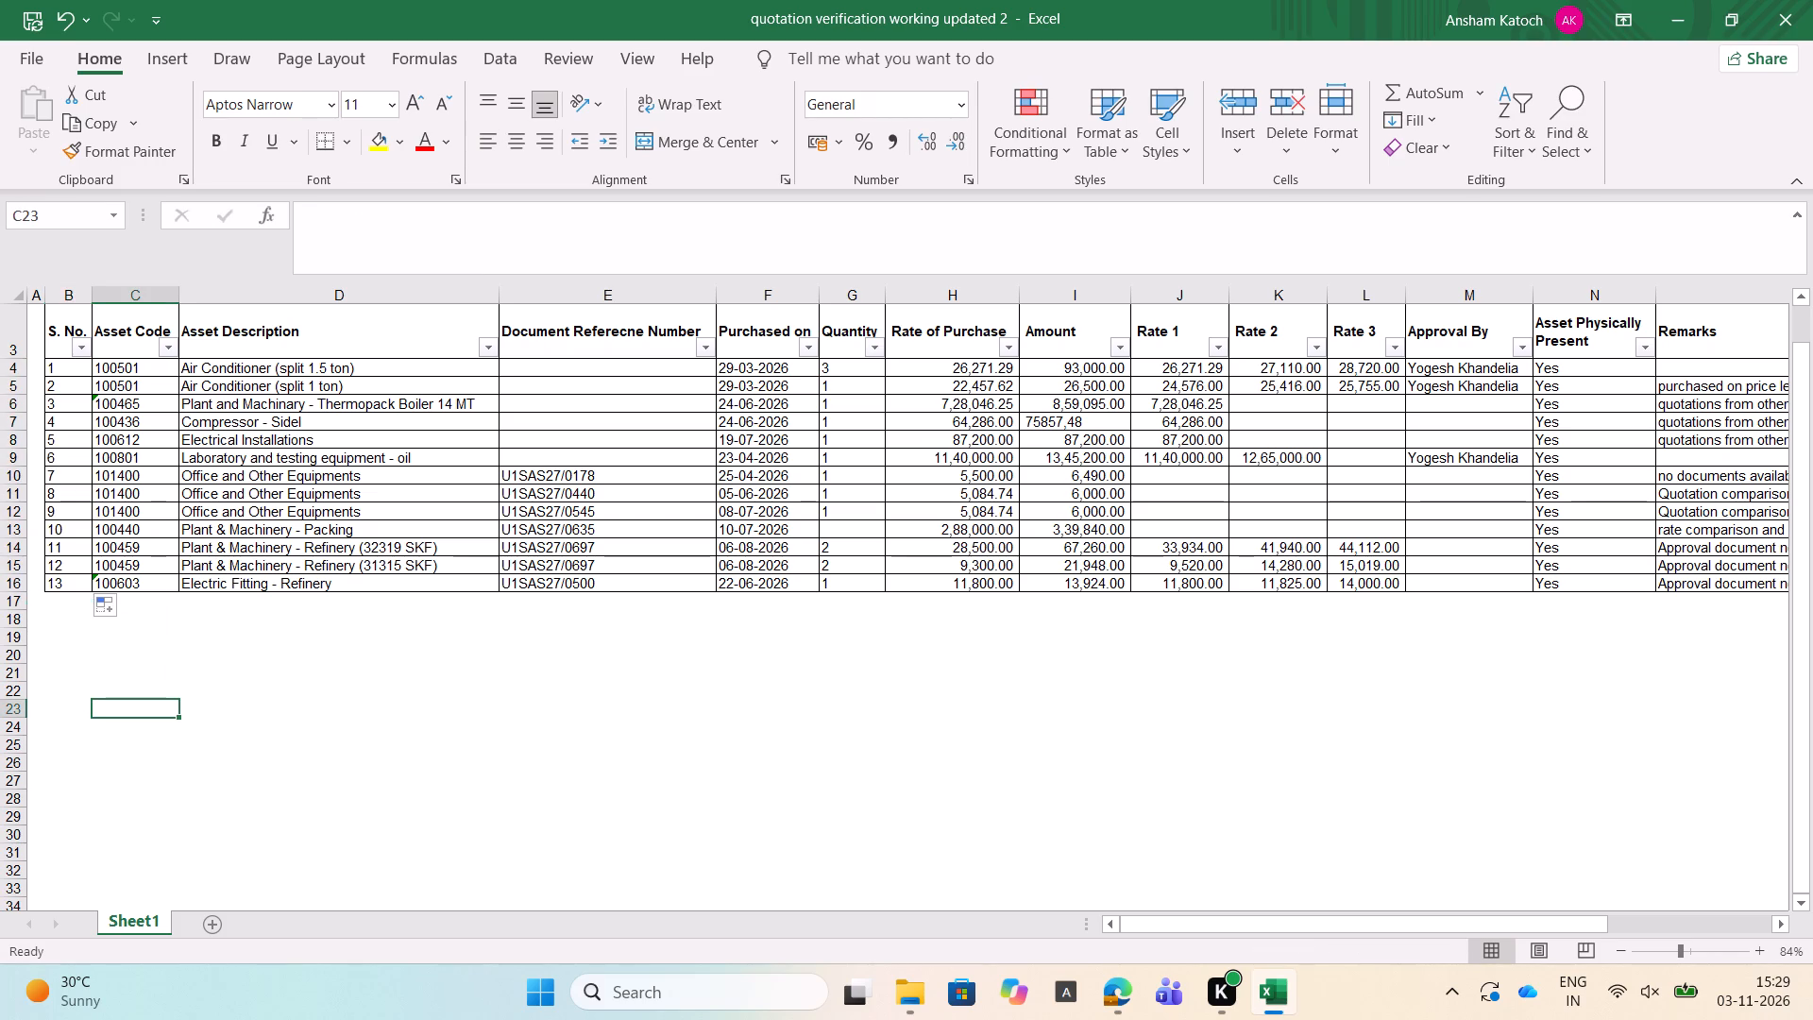
Ignore the number-stored-as-text error on the asset code of the Thermopack Boiler row.
key(Left)
key(Up)
key(Up)
key(Up)
key(Up)
key(Up)
key(Up)
key(Up)
key(Up)
key(Up)
key(Up)
key(Up)
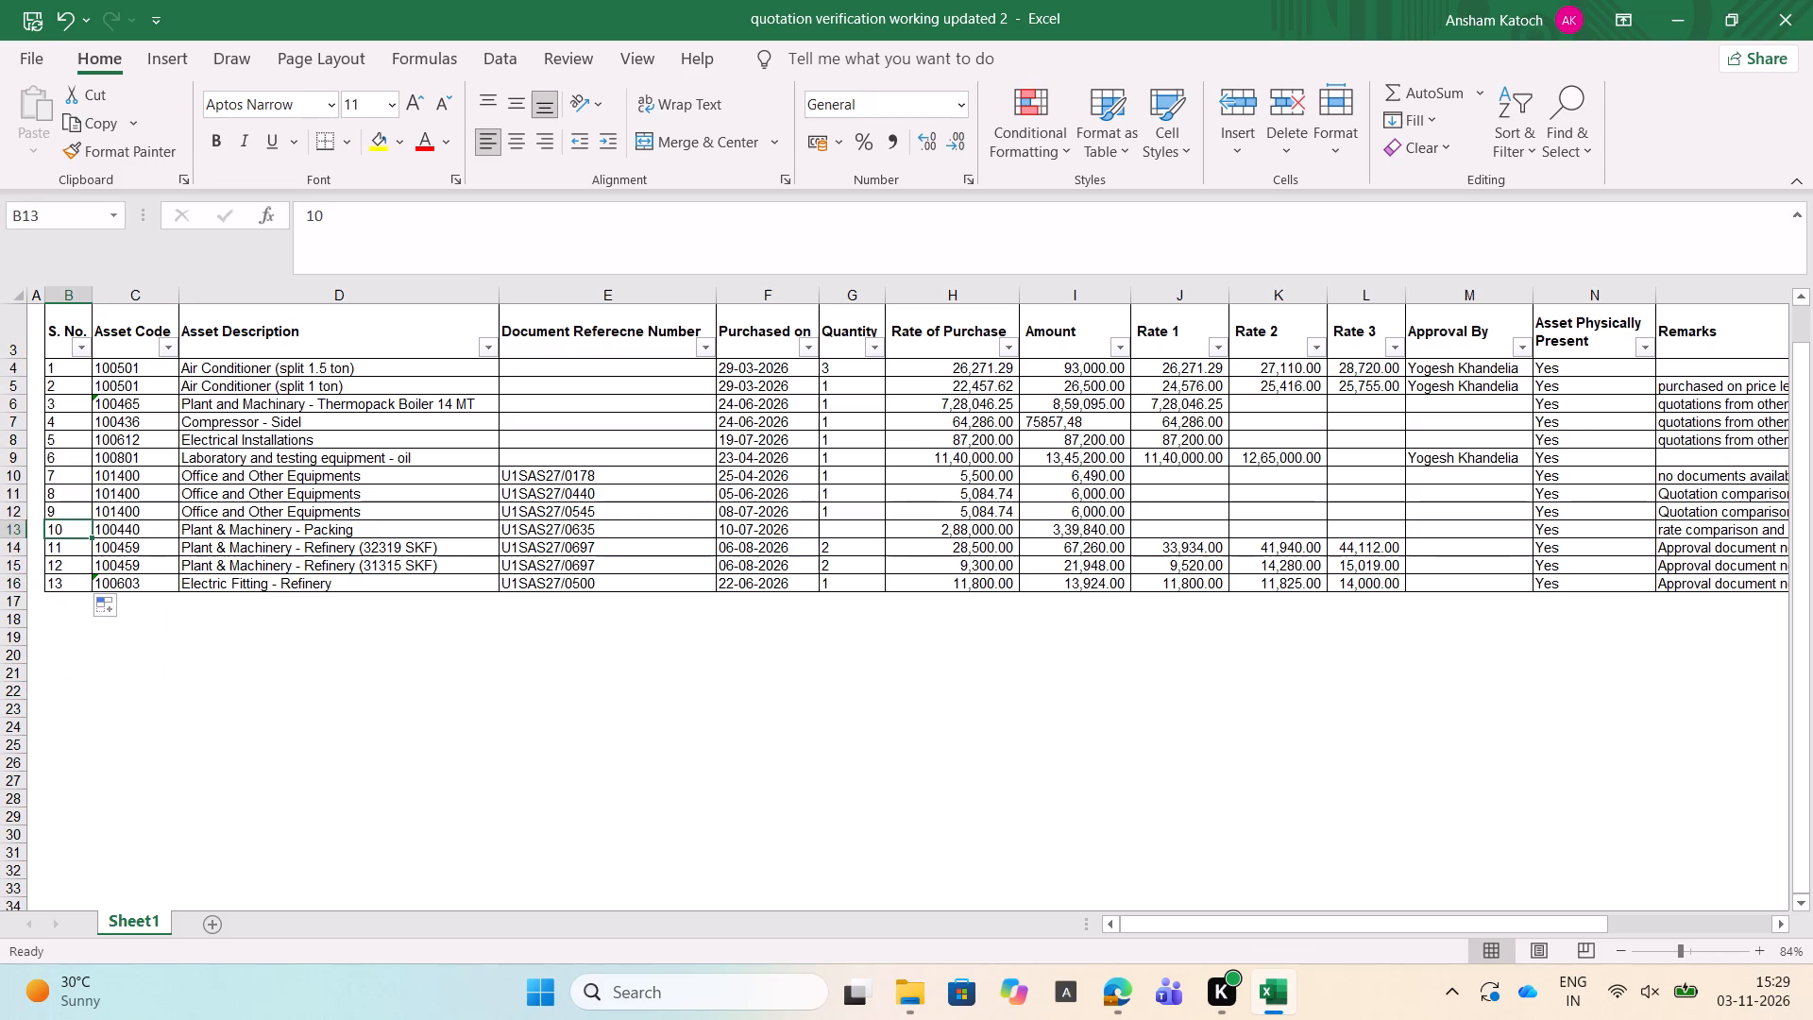
key(Up)
key(Up)
key(Up)
key(Up)
key(Right)
key(Right)
key(Up)
key(Left)
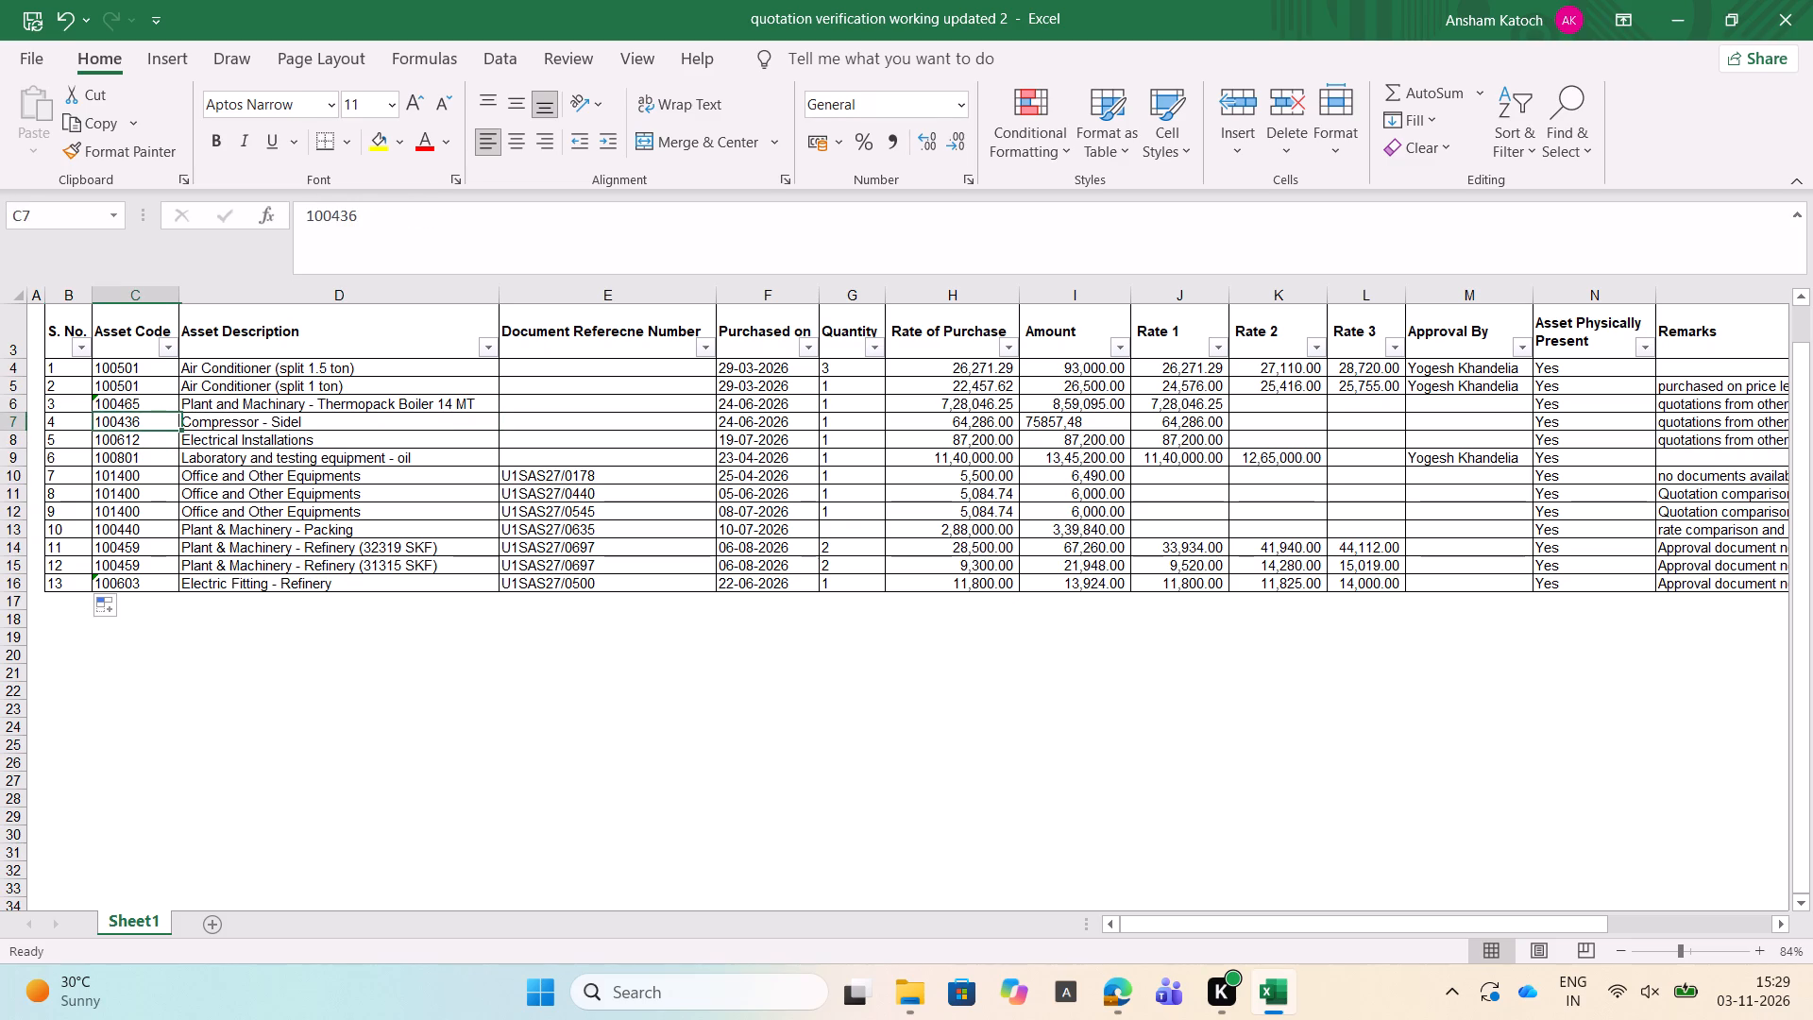
key(Up)
click(71, 407)
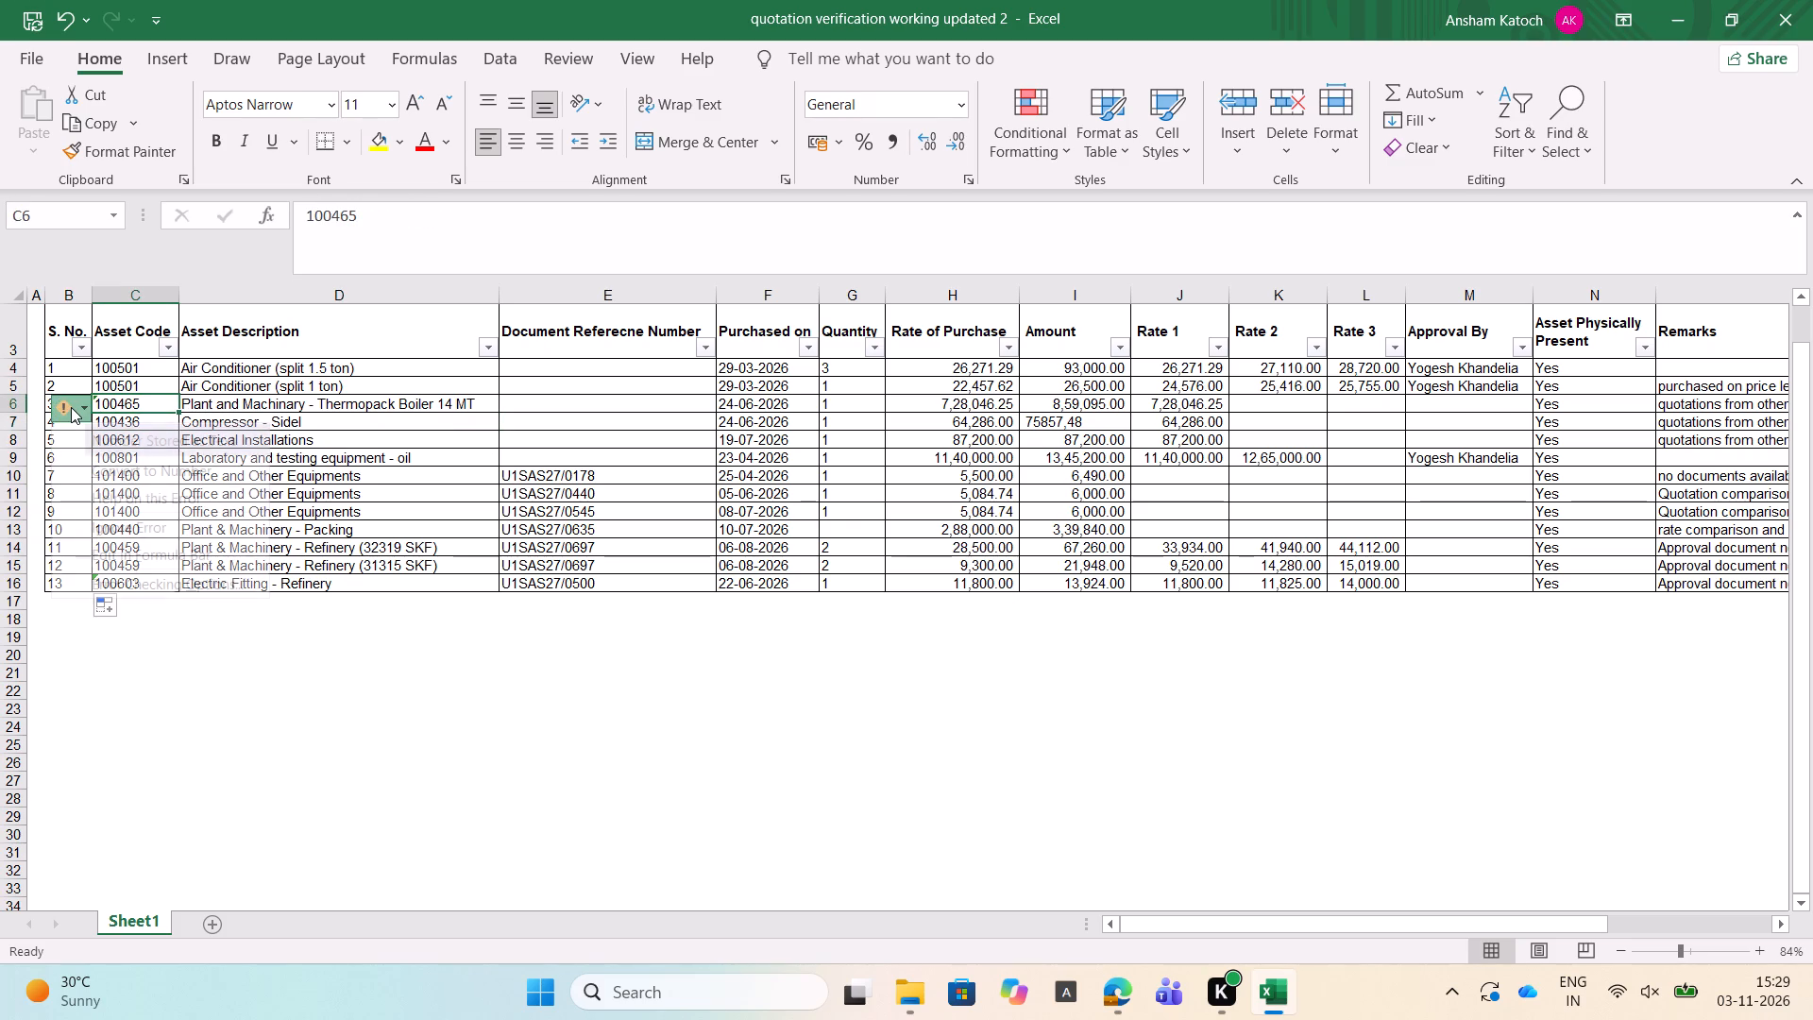
click(138, 536)
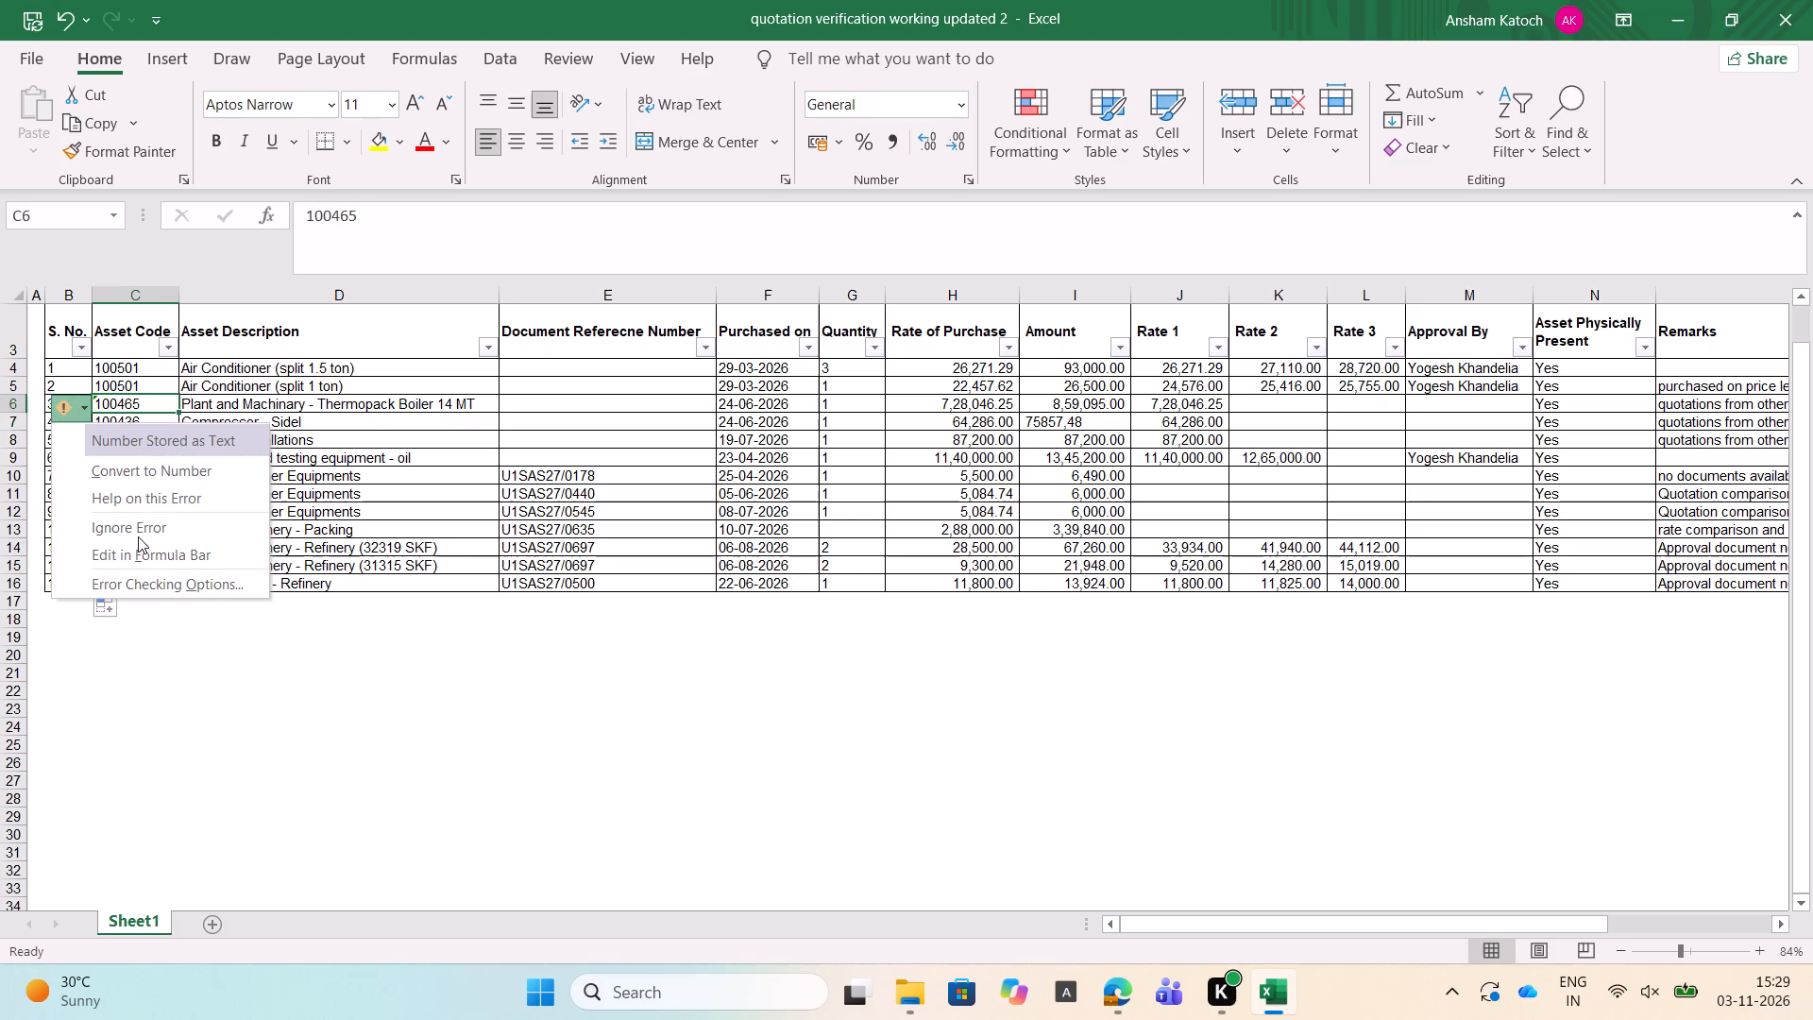
Ignore the number-stored-as-text error on the asset code of the Electric Fitting - Refinery row.
click(97, 575)
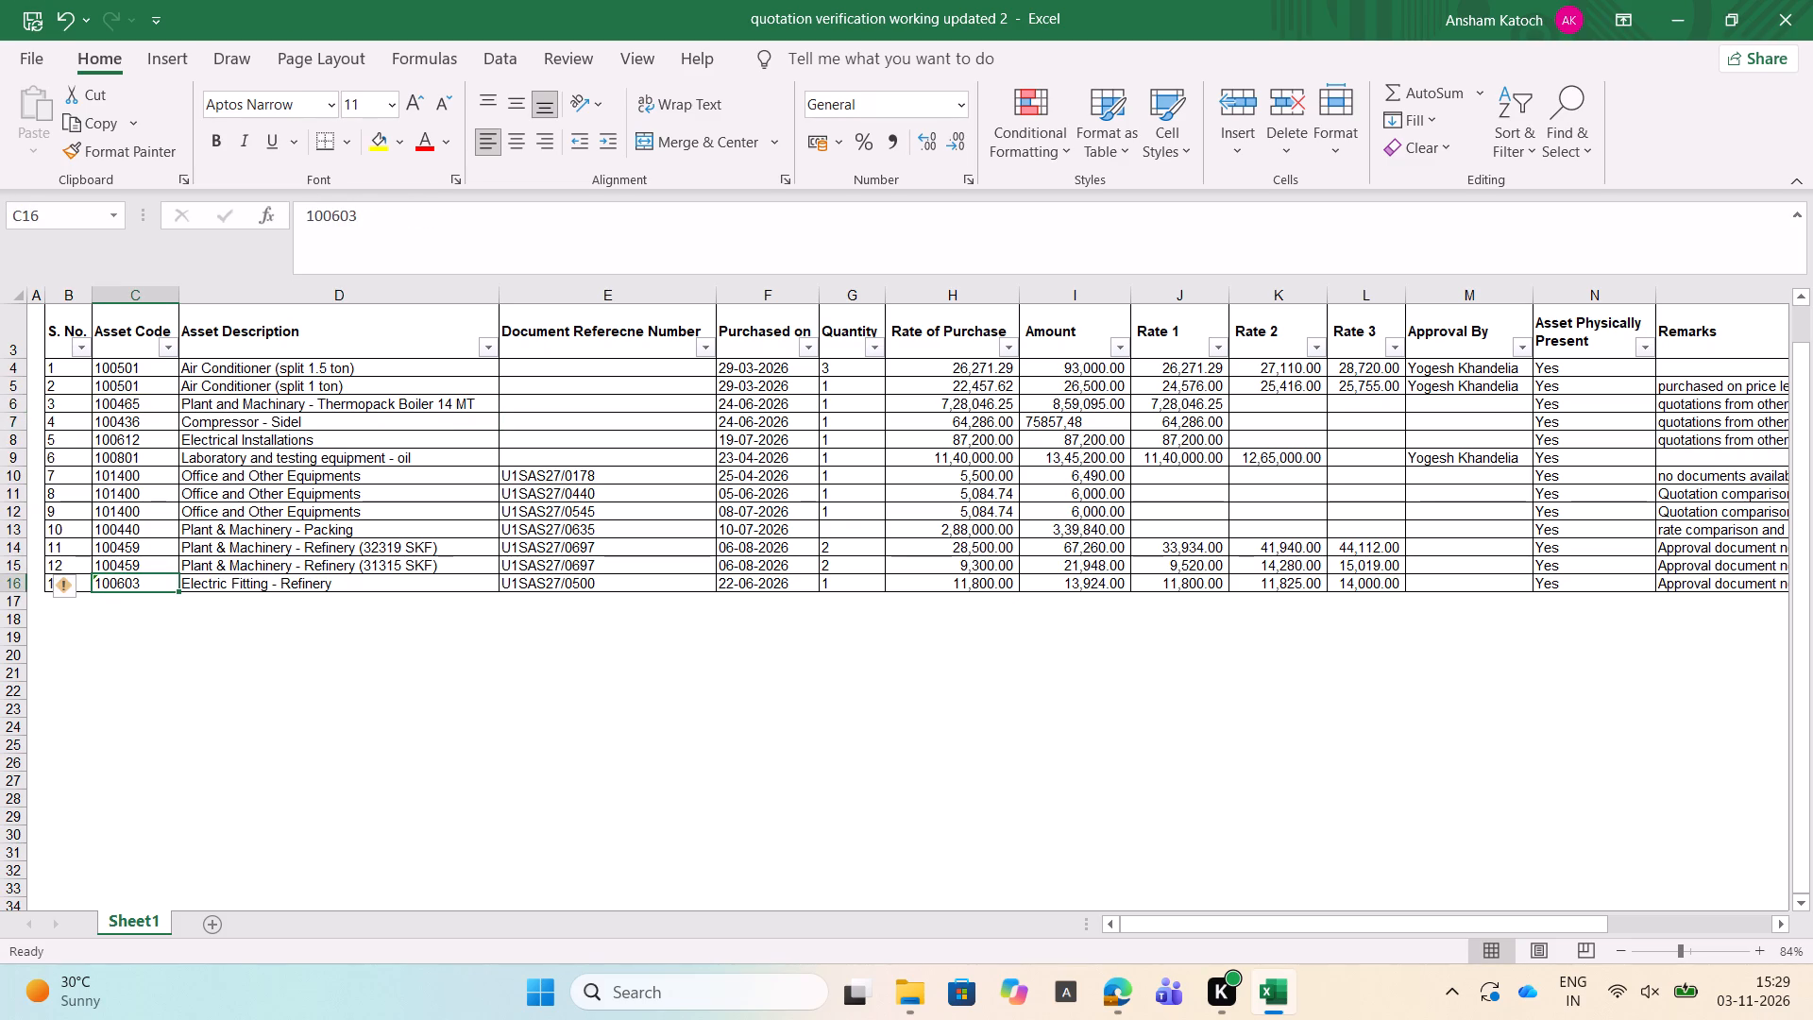
click(94, 575)
click(59, 584)
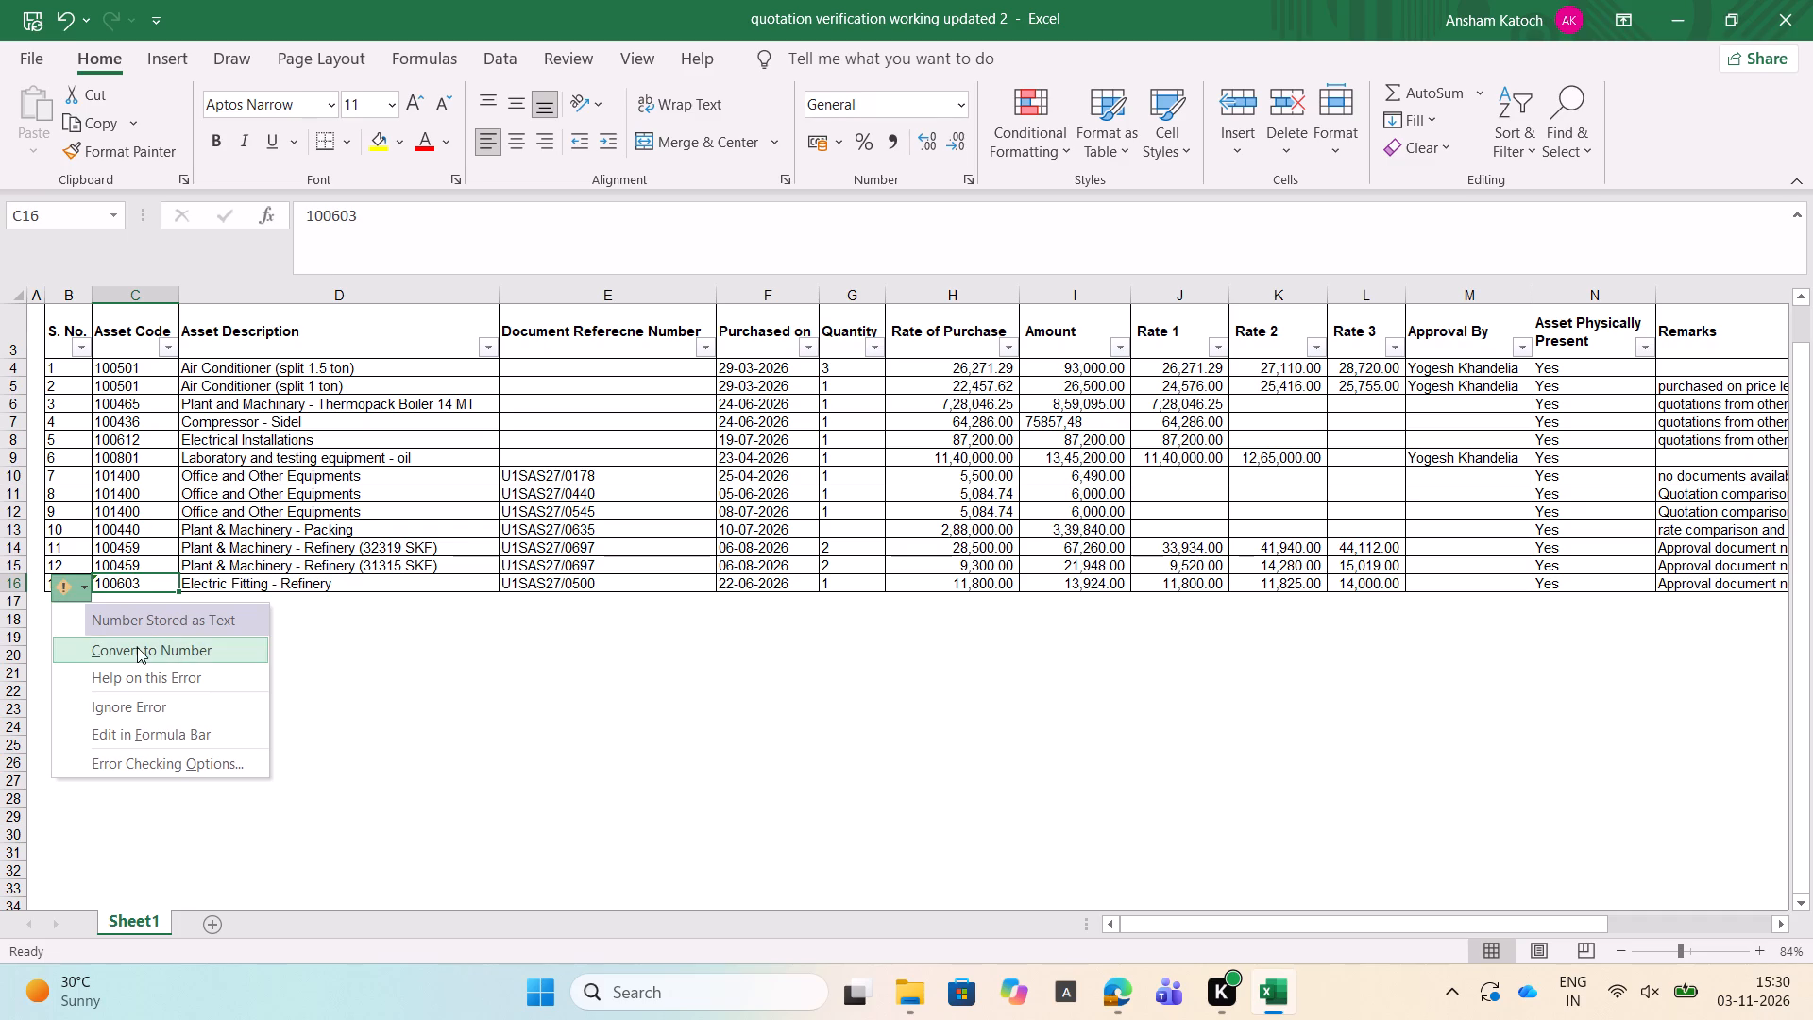
click(131, 689)
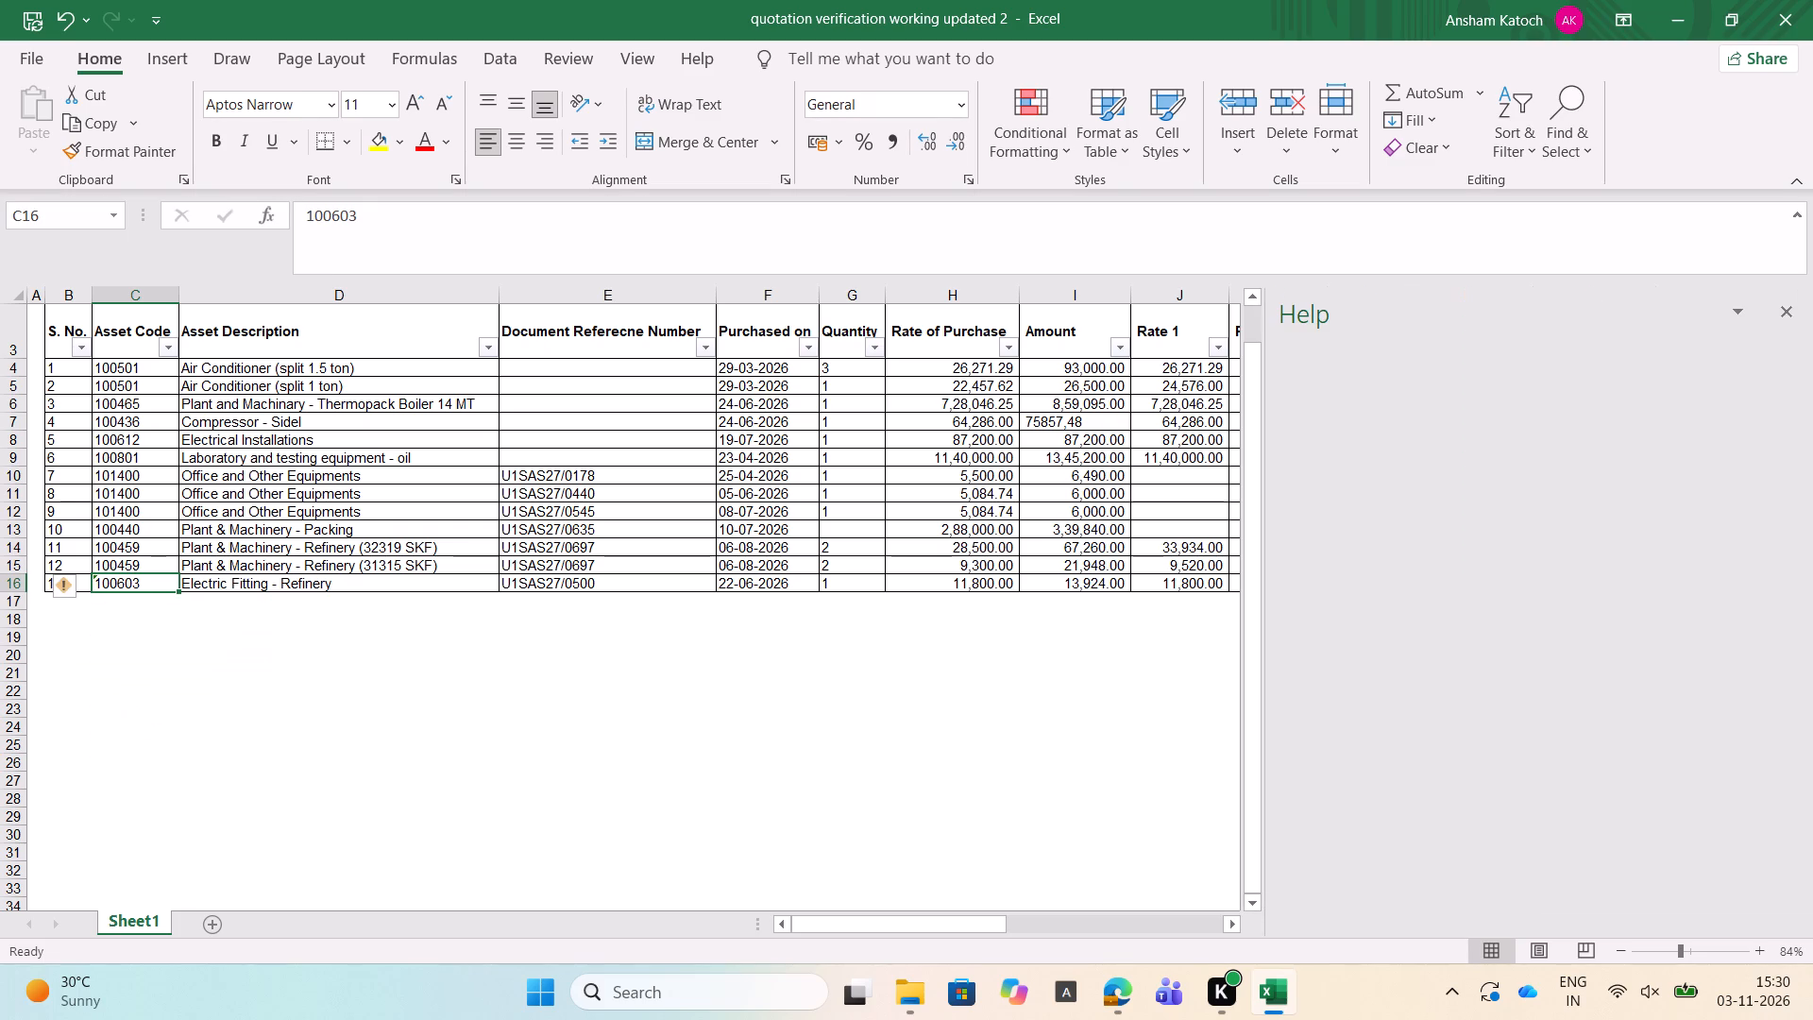
click(99, 578)
click(73, 587)
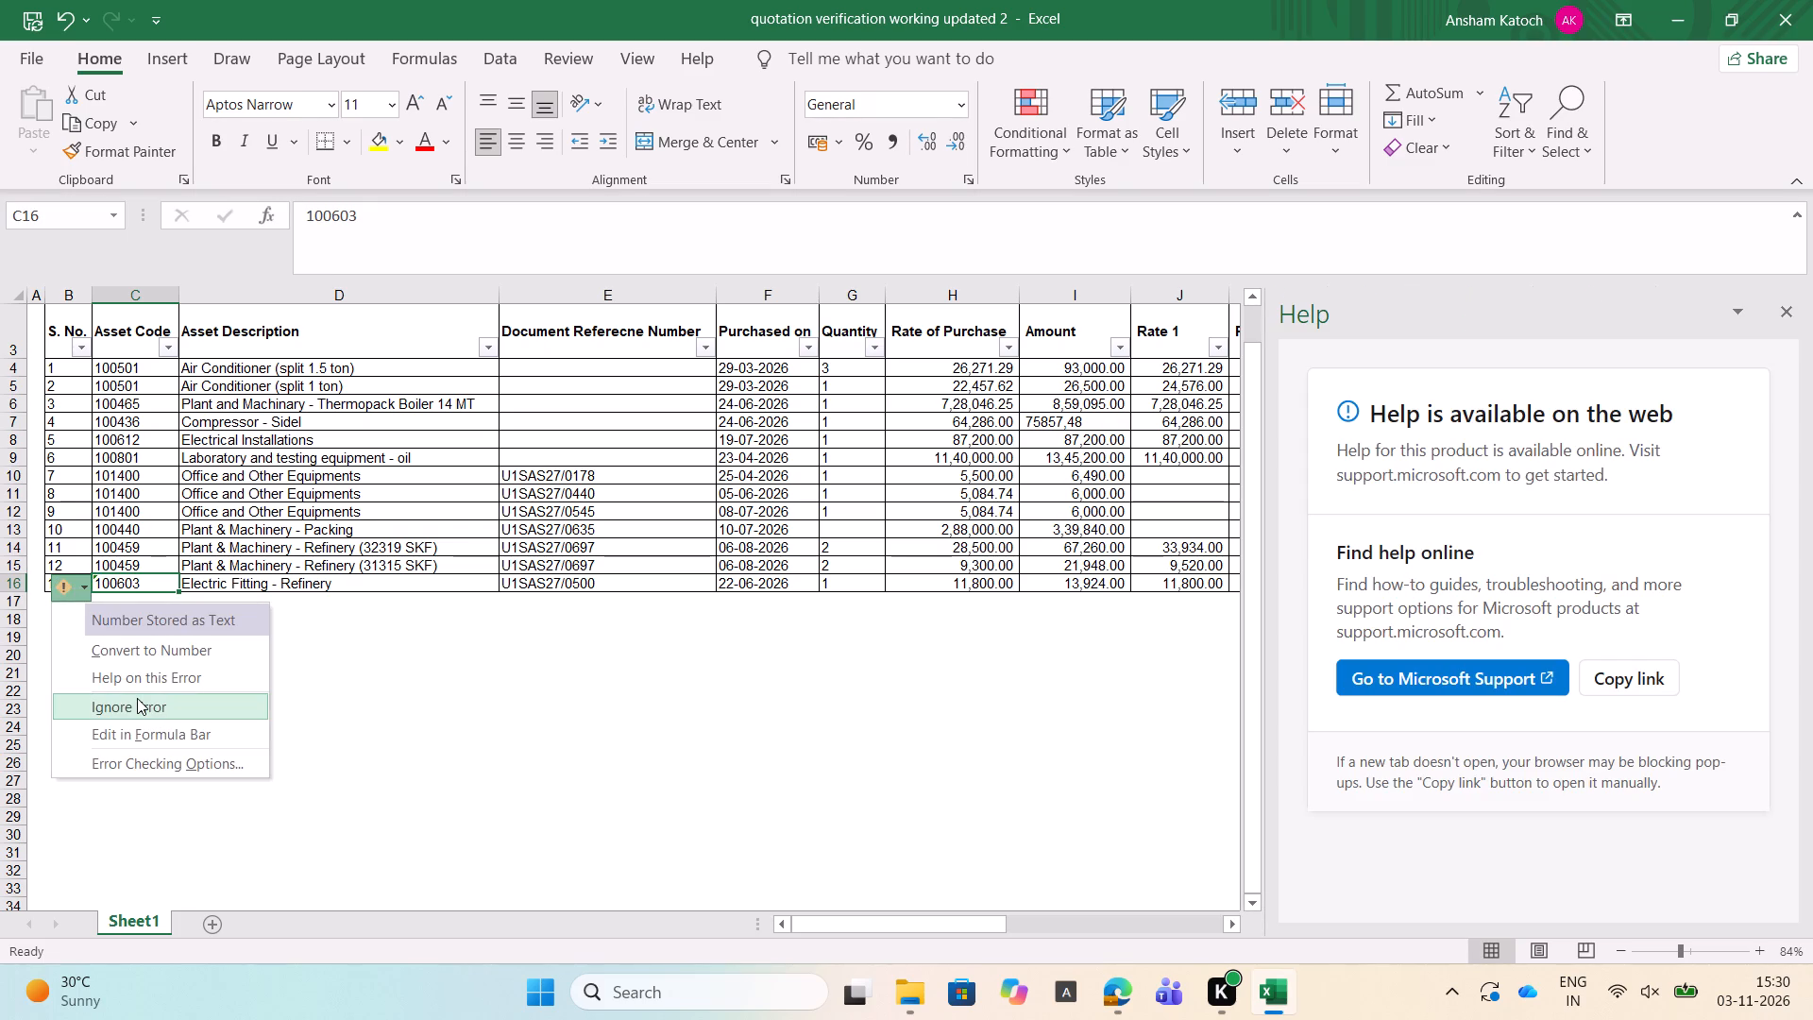
click(137, 698)
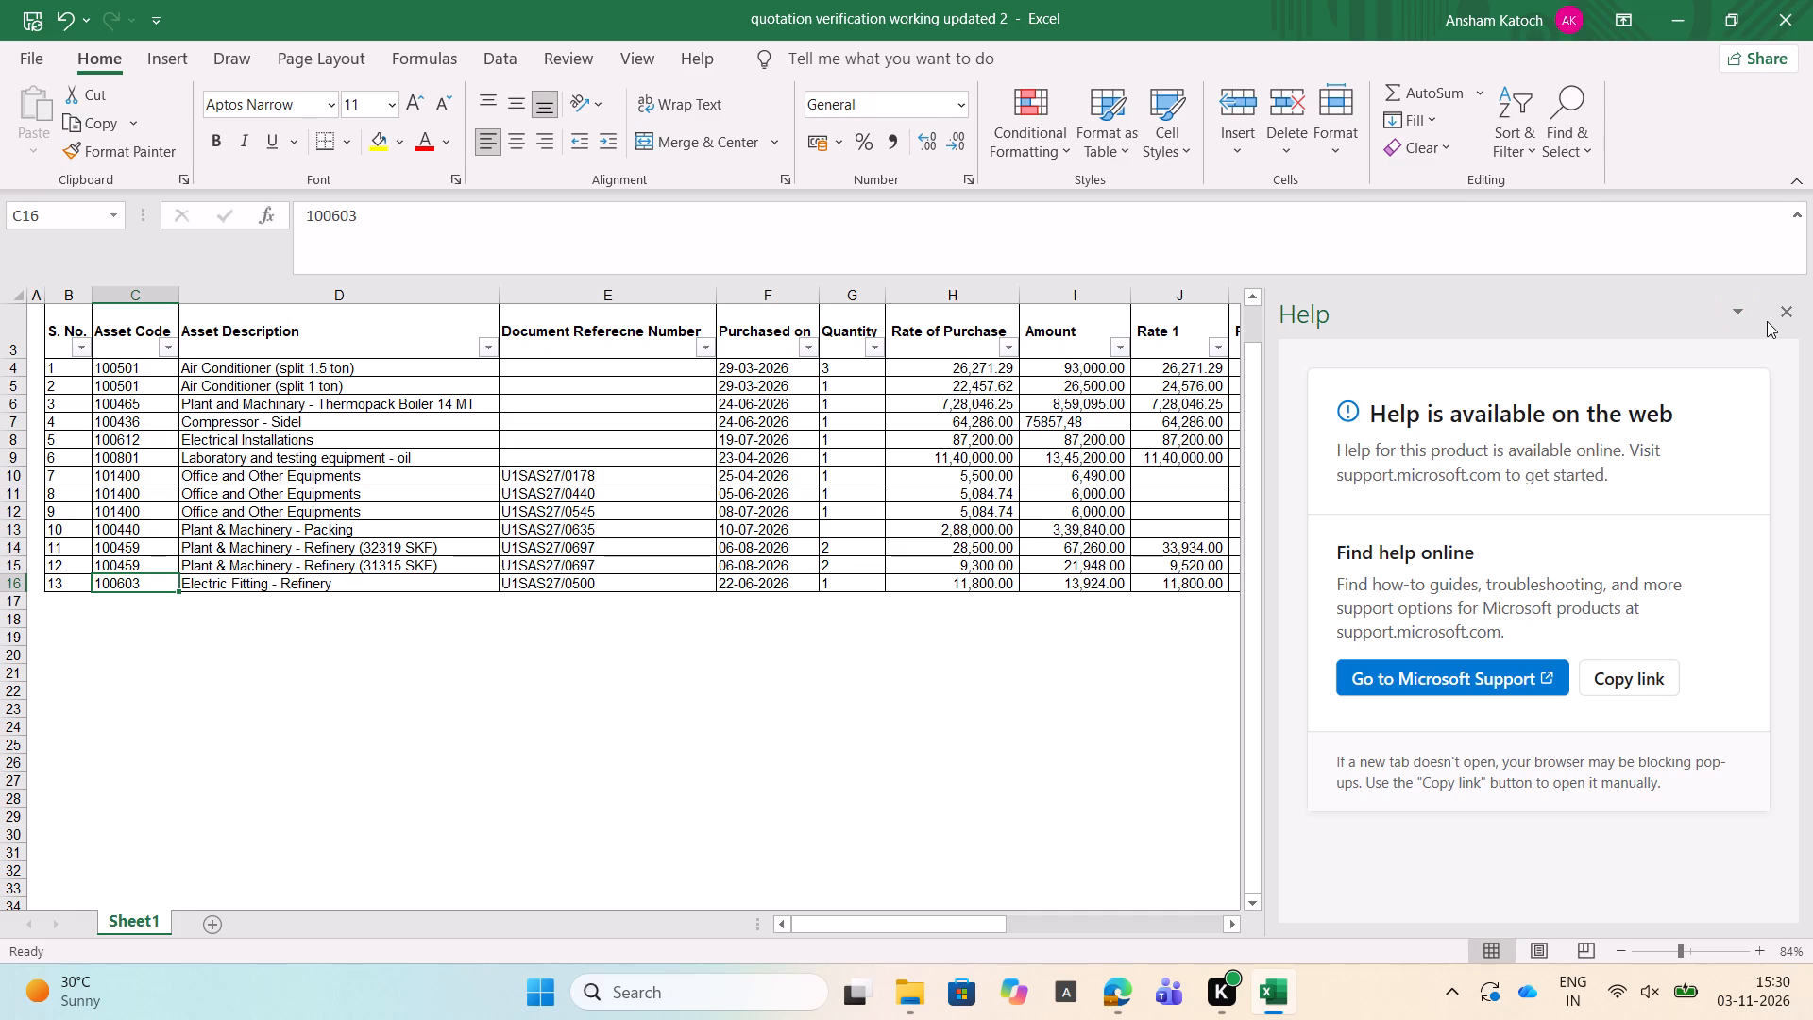
click(1771, 321)
click(1052, 767)
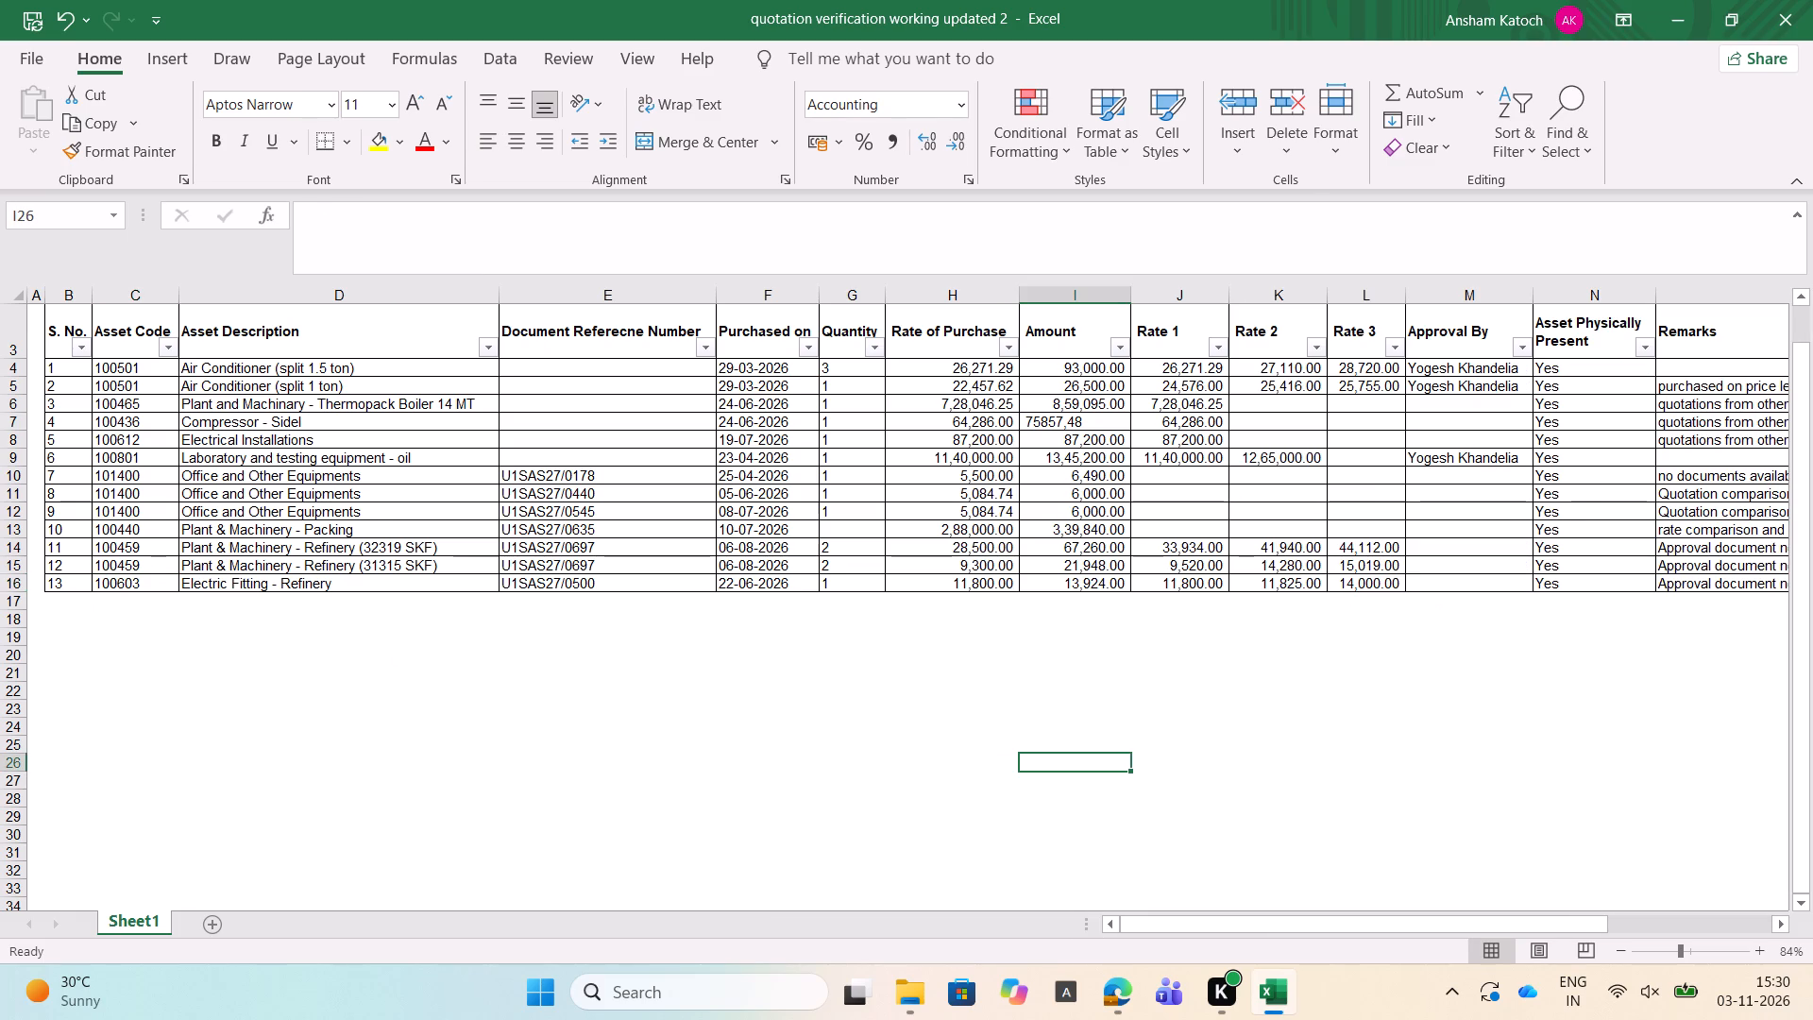
Review the first Air Conditioner row's entries across the description, quantity, rate, amount, approval and physical presence columns.
click(199, 359)
key(Right)
key(Right)
key(Right)
key(Right)
key(Right)
key(Right)
key(Right)
key(Right)
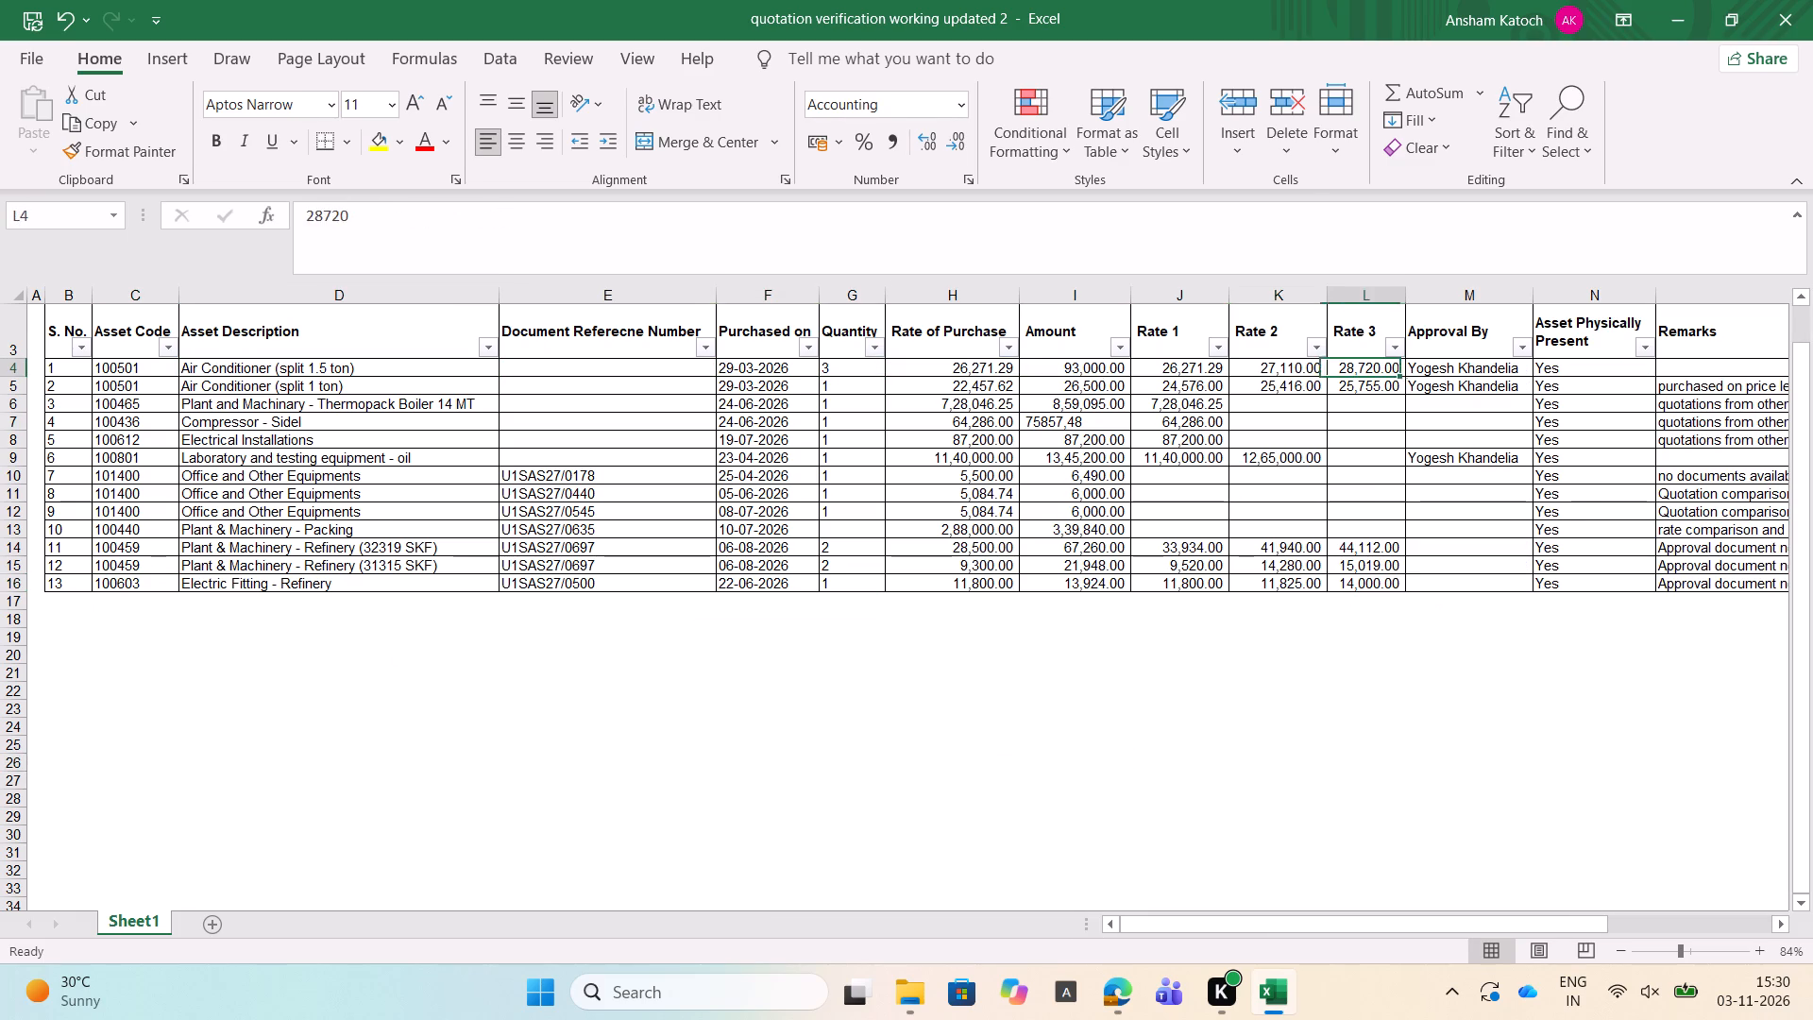
key(Right)
key(Left)
key(Left)
key(Left)
key(Left)
key(Left)
key(Left)
key(Right)
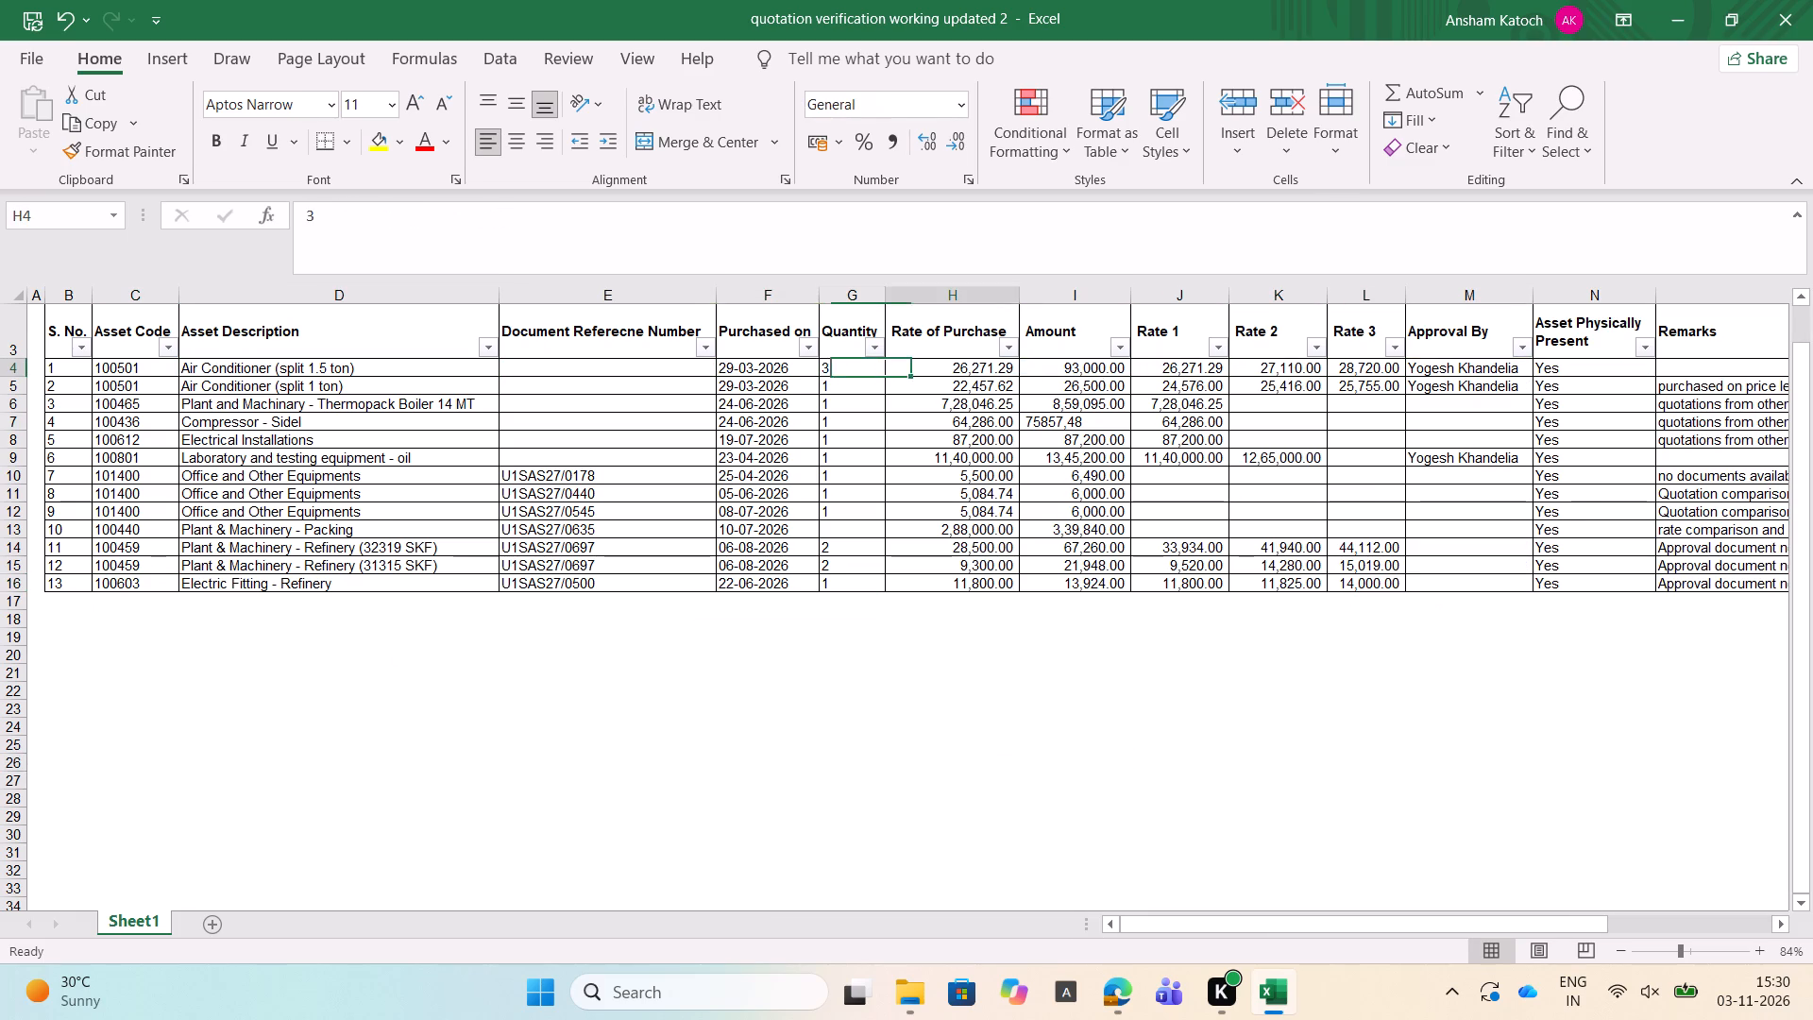
key(Right)
key(Right)
key(Right)
key(Right)
key(Right)
key(Right)
key(Right)
key(Right)
key(Right)
key(Left)
key(Left)
key(Left)
key(Left)
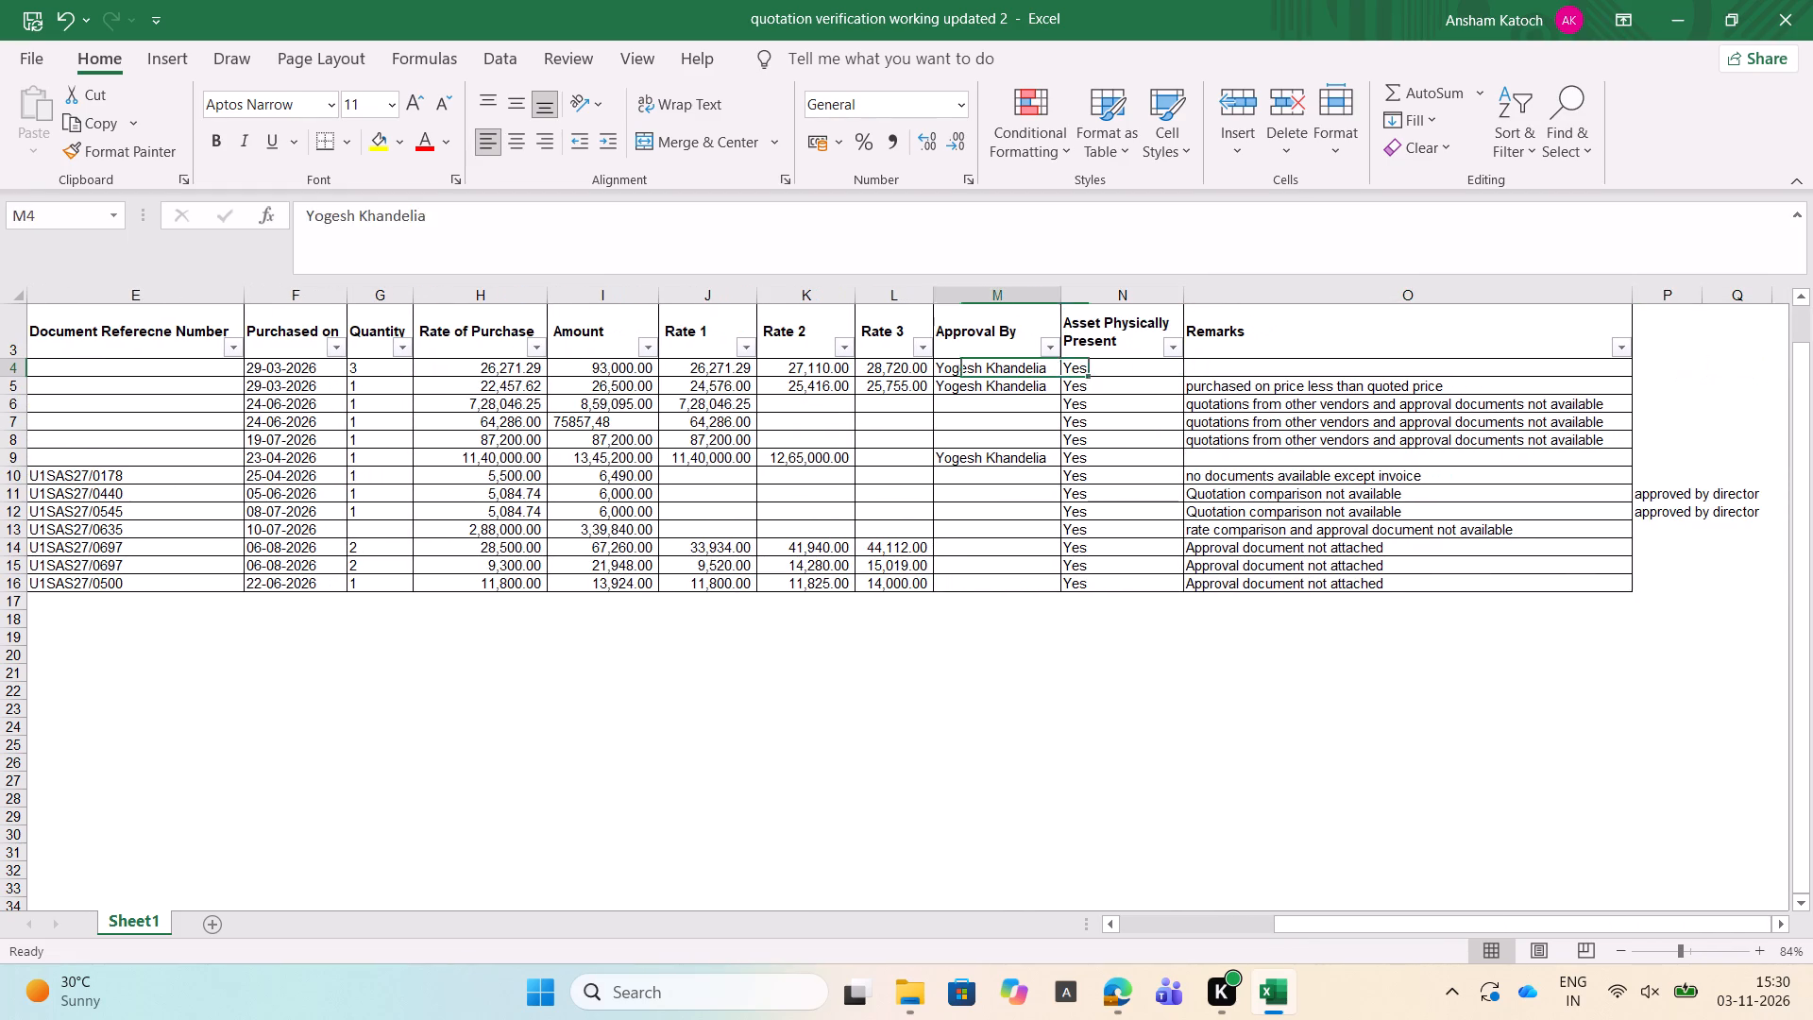
key(Left)
key(Left)
key(Right)
key(Right)
key(Left)
key(Right)
key(Right)
Review the entries in the rows below, down to and across the first Office and Other Equipments row.
key(Down)
key(Down)
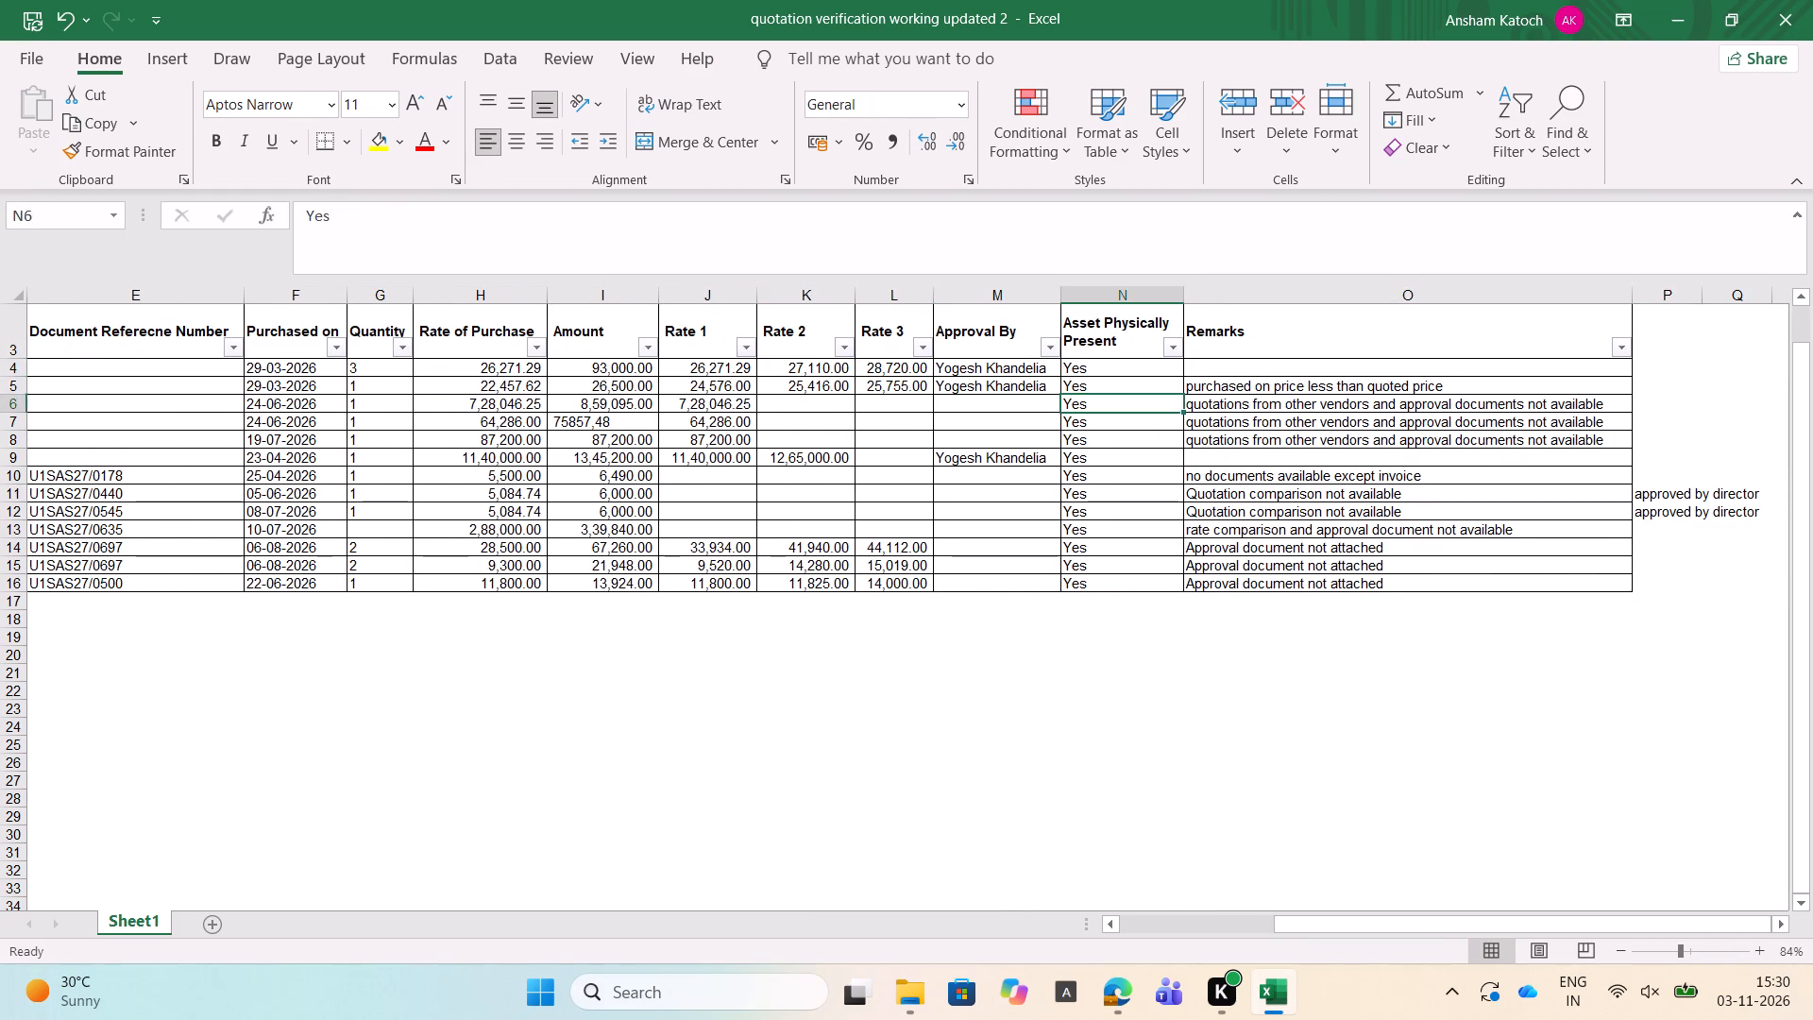
key(Down)
key(Down)
key(Down)
key(Left)
key(Down)
key(Left)
key(Left)
key(Left)
key(Left)
key(Left)
key(Left)
key(Left)
key(Left)
key(Left)
key(Left)
key(Left)
key(Left)
key(Left)
key(Left)
key(Left)
key(Left)
key(Left)
key(Left)
key(Left)
key(Left)
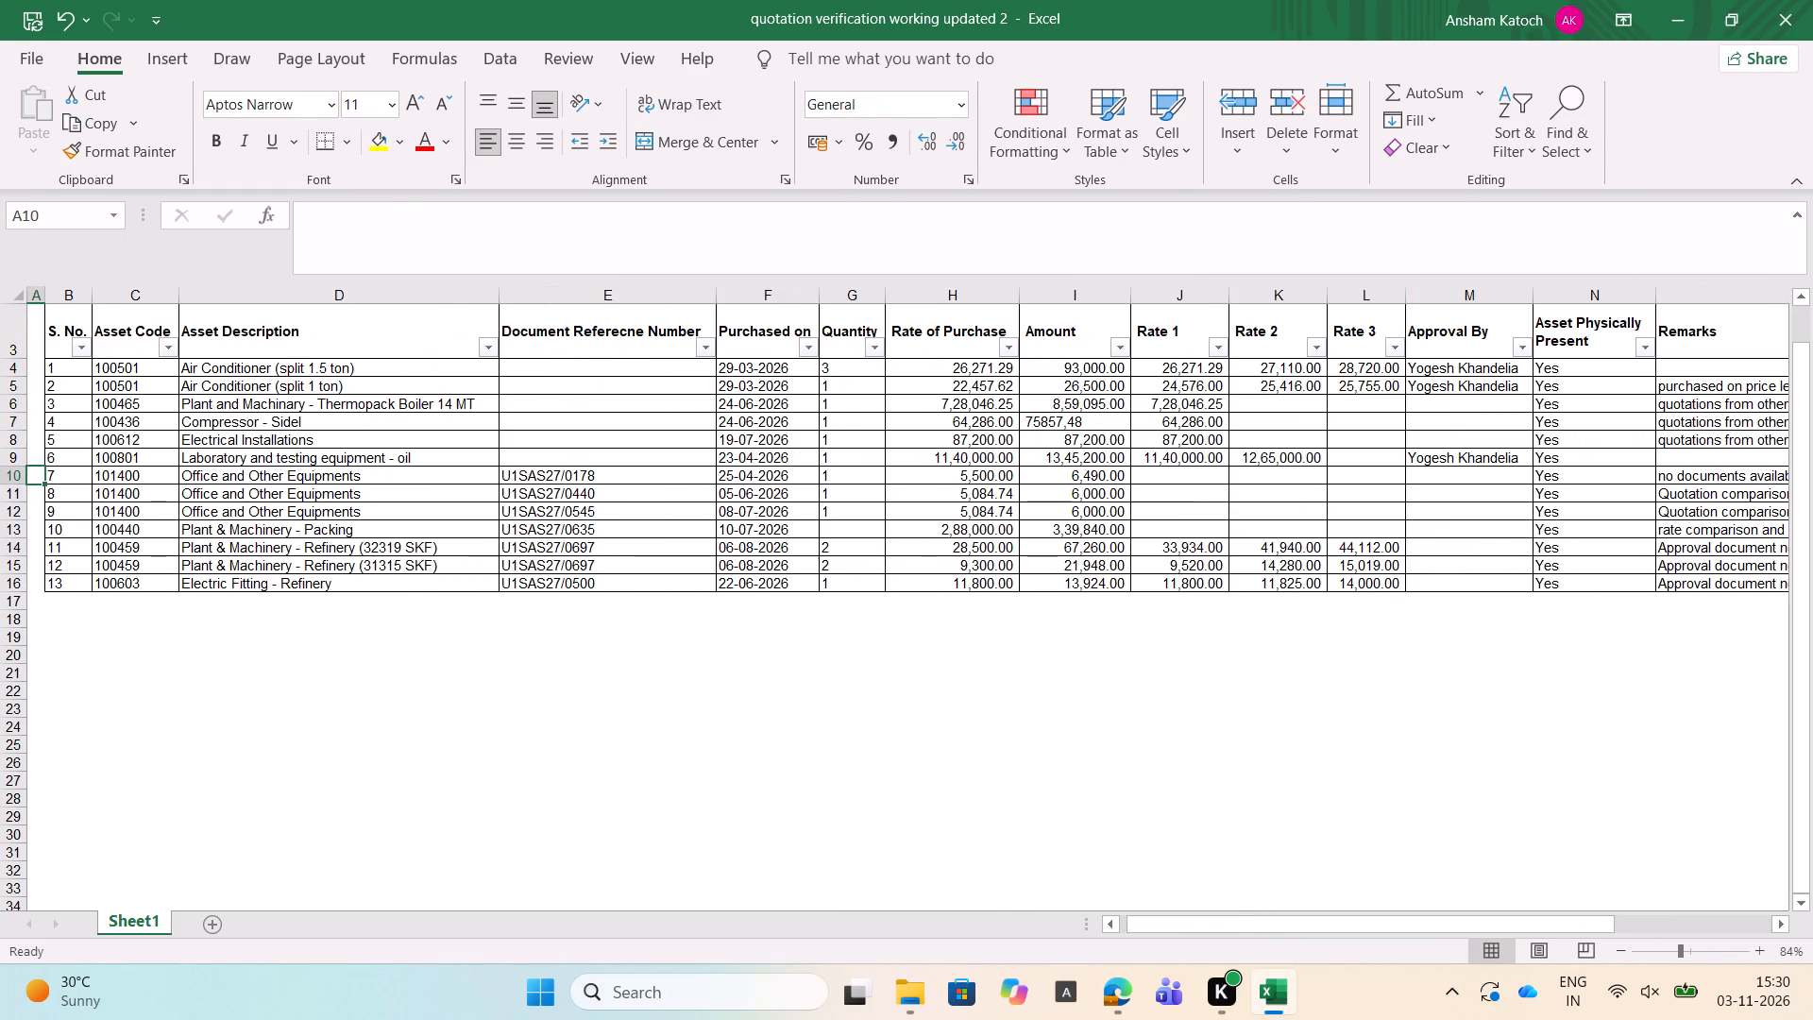
key(Right)
key(Right)
key(Right)
key(Right)
key(Right)
key(Right)
key(Left)
key(Left)
key(Left)
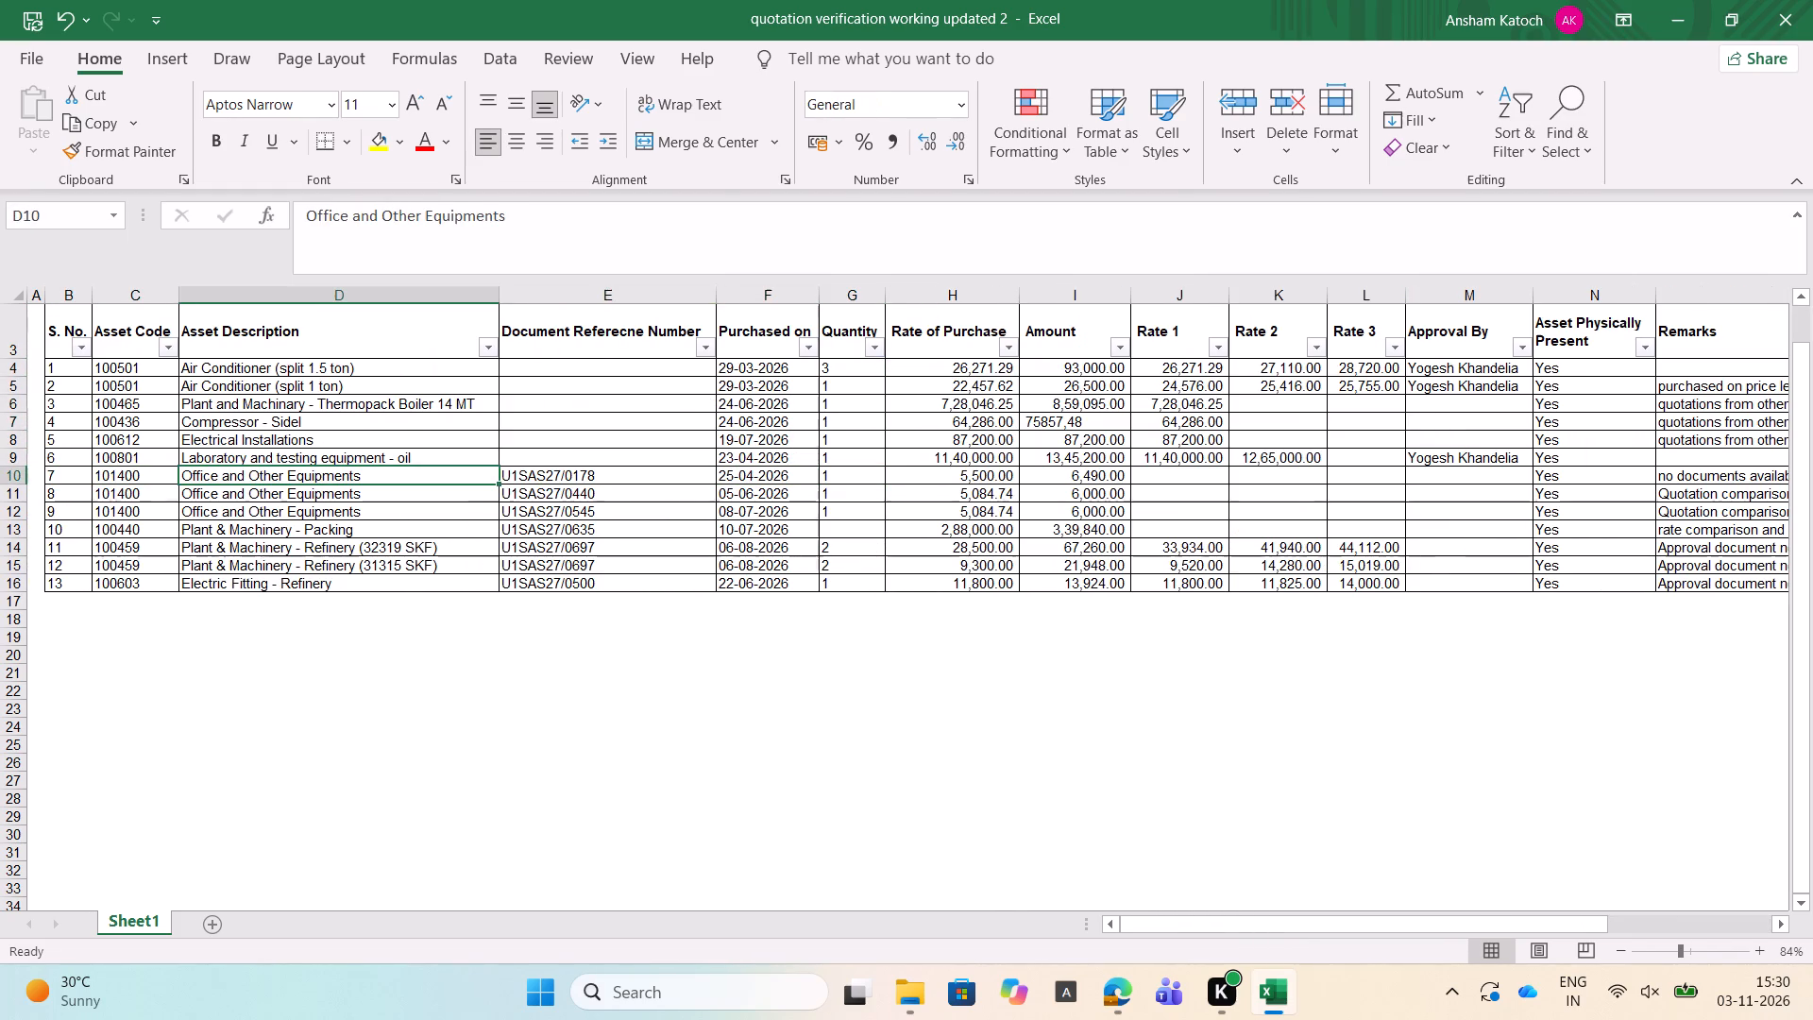
key(Left)
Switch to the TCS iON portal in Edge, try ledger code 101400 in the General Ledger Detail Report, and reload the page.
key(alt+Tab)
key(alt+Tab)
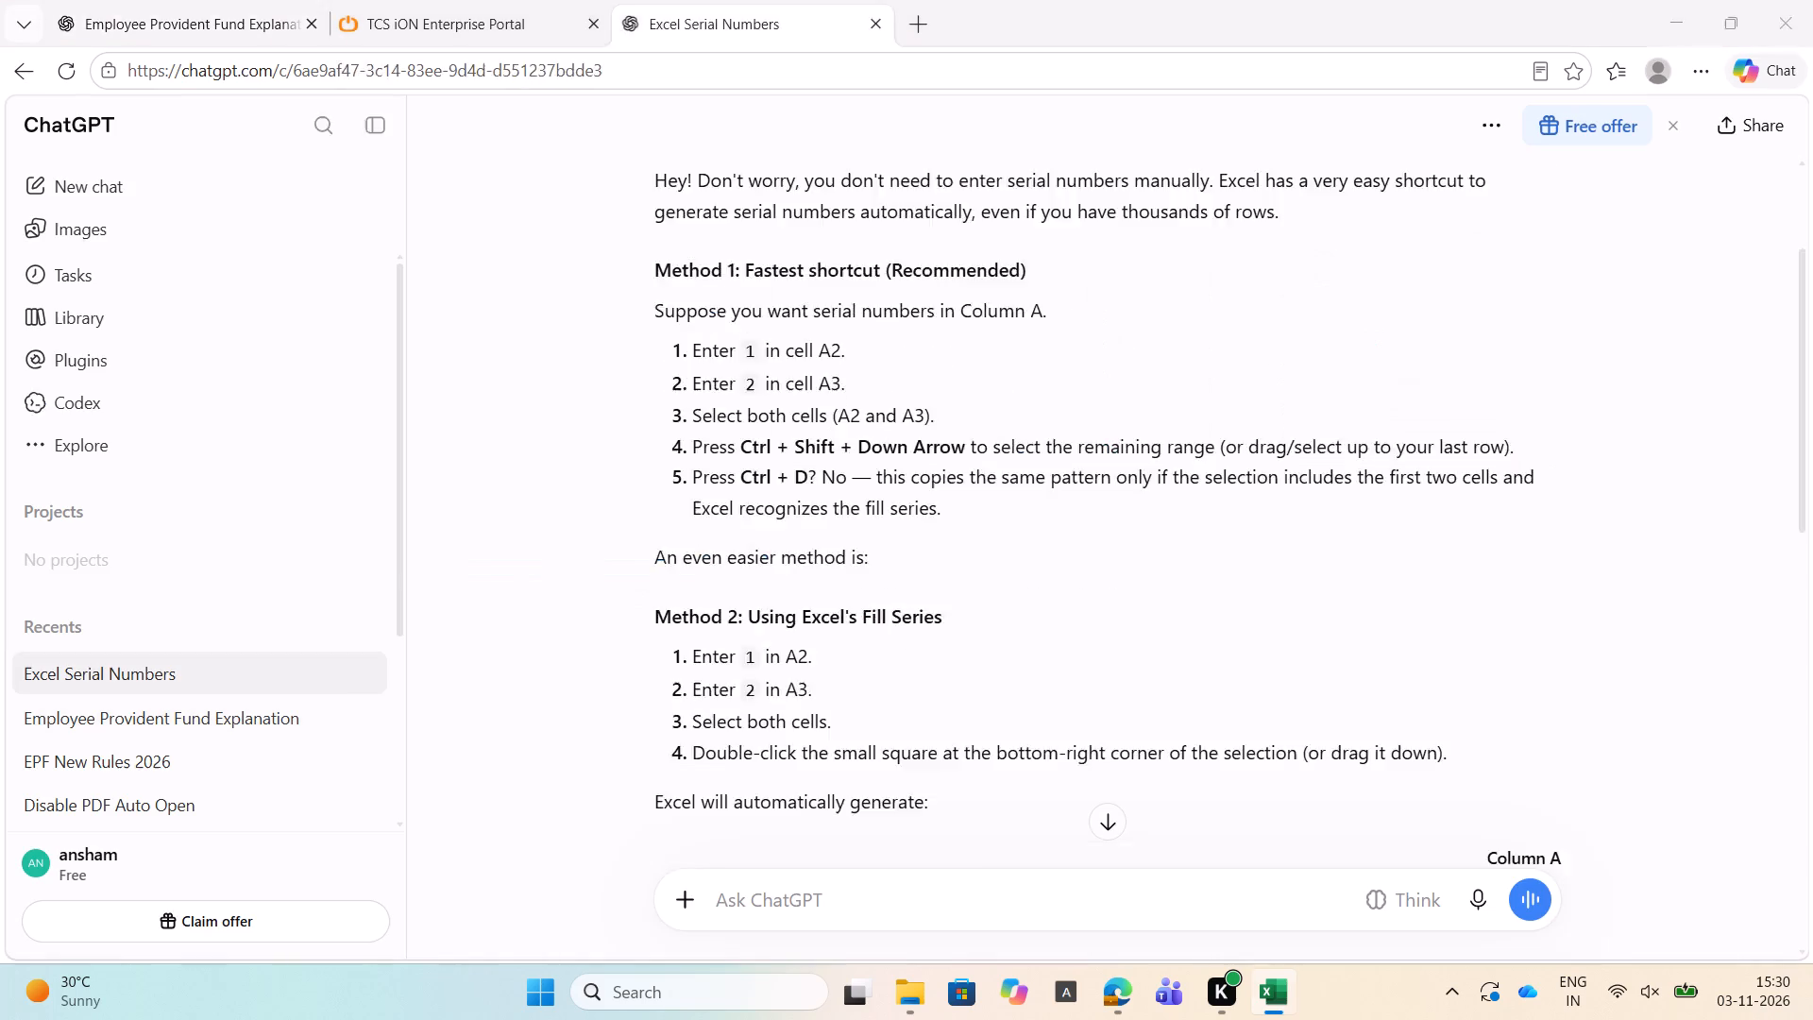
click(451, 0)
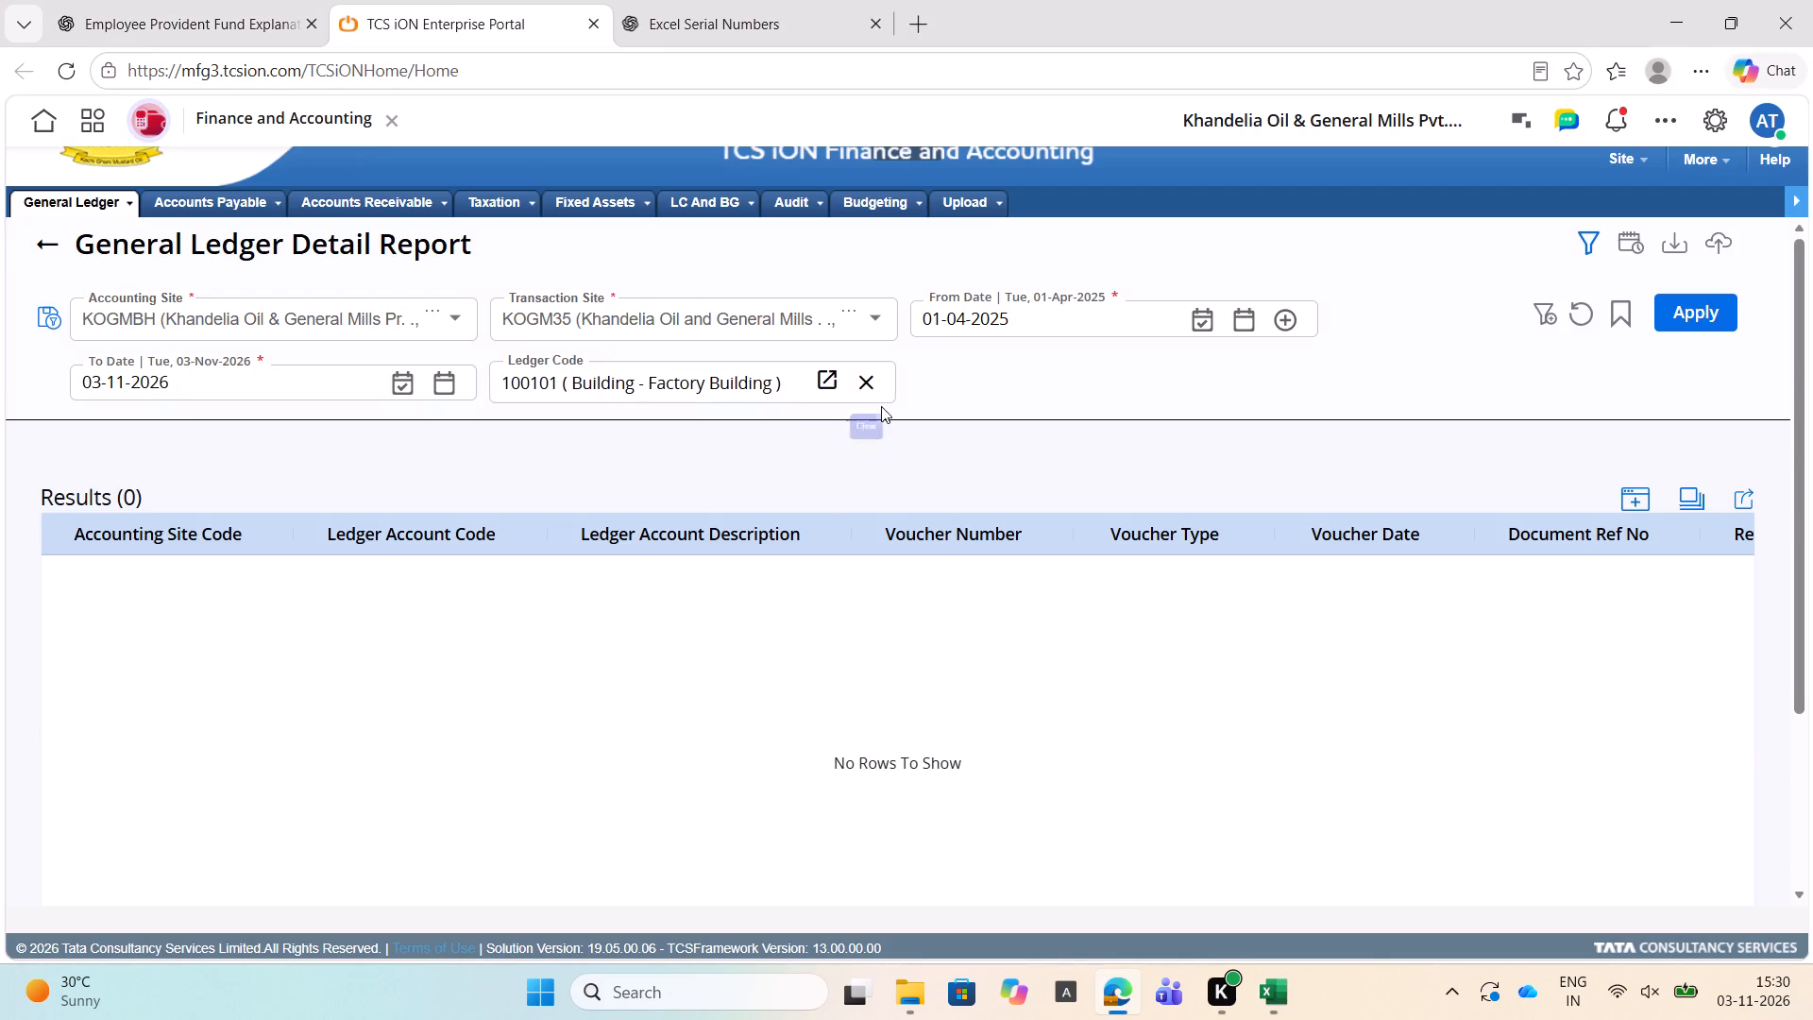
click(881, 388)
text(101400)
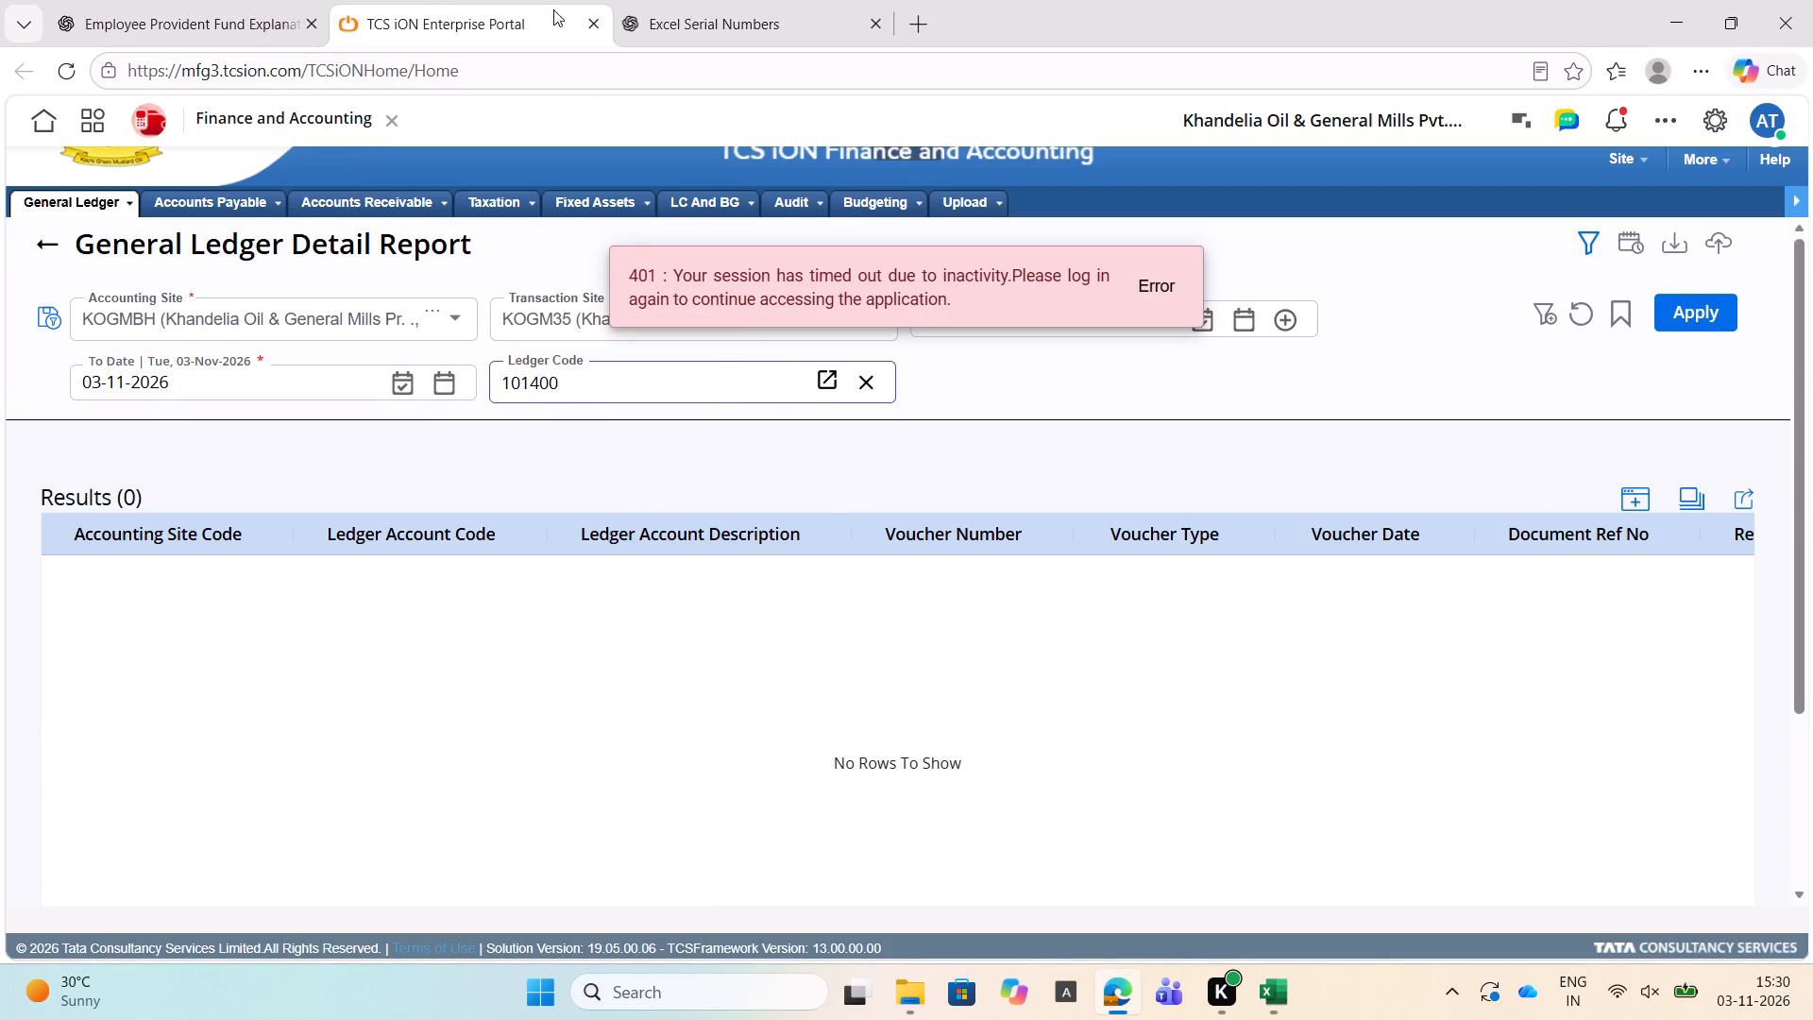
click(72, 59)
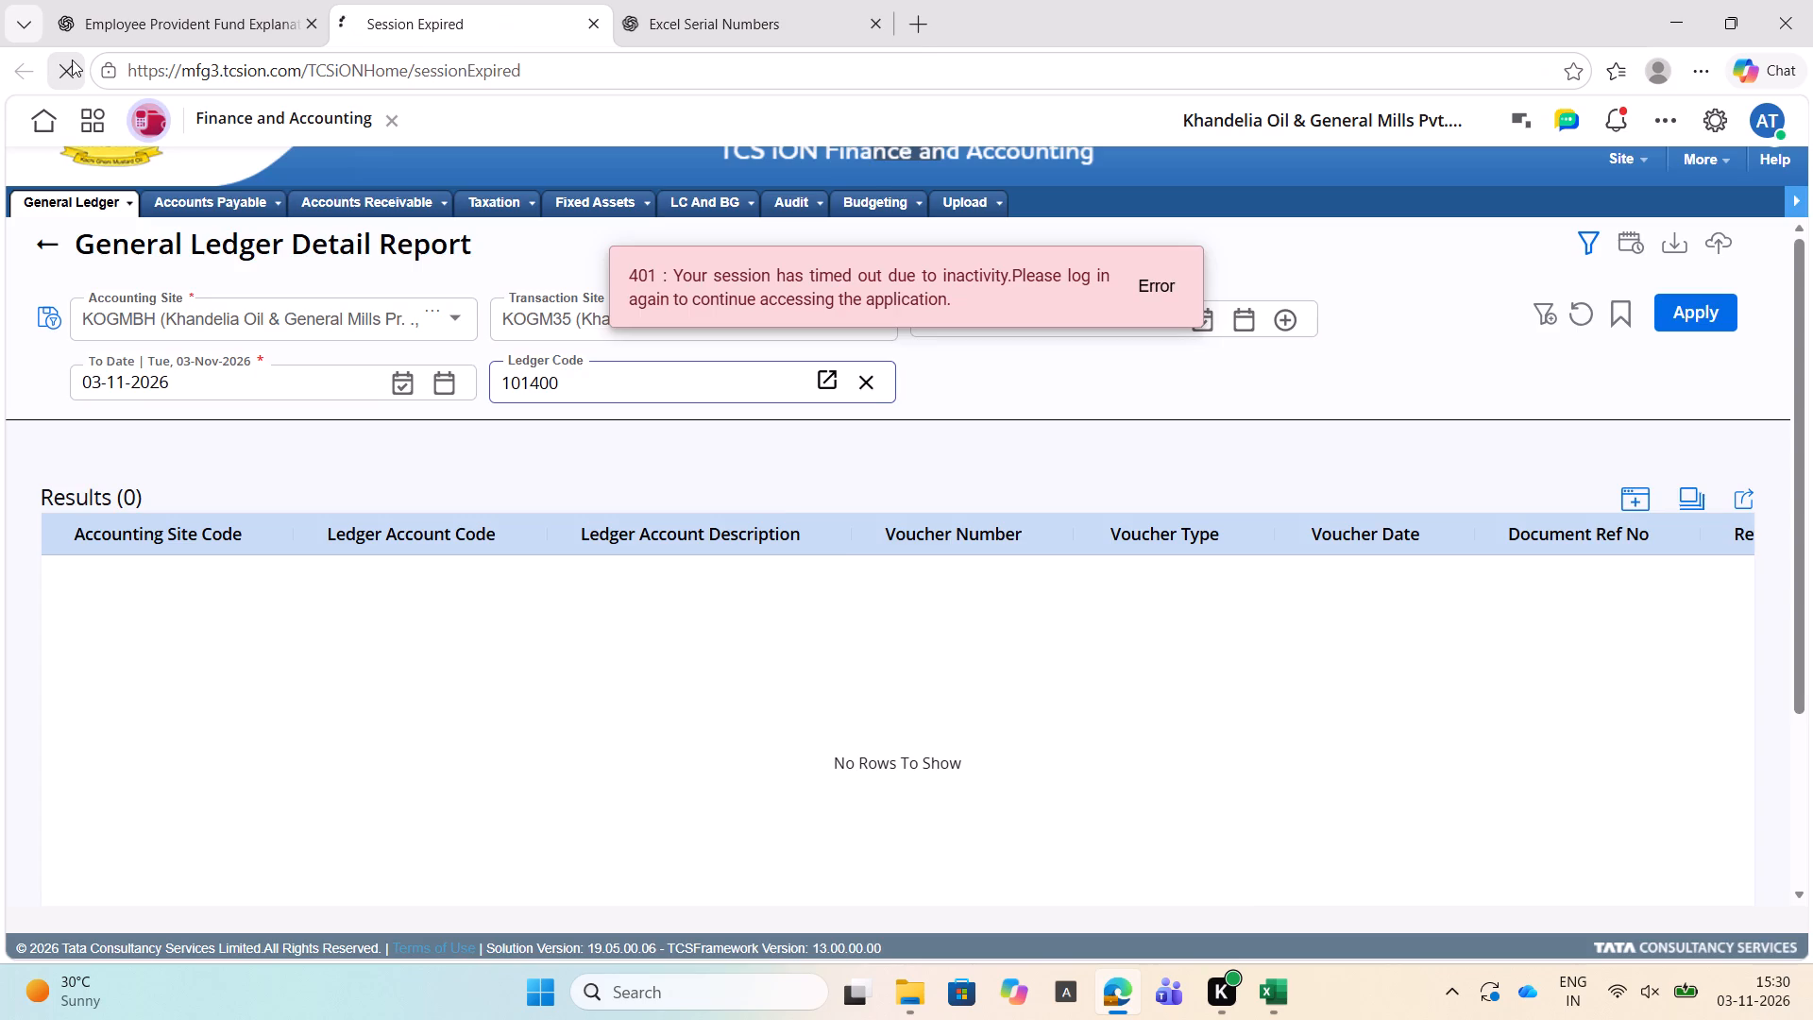
Close the two ChatGPT tabs, Employee Provident Fund Explanation and Excel Serial Numbers.
click(313, 24)
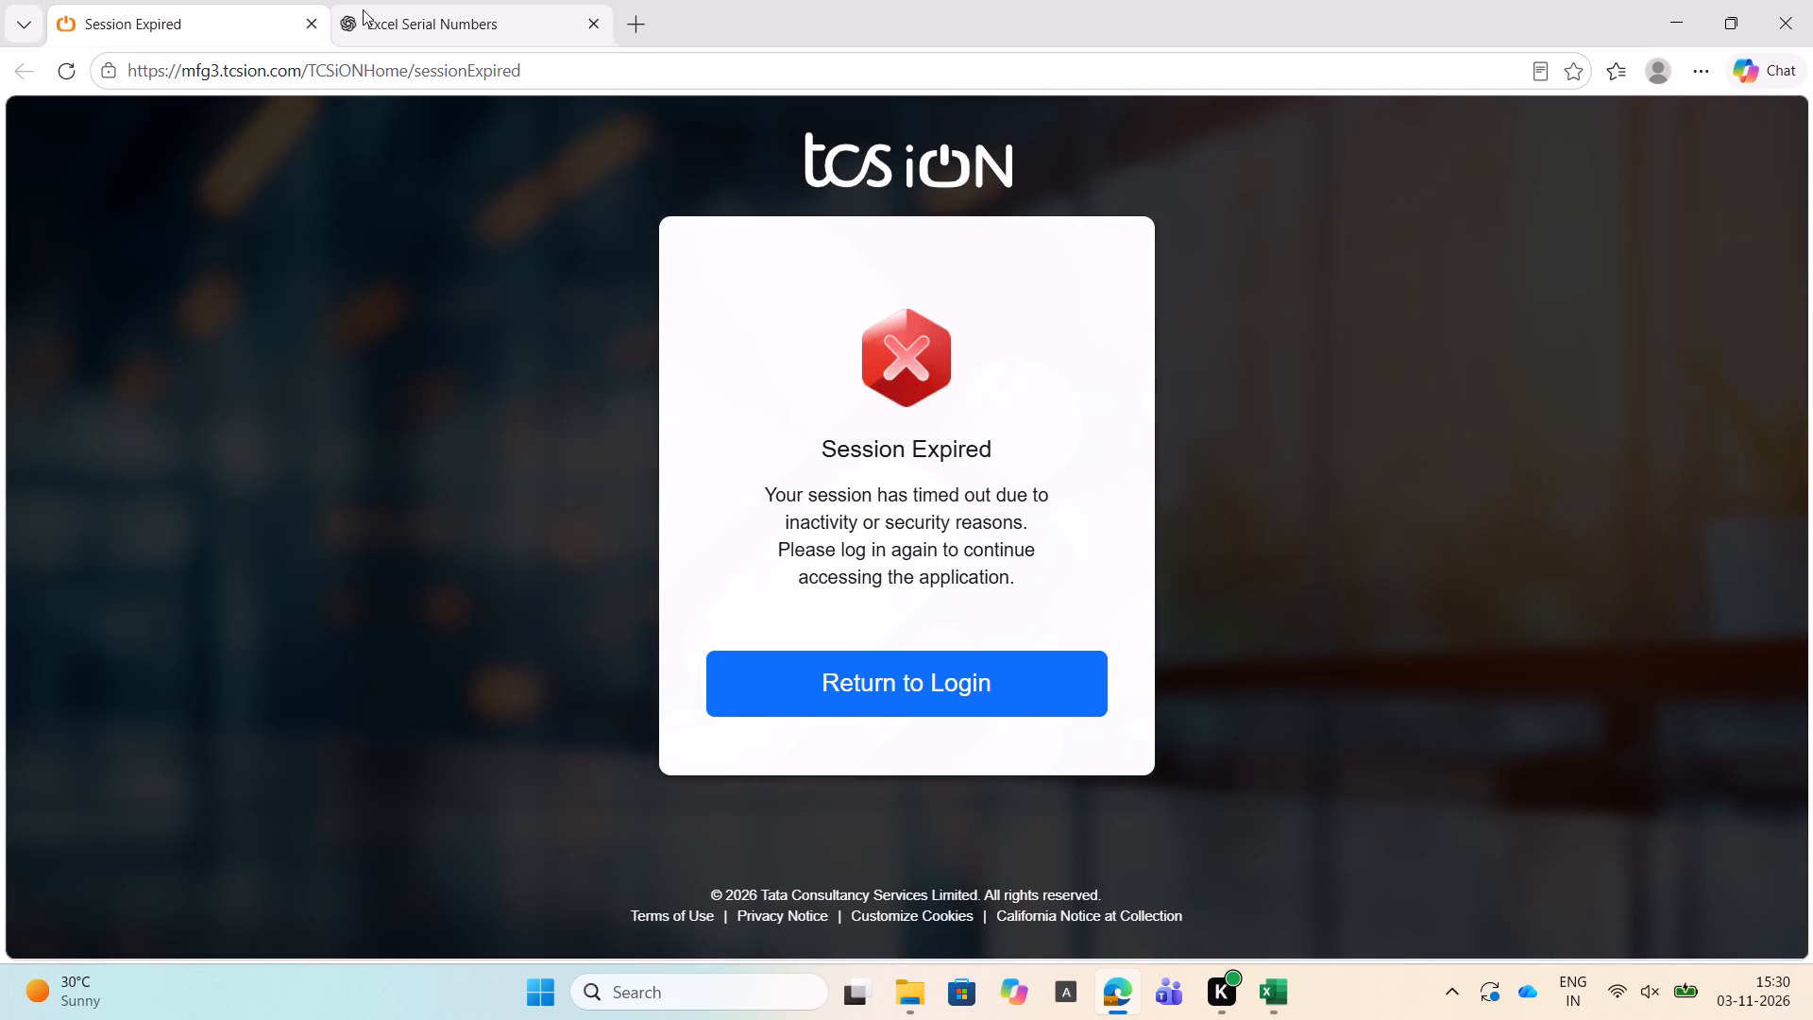
click(596, 26)
Open the TCS iON home page from a new browser tab.
click(369, 27)
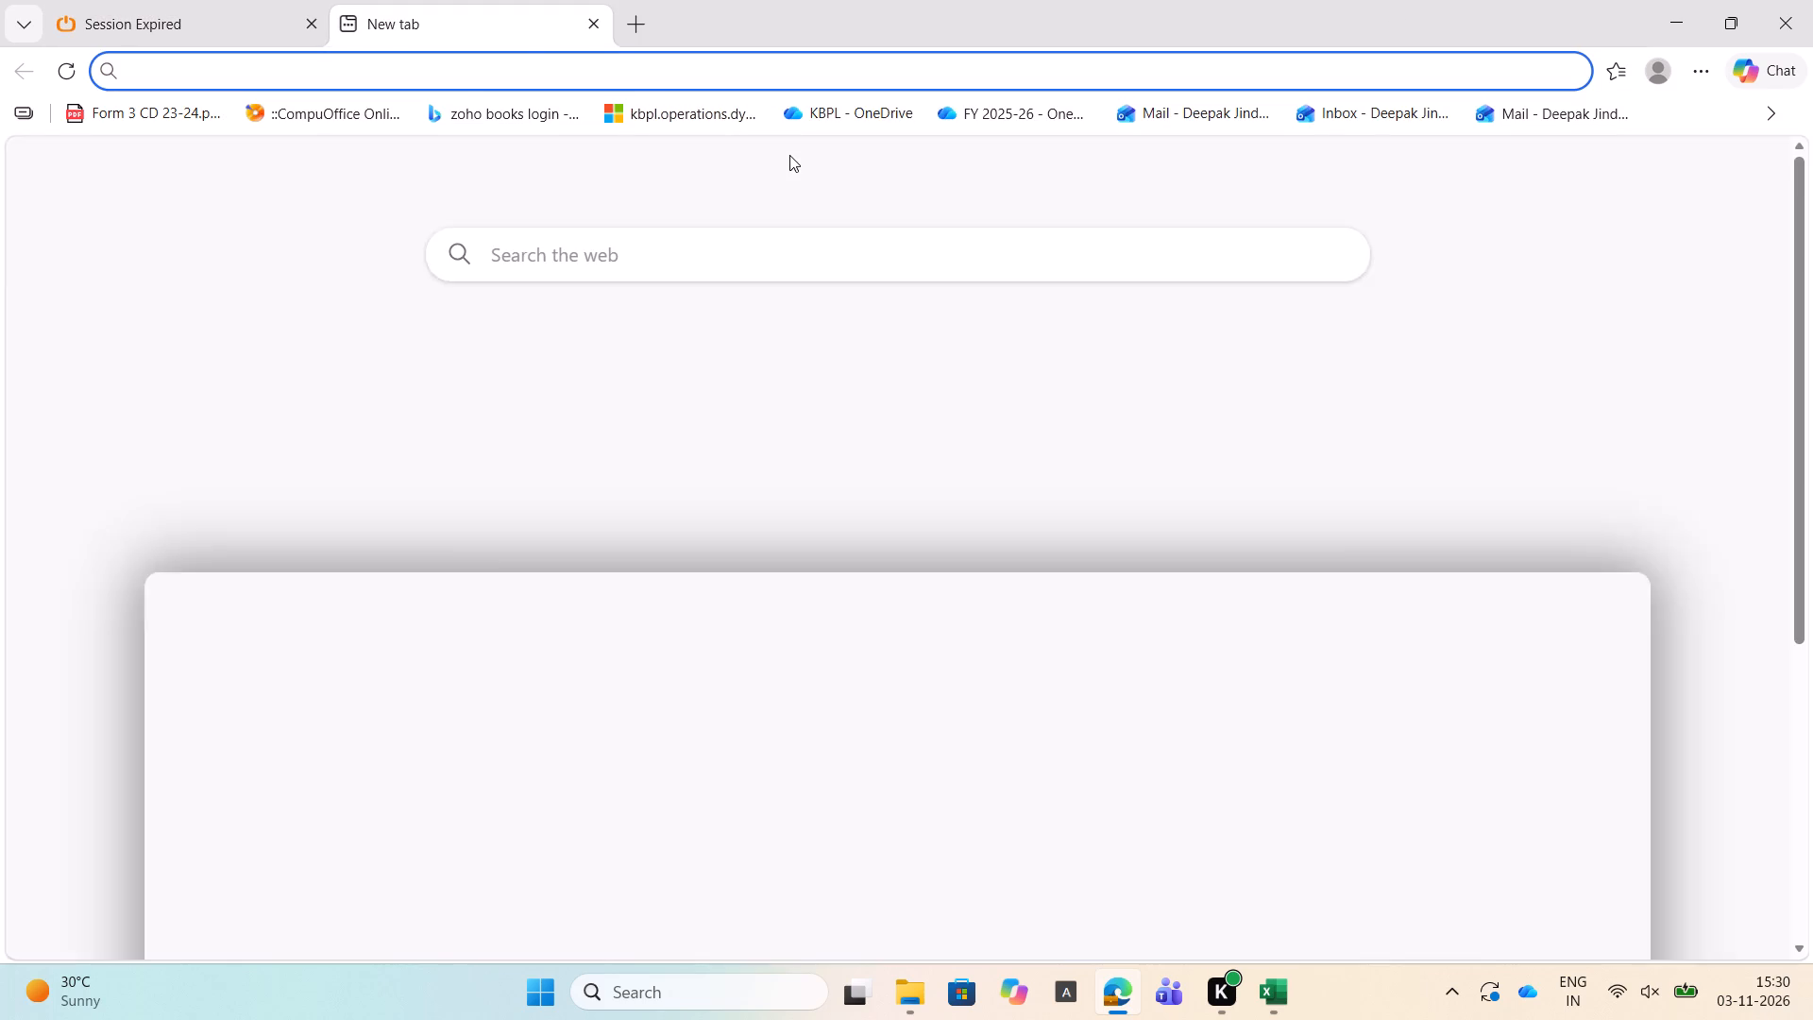
click(1039, 352)
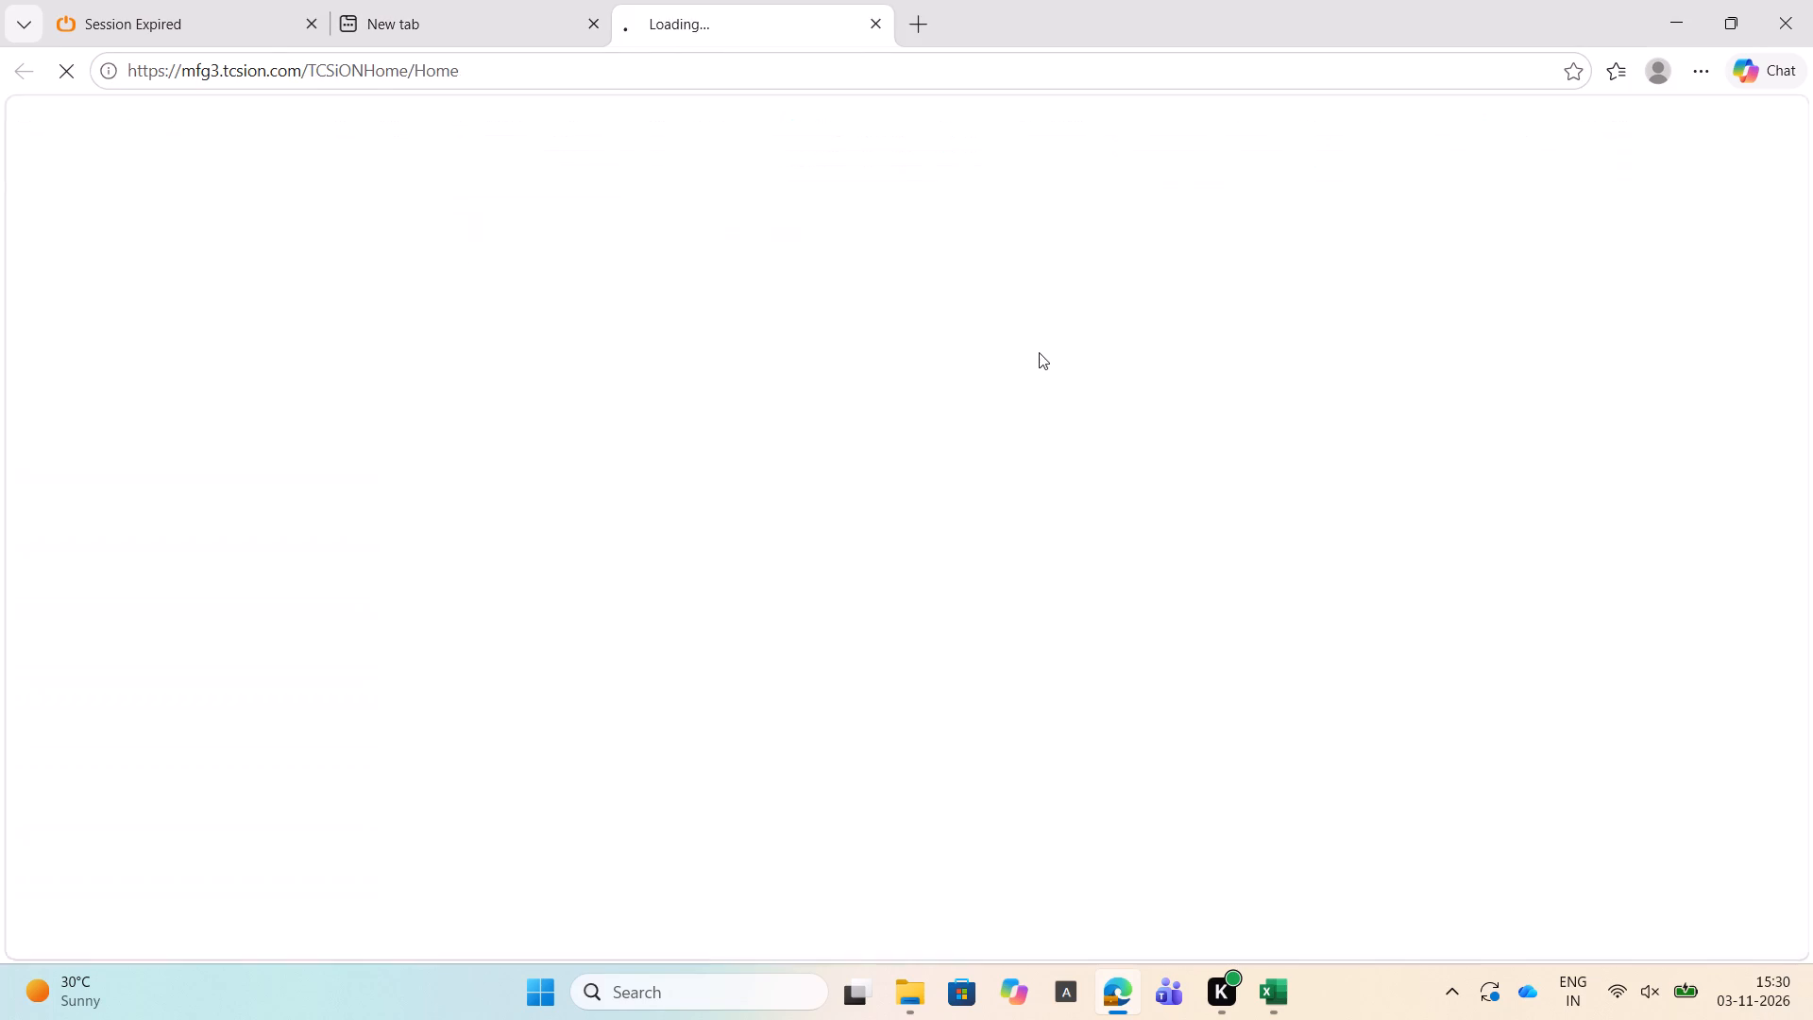
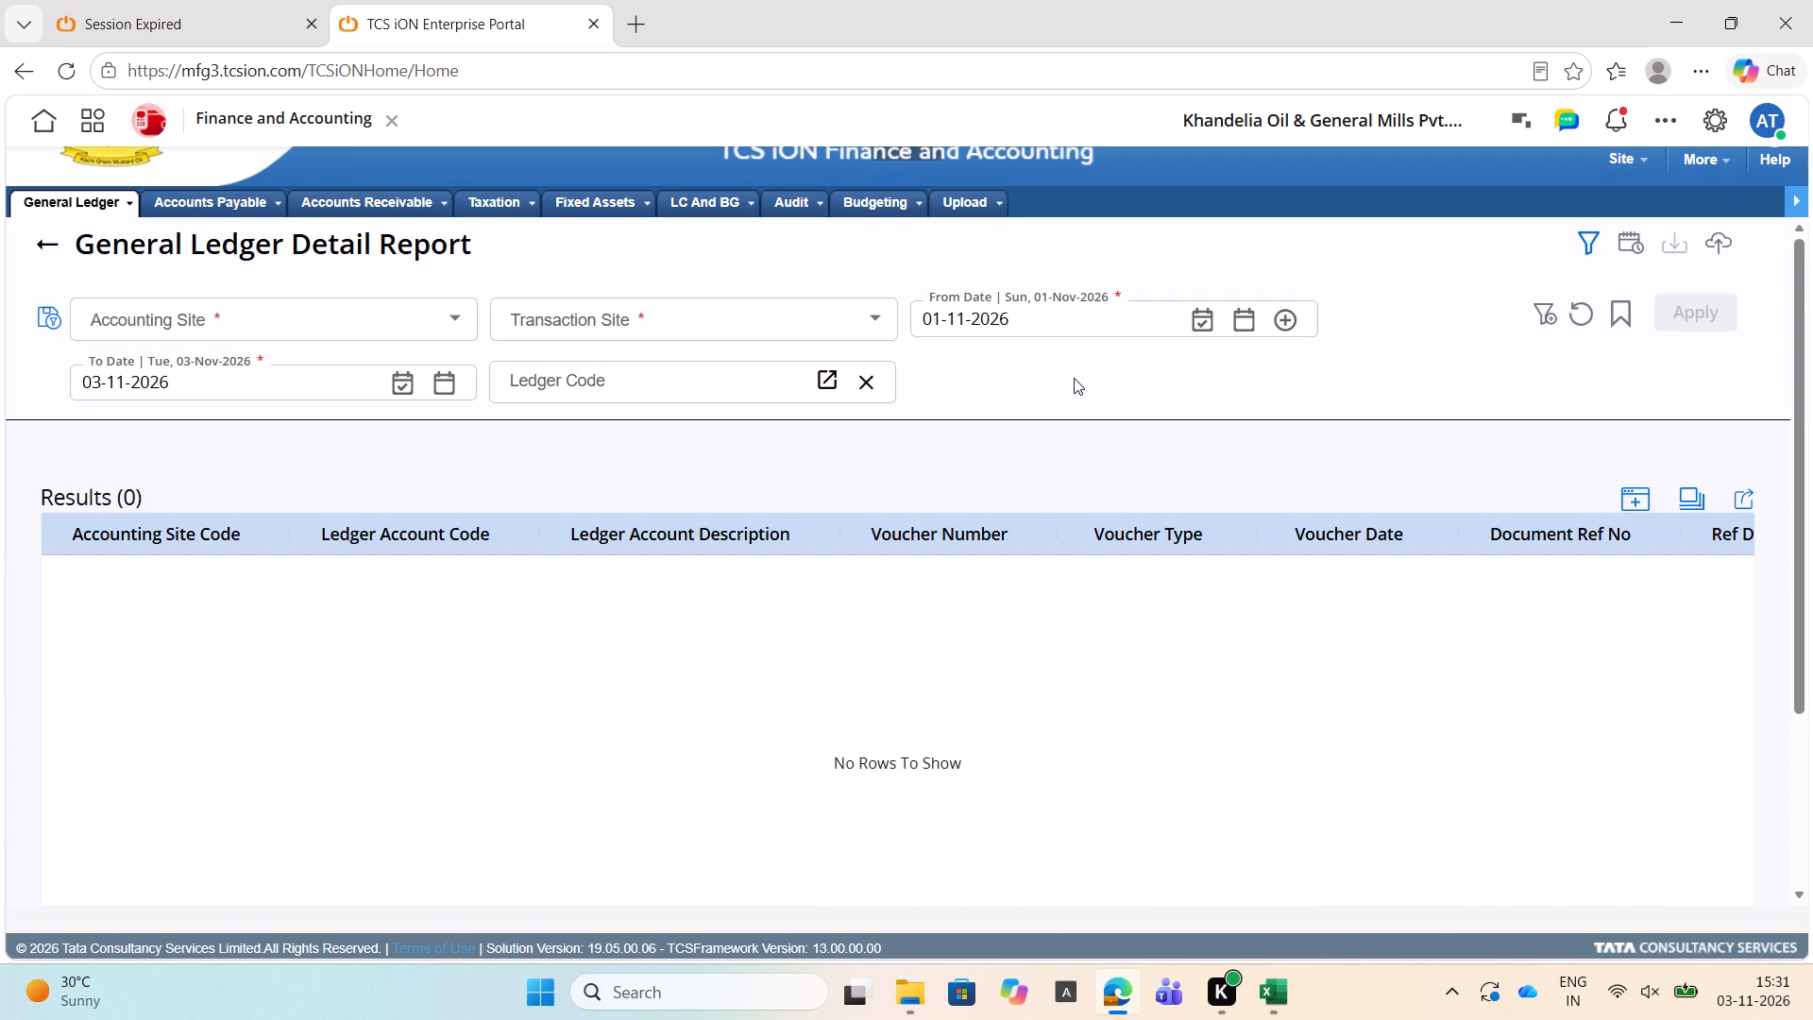
Select all accounting sites and all transaction sites as filters for the General Ledger Detail Report.
click(330, 325)
key(ctrl+a)
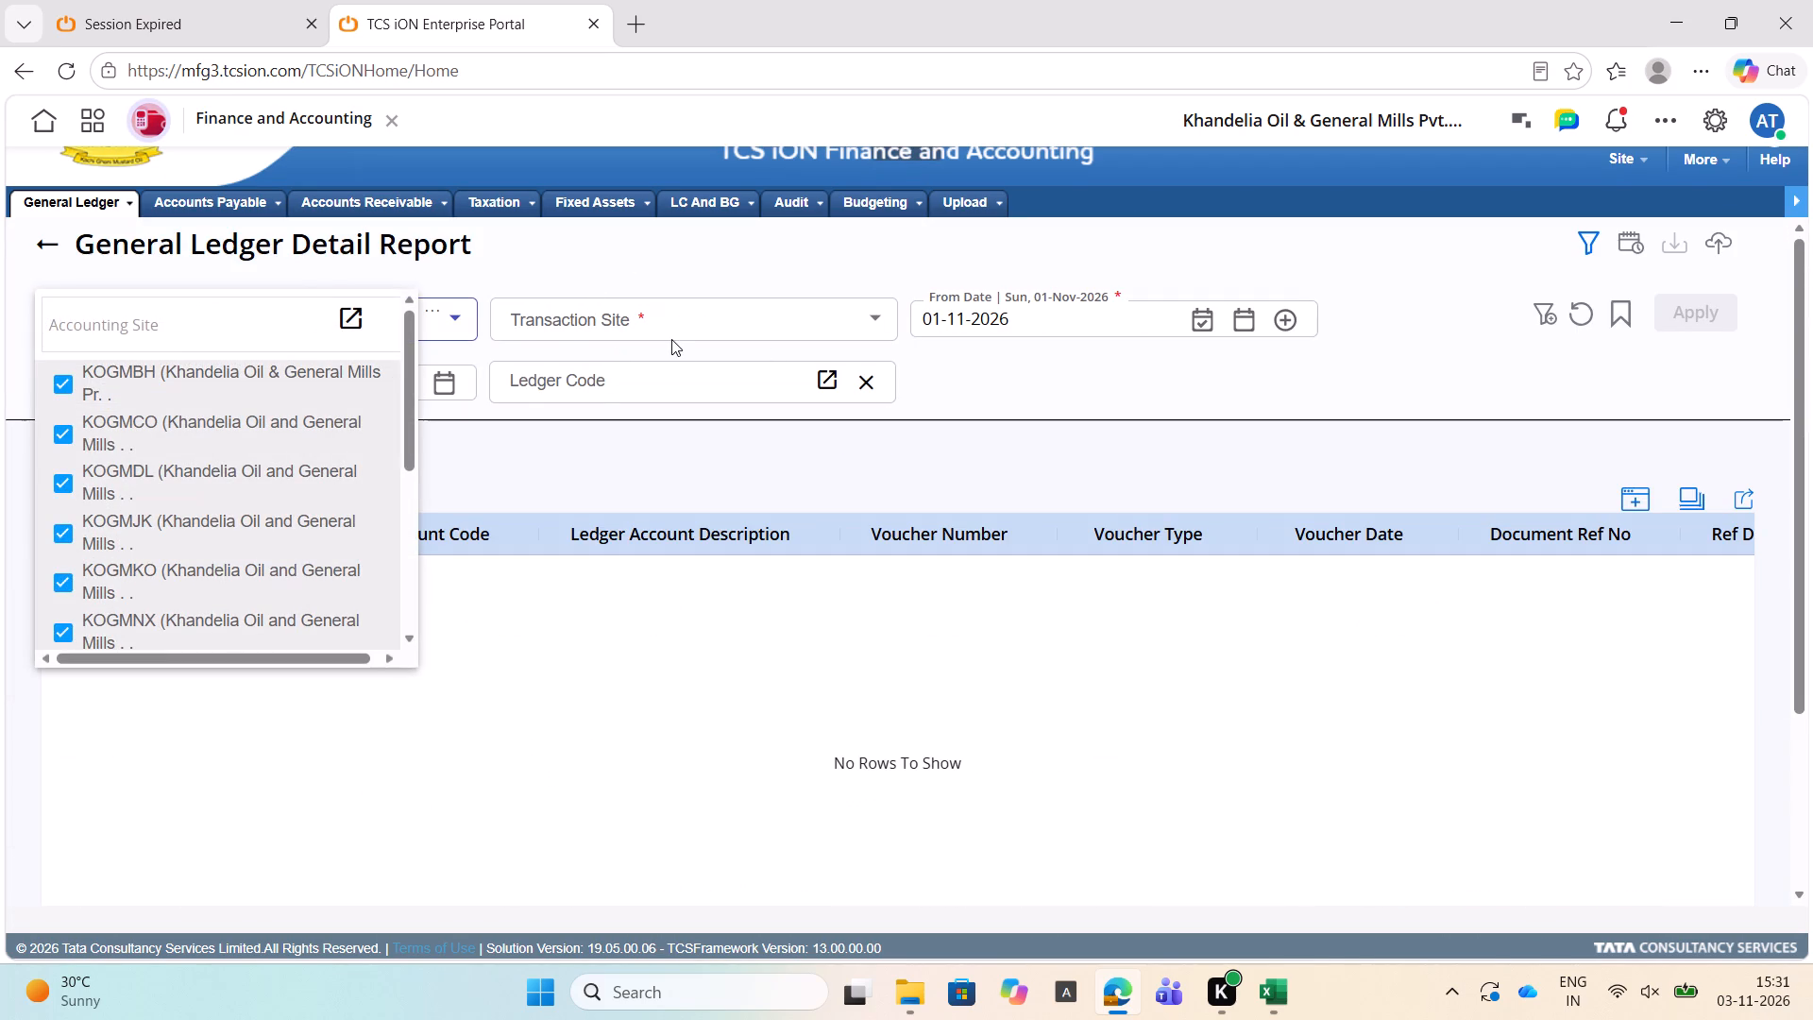
click(671, 339)
click(641, 325)
key(ctrl+a)
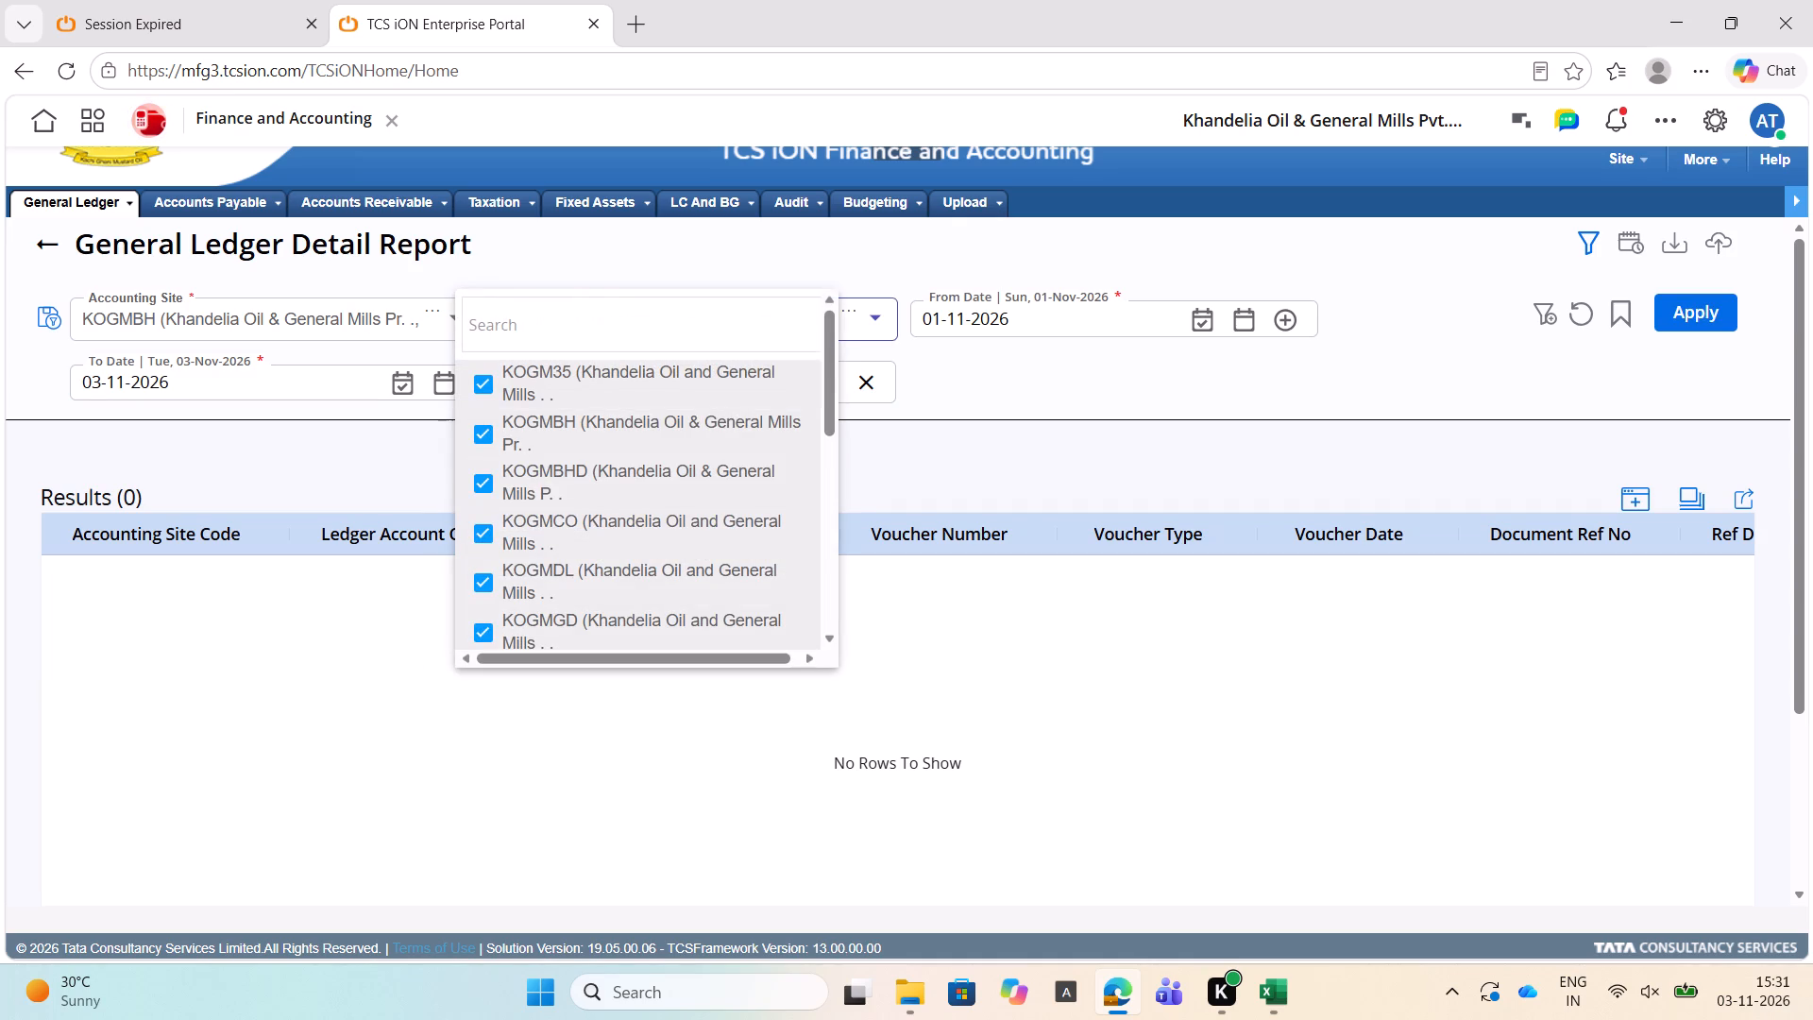
click(1109, 654)
Check the asset code in the quotation verification workbook and set the report's ledger code to 101400 (Office and Other Equipments).
key(alt+Tab)
key(alt+Tab)
key(alt+Tab)
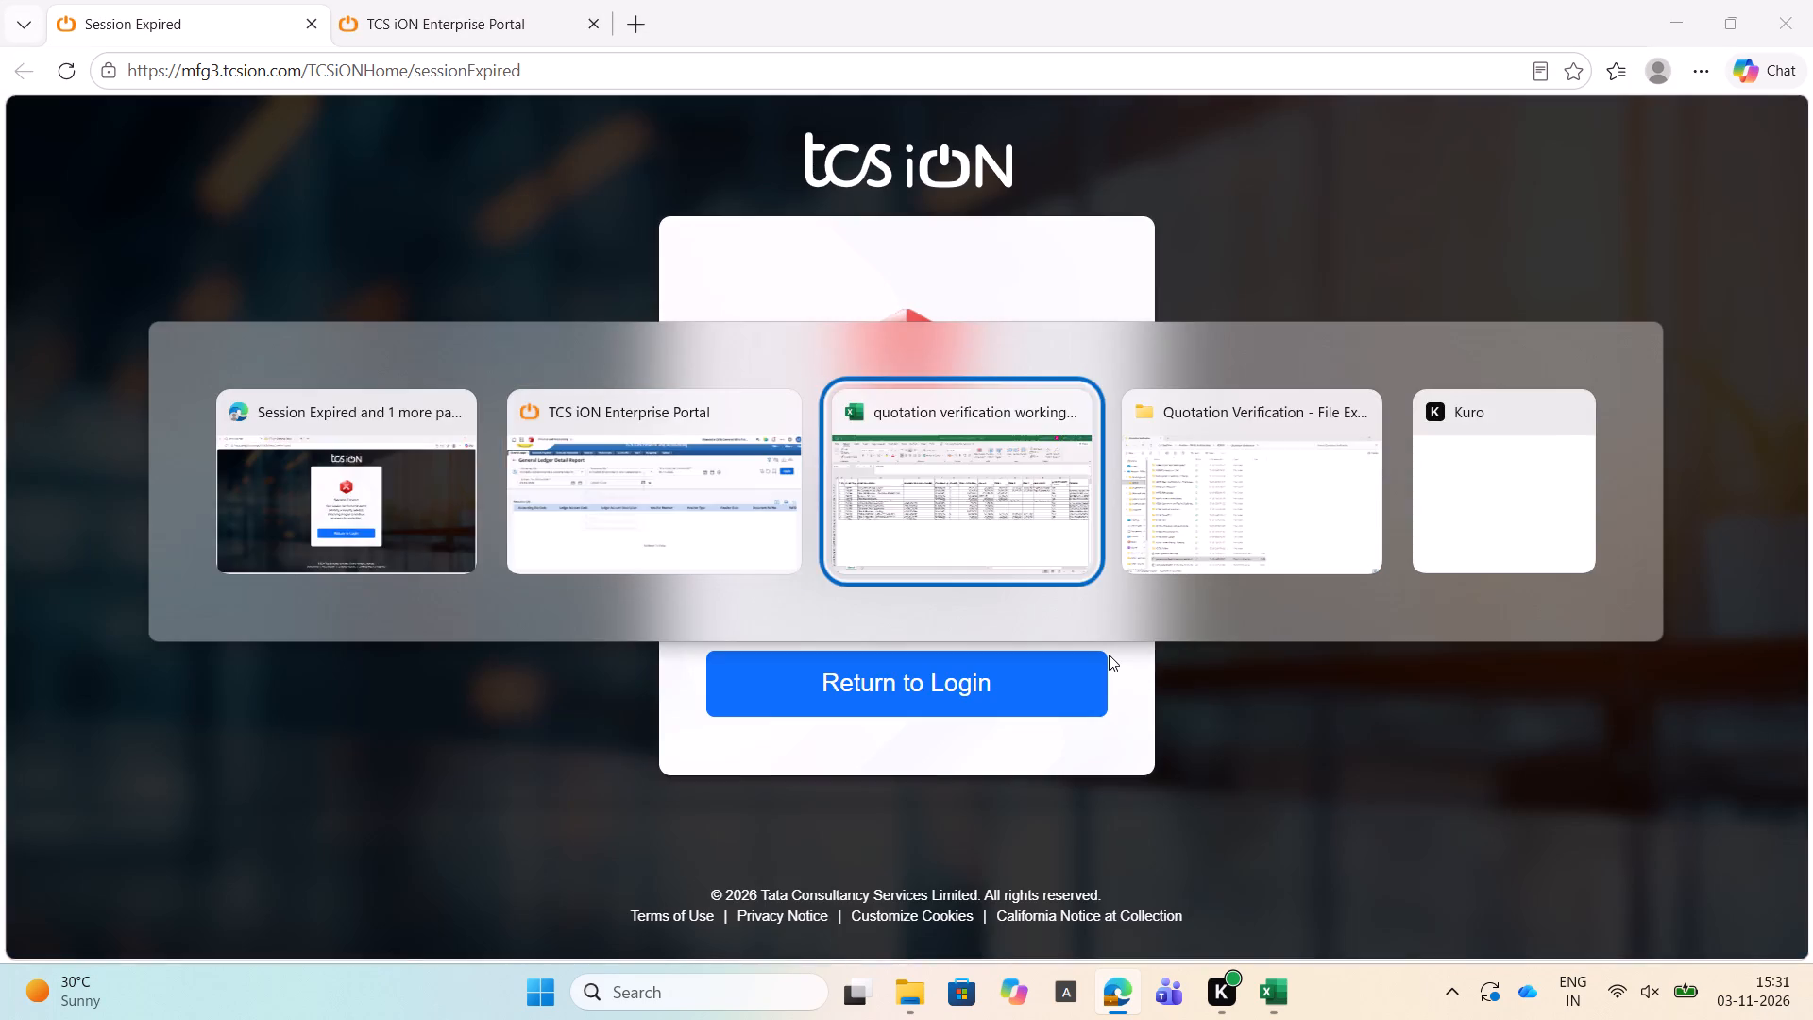
key(alt+Tab)
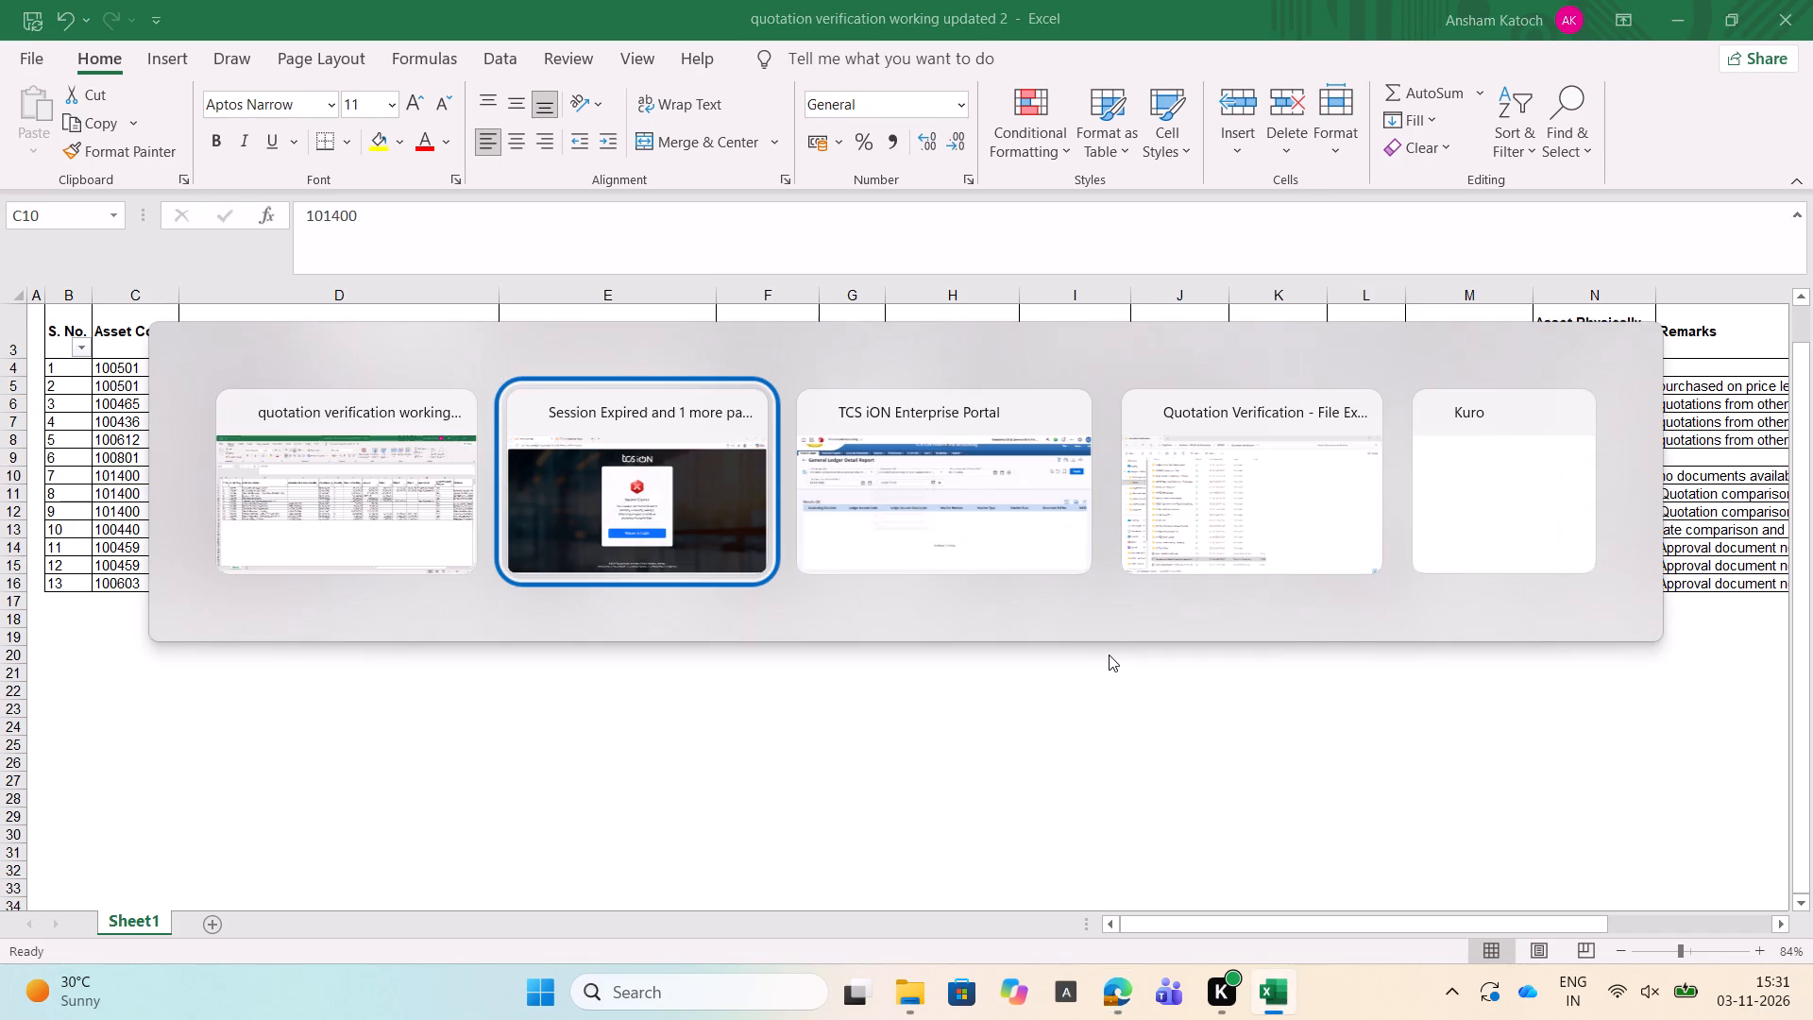
key(alt+Tab)
click(741, 386)
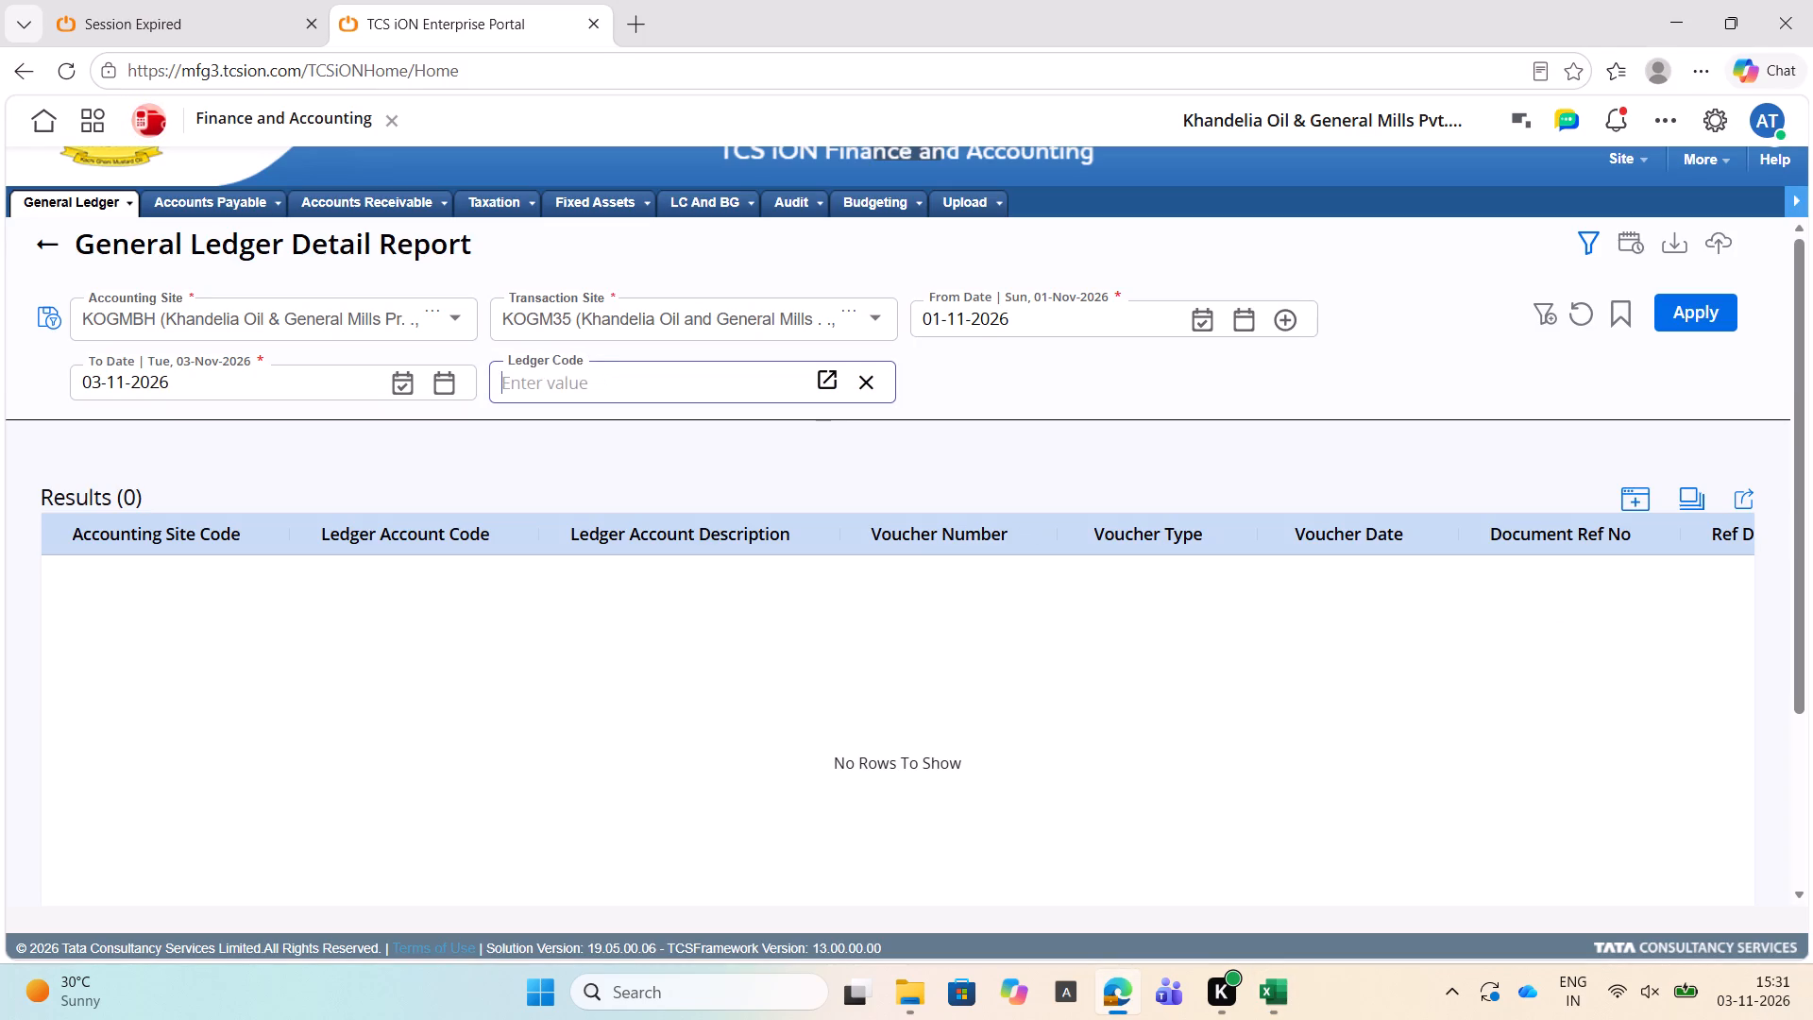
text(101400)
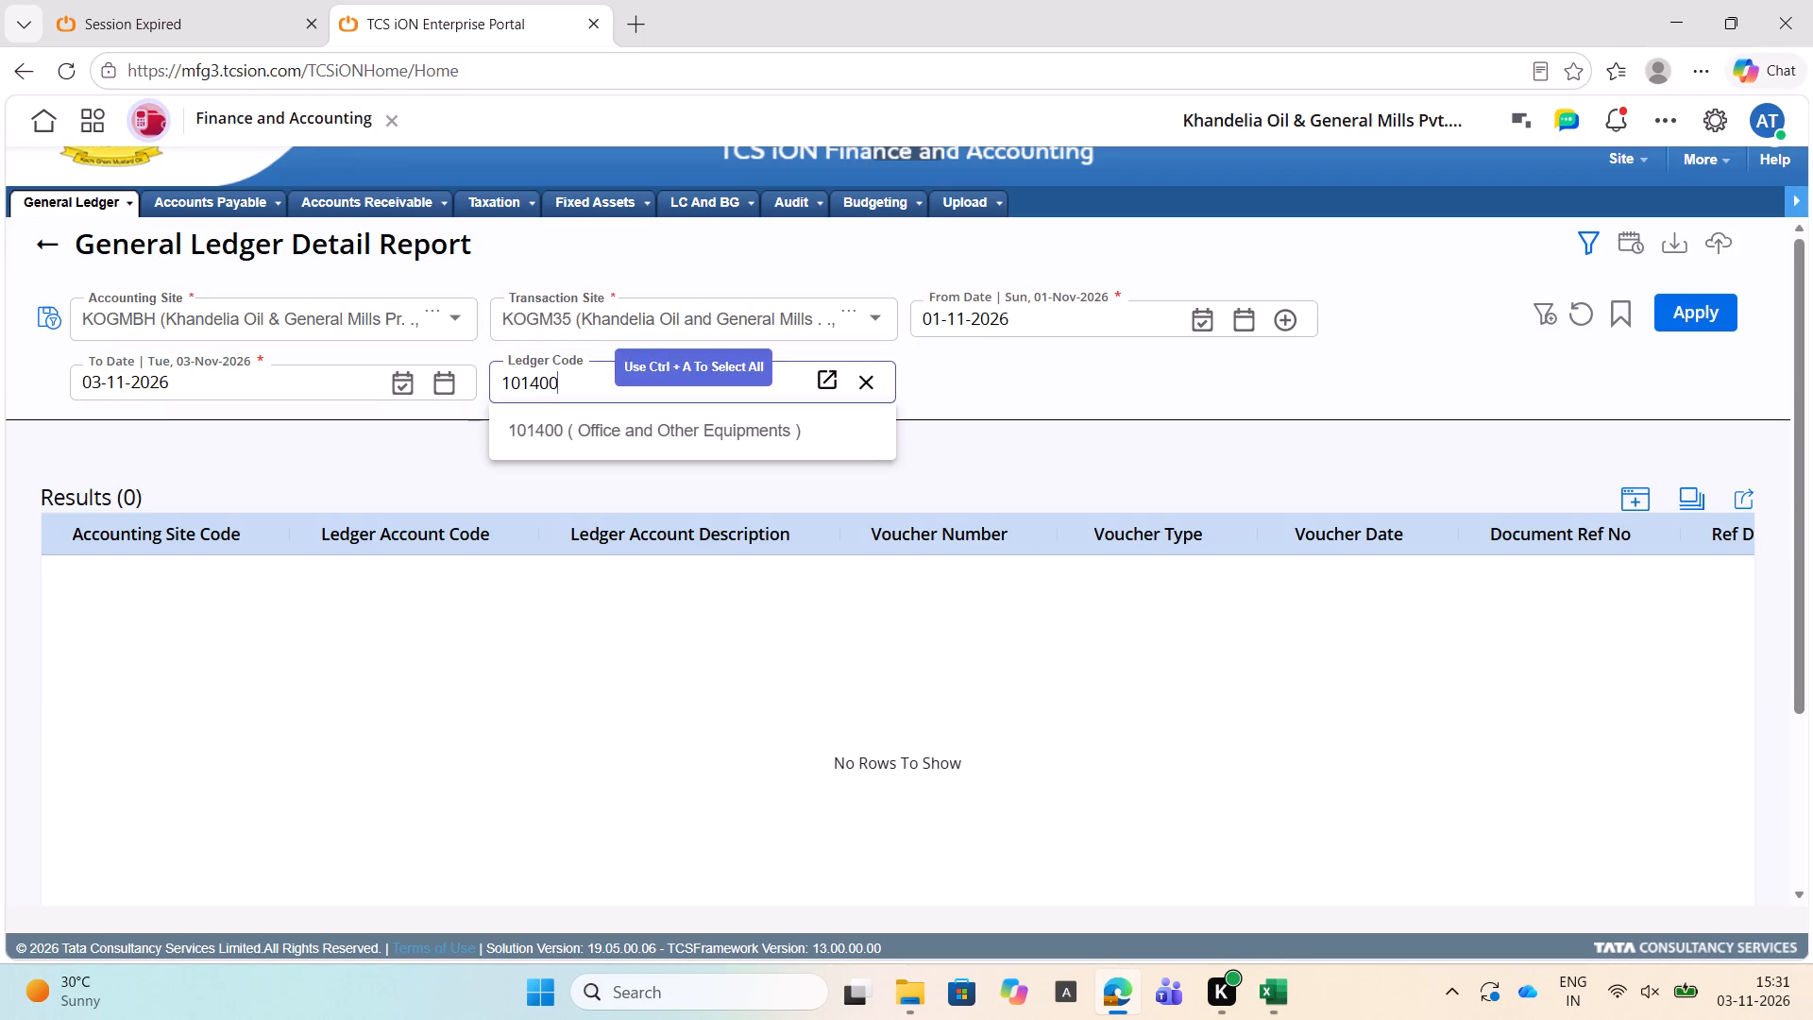
click(634, 414)
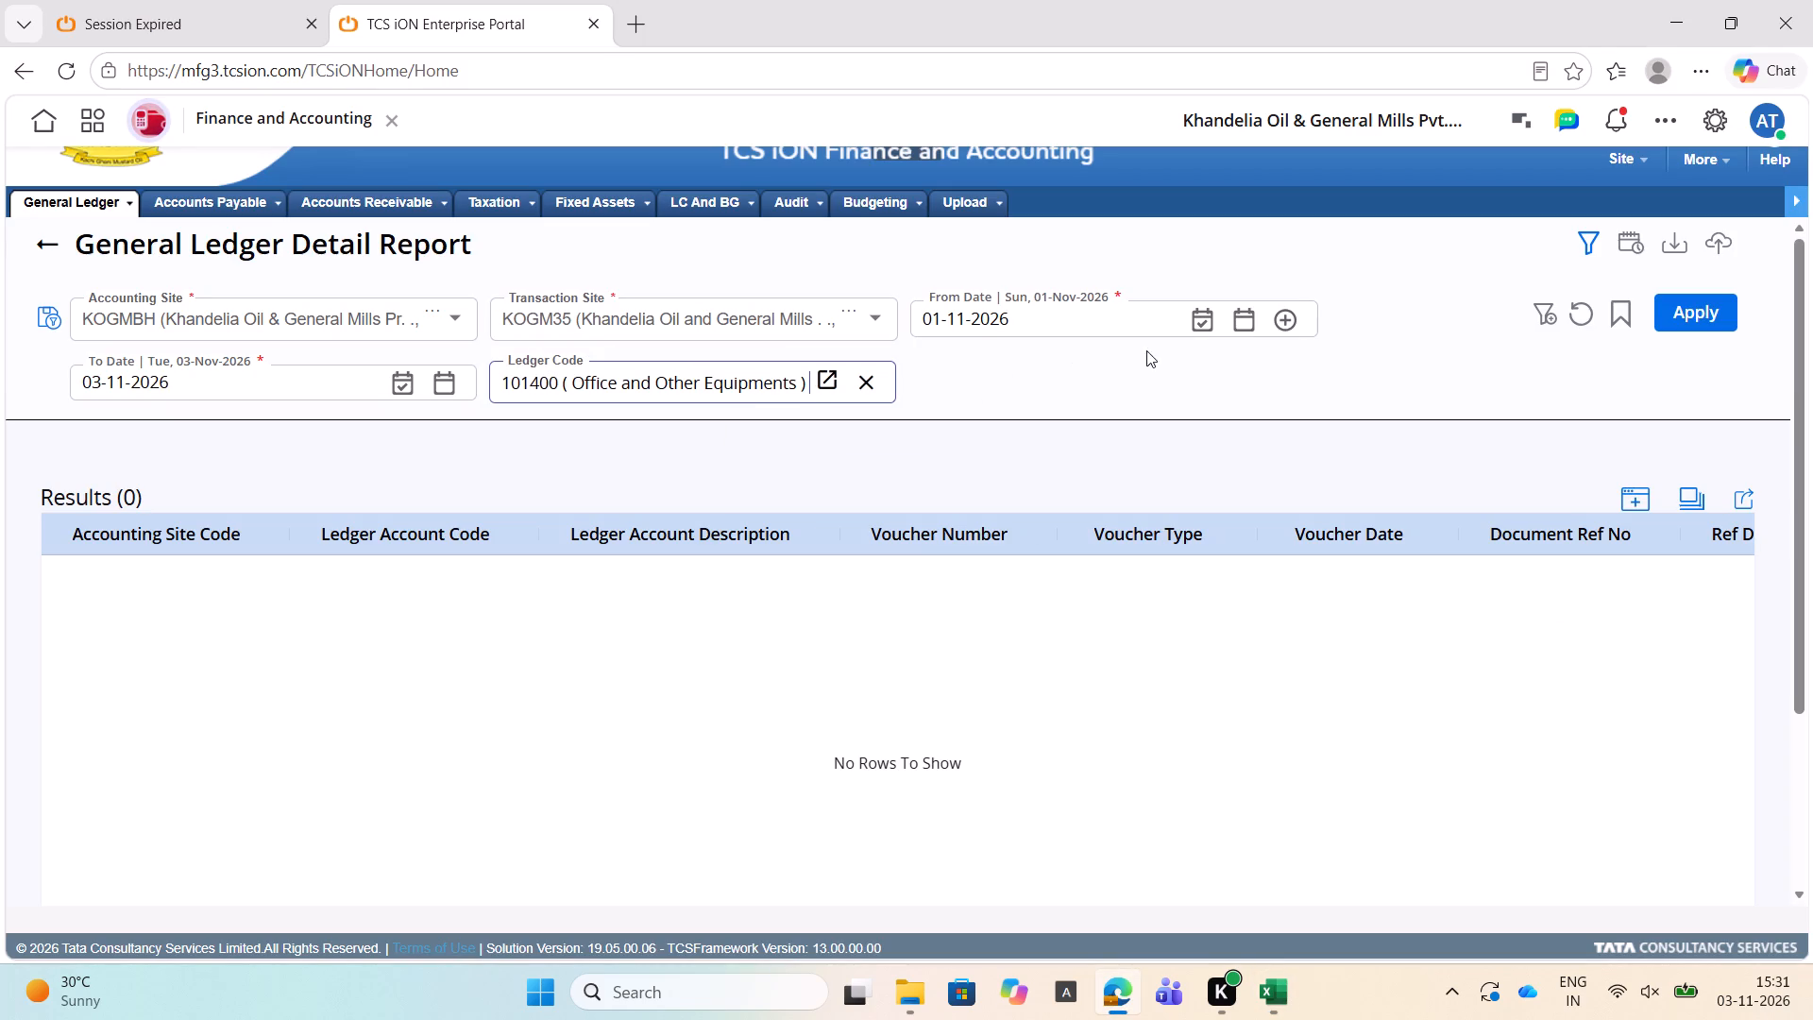
Set the report's From Date to 01-04-2026 and run the report.
click(1238, 317)
triple_click(1167, 385)
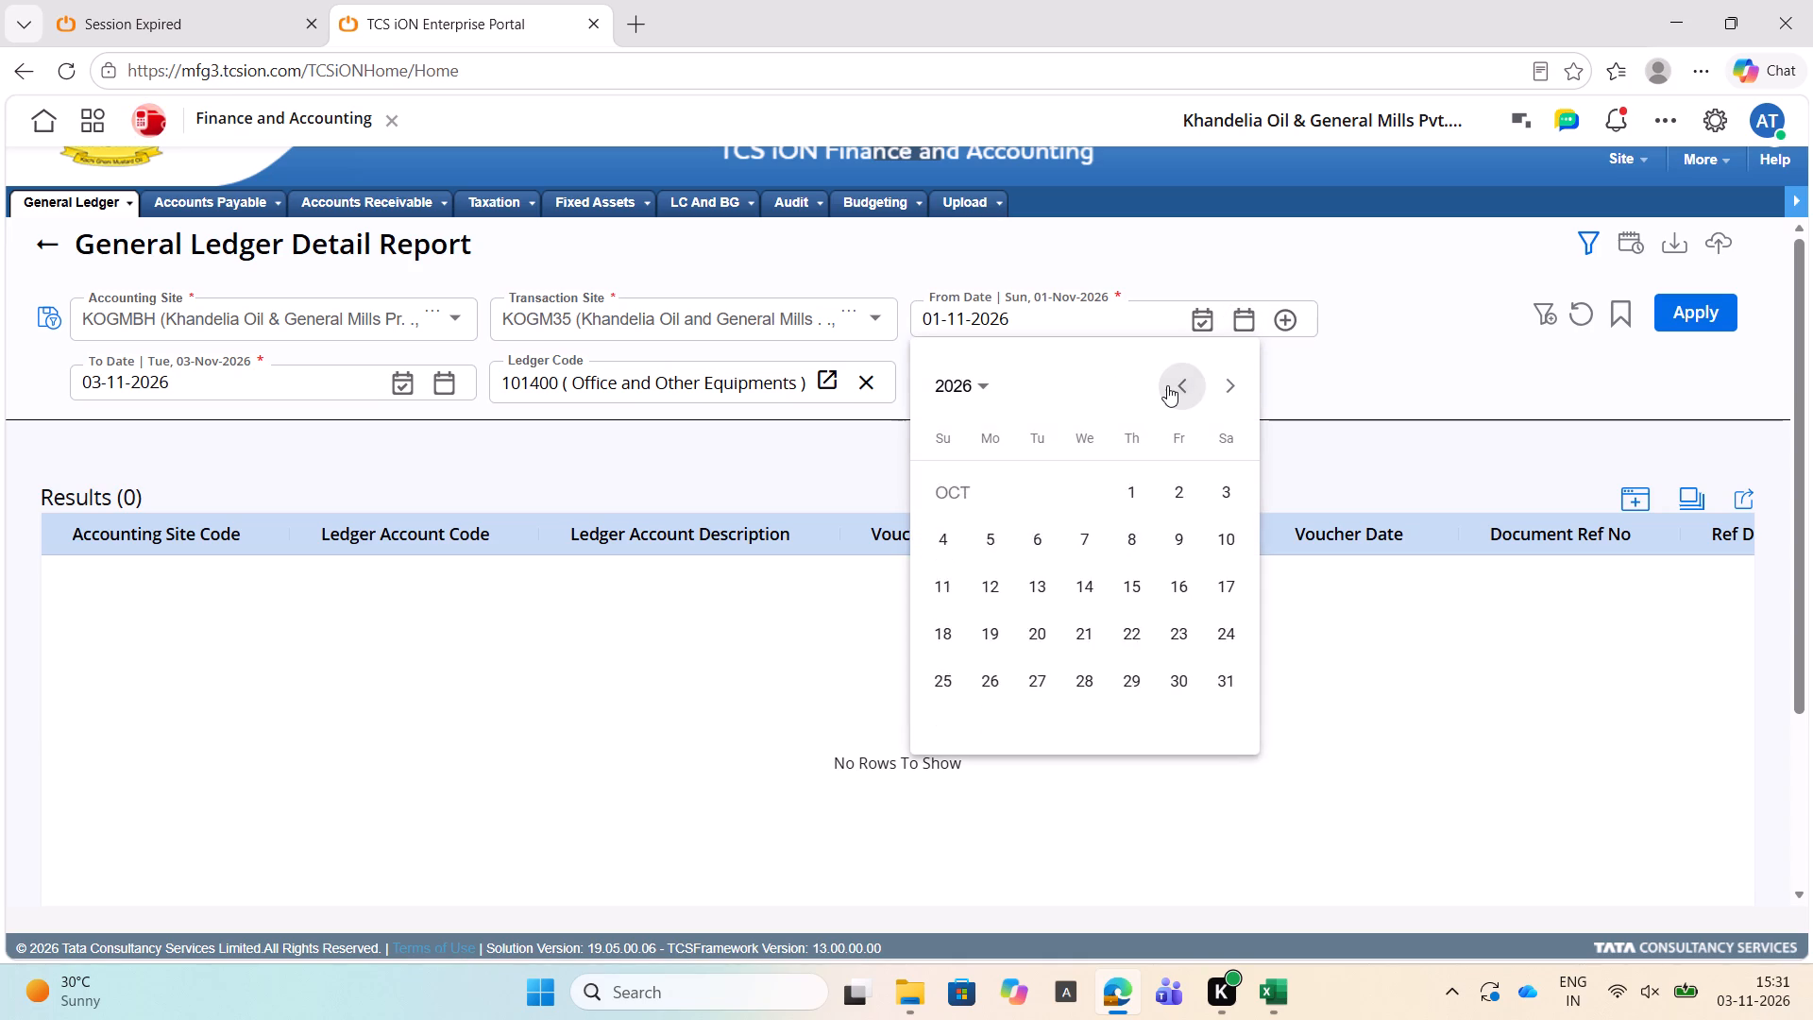
triple_click(1167, 385)
double_click(1167, 385)
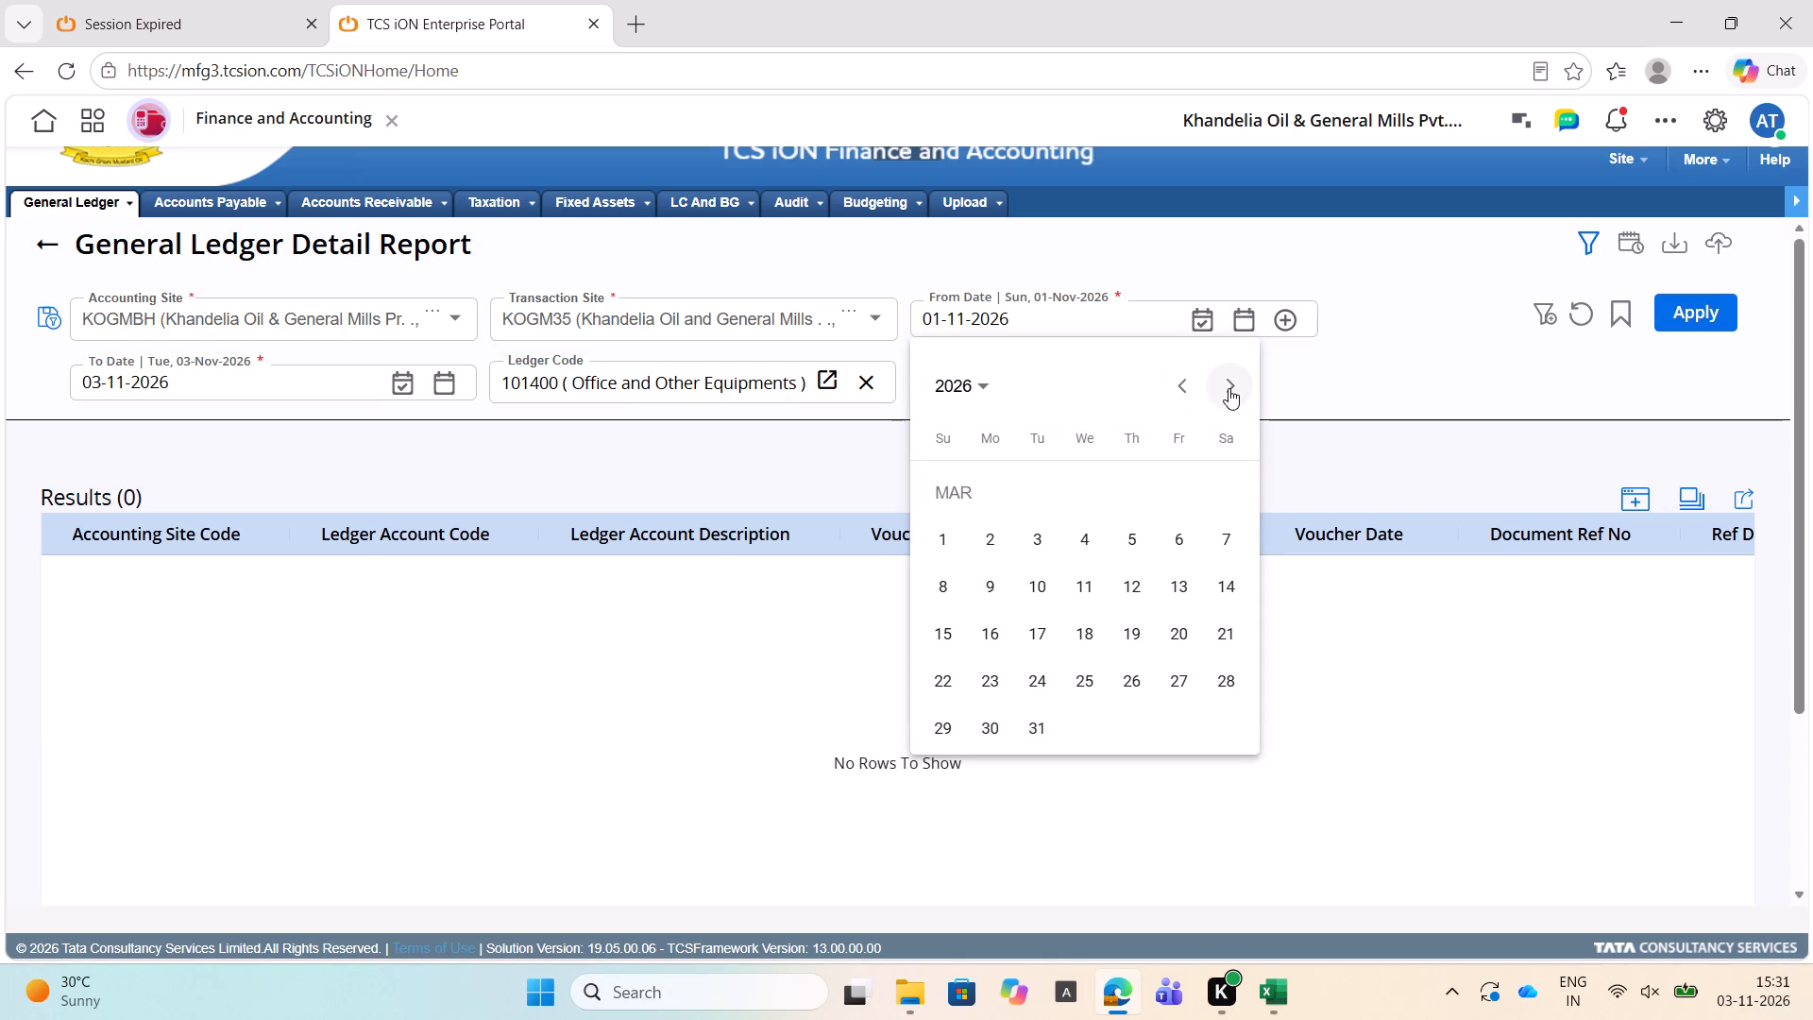
click(1228, 388)
click(1072, 501)
click(1688, 313)
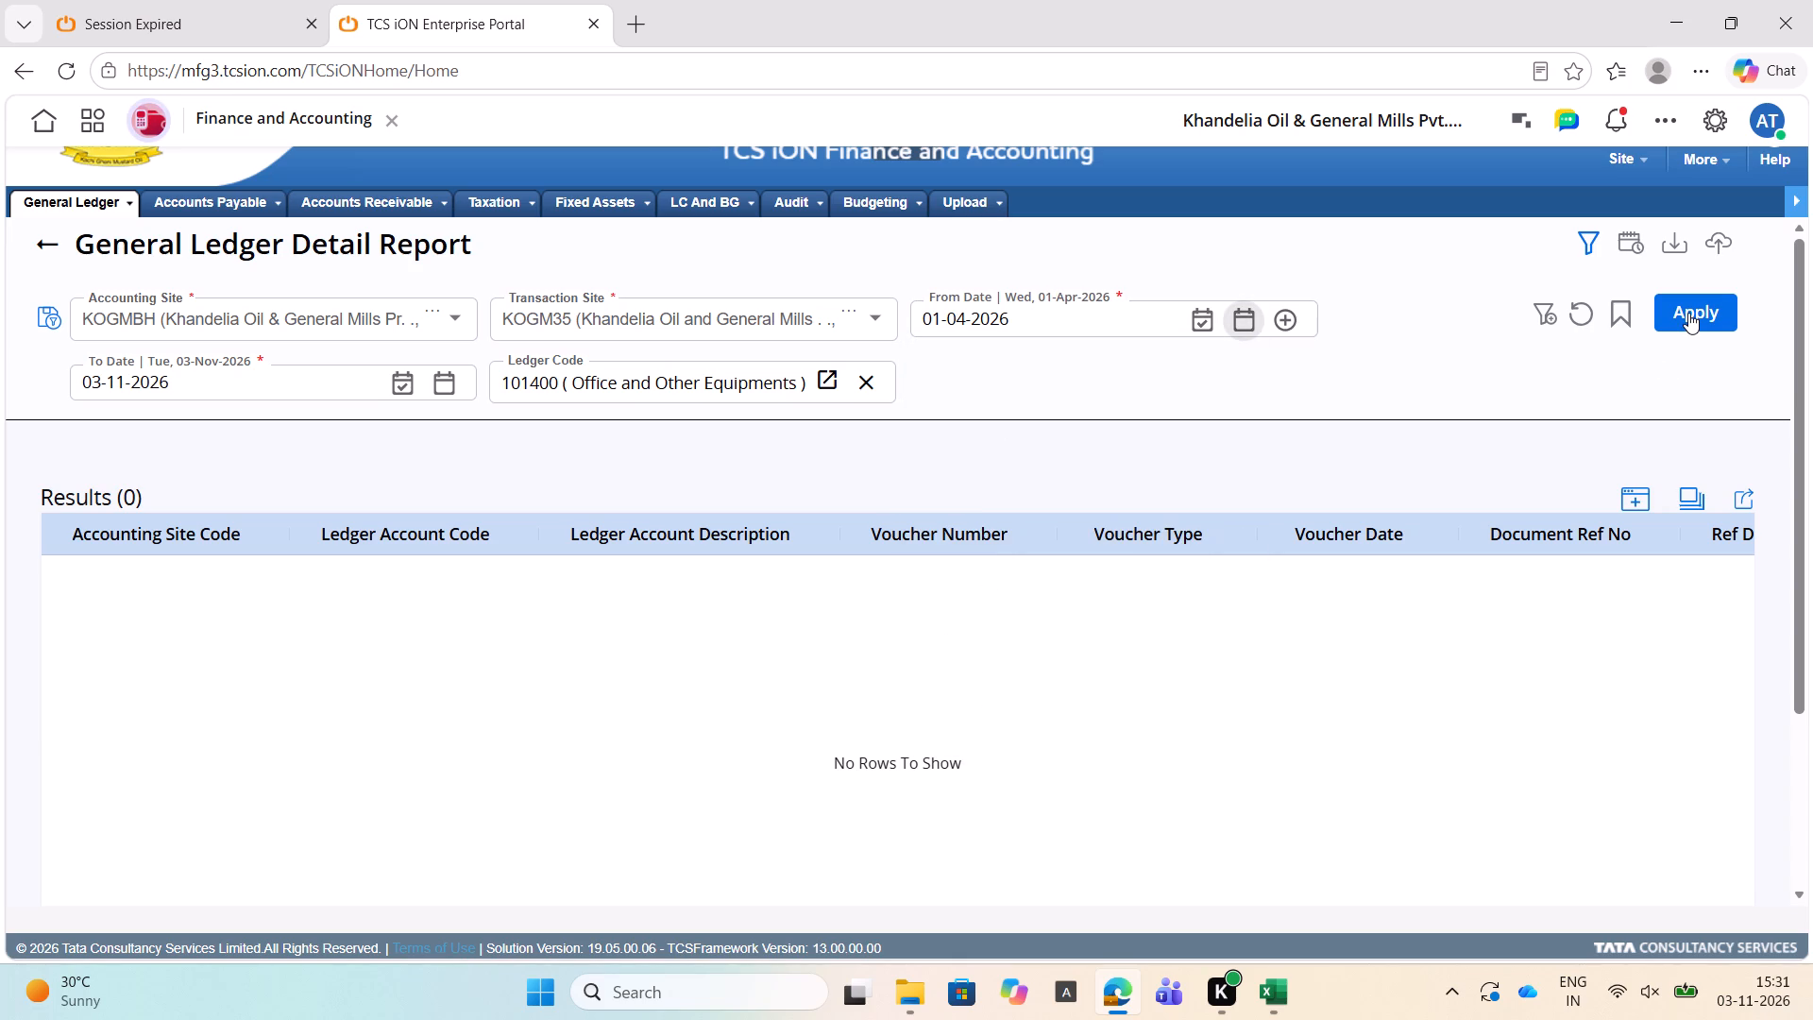
Examine the ledger 101400 vouchers, including document references and debit and credit amounts, against the Office and Other Equipments rows in the workbook.
scroll(652, 810, down, 1)
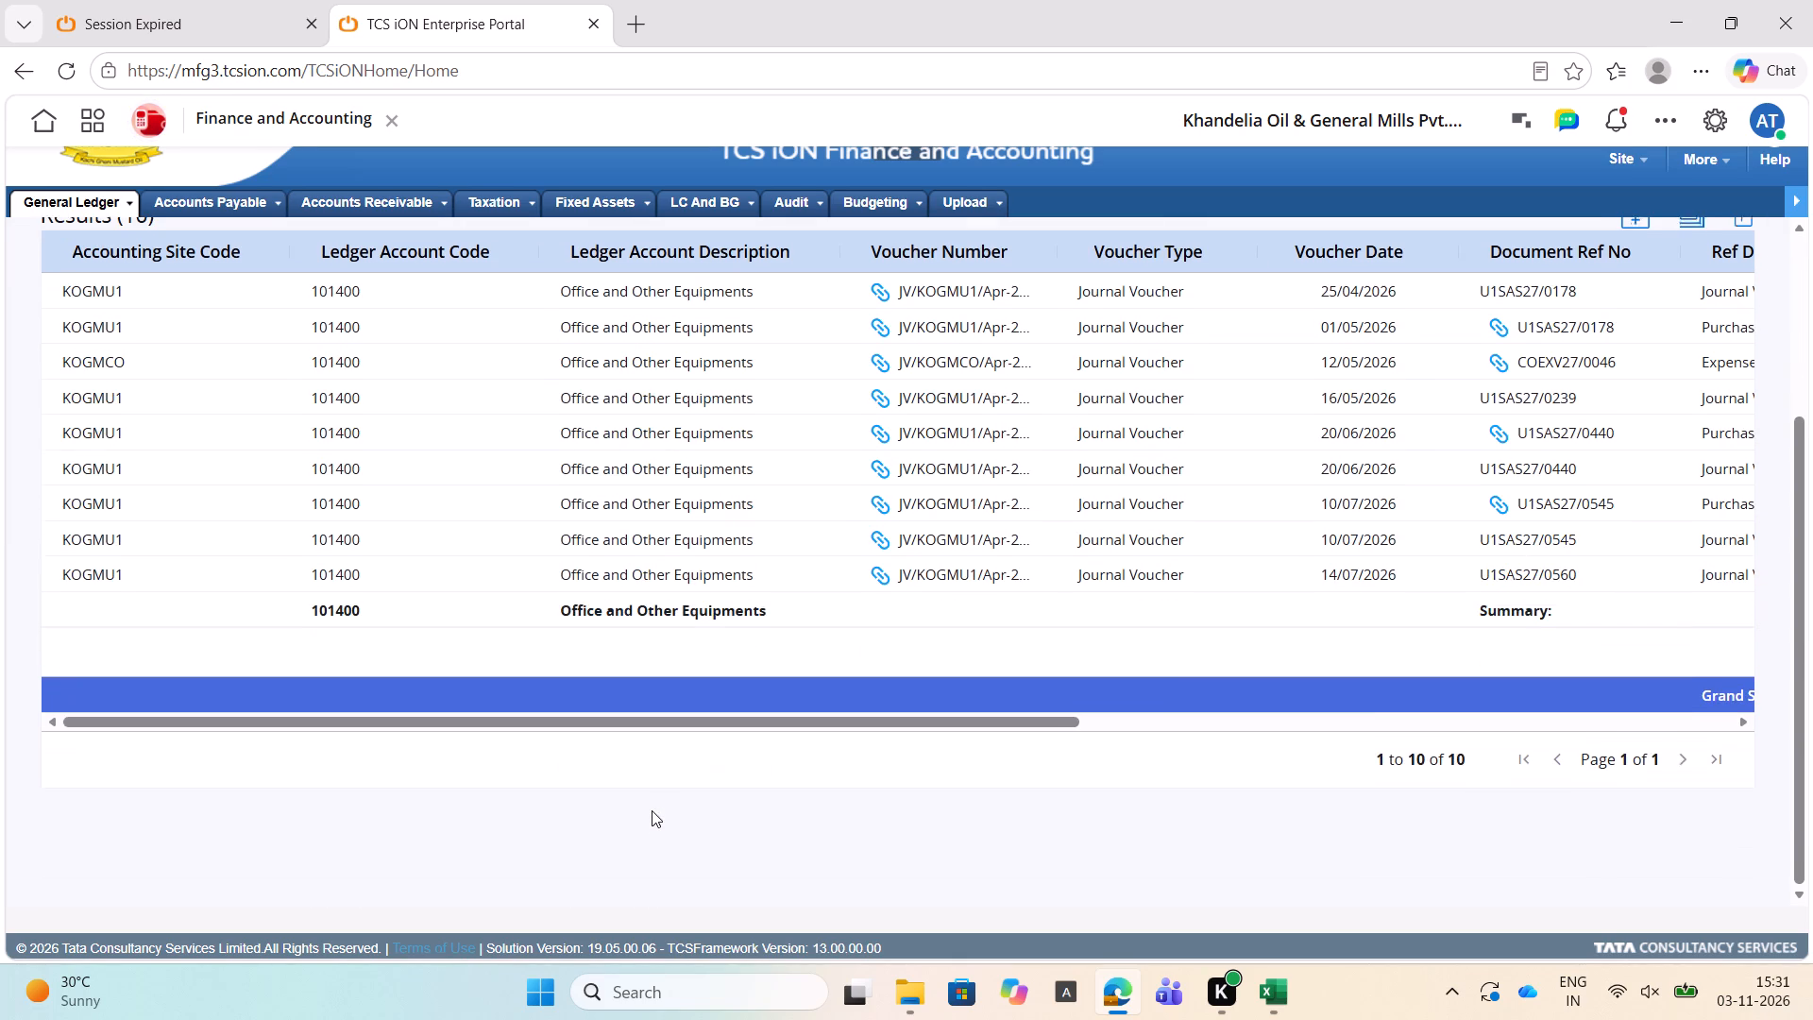
scroll(652, 810, down, 2)
scroll(747, 535, down, 1)
scroll(747, 535, up, 3)
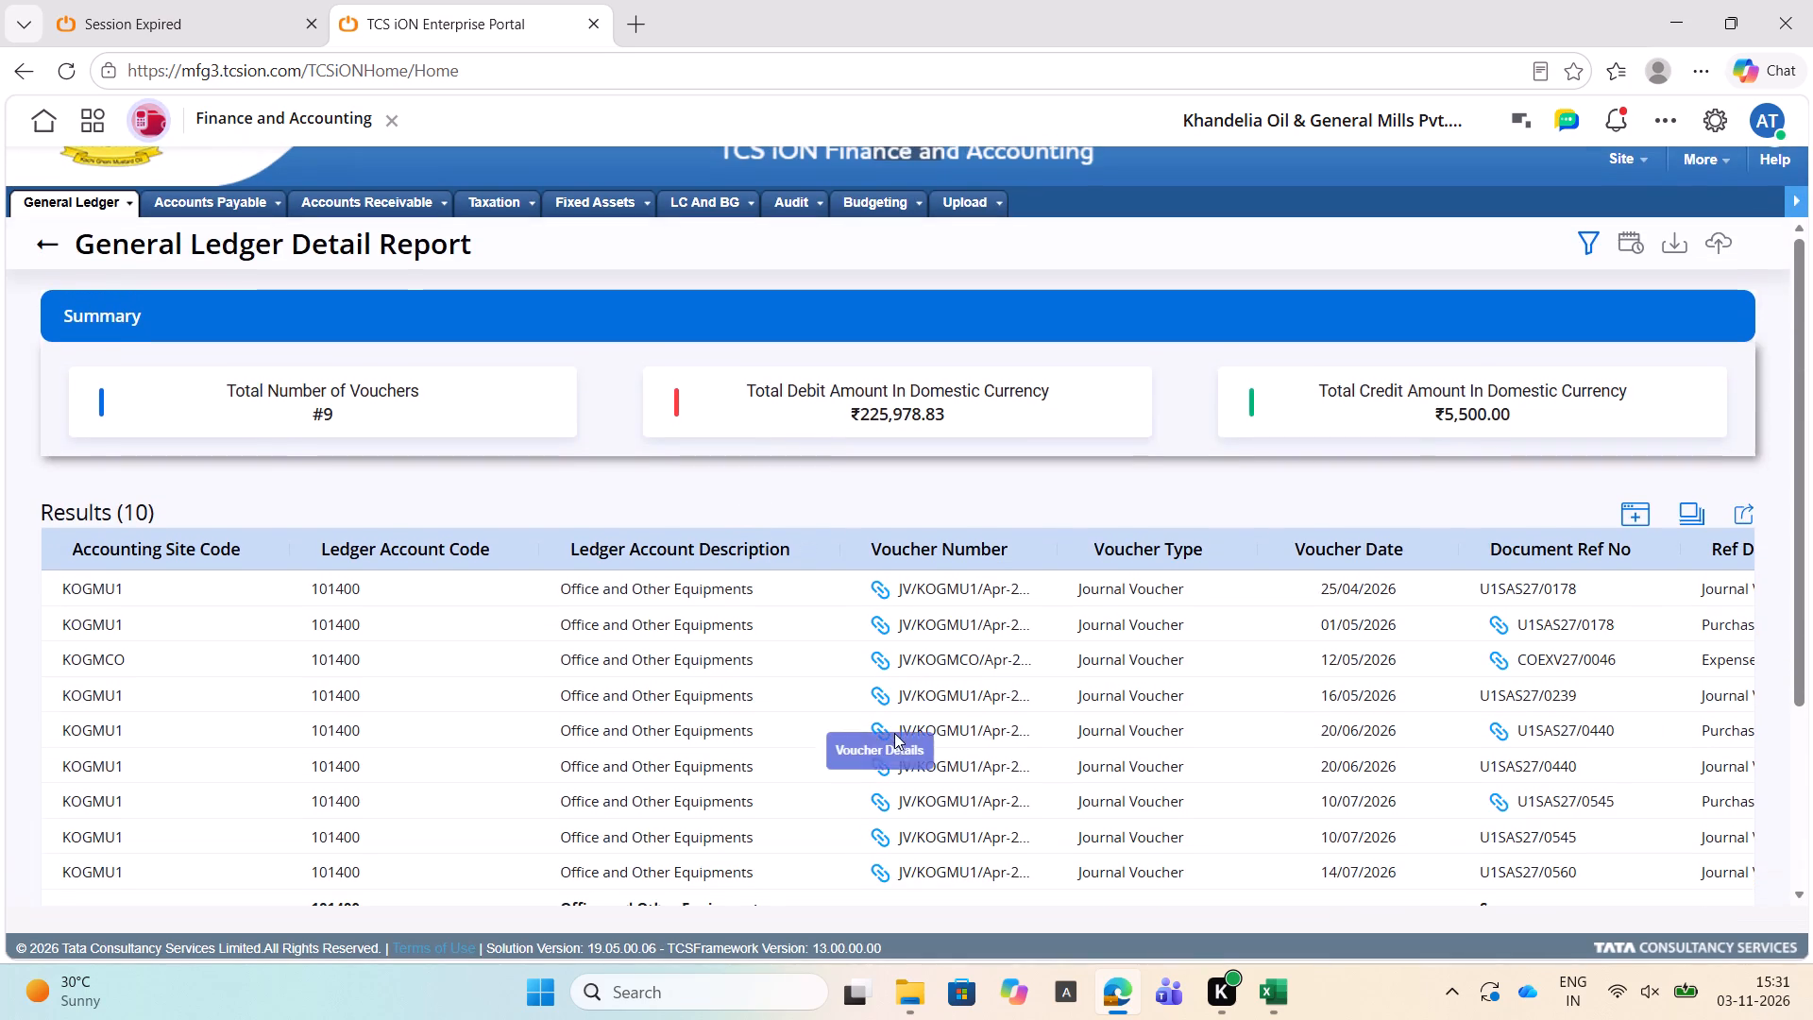
key(alt+Tab)
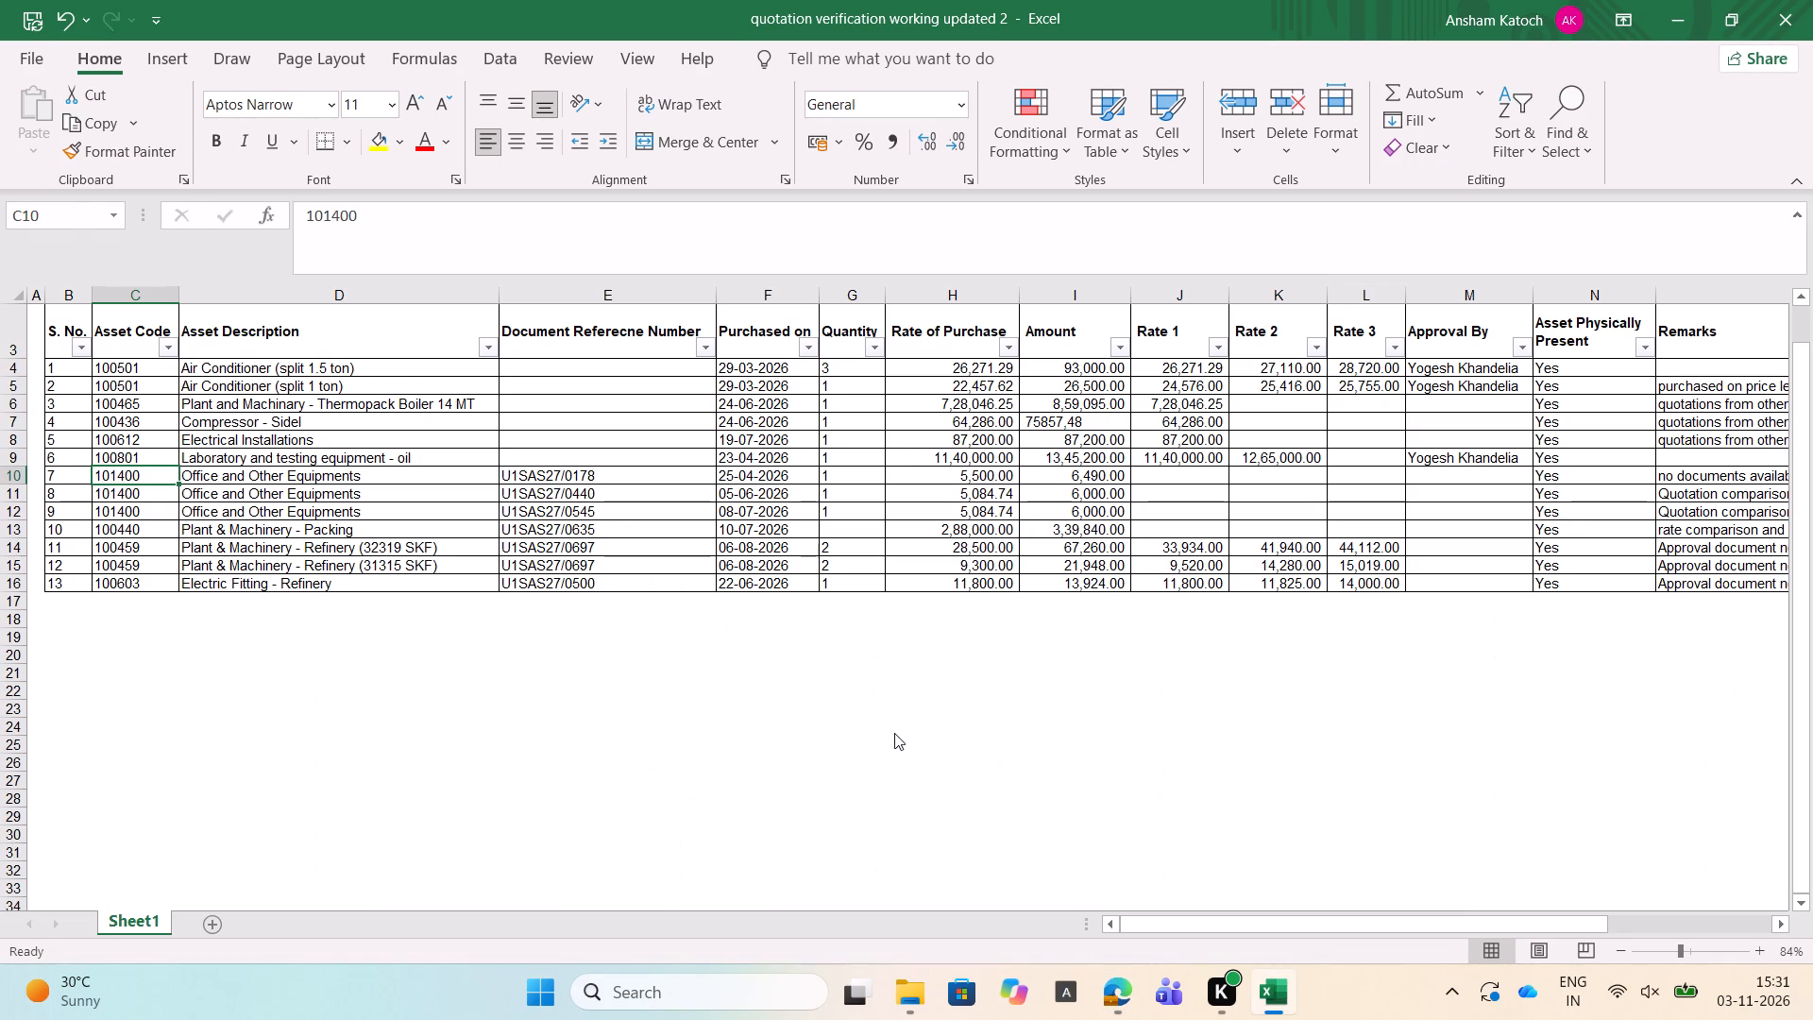
key(alt+Tab)
scroll(658, 667, down, 2)
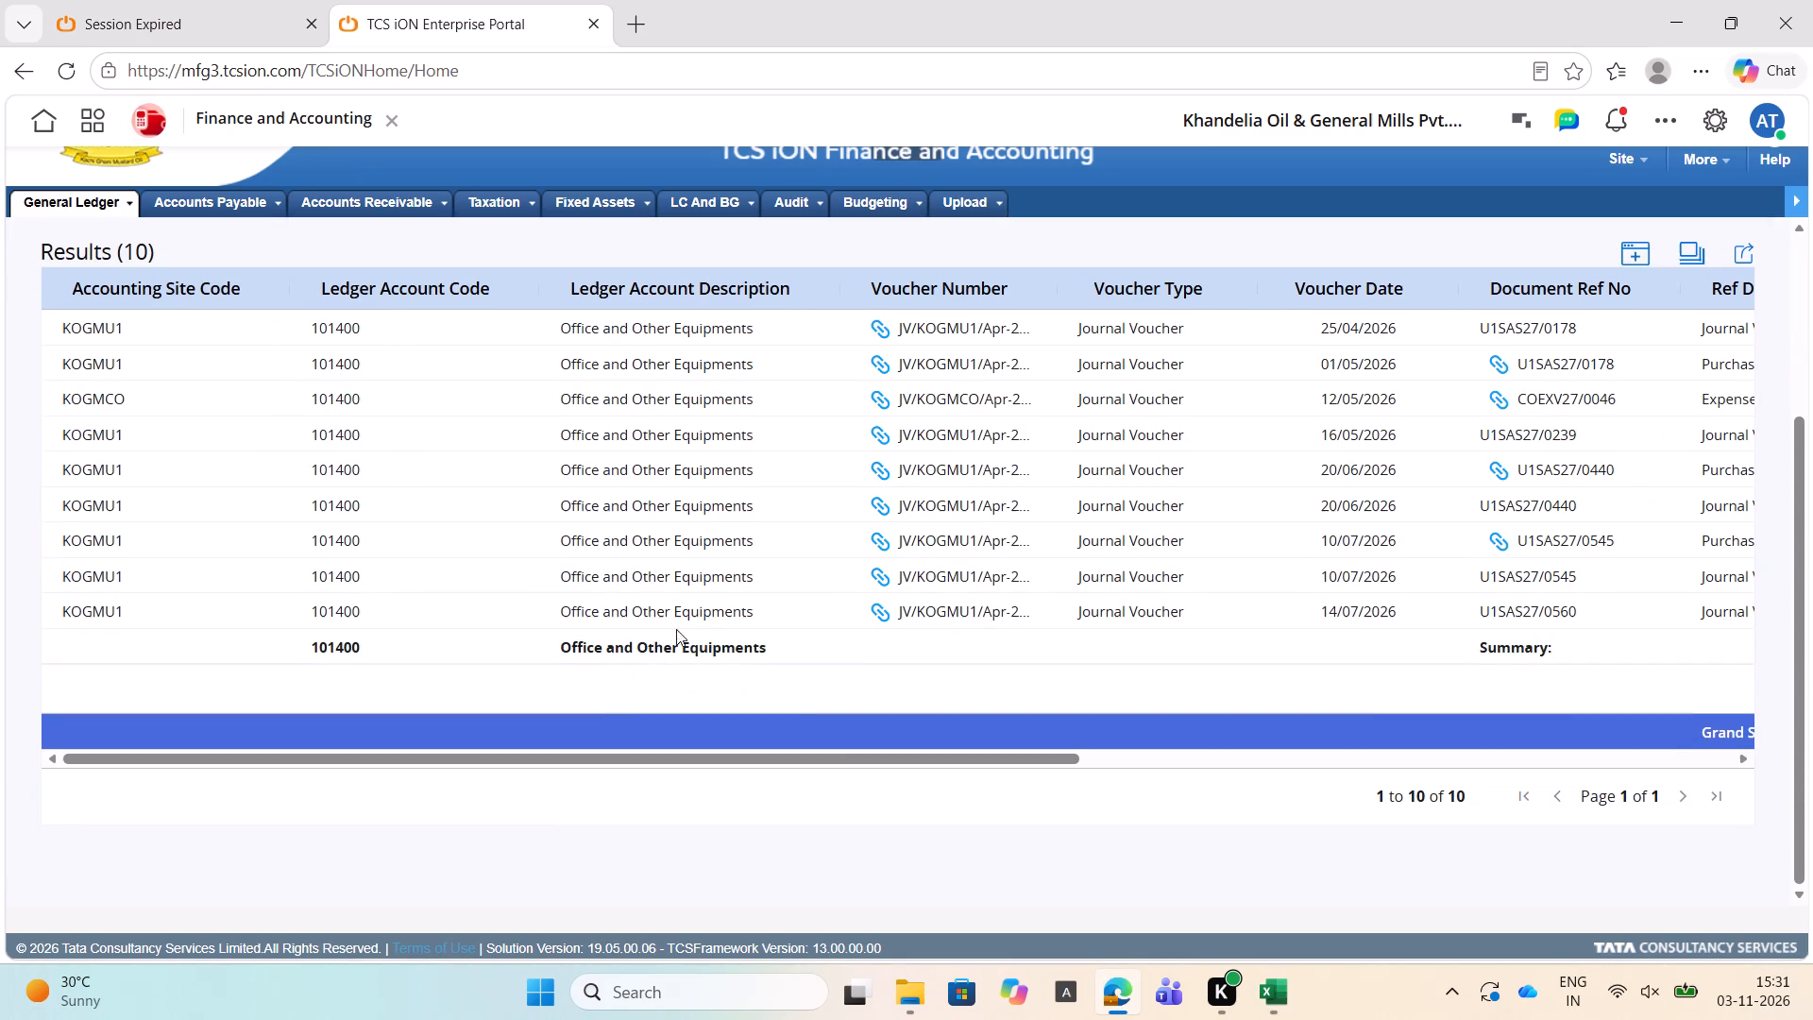
scroll(900, 505, up, 2)
scroll(1193, 615, left, 2)
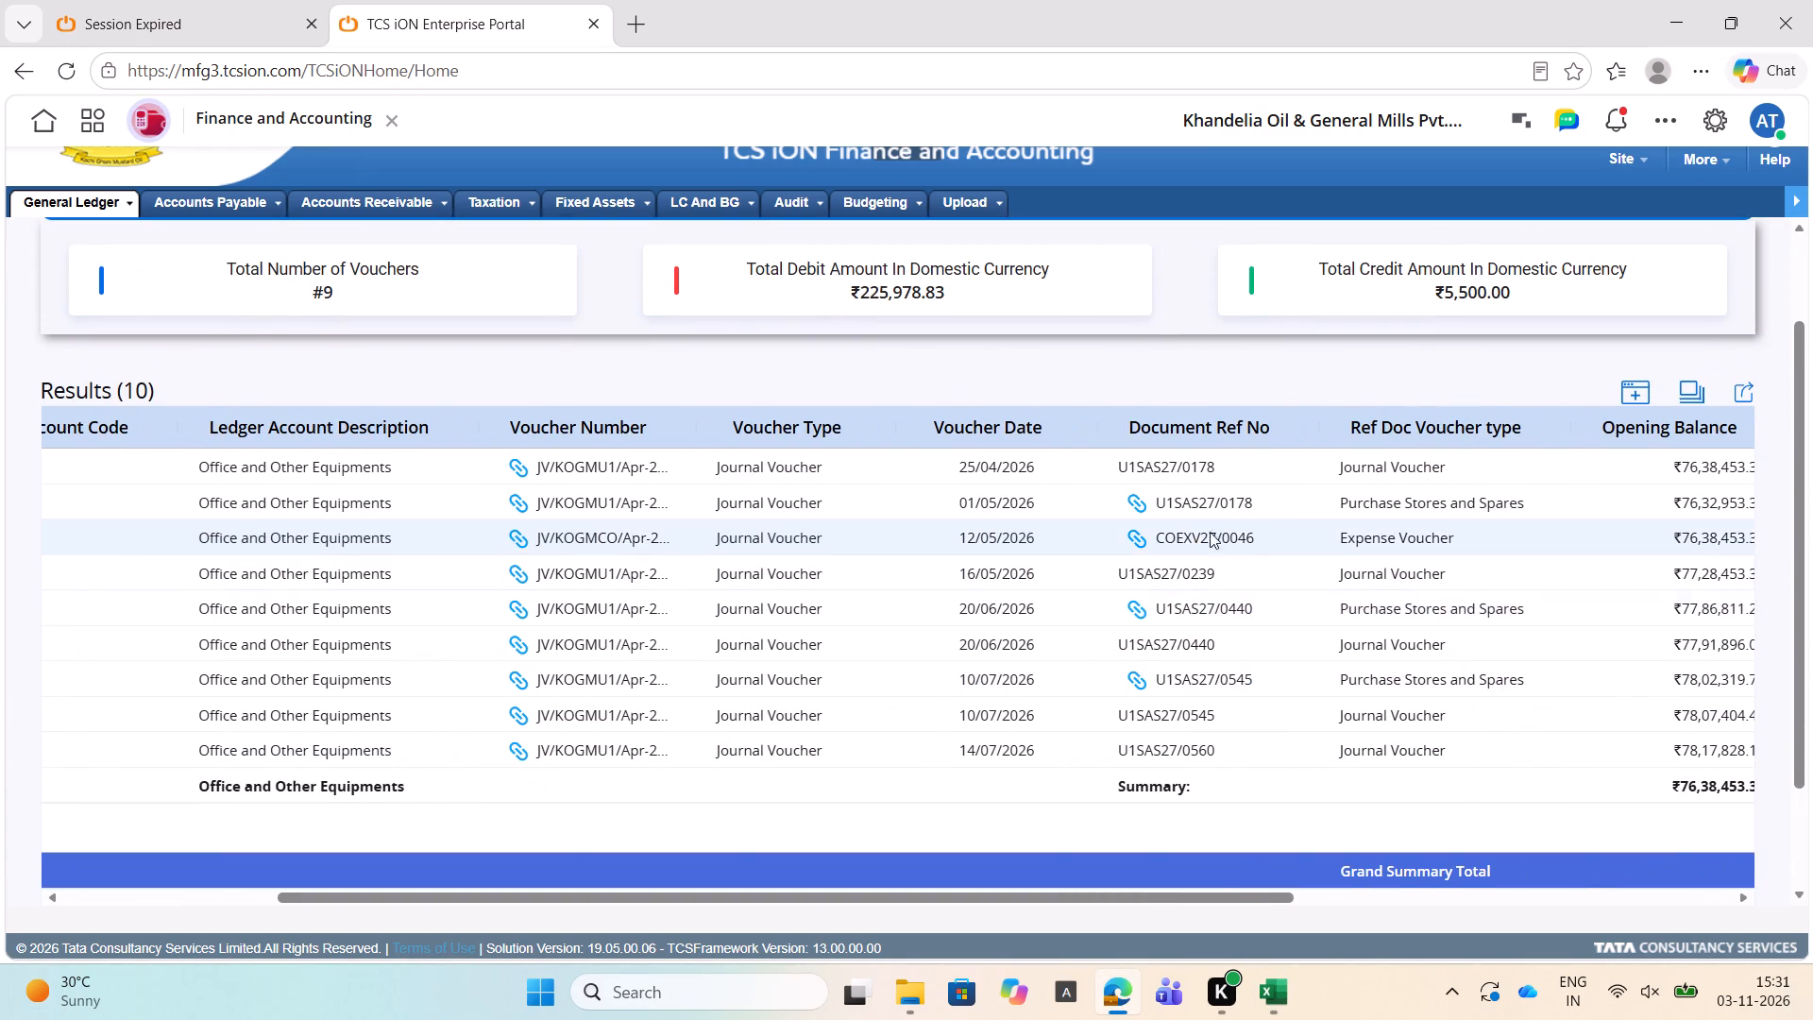
scroll(1182, 537, left, 6)
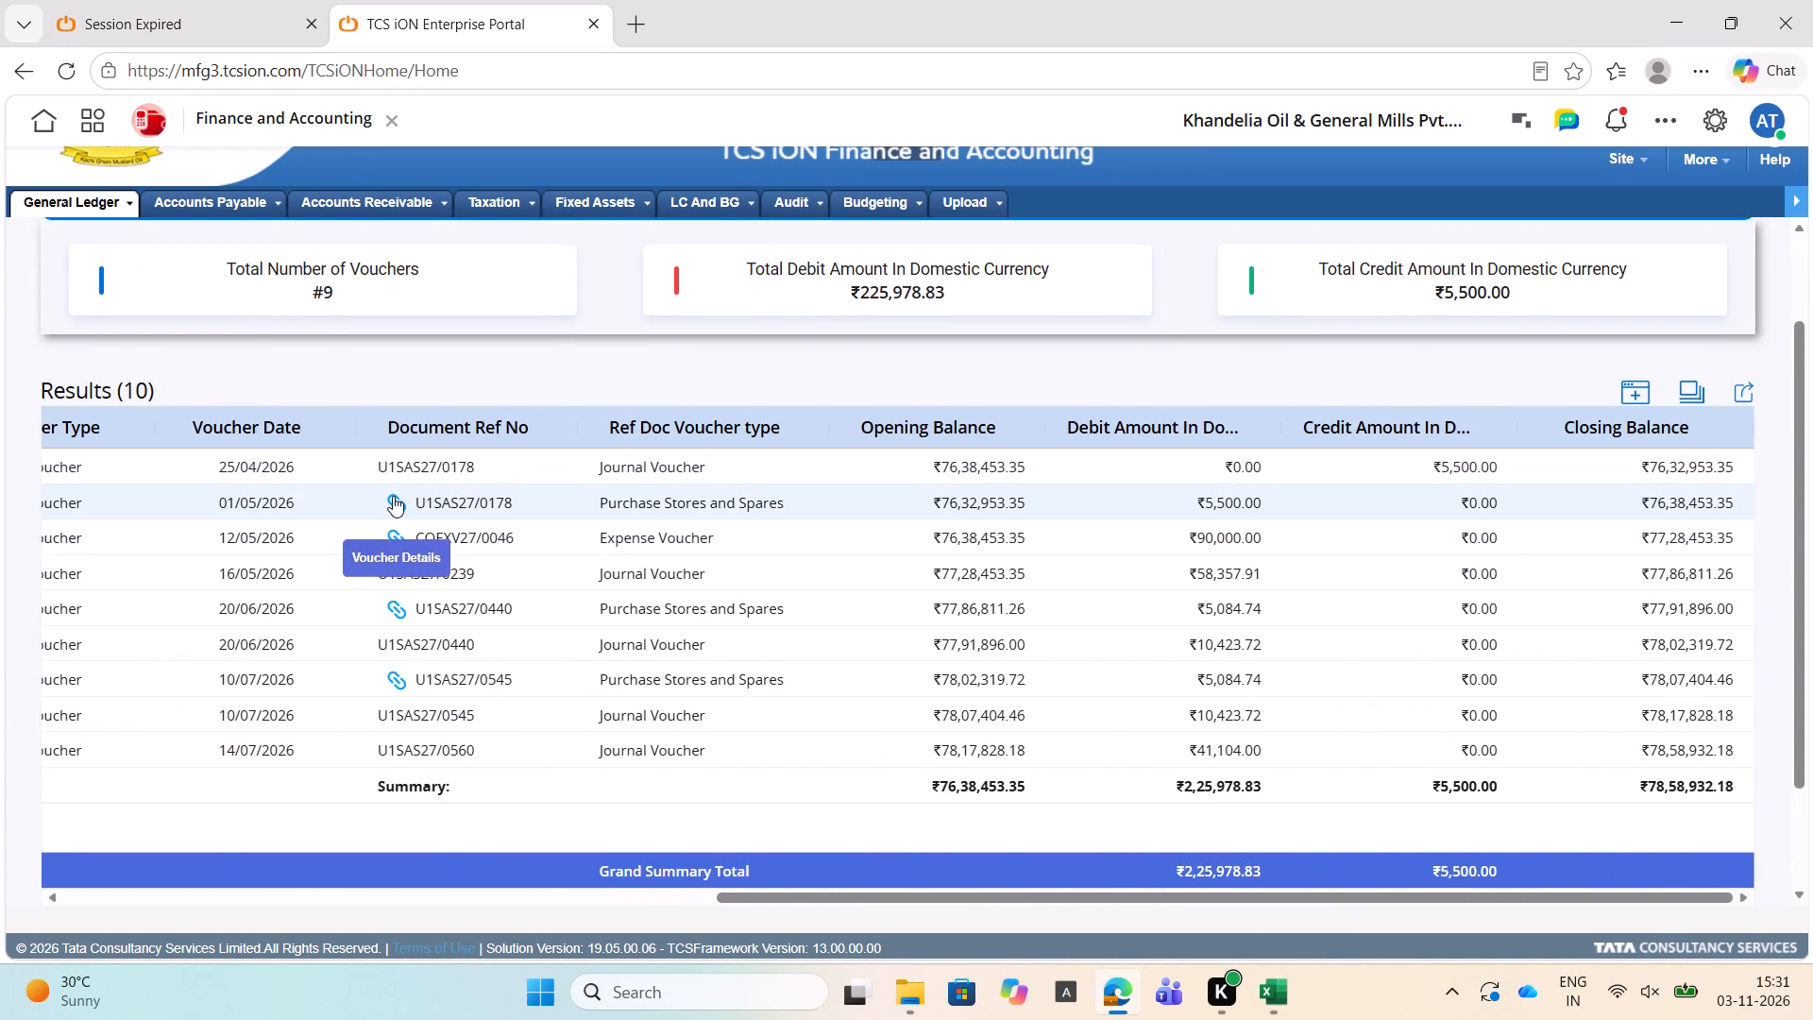
Move the Session Expired browser tab after the TCS iON Enterprise Portal tab and return to the report.
drag(133, 0, 678, 4)
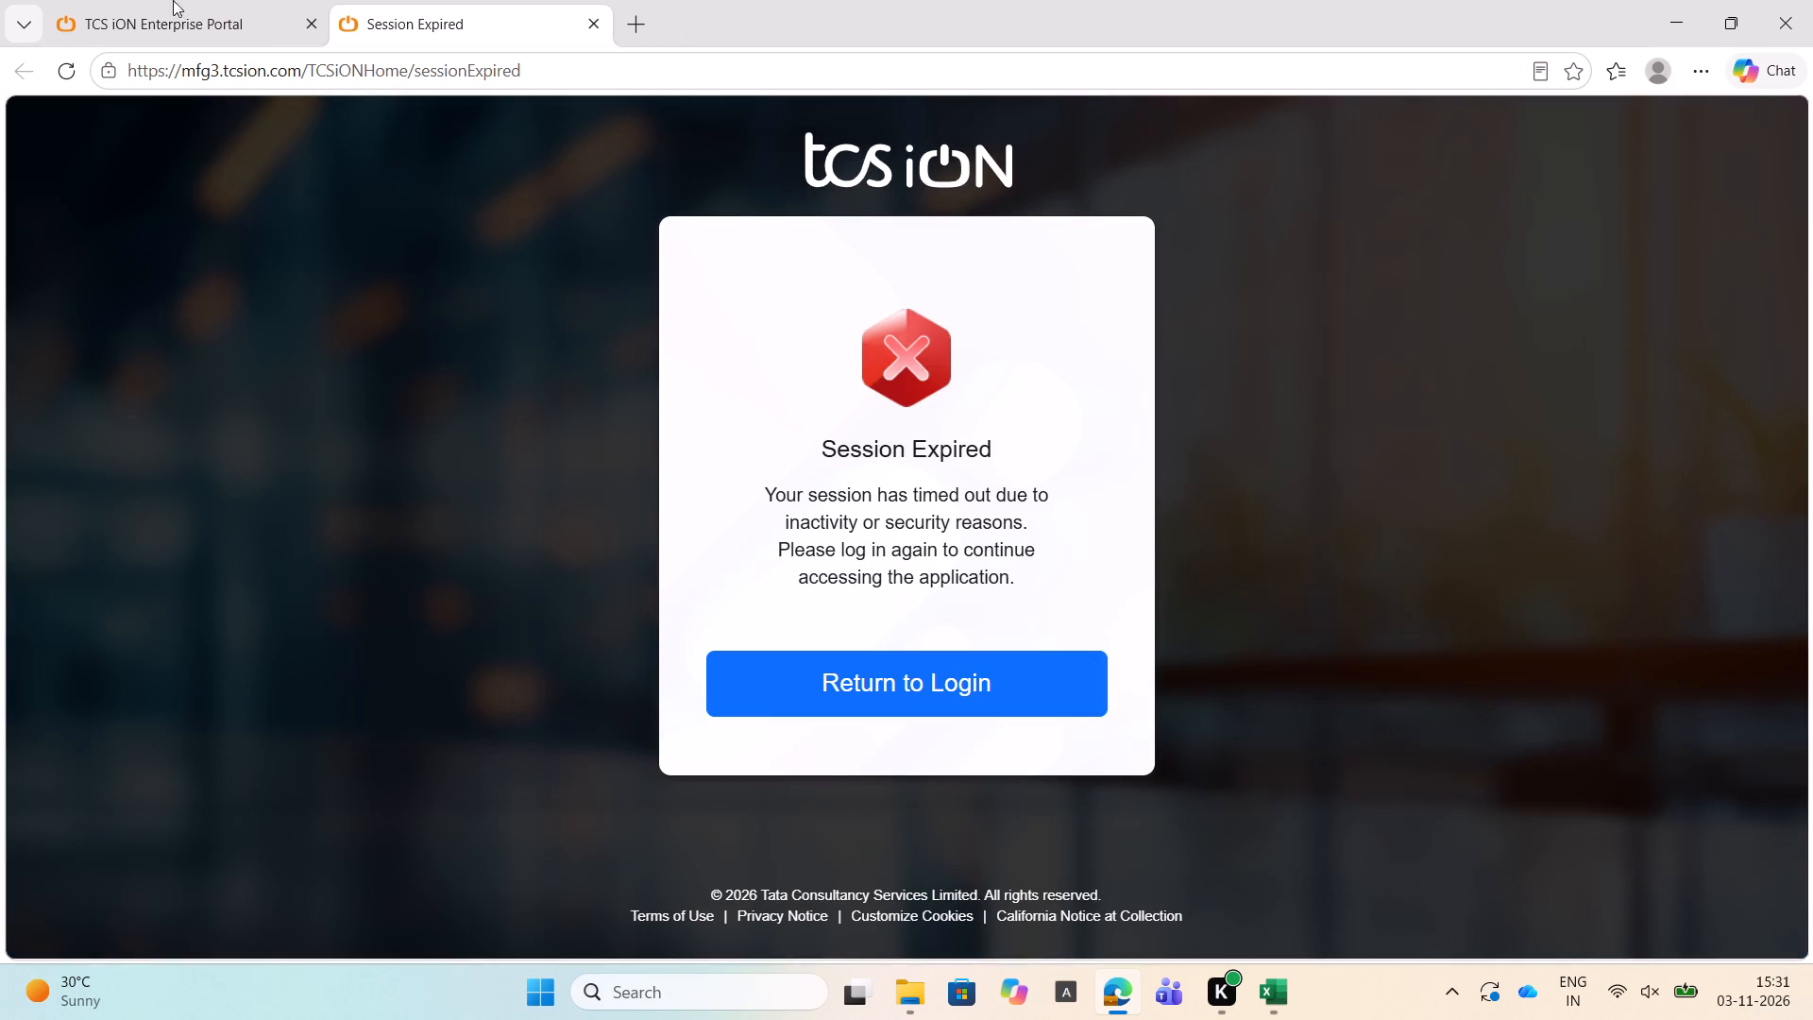
click(155, 0)
Open the document reference details of Purchase Stores and Spares voucher U1SAS27/0178 and copy its voucher number.
click(397, 492)
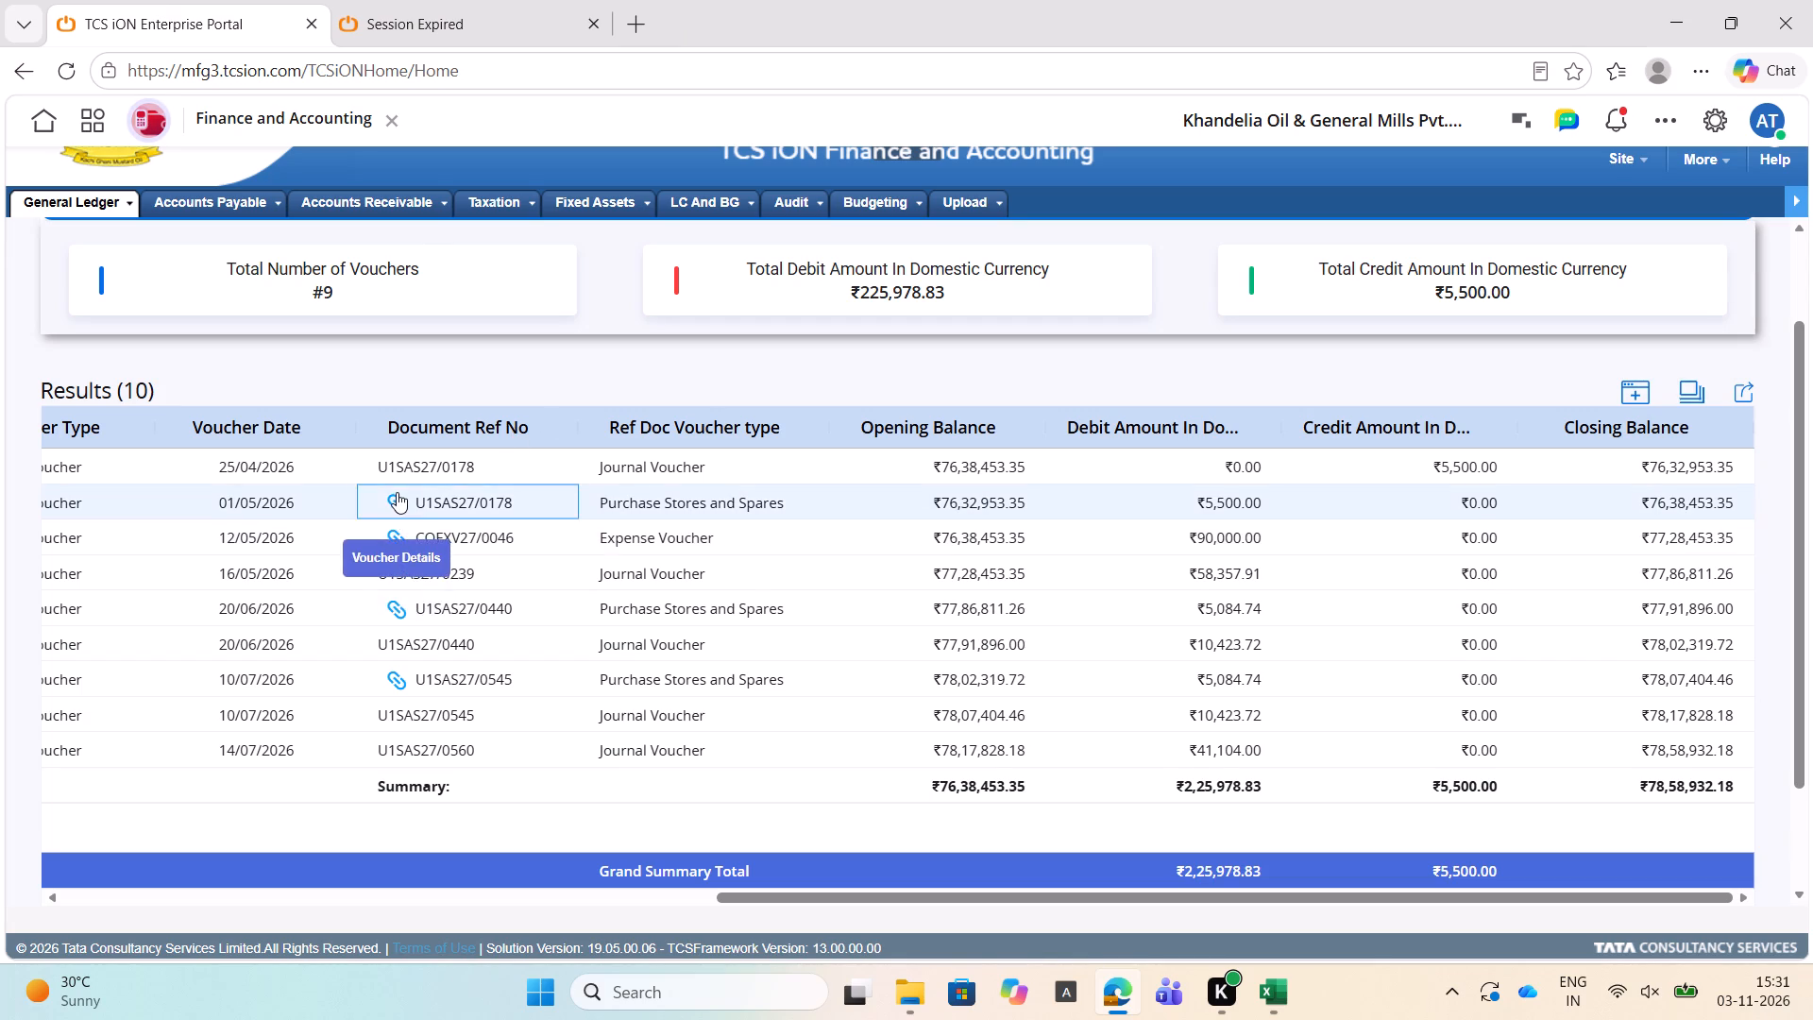
drag(278, 500, 93, 506)
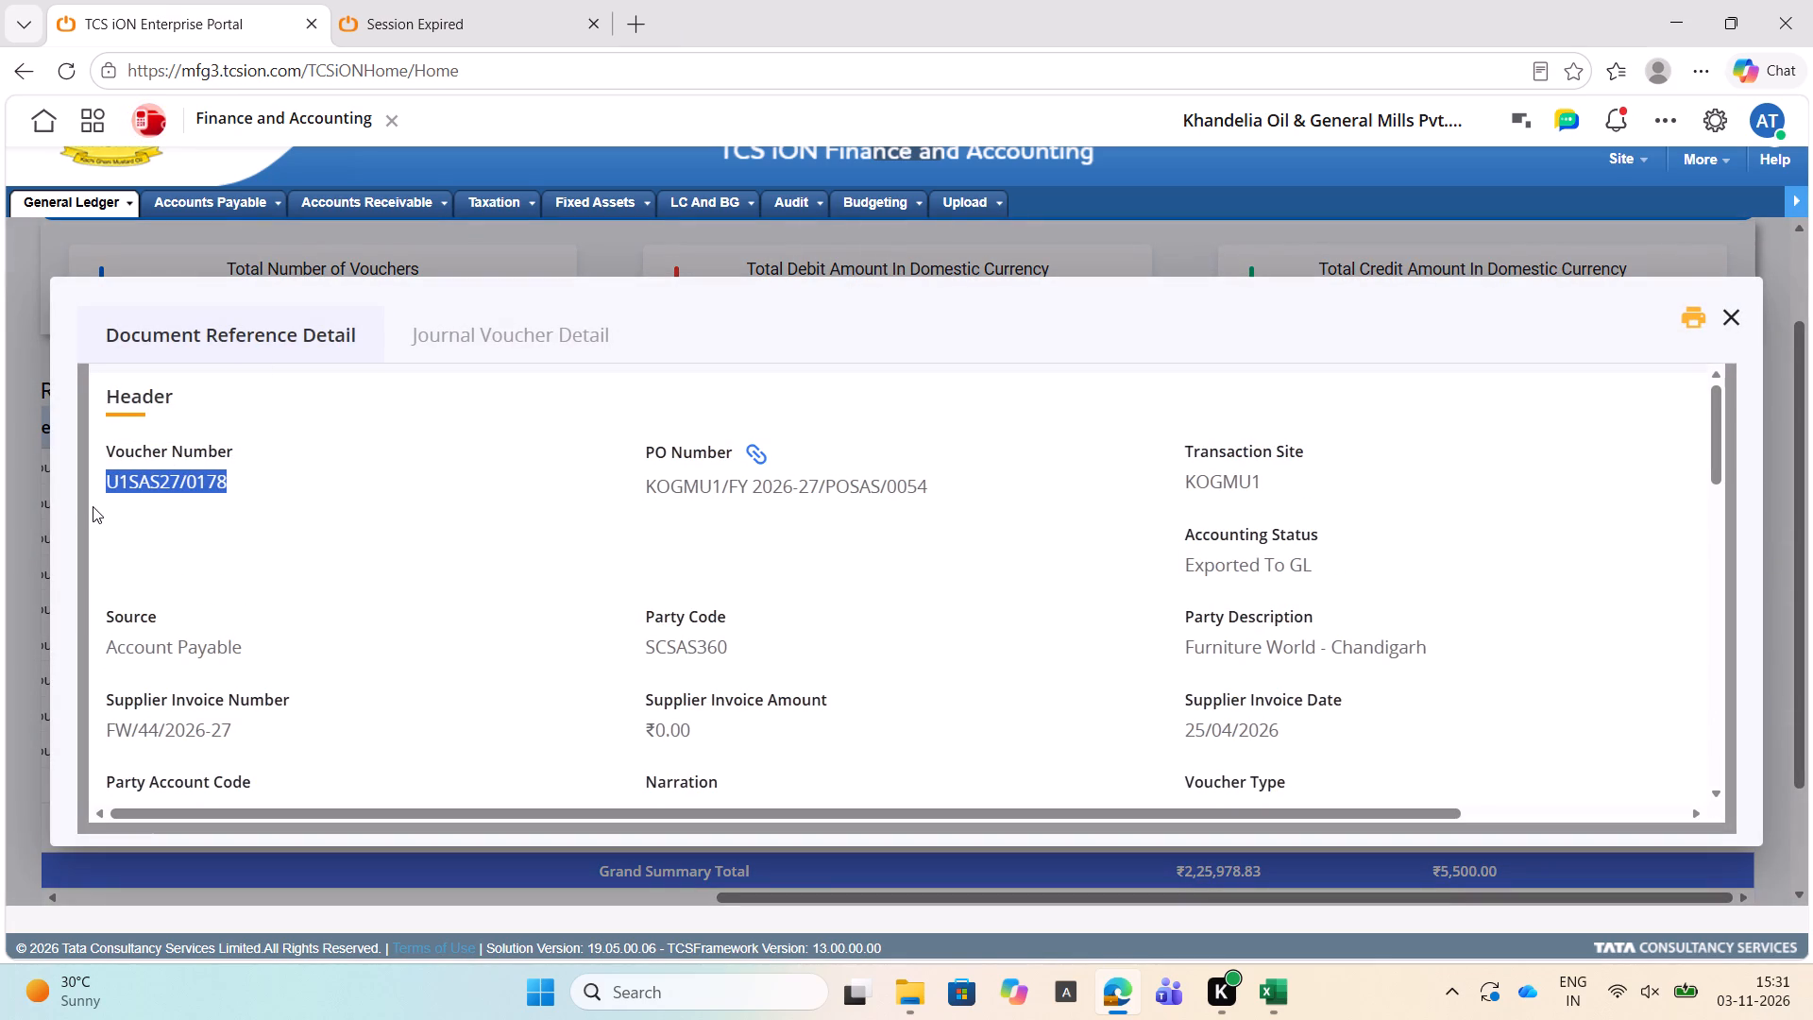
key(ctrl+c)
Switch to the browser tab with the expired TCS iON session.
click(403, 0)
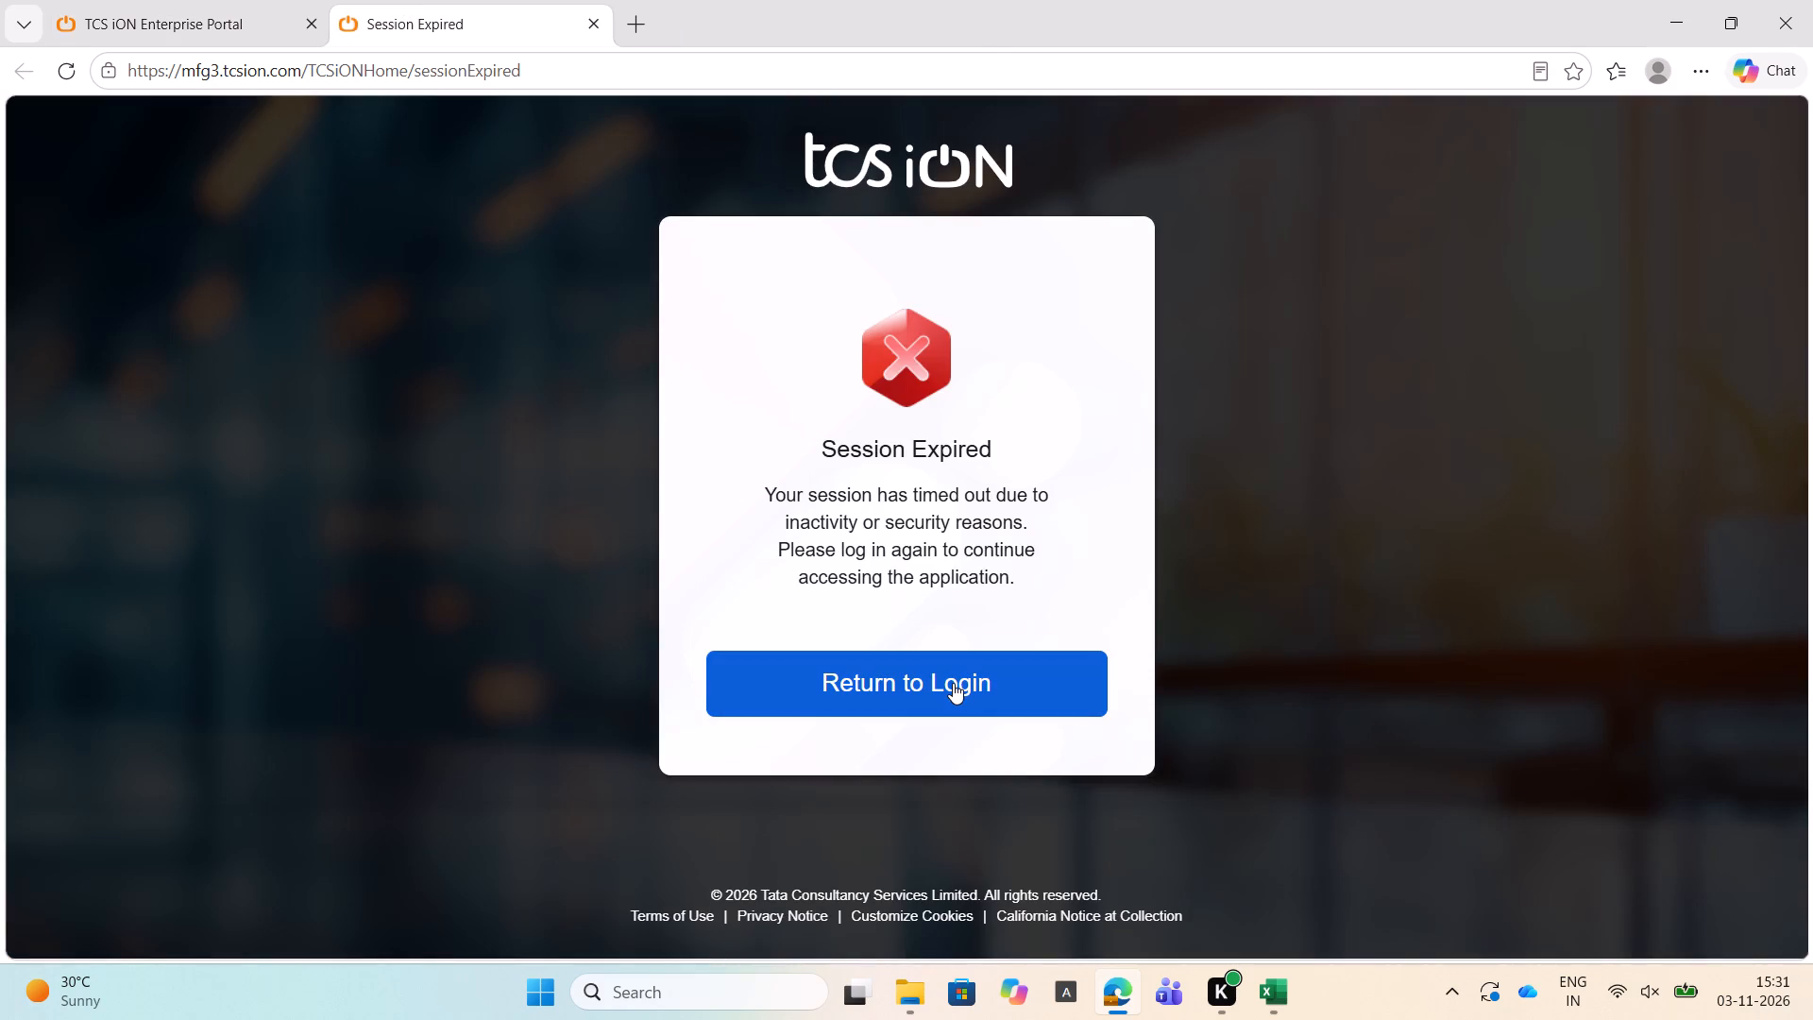
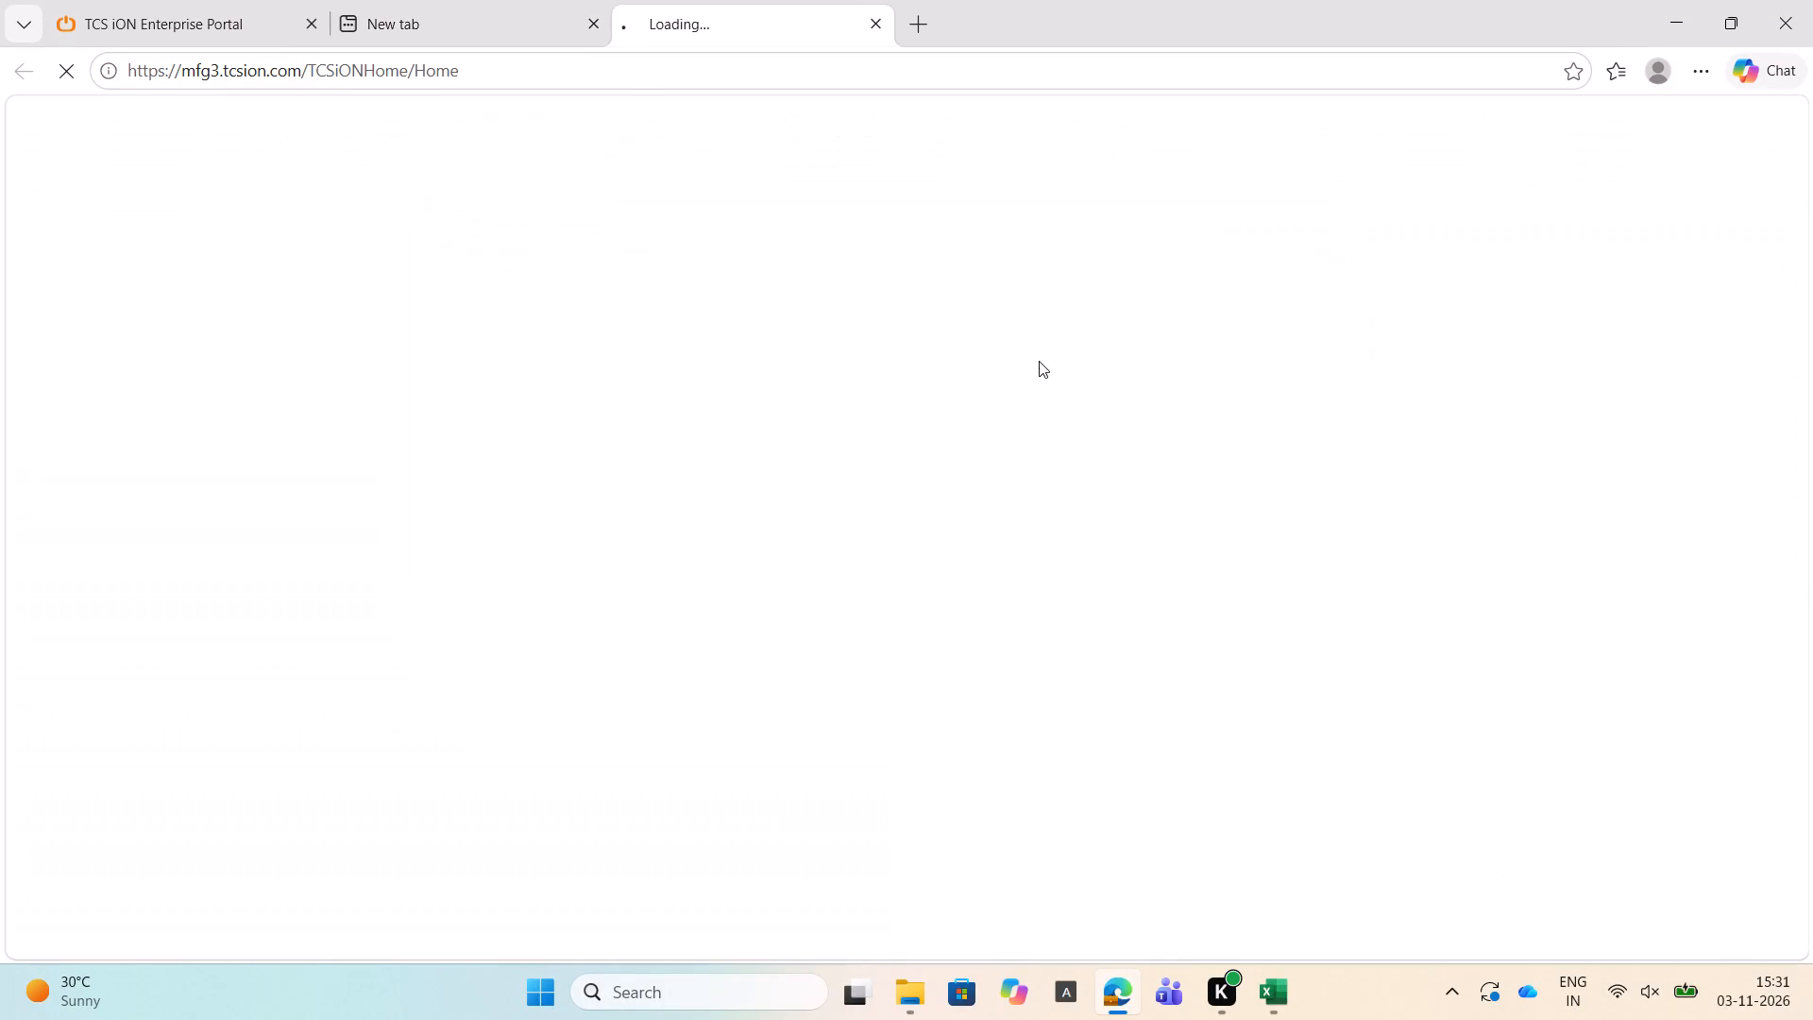
Close the empty browser tab and open the Accounts Payable Purchase Voucher search in Finance and Accounting.
click(596, 27)
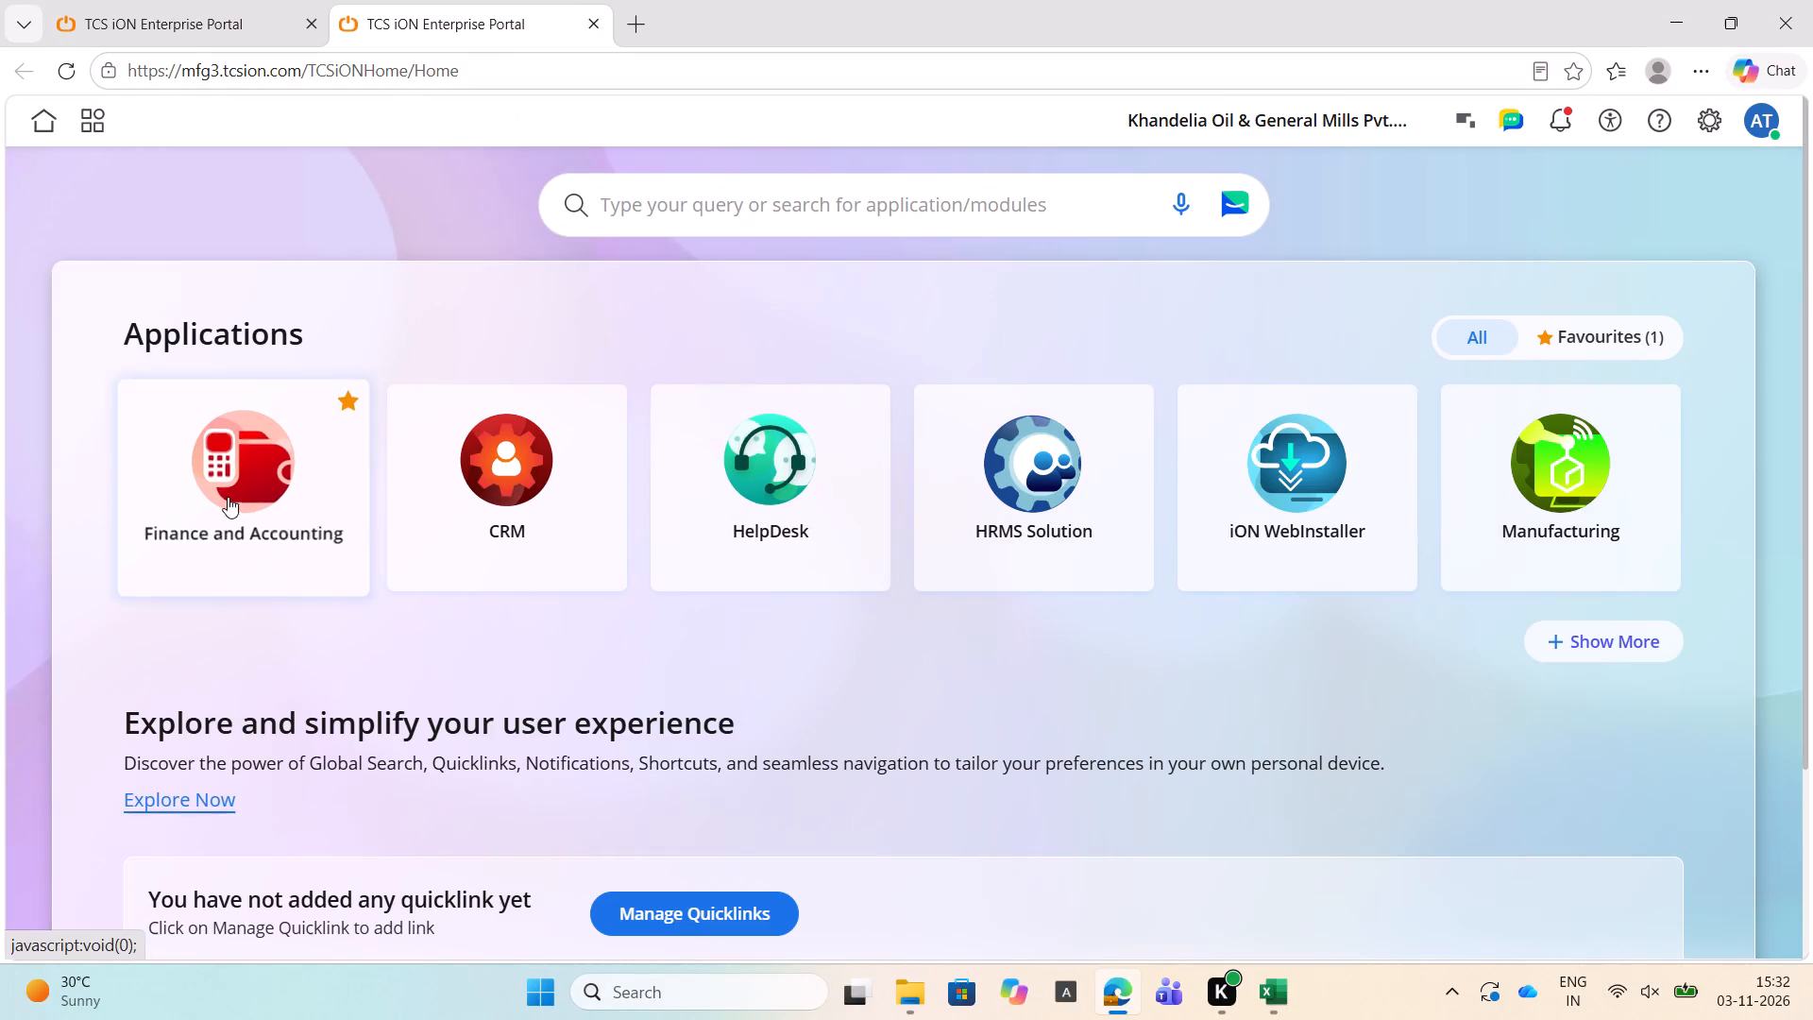
click(228, 497)
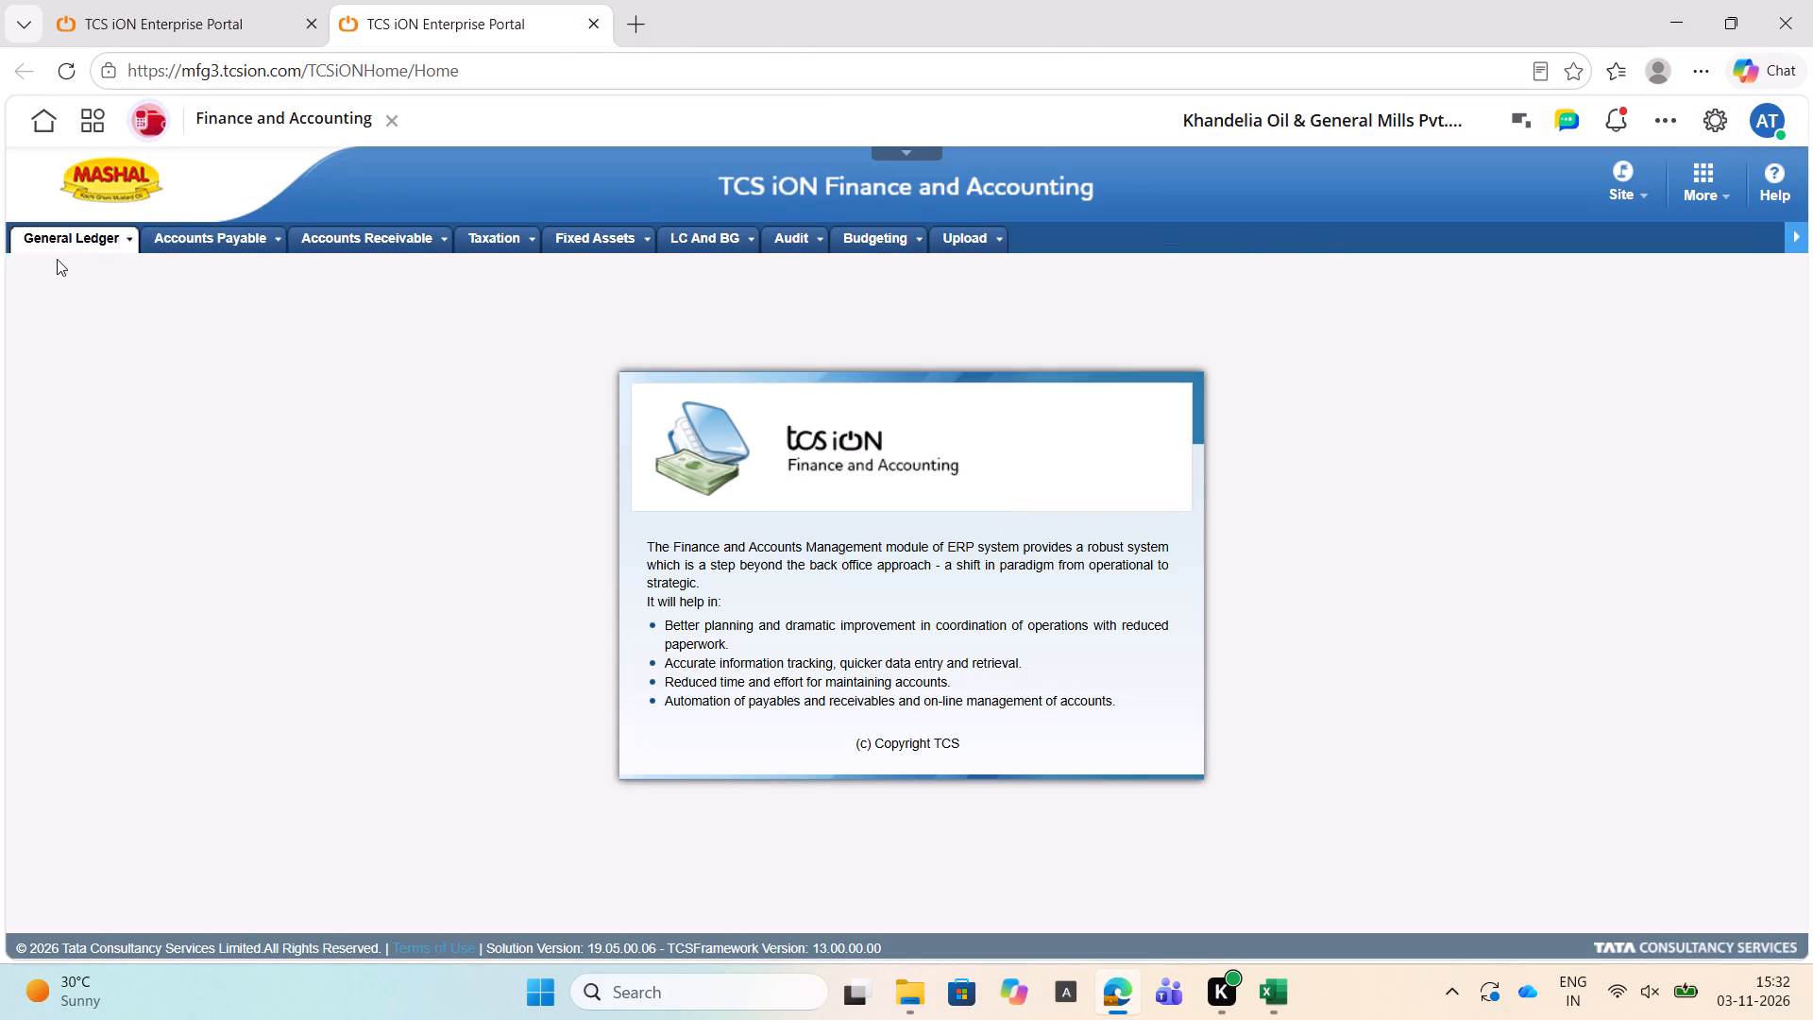
click(76, 246)
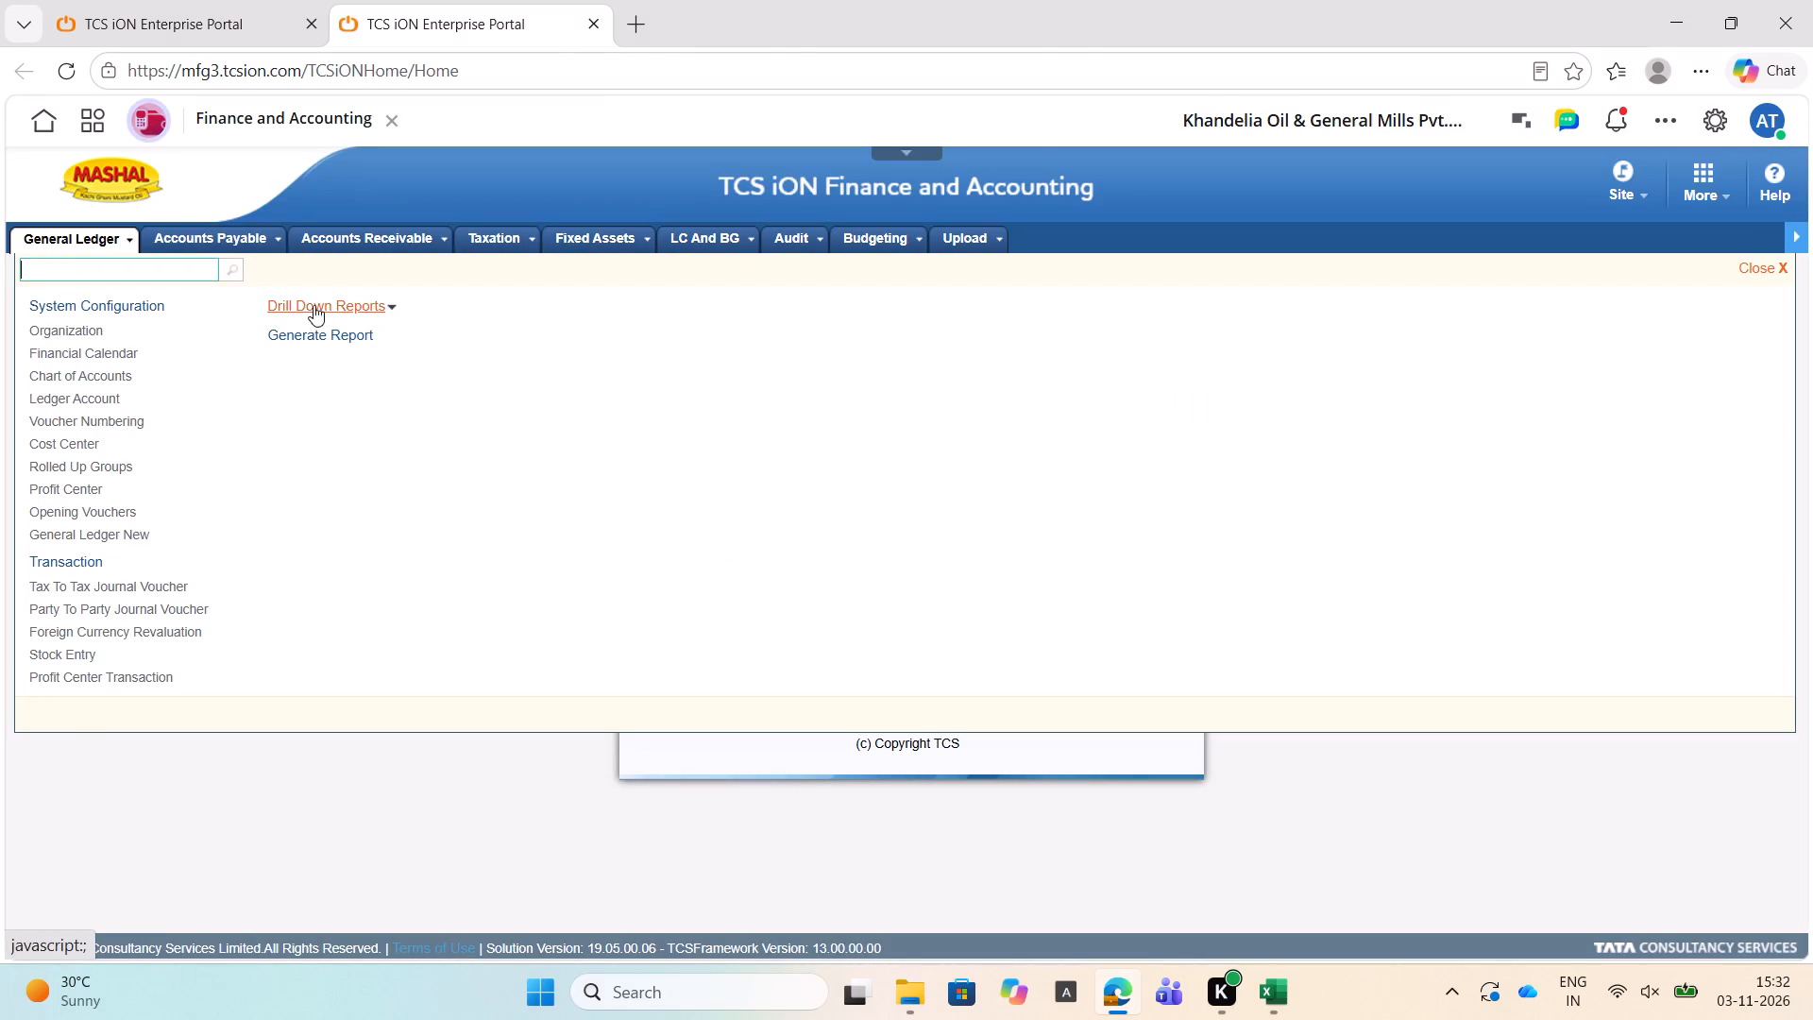
click(277, 229)
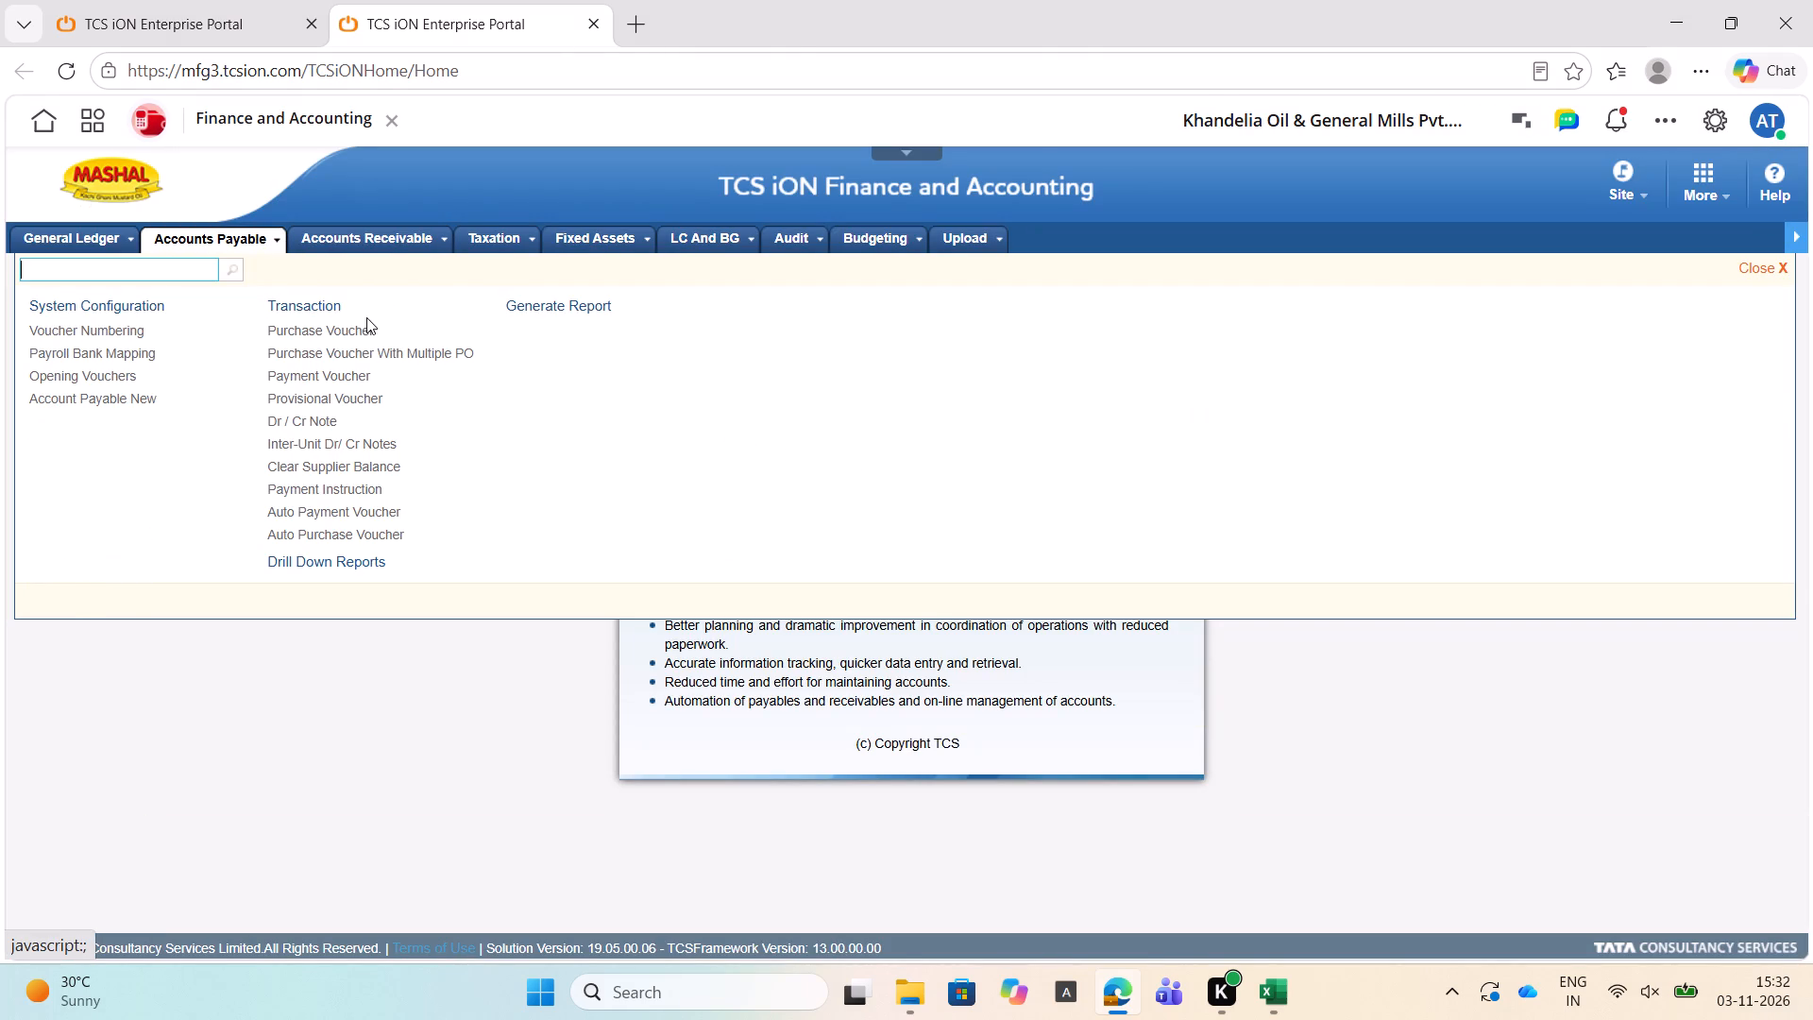
click(347, 324)
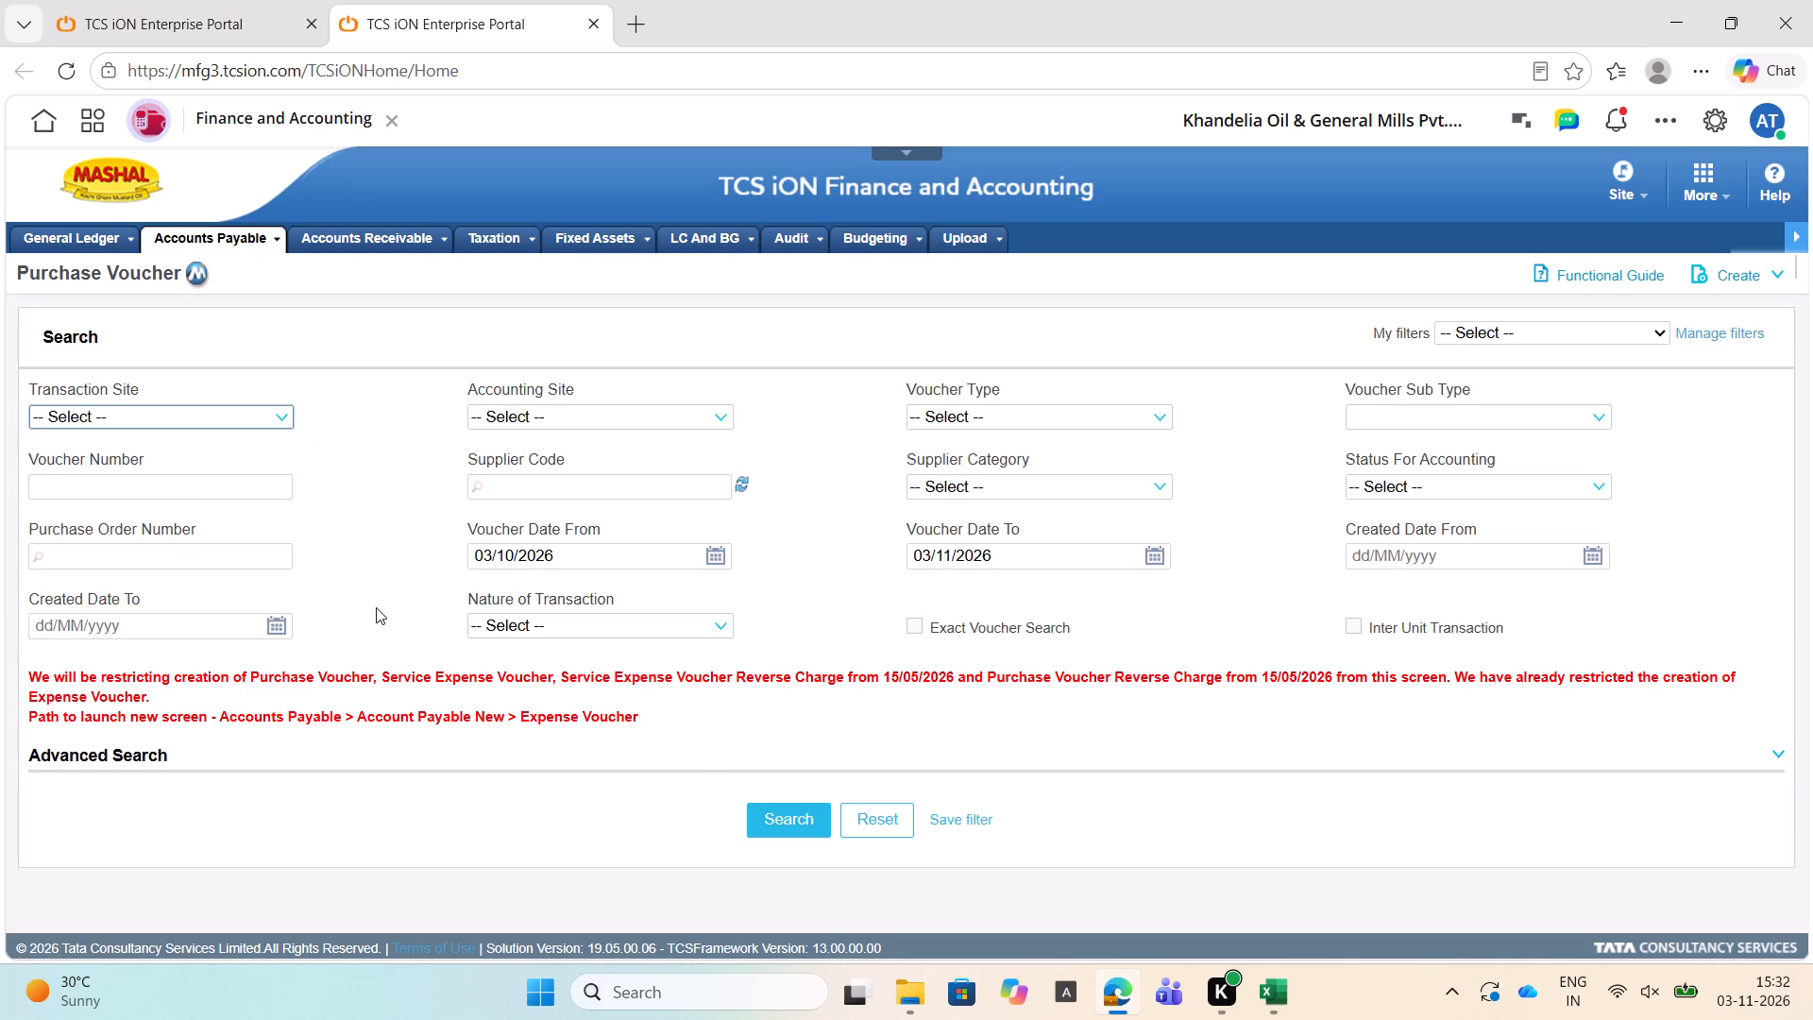
Clear the default search filters and search purchase vouchers for voucher number U1SAS27/0178.
click(868, 828)
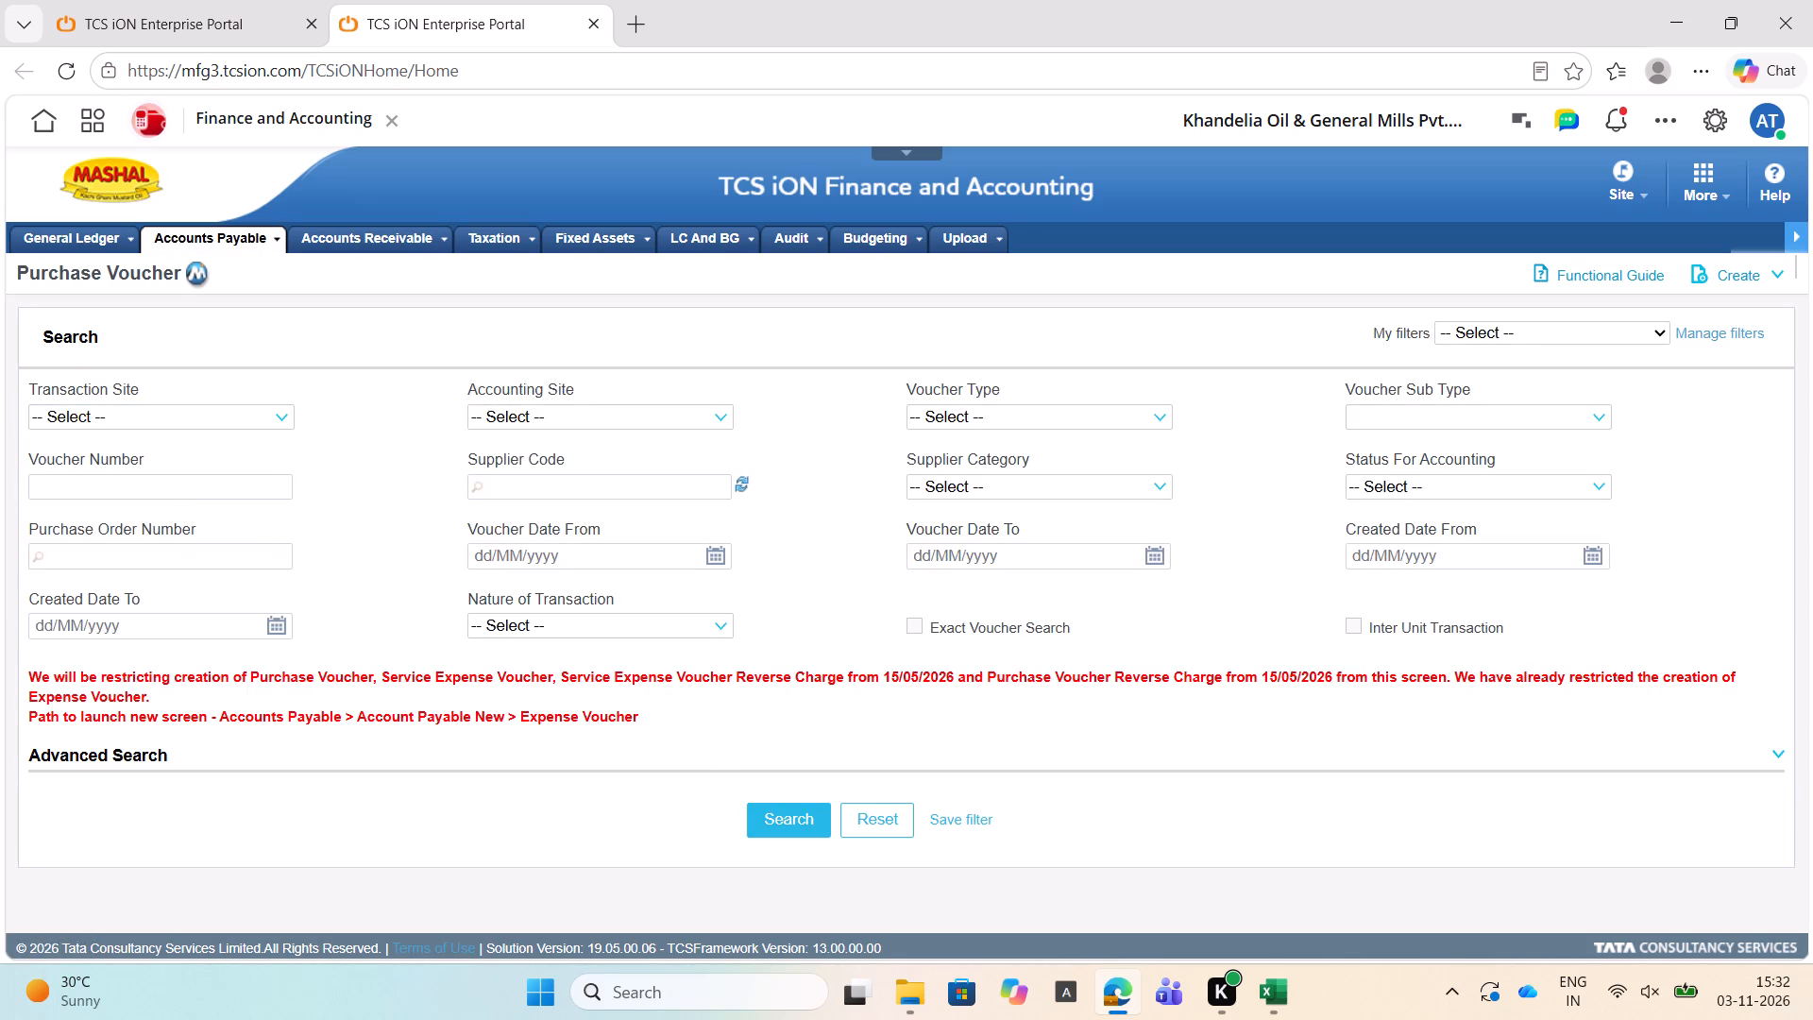
click(251, 489)
key(ctrl+v)
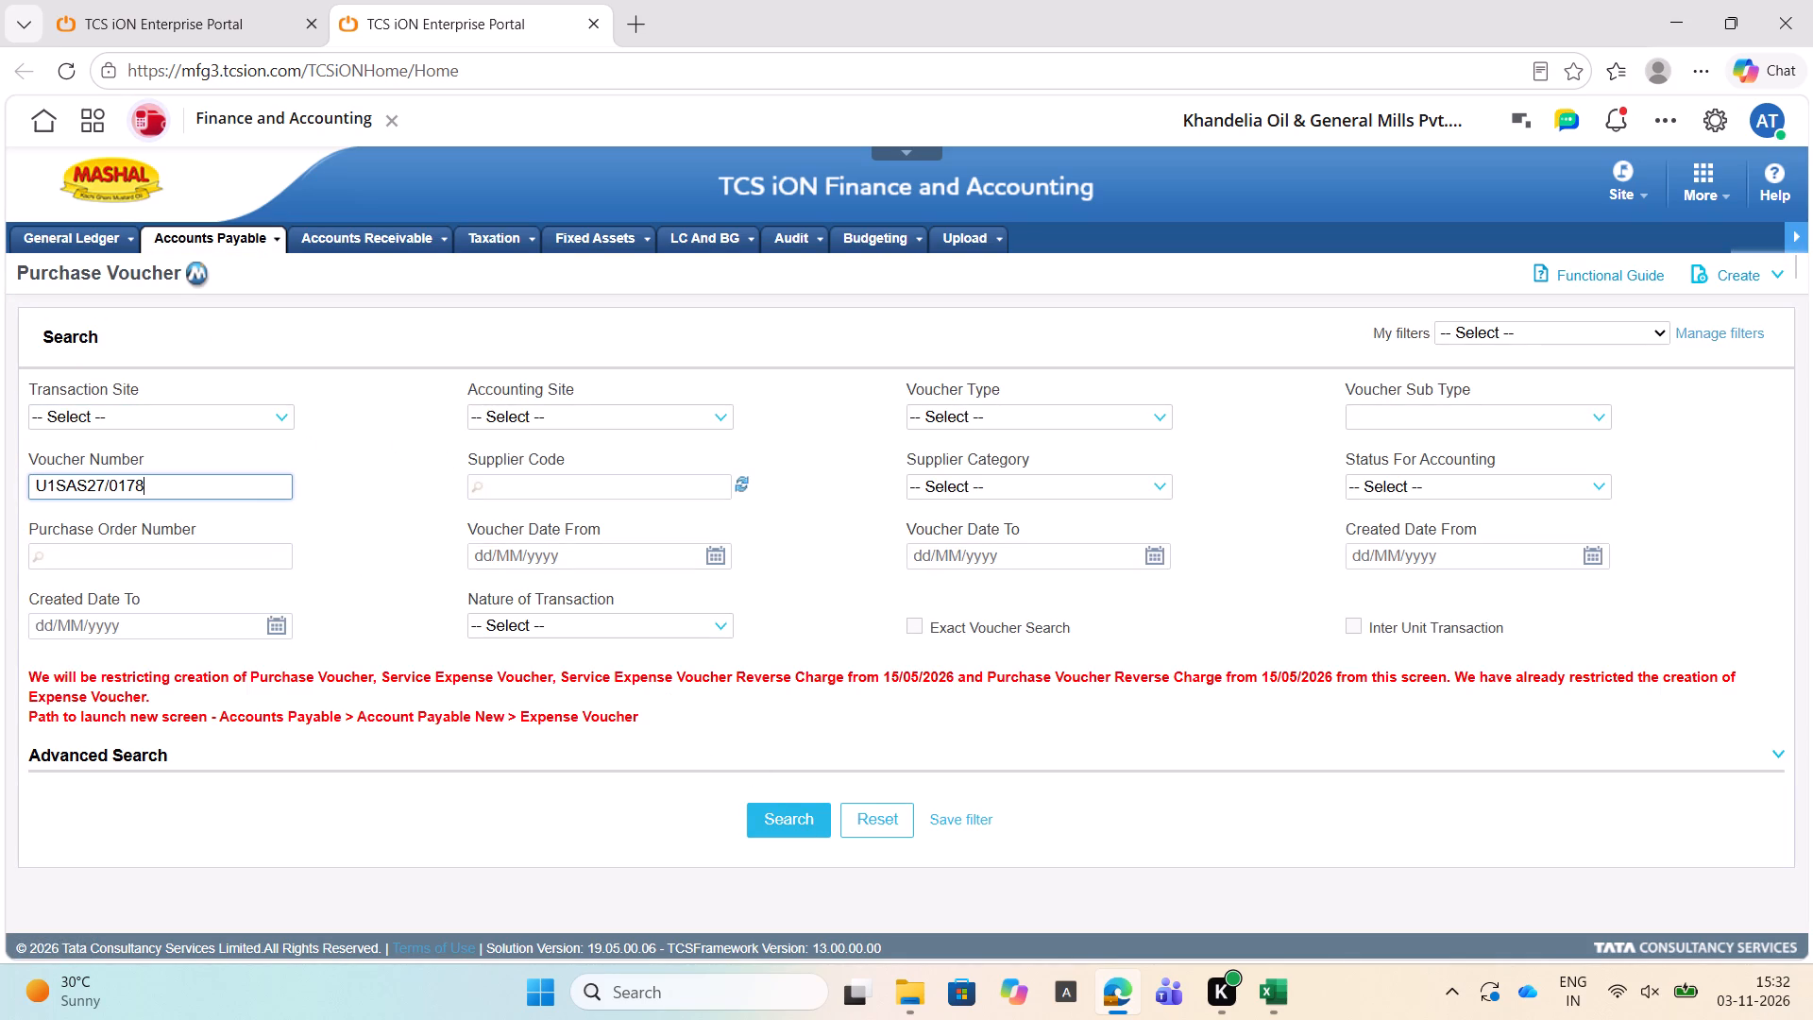
click(779, 807)
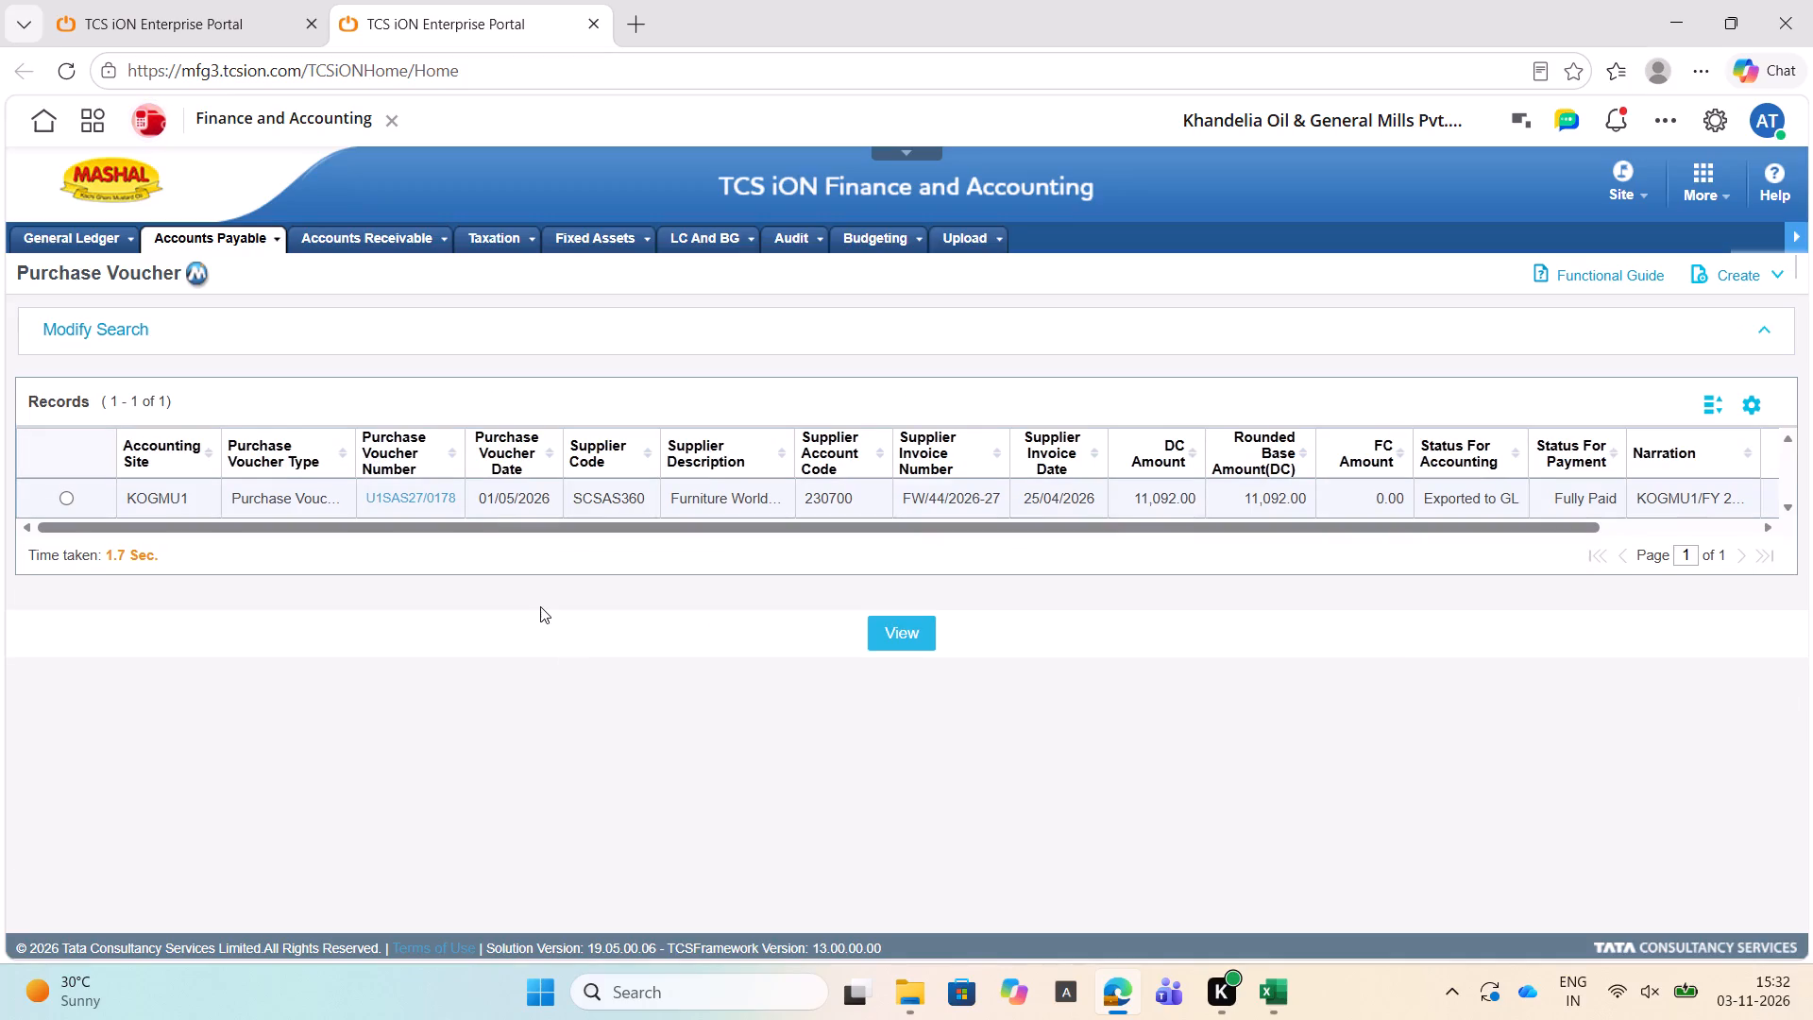
Open purchase voucher U1SAS27/0178 and display its associated documents.
click(446, 502)
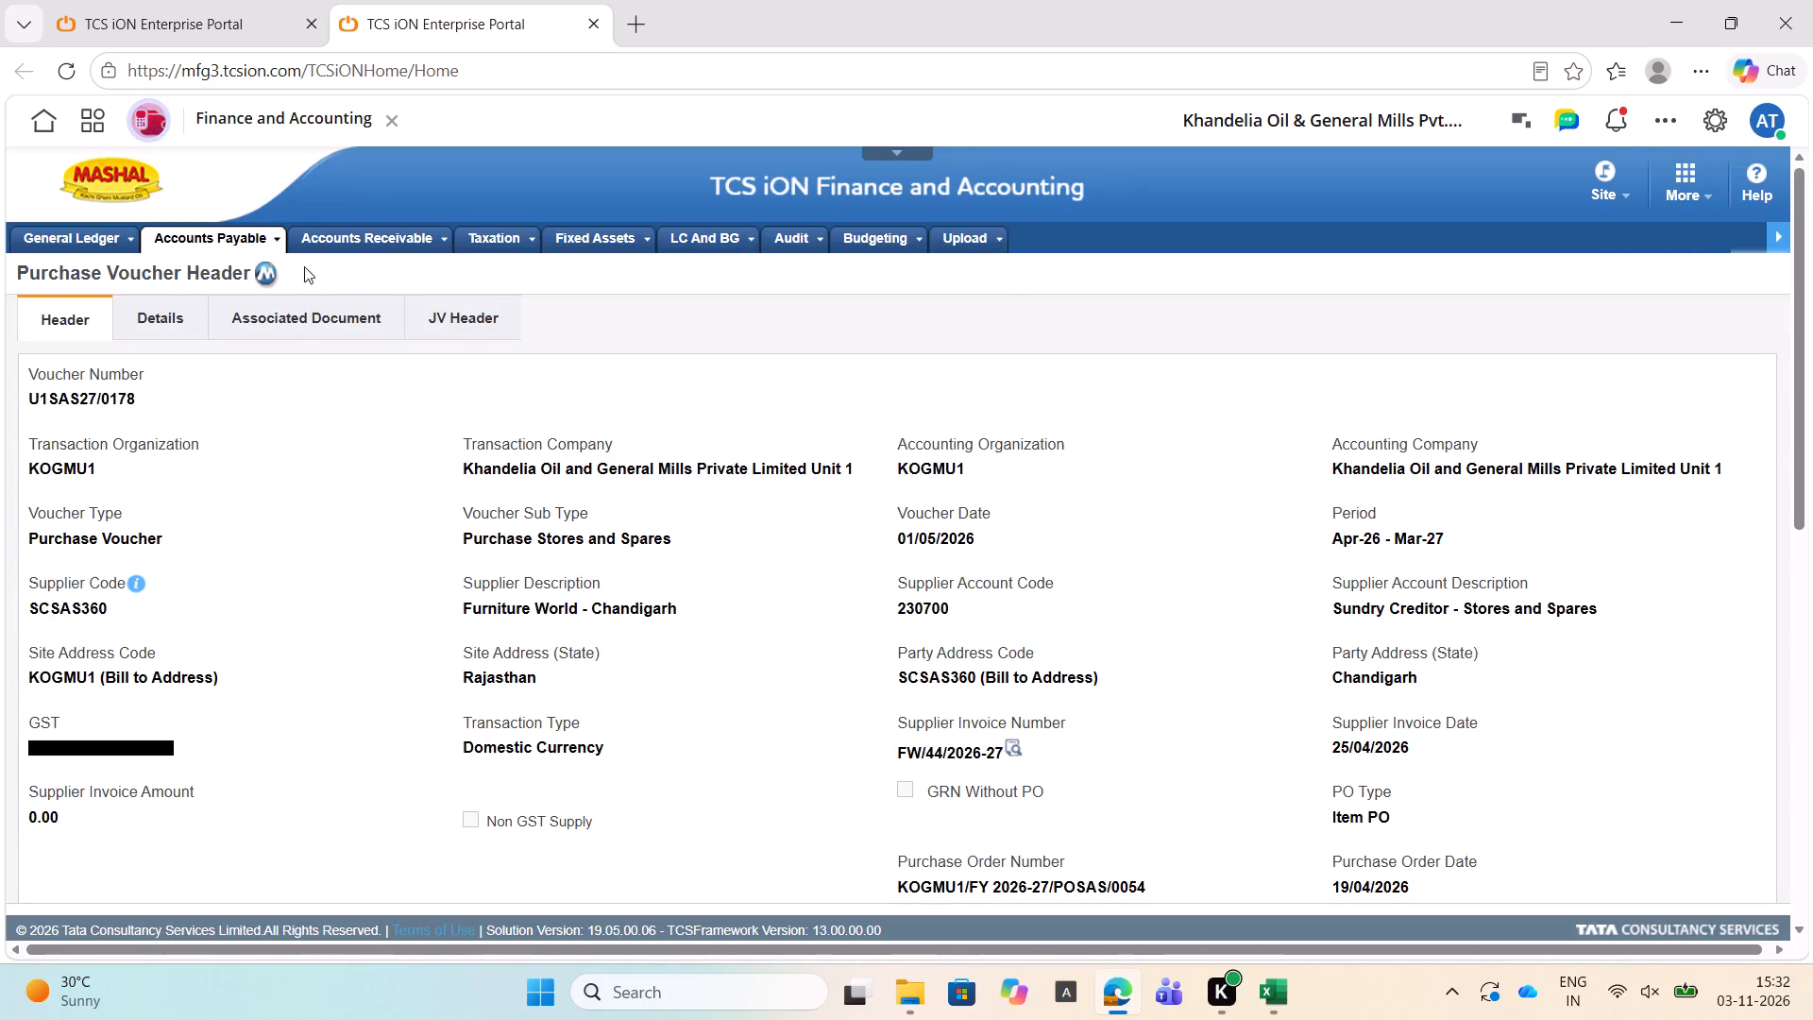
click(290, 327)
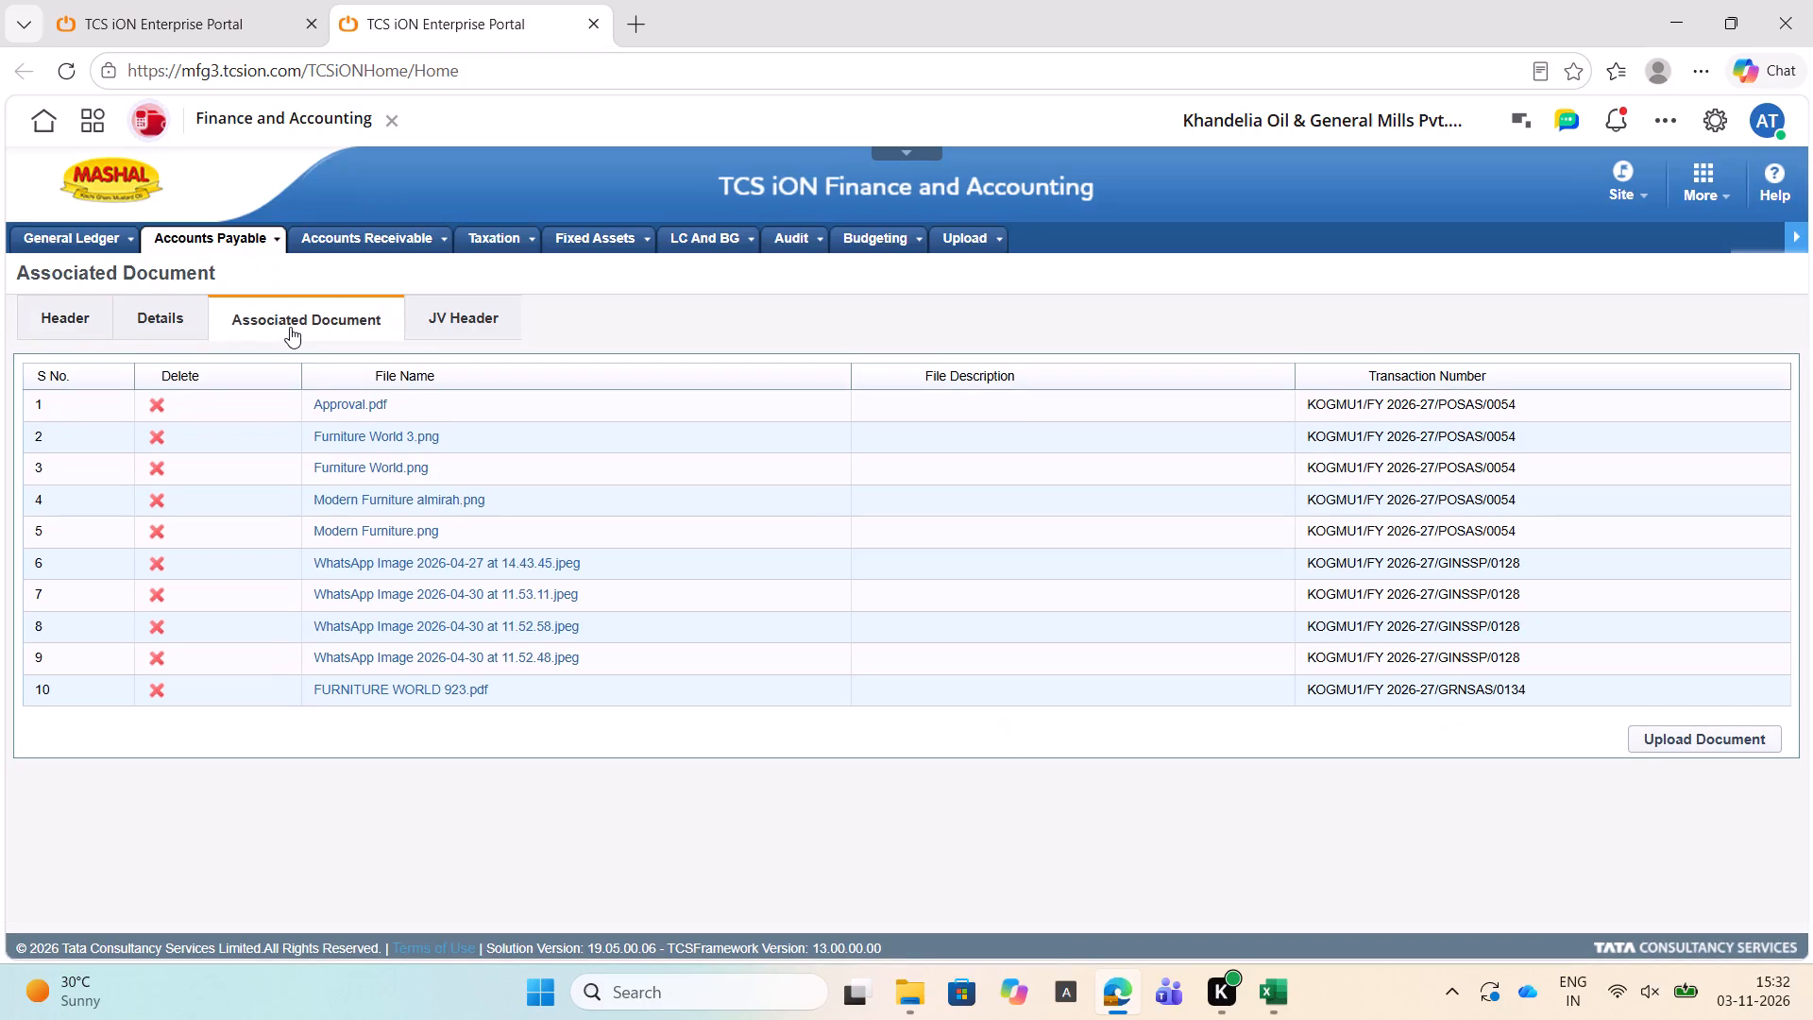
Switch to the Excel workbook and examine the quotation rates, approval and remarks in the U1SAS27/0178 row.
key(alt+Tab)
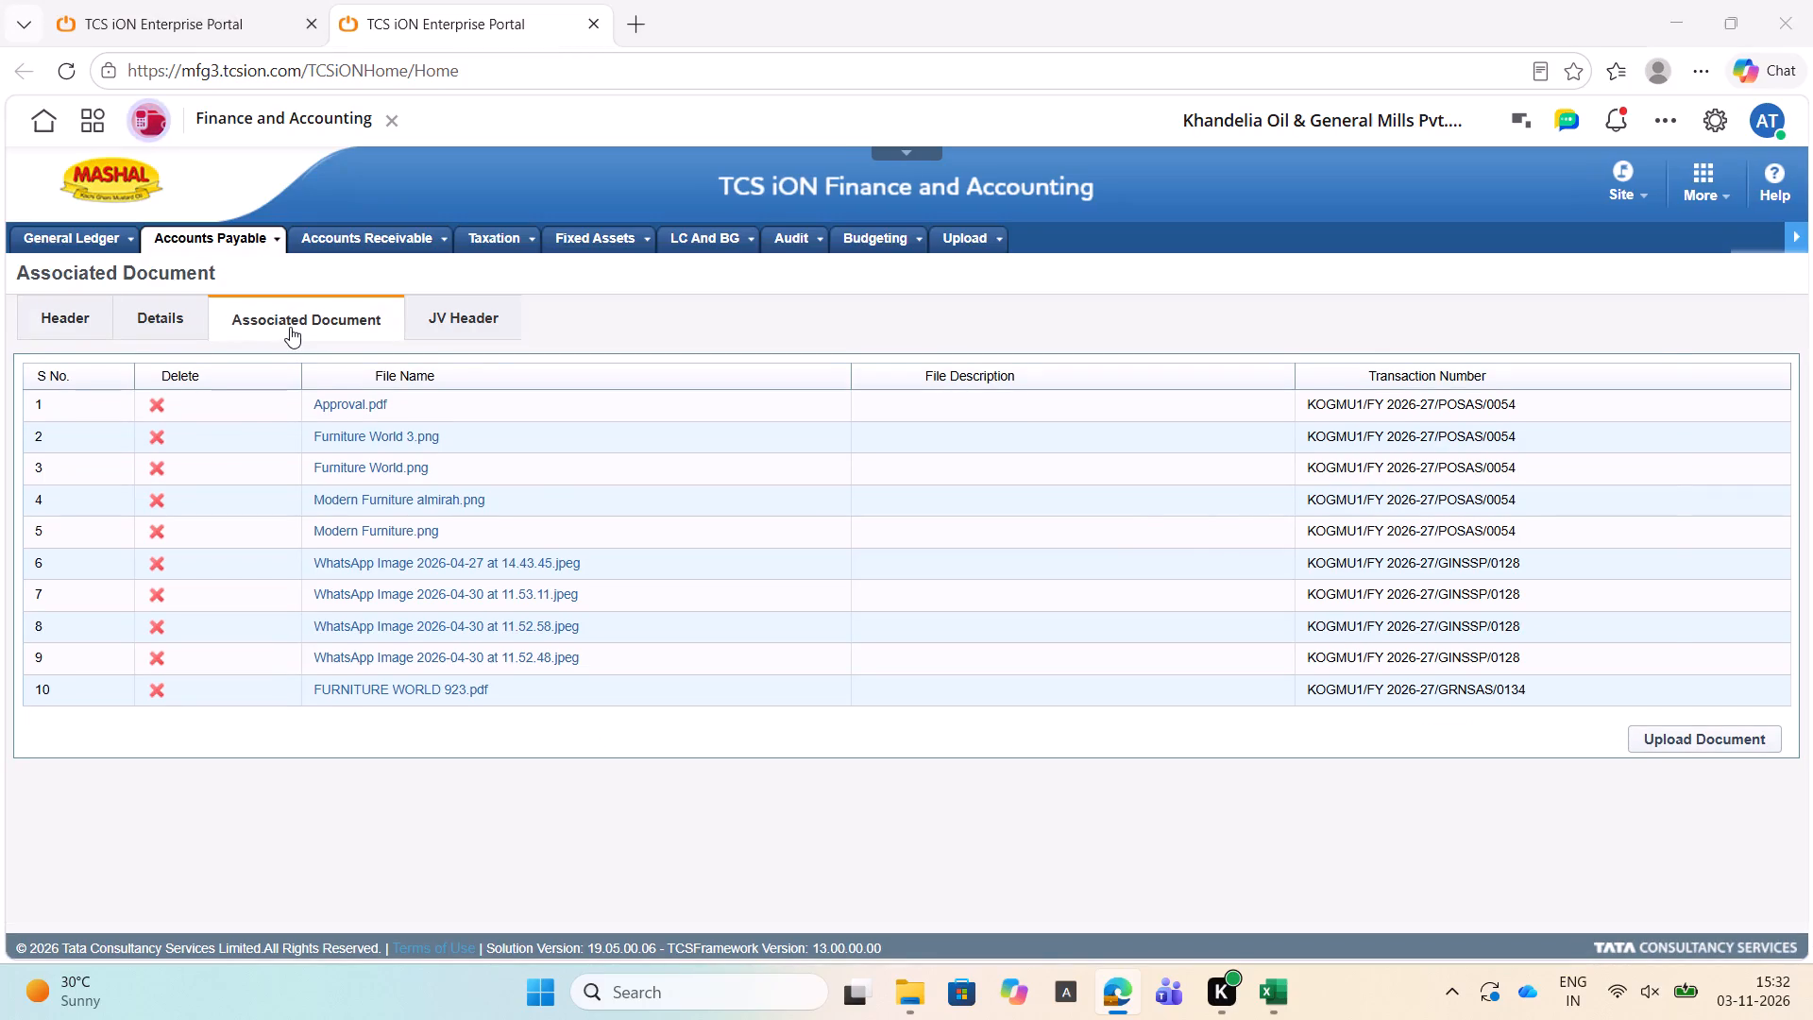
key(Right)
key(Right)
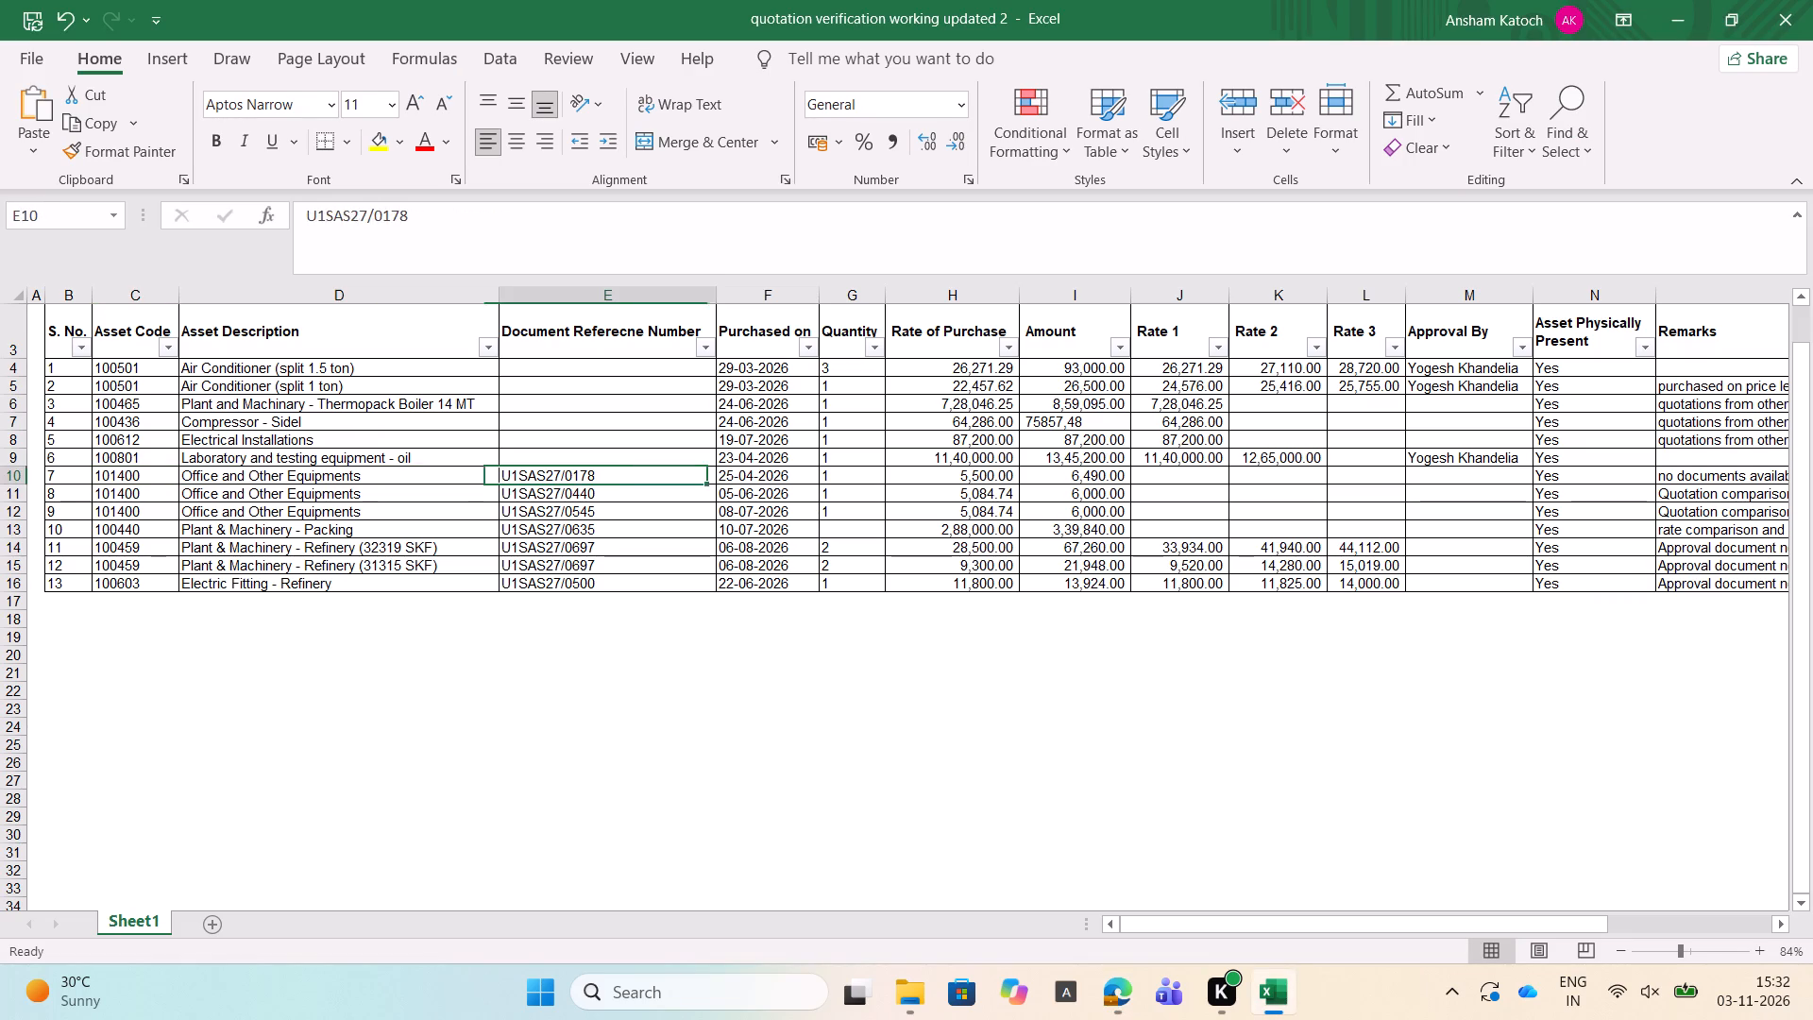
key(Right)
key(Right)
key(Right)
key(Right)
key(Left)
key(Right)
key(Right)
key(Right)
key(Right)
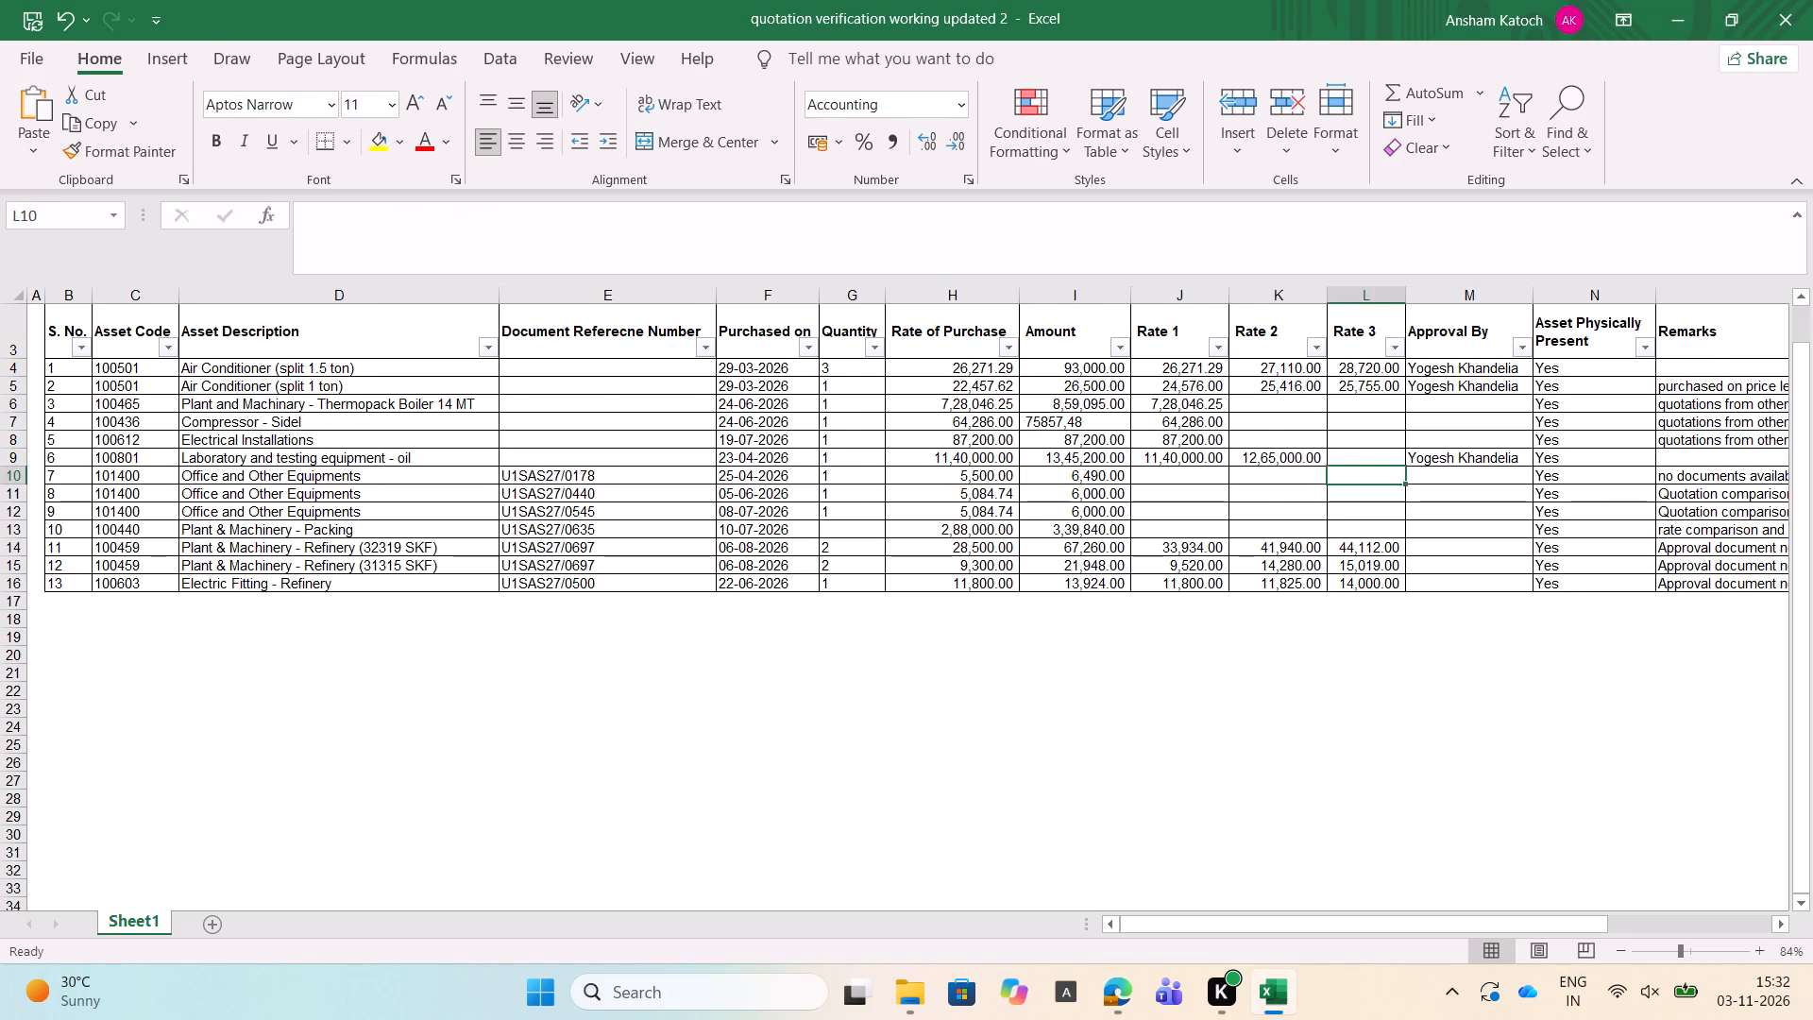
key(Right)
key(Right)
key(Right)
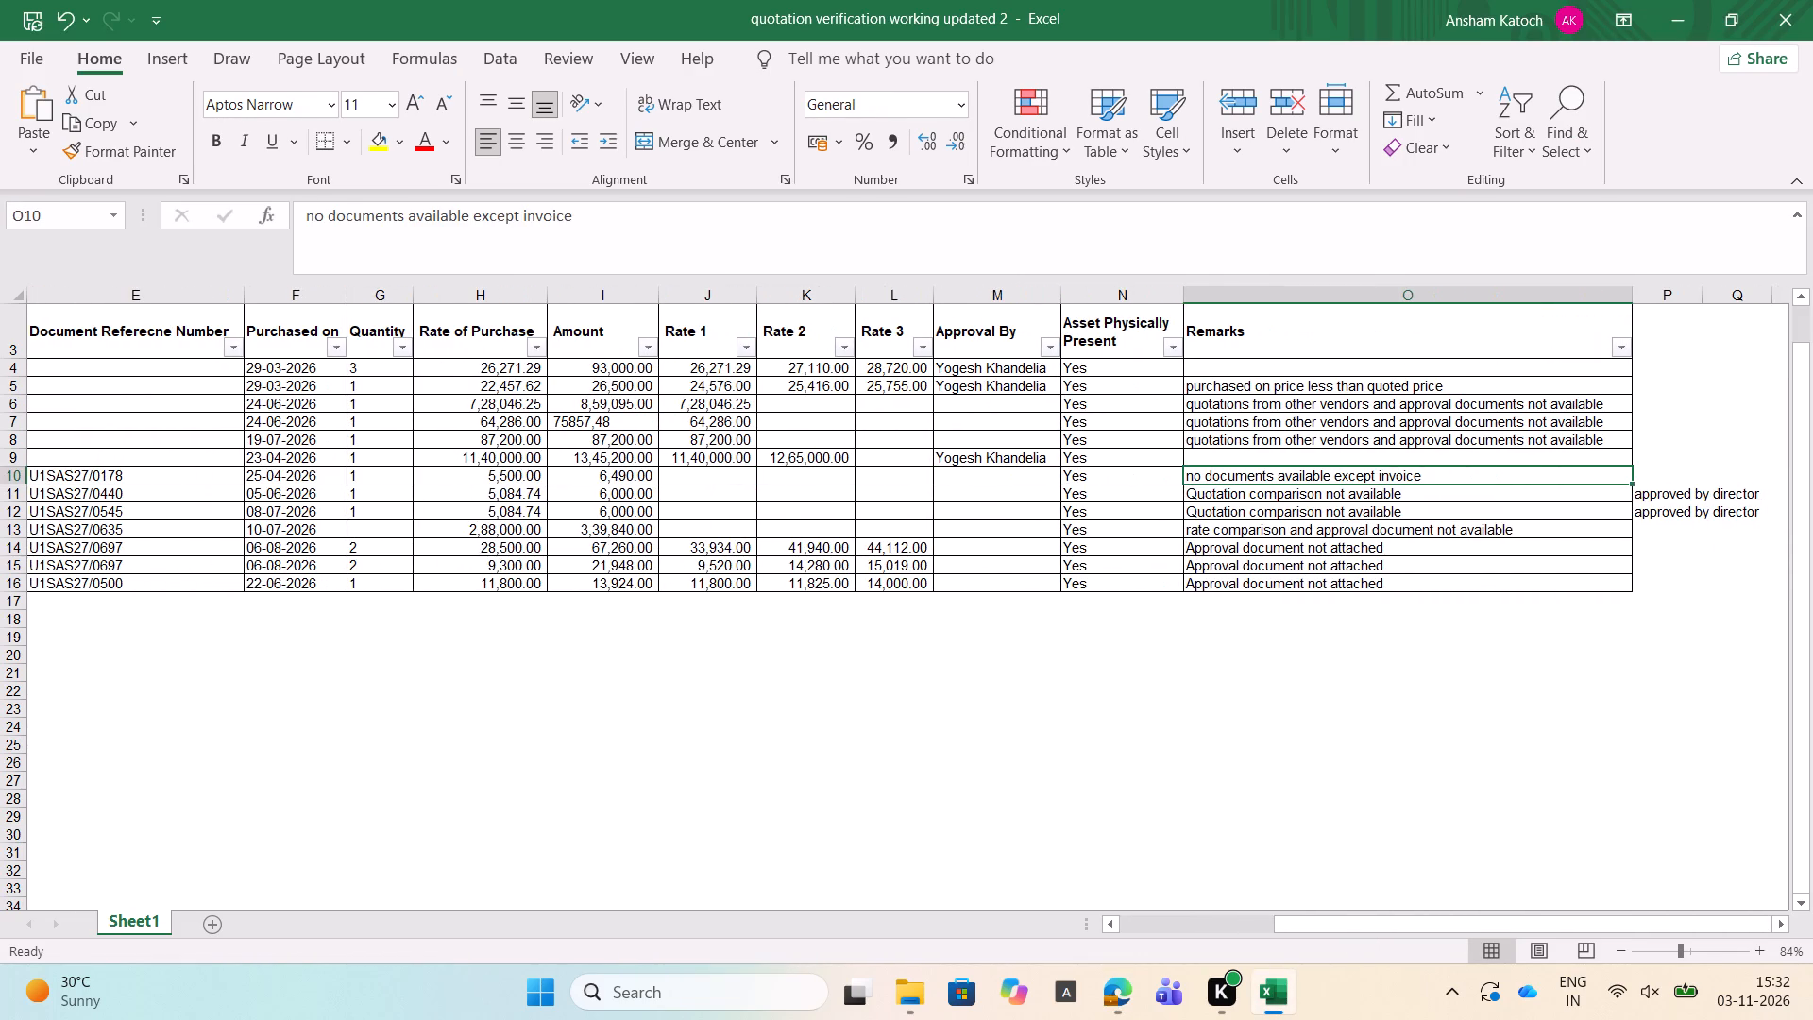
key(Left)
key(Left)
key(Right)
key(Right)
key(Right)
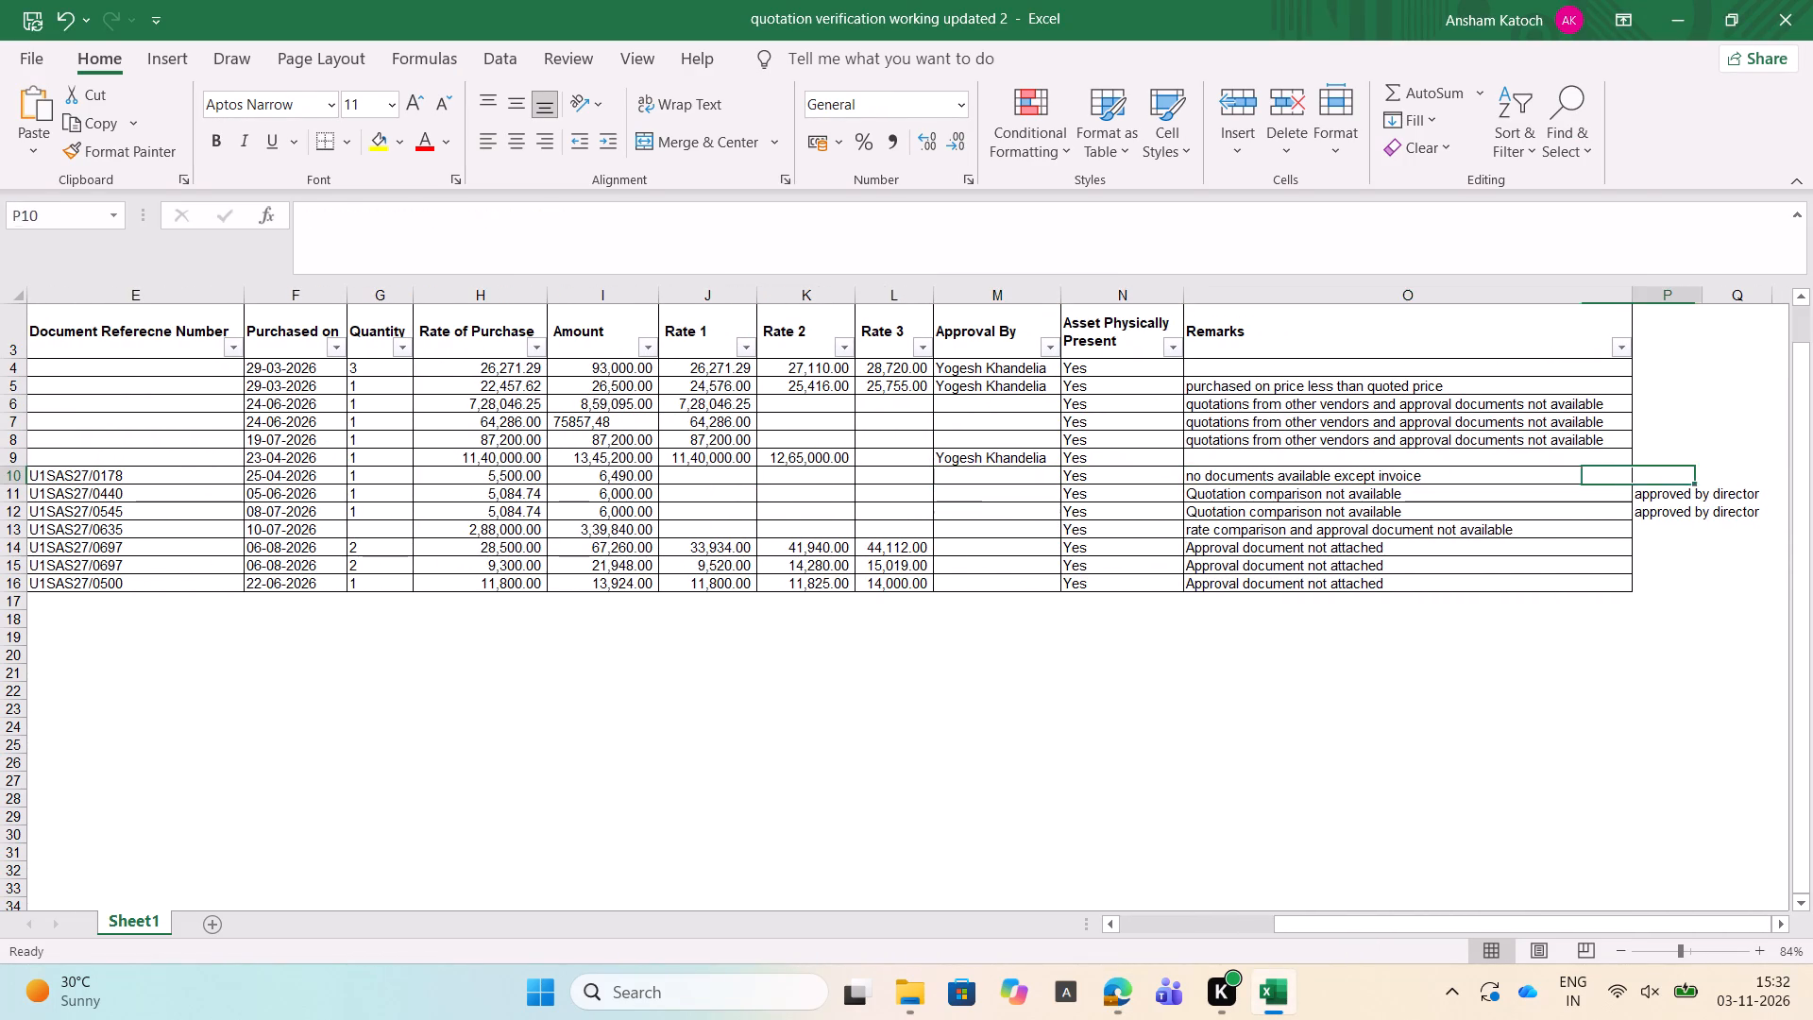
key(Left)
key(Left)
key(Left)
key(Left)
key(Right)
key(Right)
key(Left)
key(Left)
key(Left)
key(Left)
key(Right)
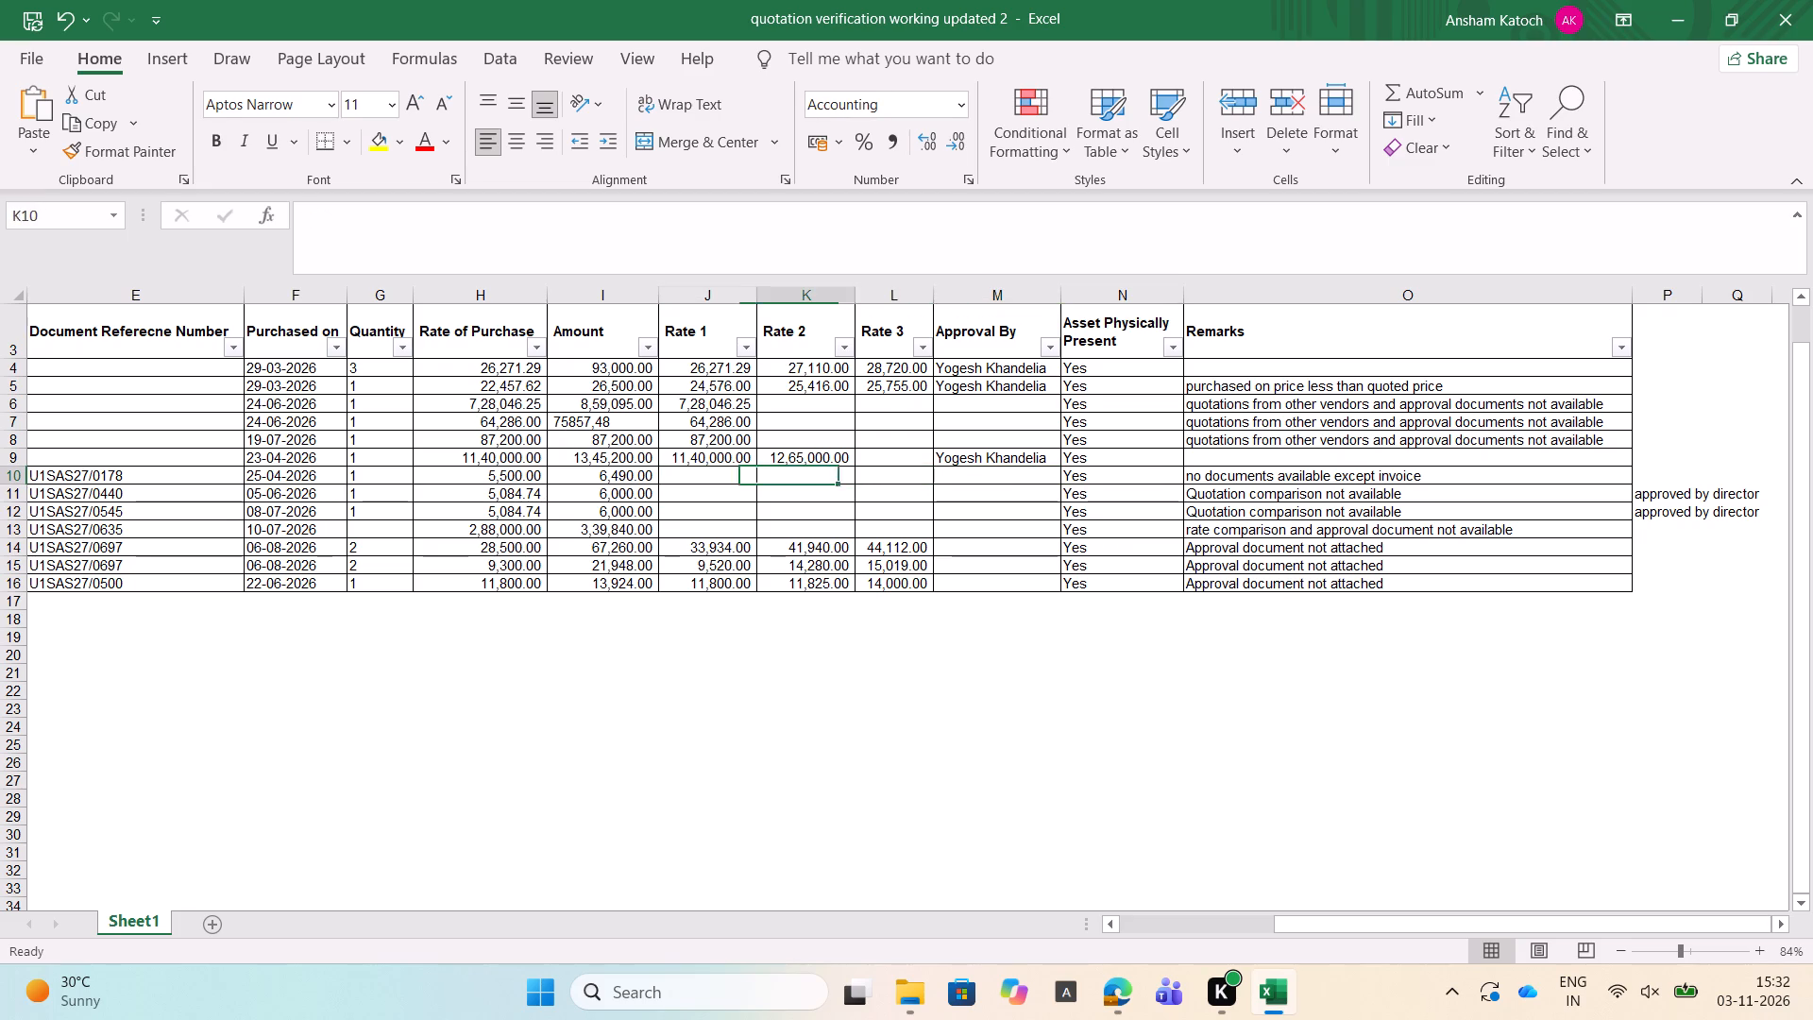
Replace the remark for document U1SAS27/0178 with "rate comparison and approval document not available".
key(Right)
key(Right)
key(Right)
key(Right)
key(Left)
key(Right)
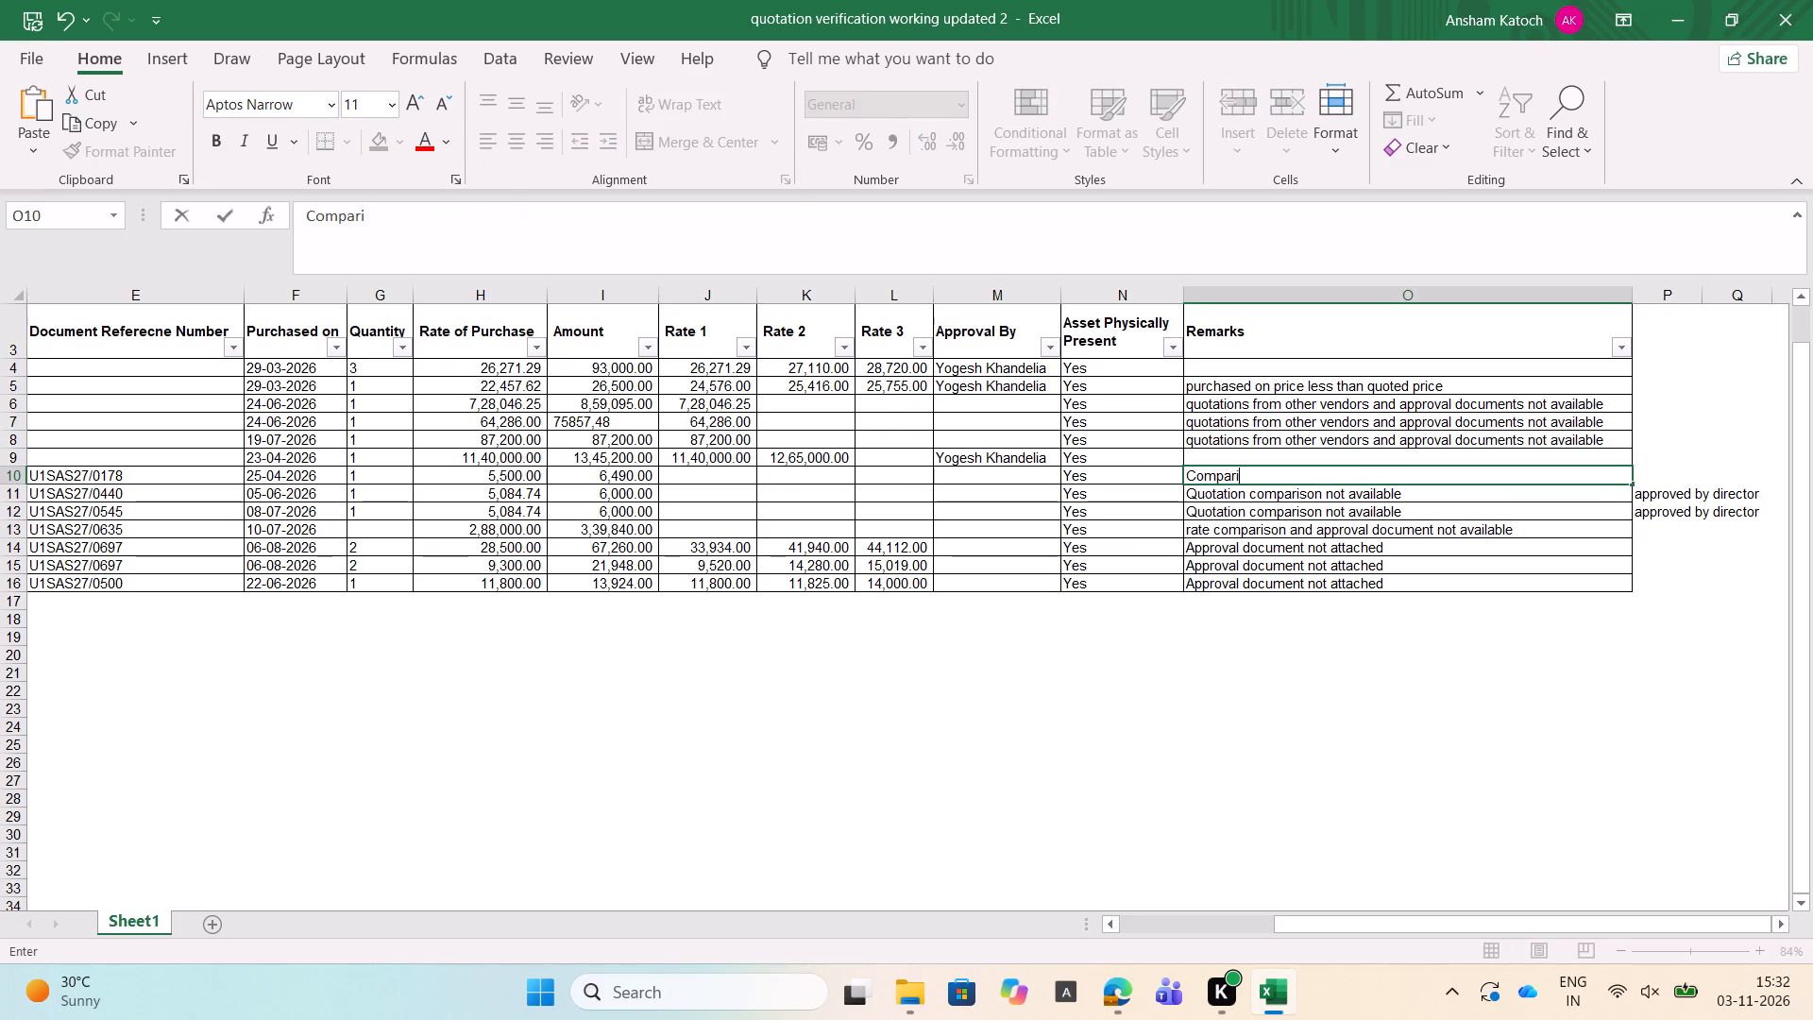
key(BackSpace)
key(BackSpace)
key(BackSpace)
key(BackSpace)
scroll(290, 327, up, 1)
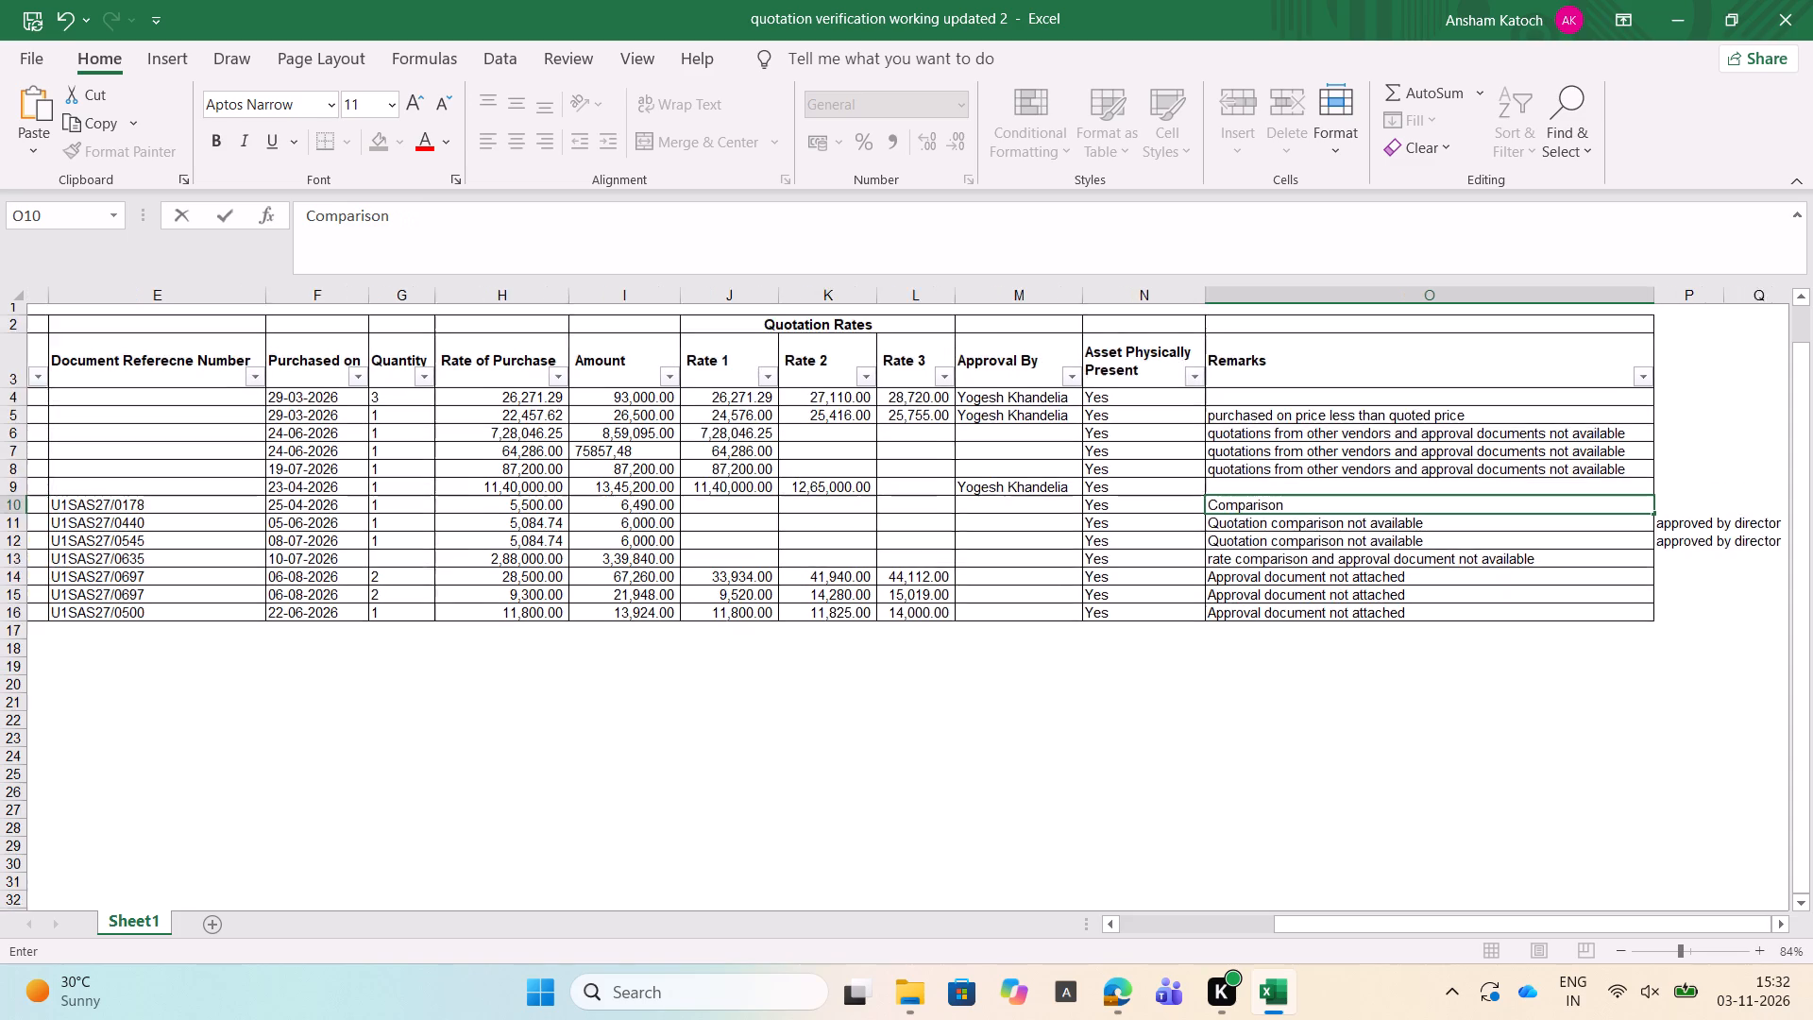
scroll(290, 327, up, 1)
key(BackSpace)
key(BackSpace)
key(BackSpace)
key(BackSpace)
key(BackSpace)
key(BackSpace)
key(BackSpace)
key(BackSpace)
key(BackSpace)
key(BackSpace)
key(BackSpace)
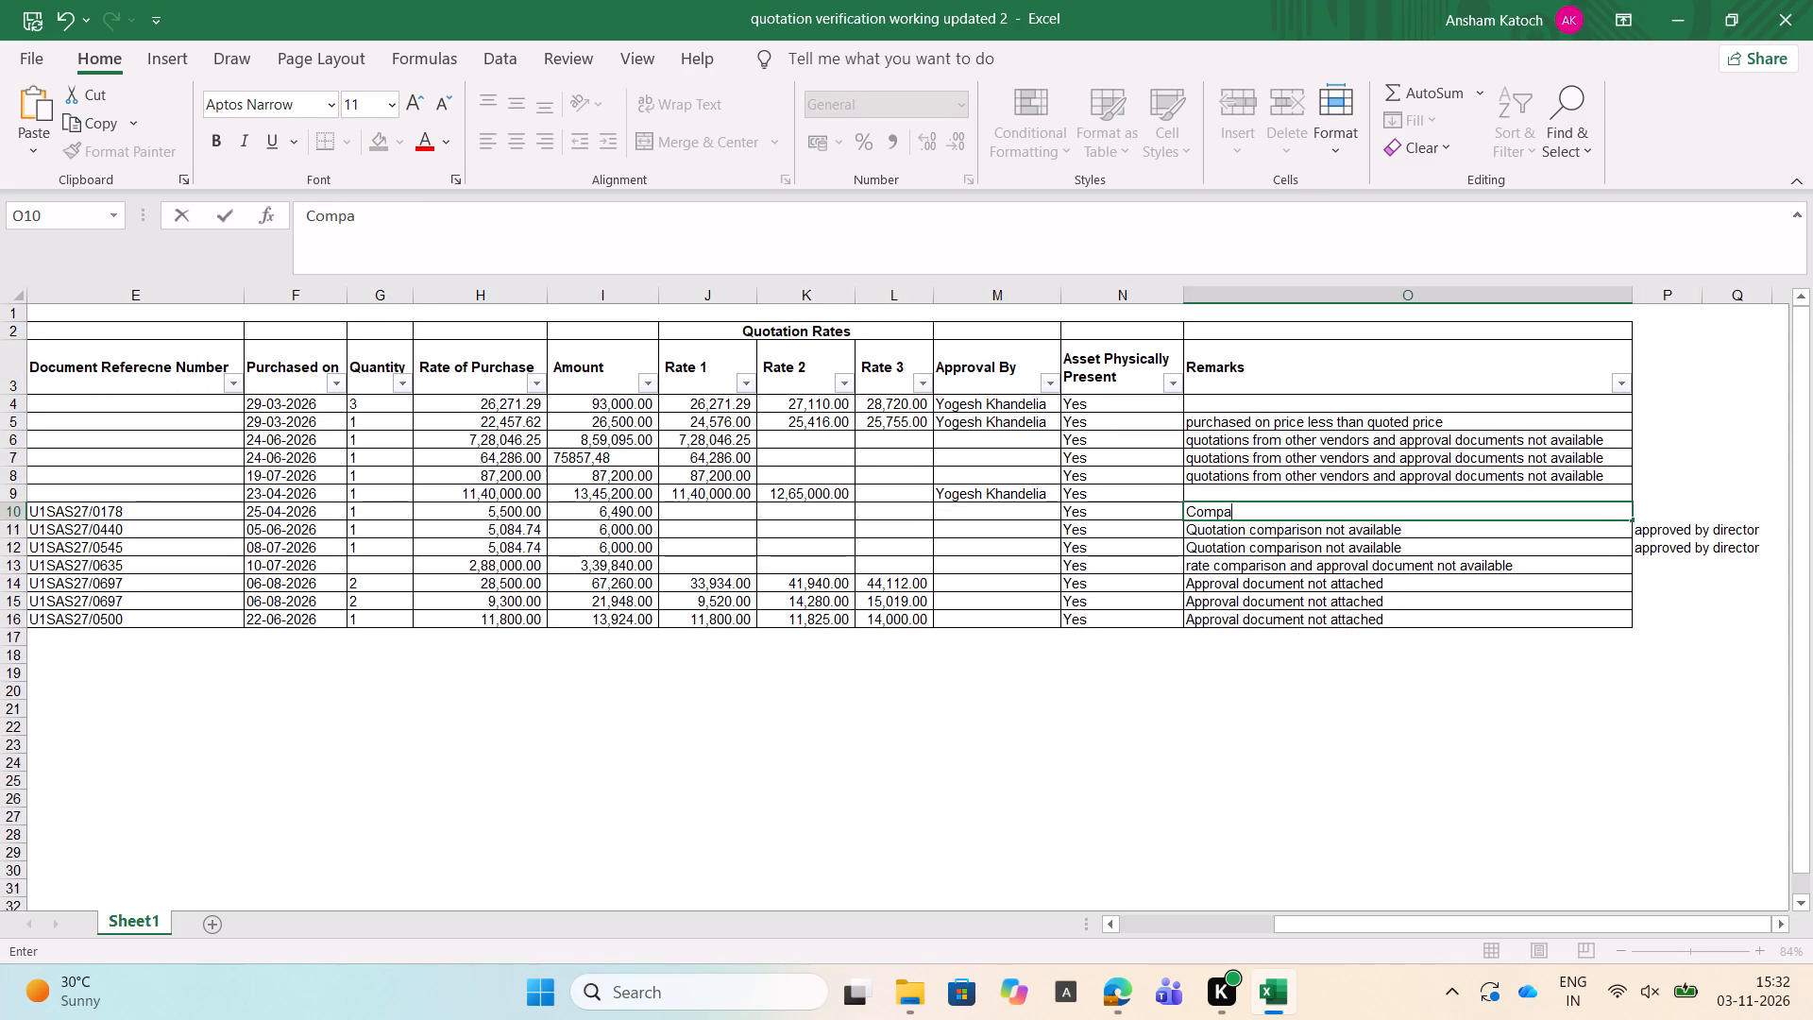
key(BackSpace)
key(BackSpace)
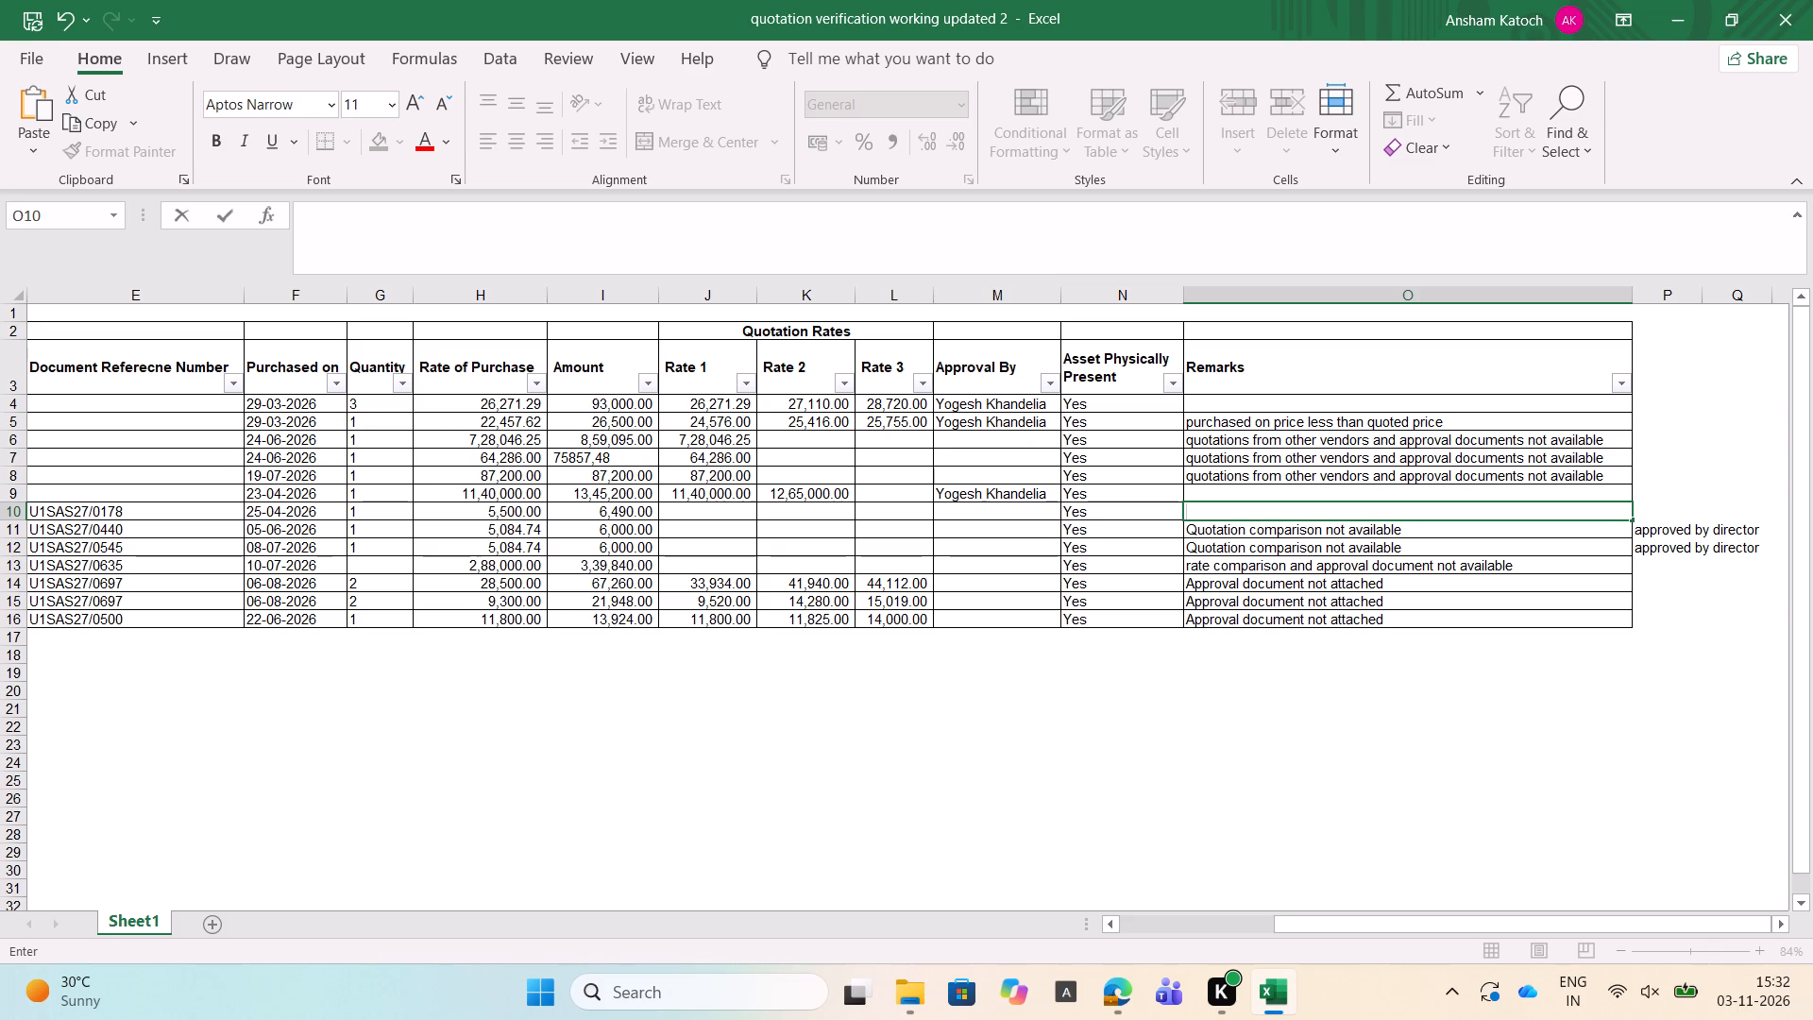
text(ate)
key(space)
key(Right)
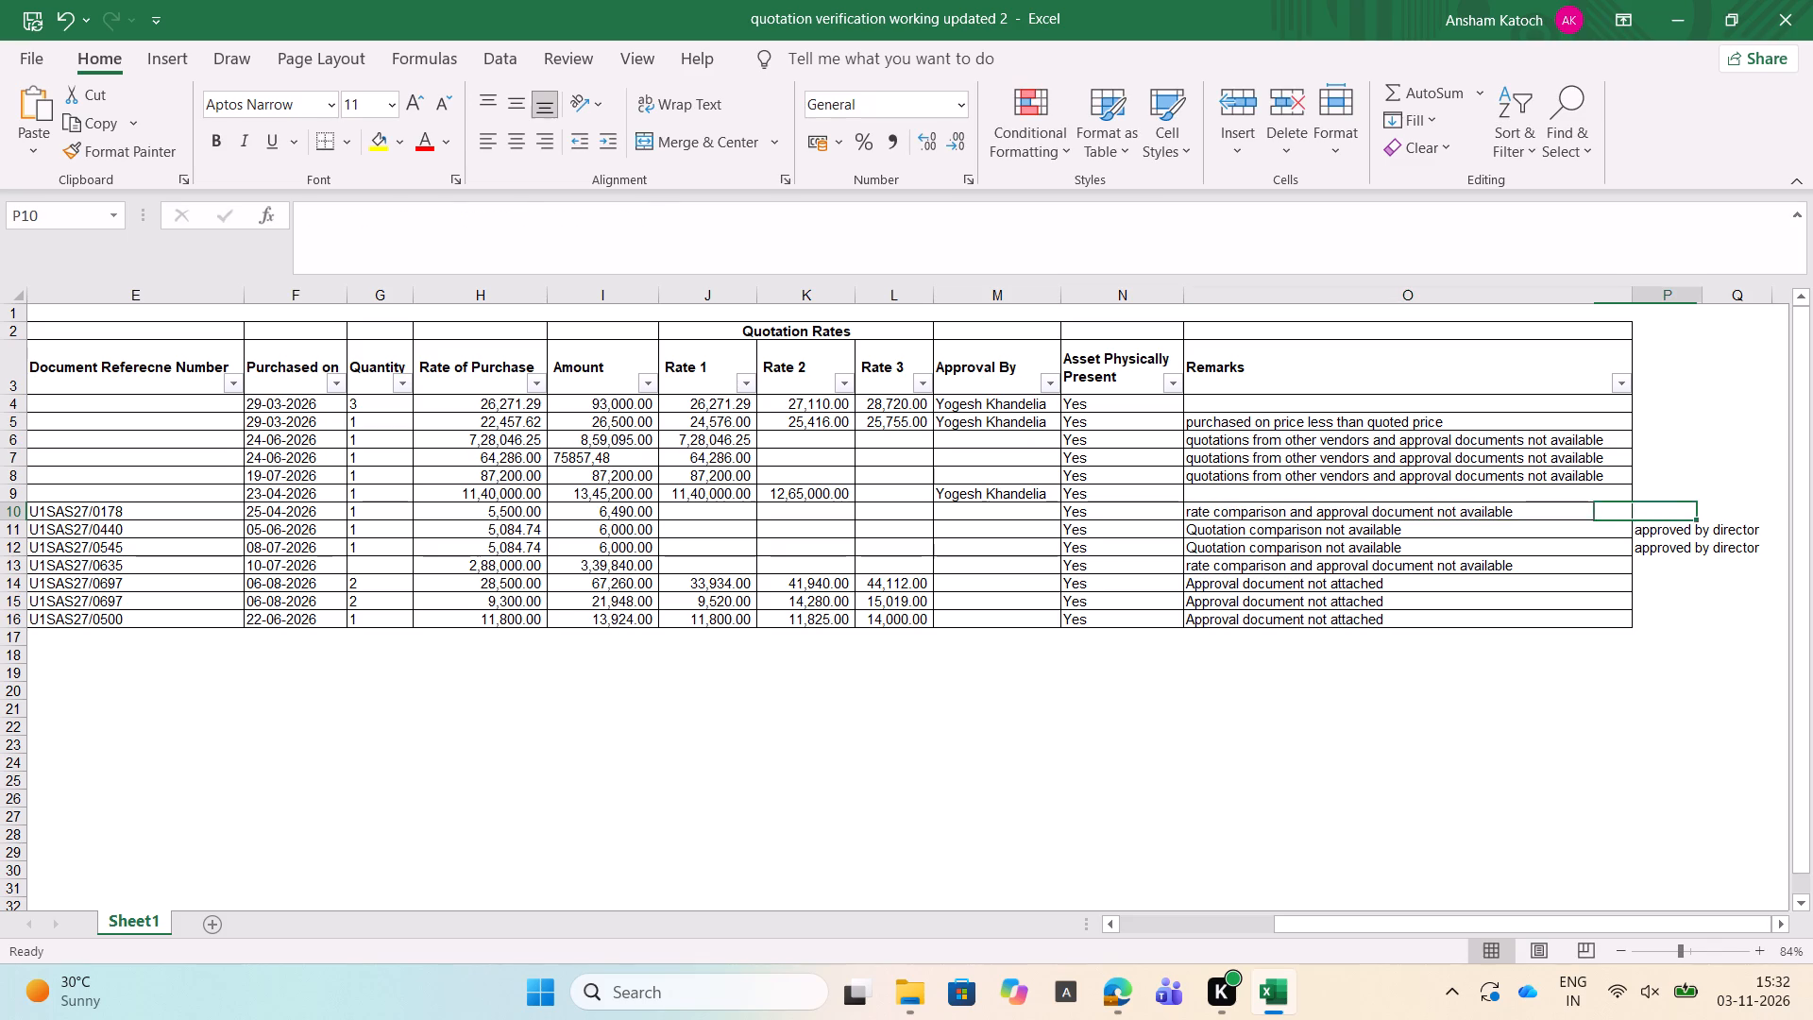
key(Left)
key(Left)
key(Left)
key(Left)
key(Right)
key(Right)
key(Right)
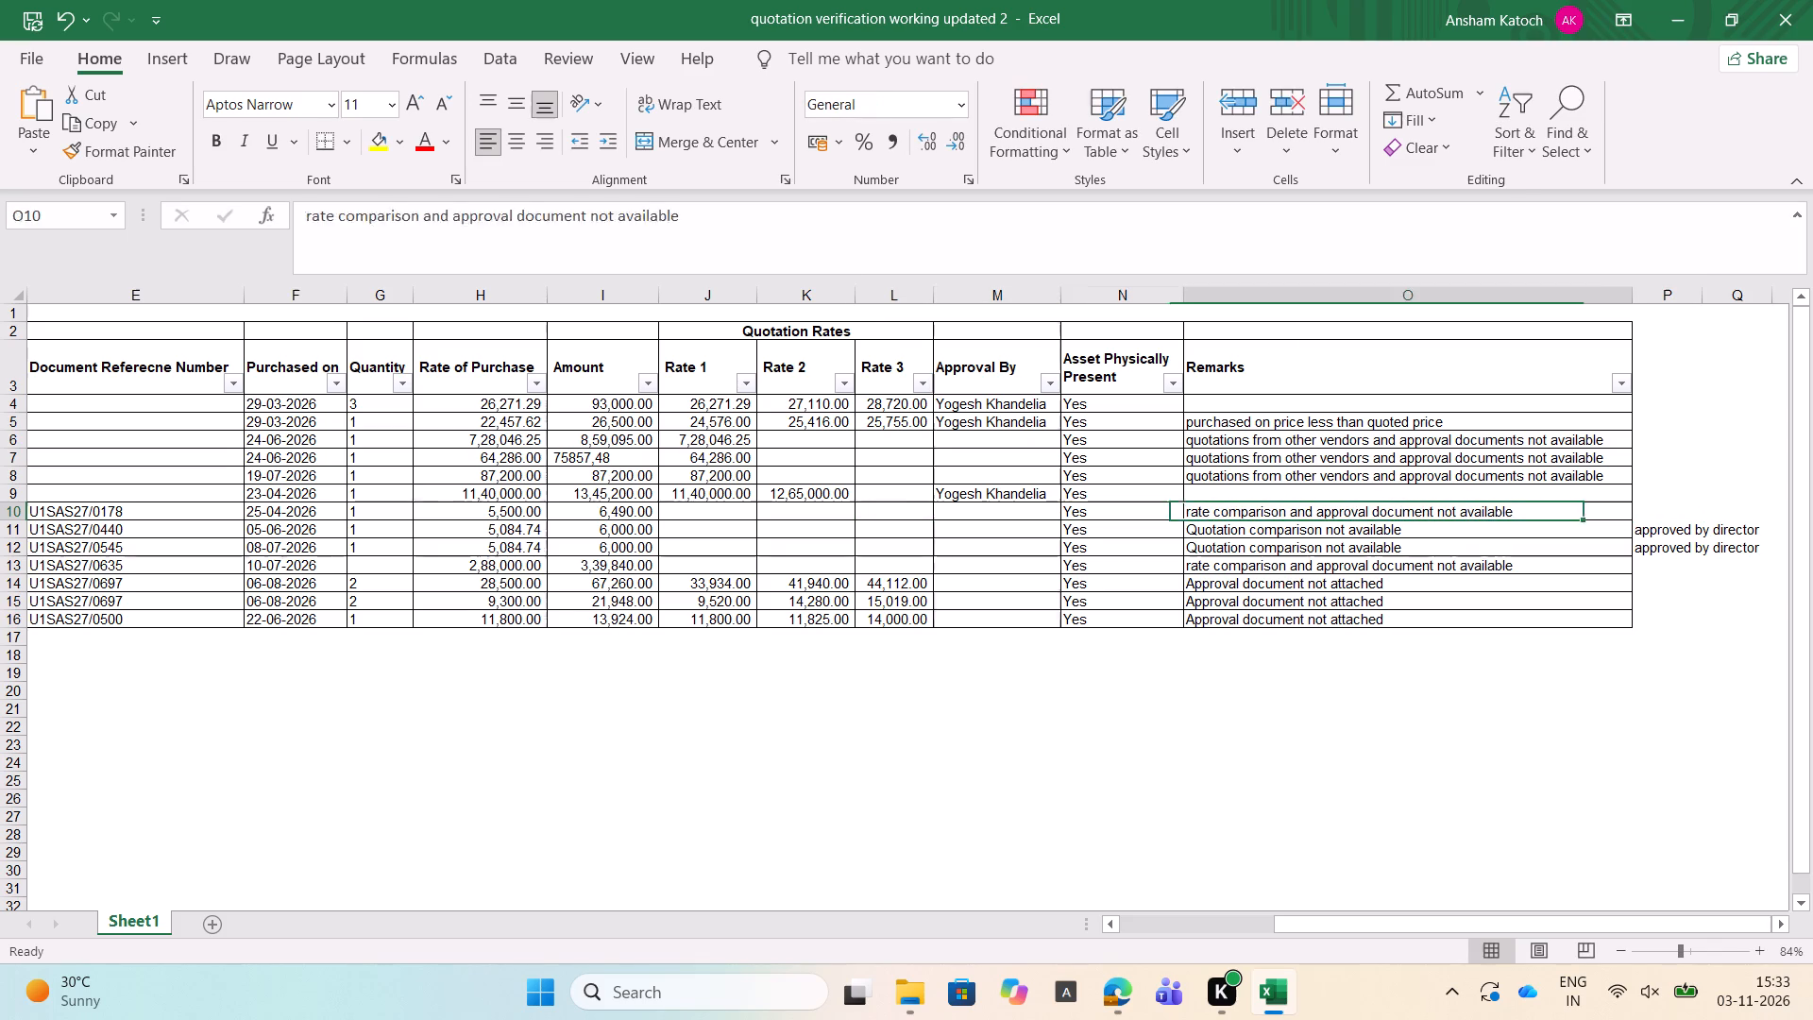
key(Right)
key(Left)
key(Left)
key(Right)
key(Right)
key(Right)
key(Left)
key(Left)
Enter "ok" as the remark for the Laboratory and testing equipment - oil row.
key(Up)
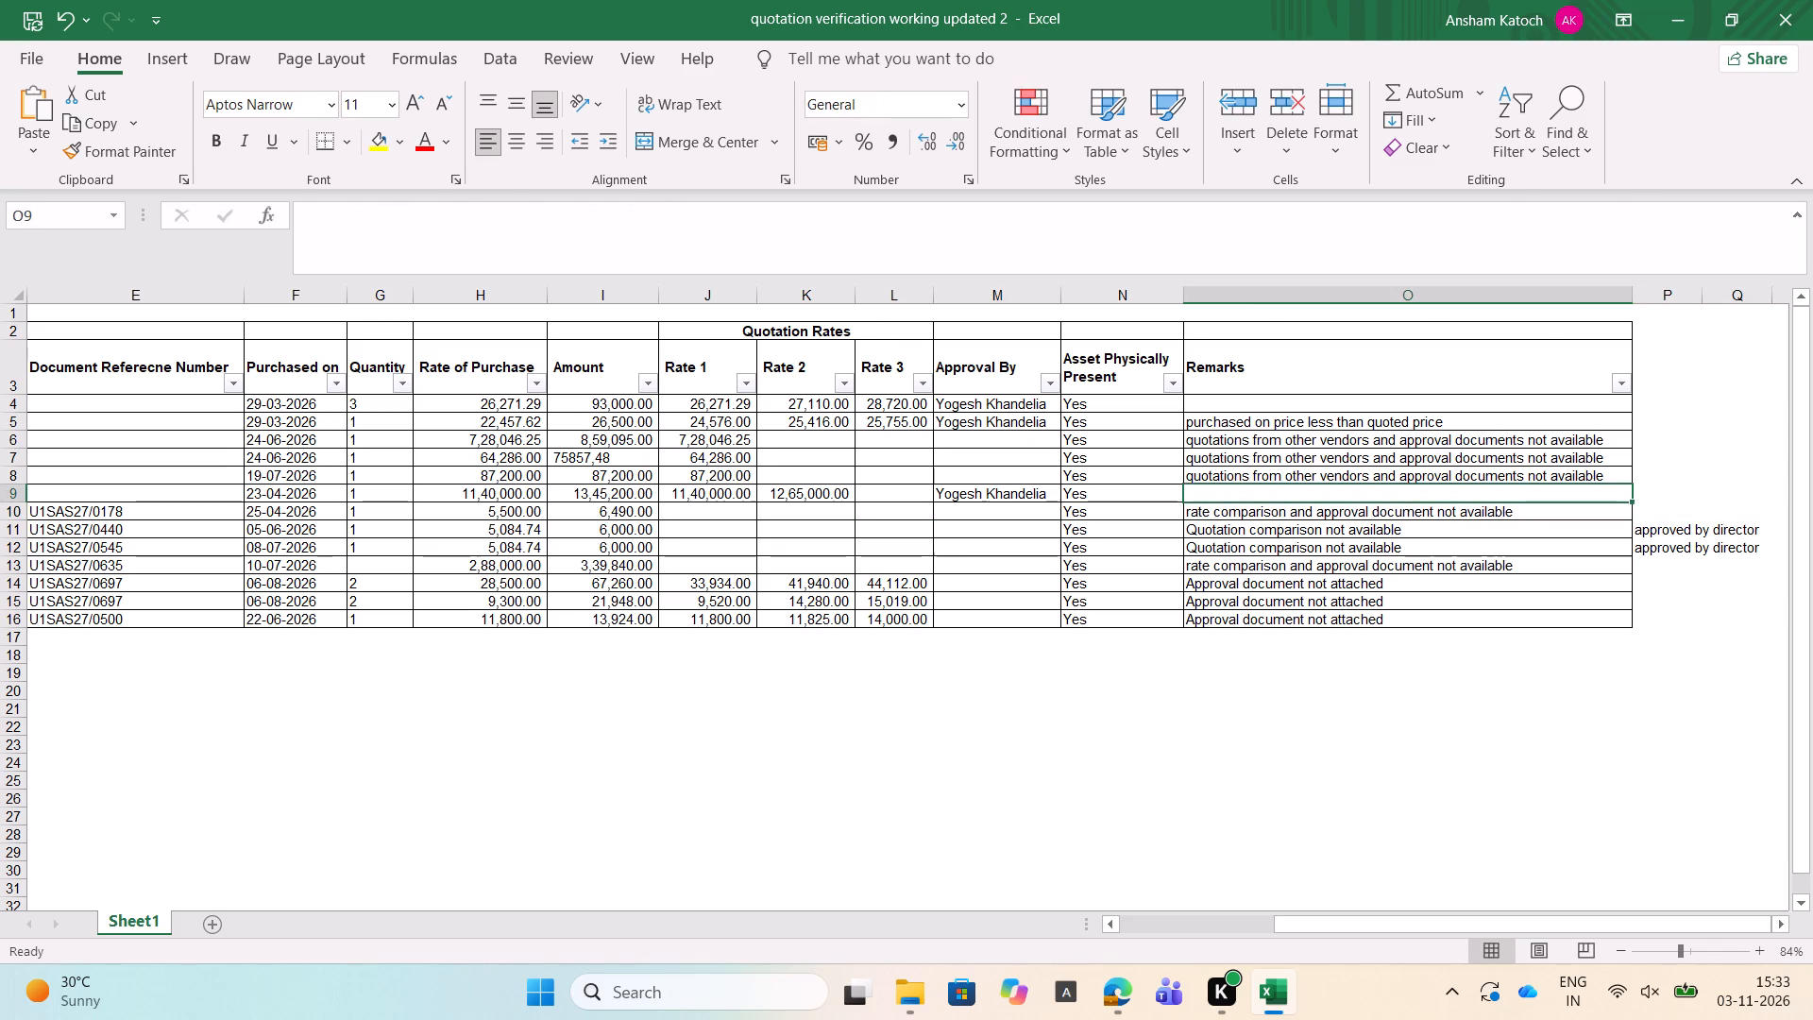
key(Left)
key(Left)
key(Right)
key(Right)
text(ok)
key(Right)
key(Left)
key(Left)
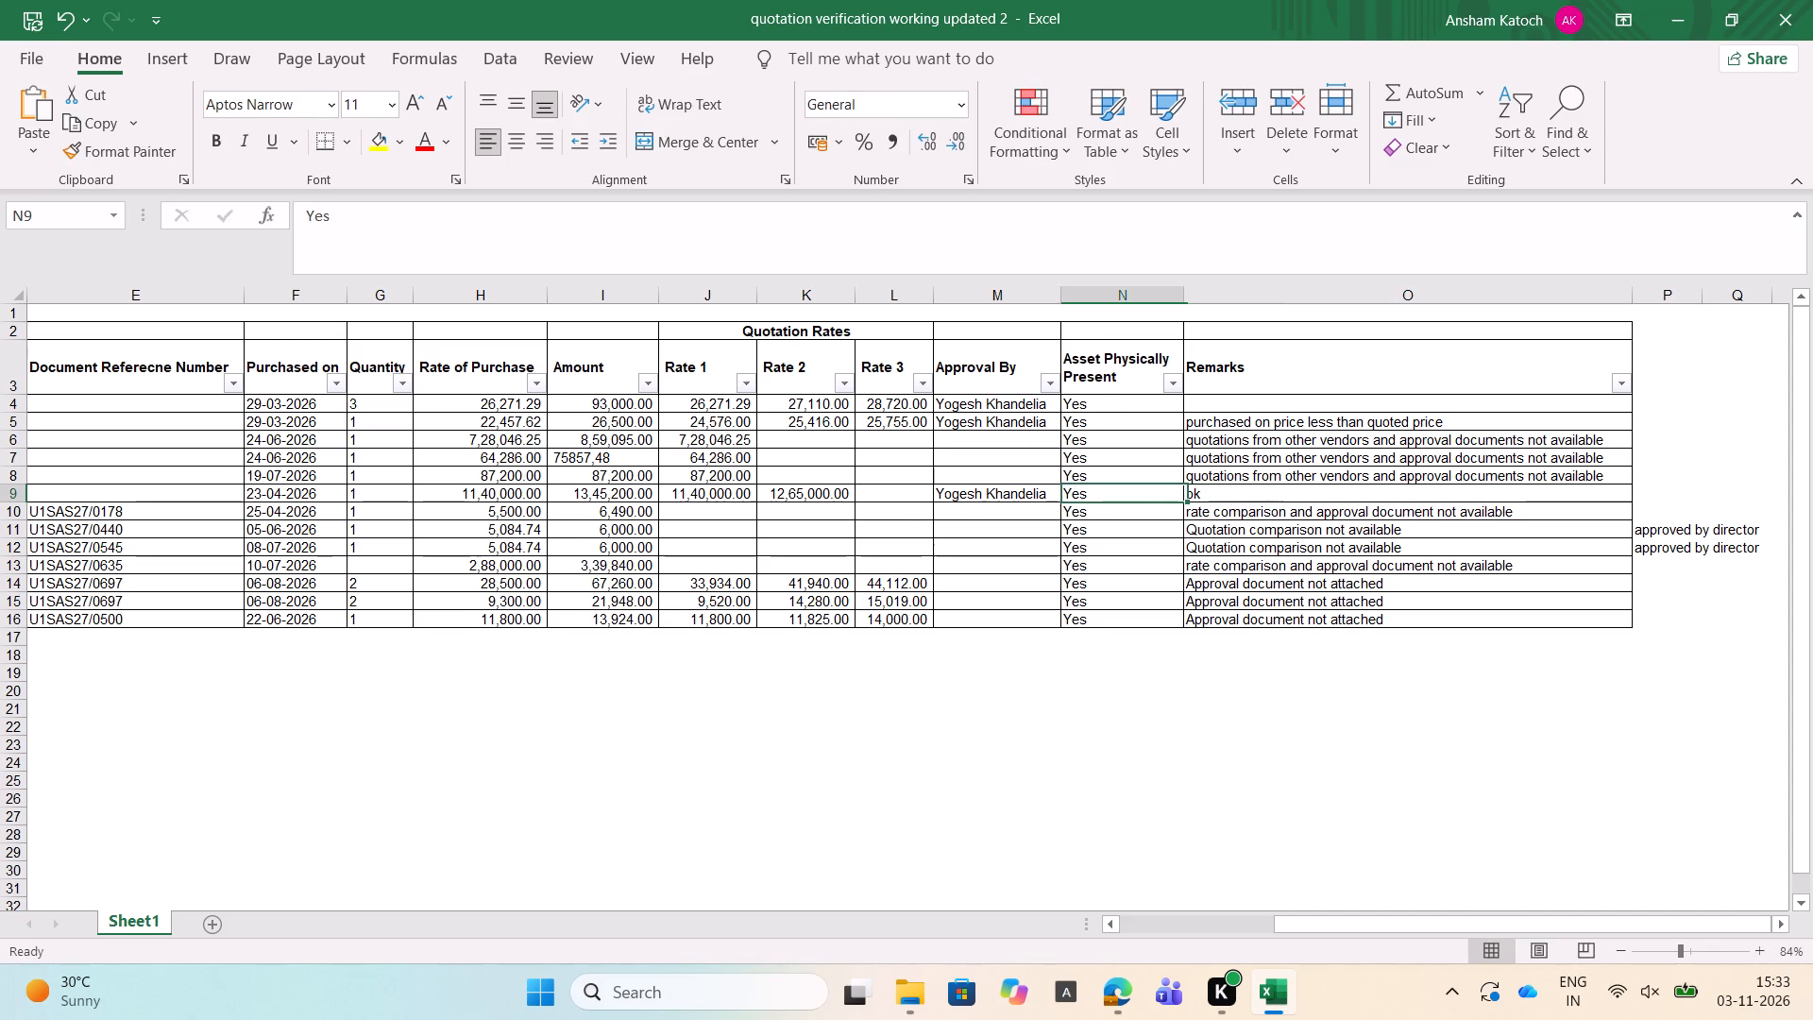
Enter "ok" as the remark for the Air Conditioner (split 1.5 ton) row.
key(Right)
key(Up)
key(Up)
key(Up)
key(Up)
key(Up)
text(ok)
key(Right)
key(Left)
Examine the existing remarks from the Air Conditioner (split 1 ton) row down to the first U1SAS27/0697 row.
key(Down)
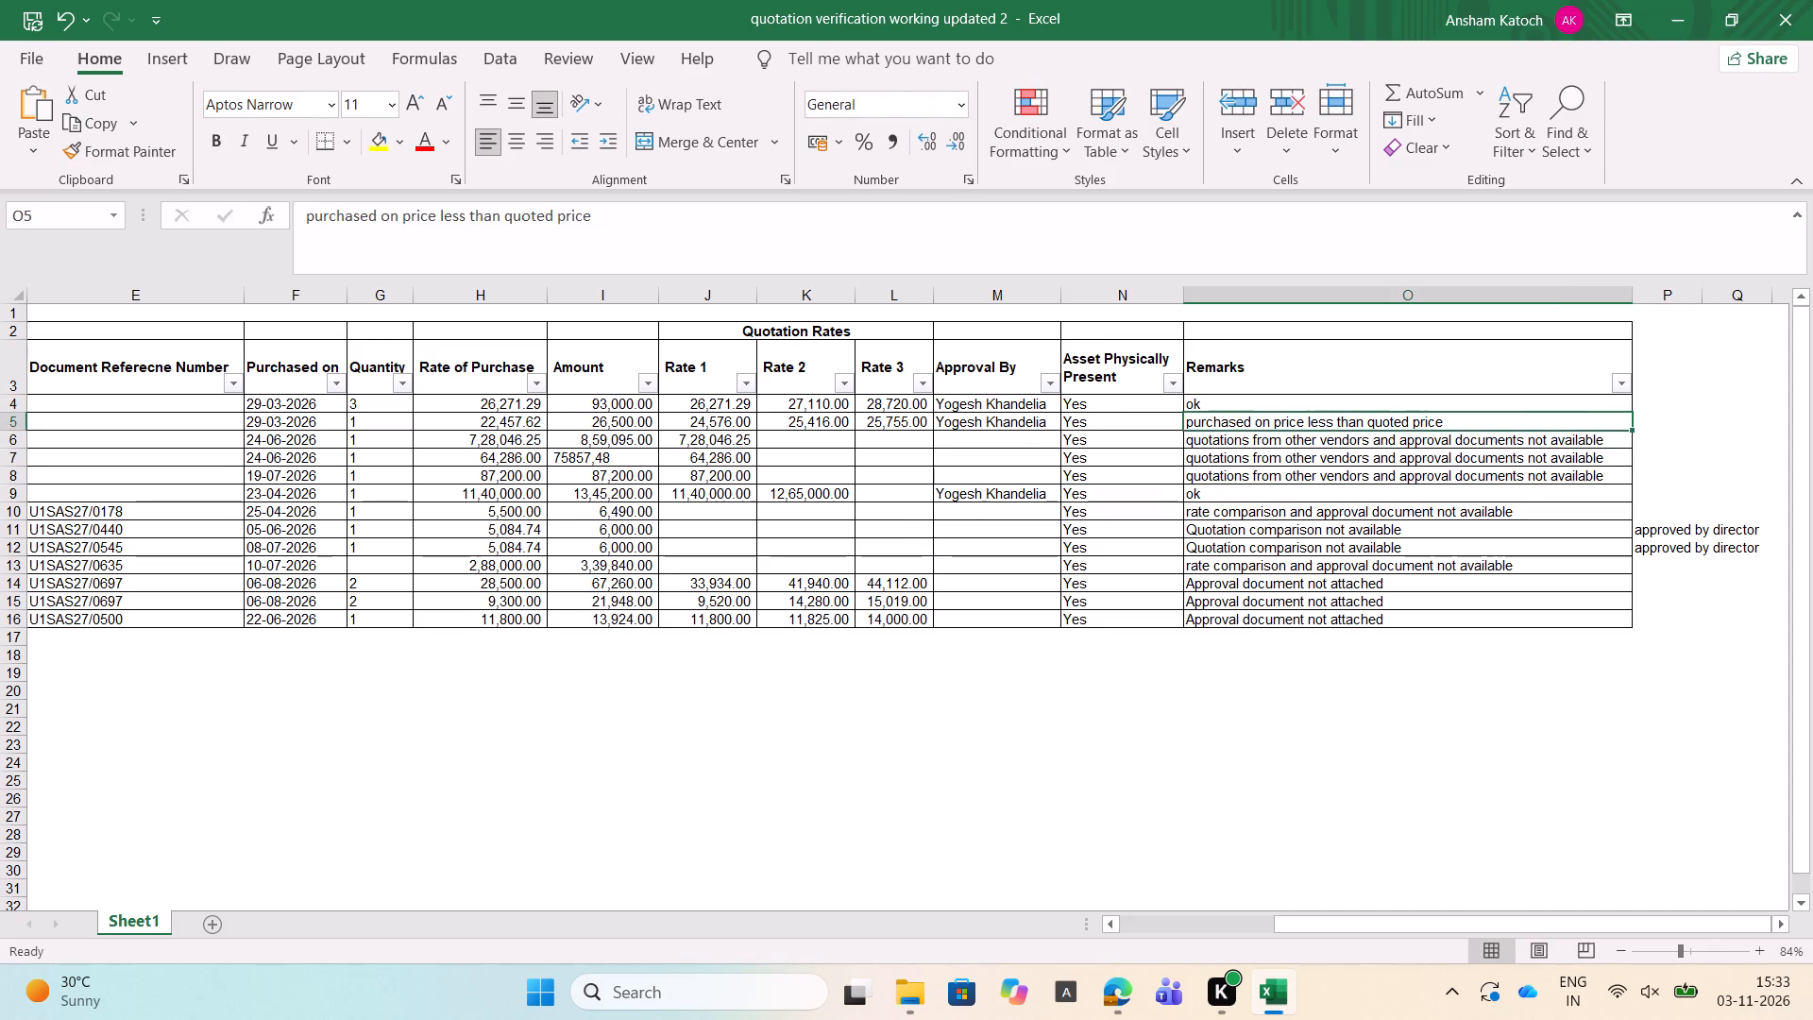
key(Down)
key(Down)
key(Down)
key(Up)
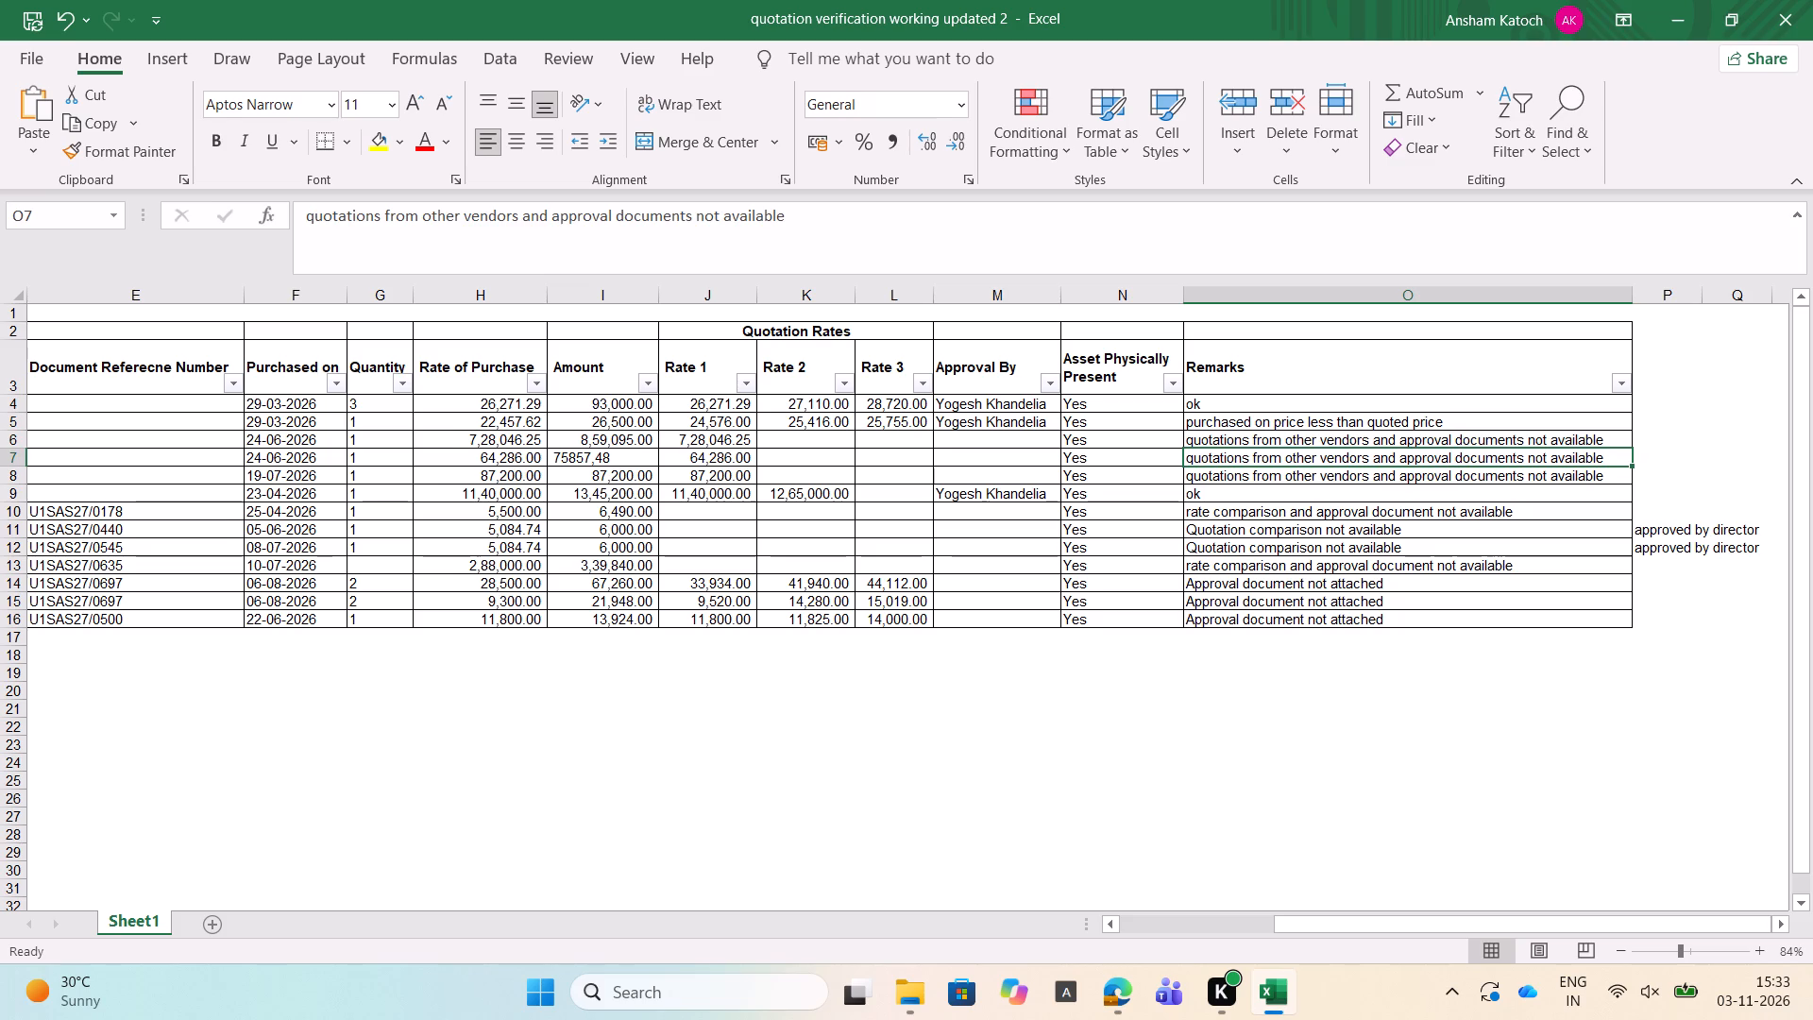
key(Left)
key(Left)
key(Left)
key(Right)
key(Right)
key(Right)
key(Left)
key(Right)
key(Down)
key(Down)
key(Down)
key(Down)
key(Down)
key(Down)
key(Down)
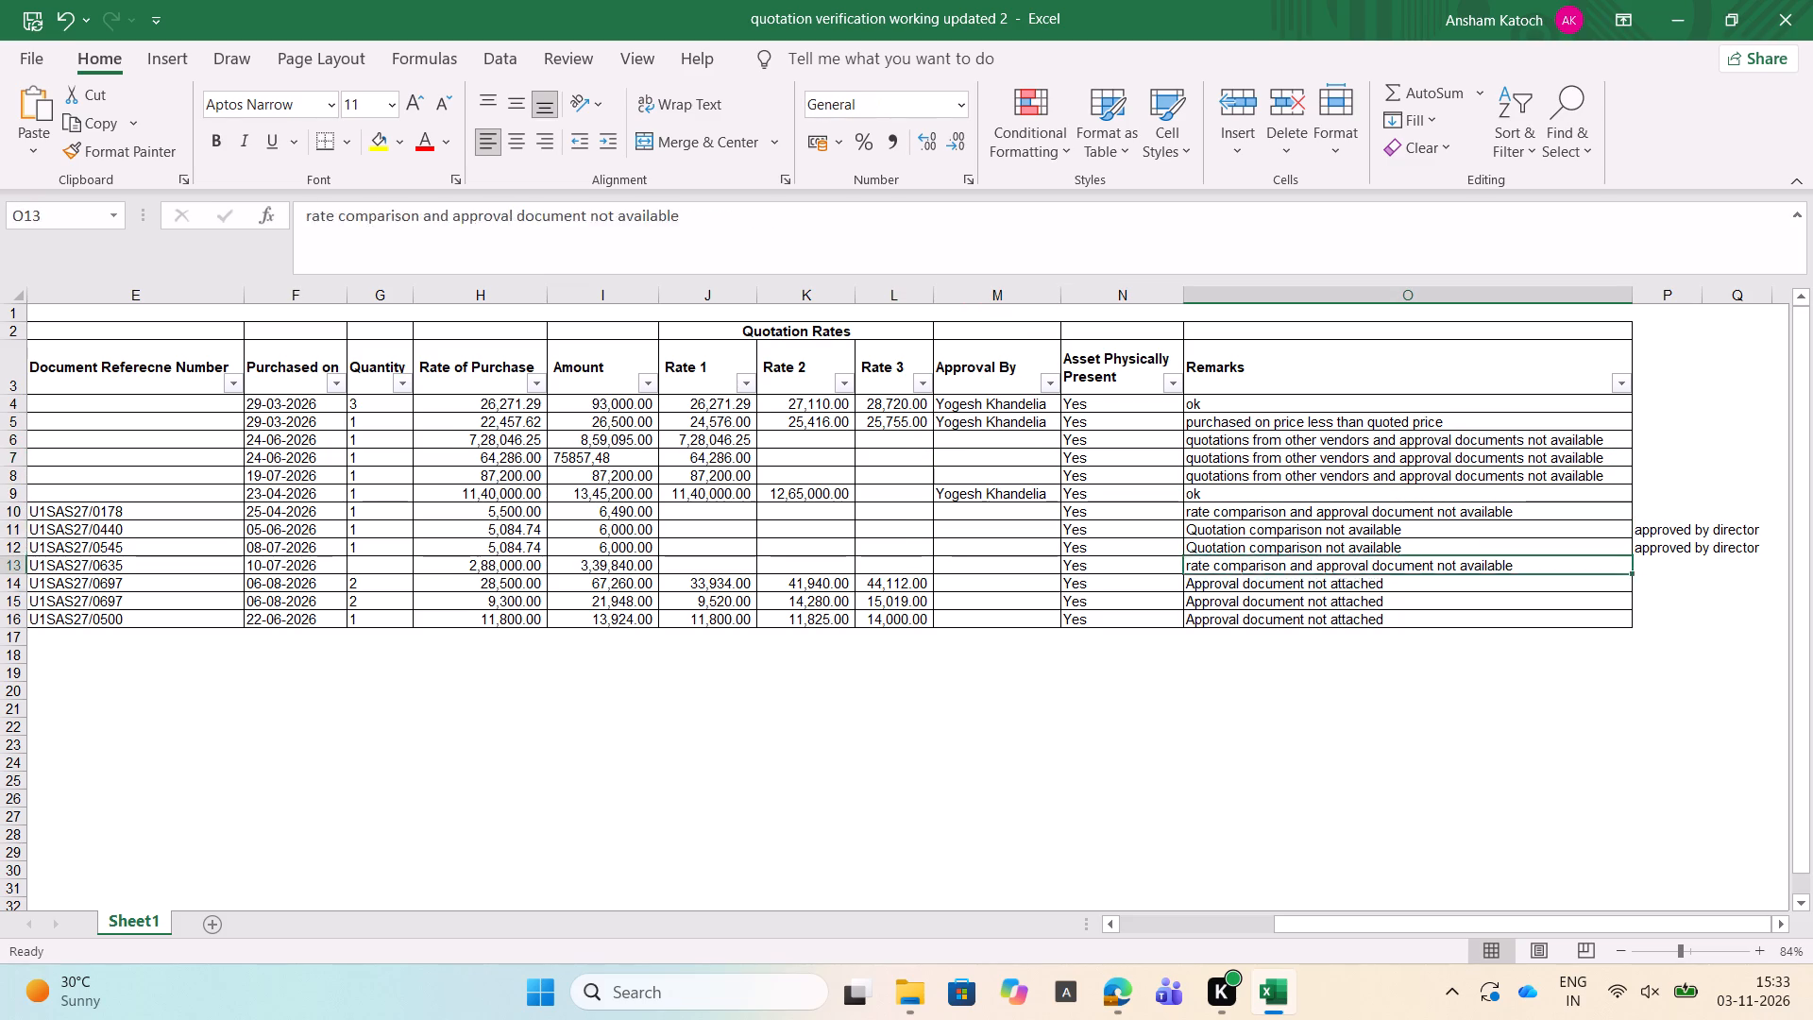
key(Down)
Examine the approval, physical presence and remarks cells, with the adjoining director approval notes, for documents U1SAS27/0545 and U1SAS27/0440.
key(Right)
key(Up)
key(Left)
key(Left)
key(Left)
key(Up)
key(Up)
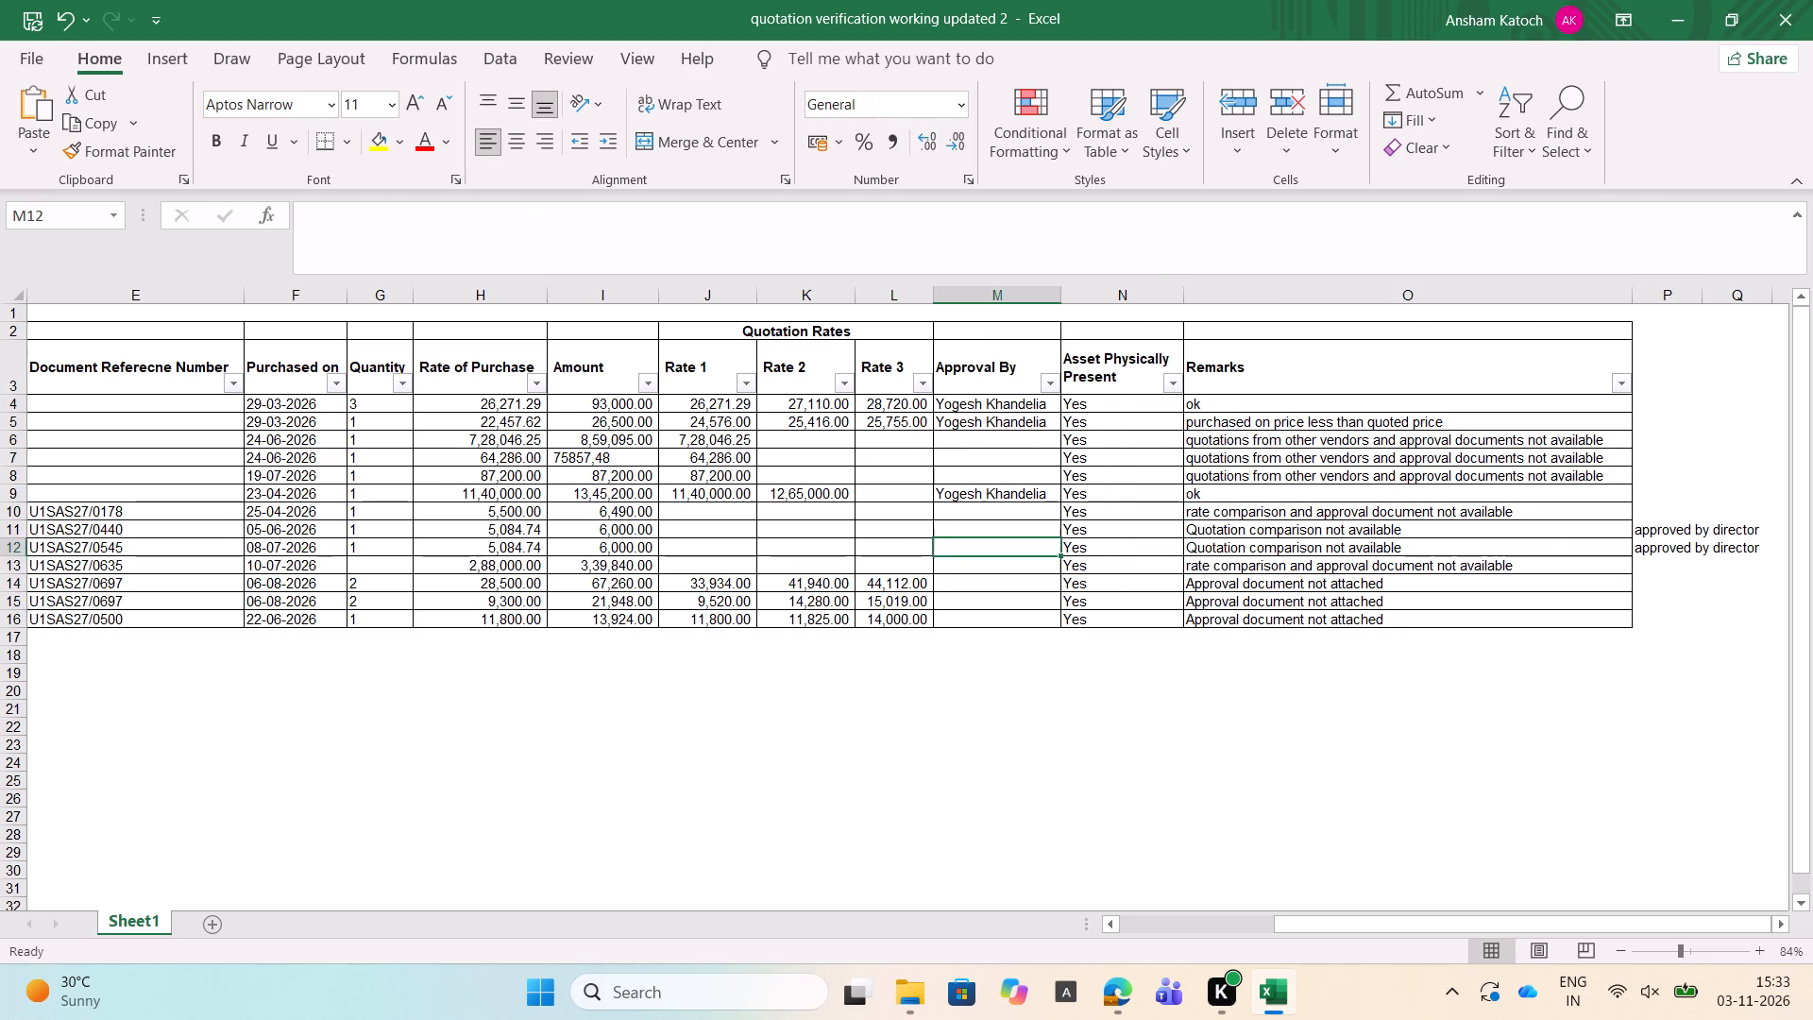
key(Right)
key(Right)
key(Right)
key(Right)
key(Up)
key(Left)
key(Left)
key(Left)
key(Left)
key(Right)
key(Right)
key(Right)
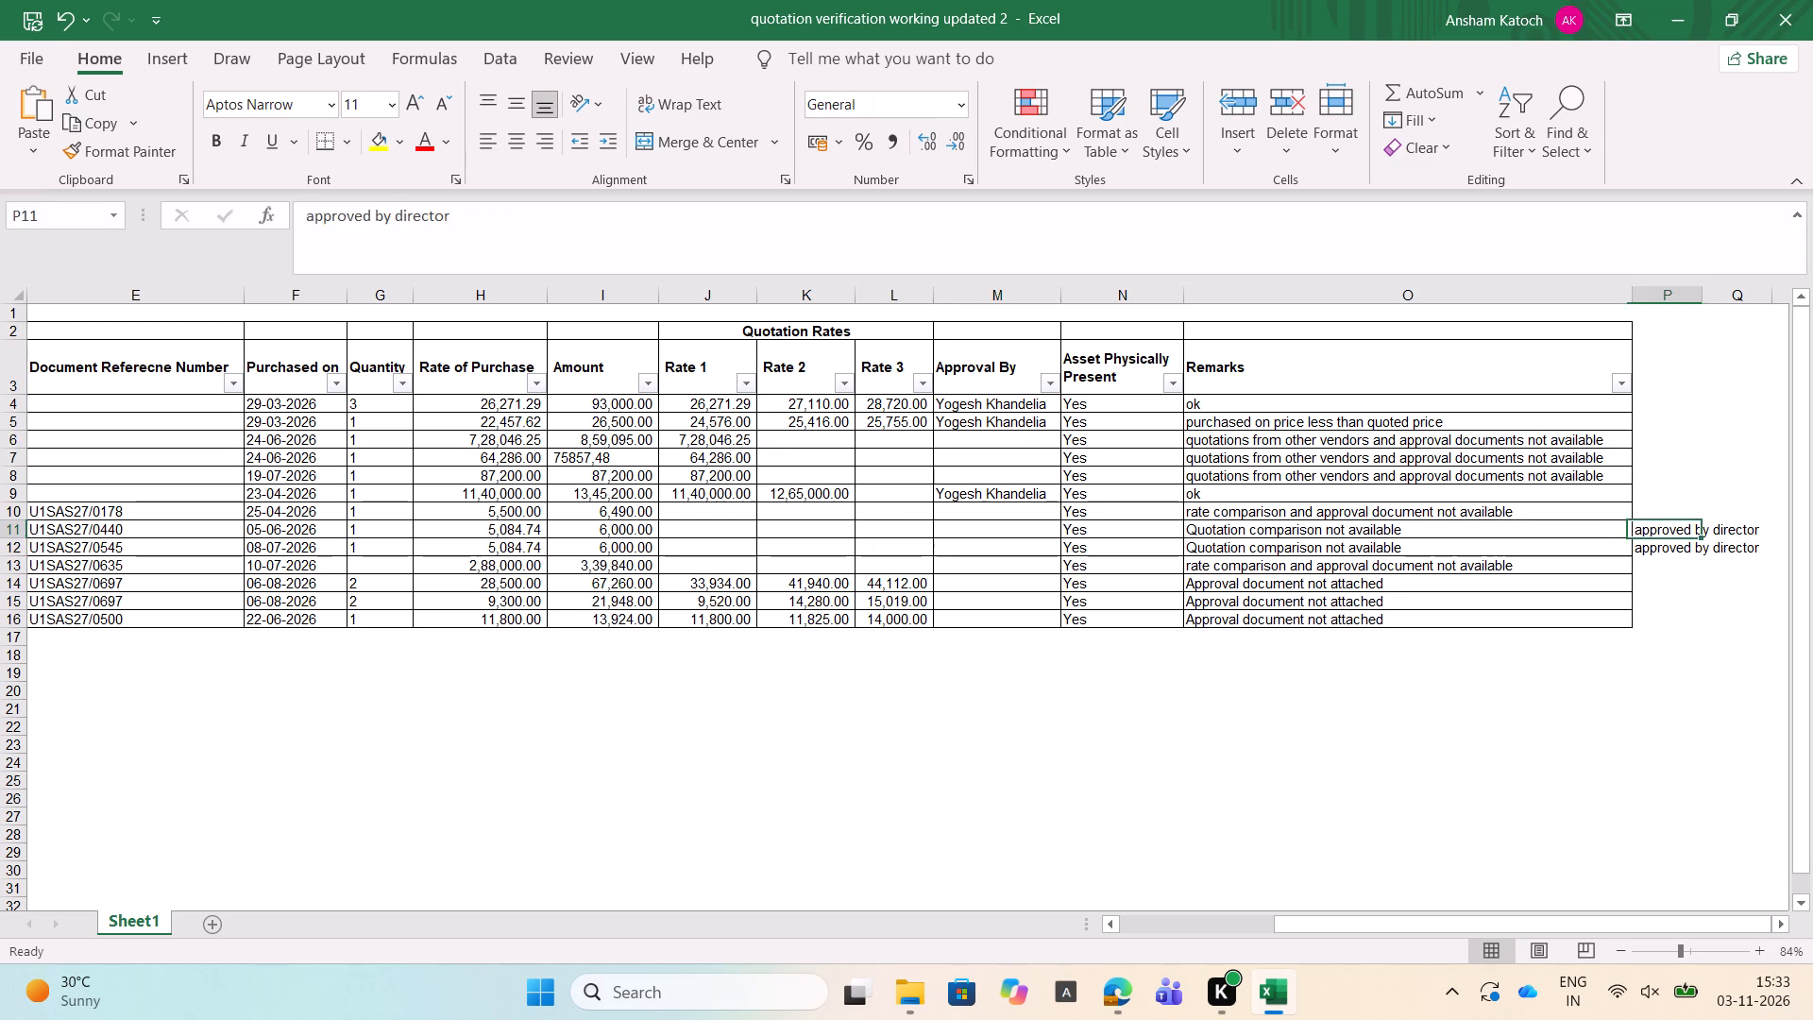
key(Left)
key(Left)
key(Left)
key(Right)
key(Right)
key(Right)
key(Right)
key(Left)
key(Left)
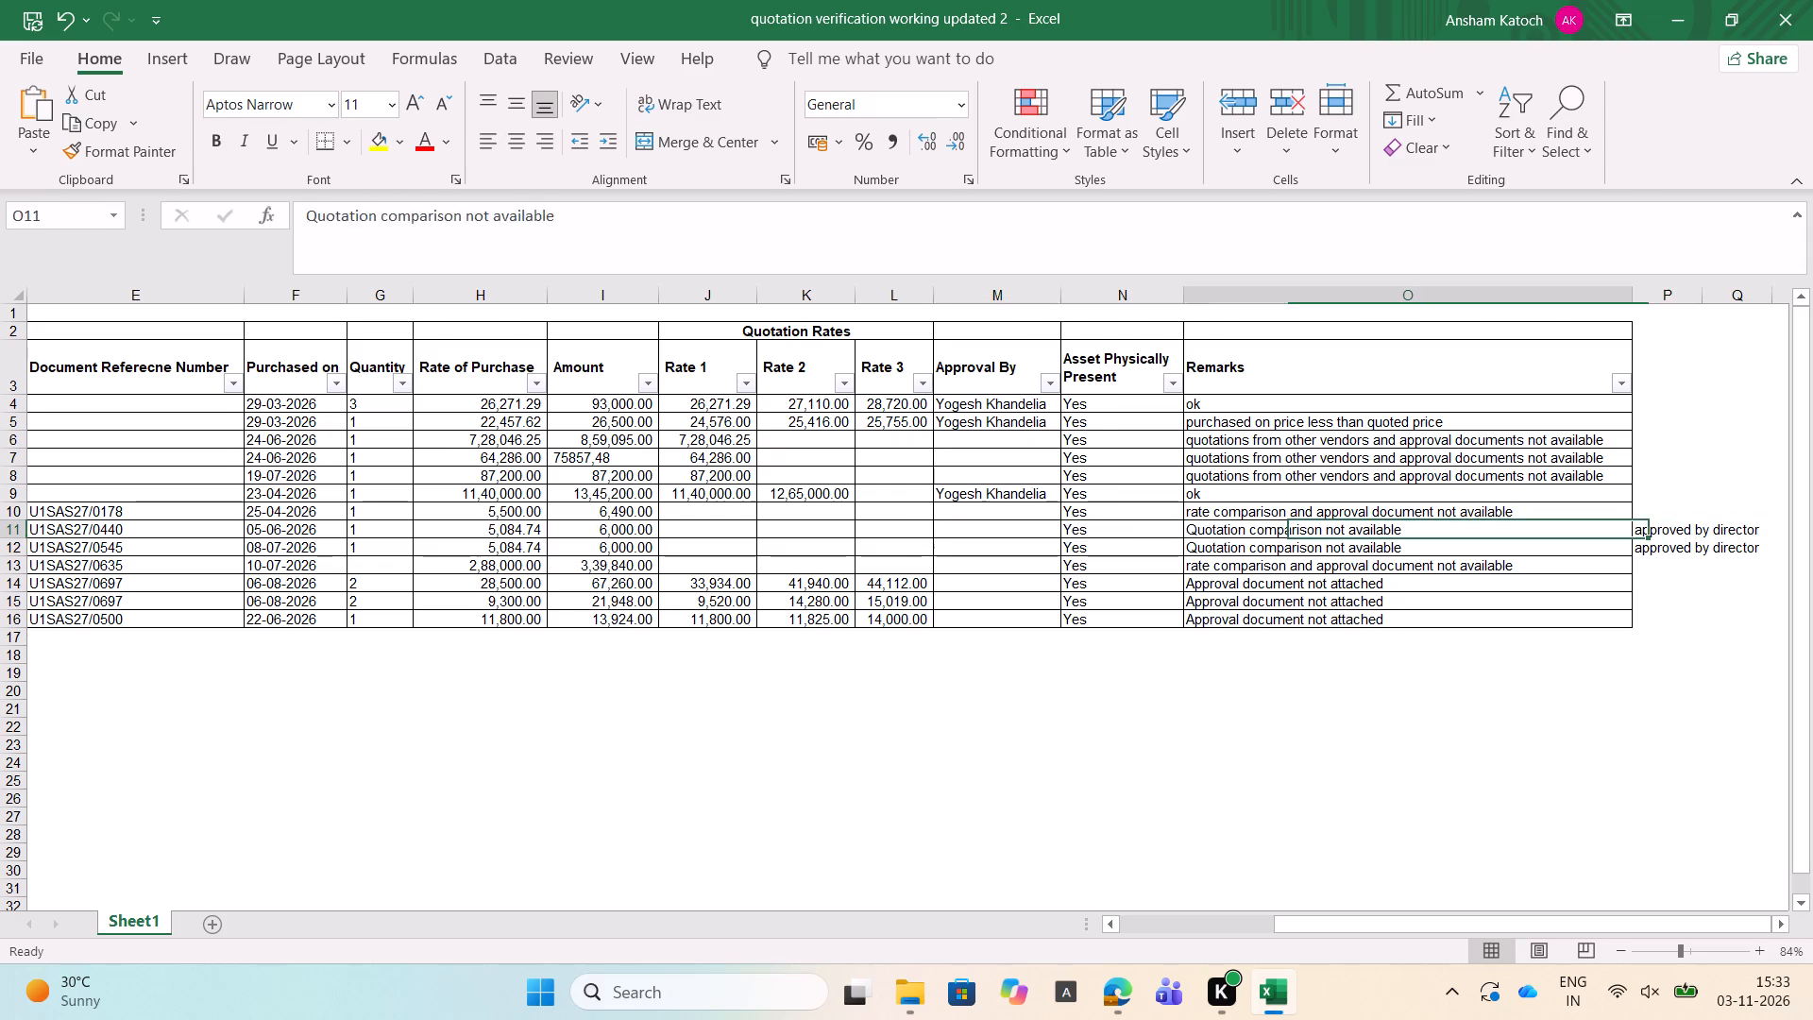
key(Left)
key(Left)
key(Right)
key(Right)
key(Right)
key(Left)
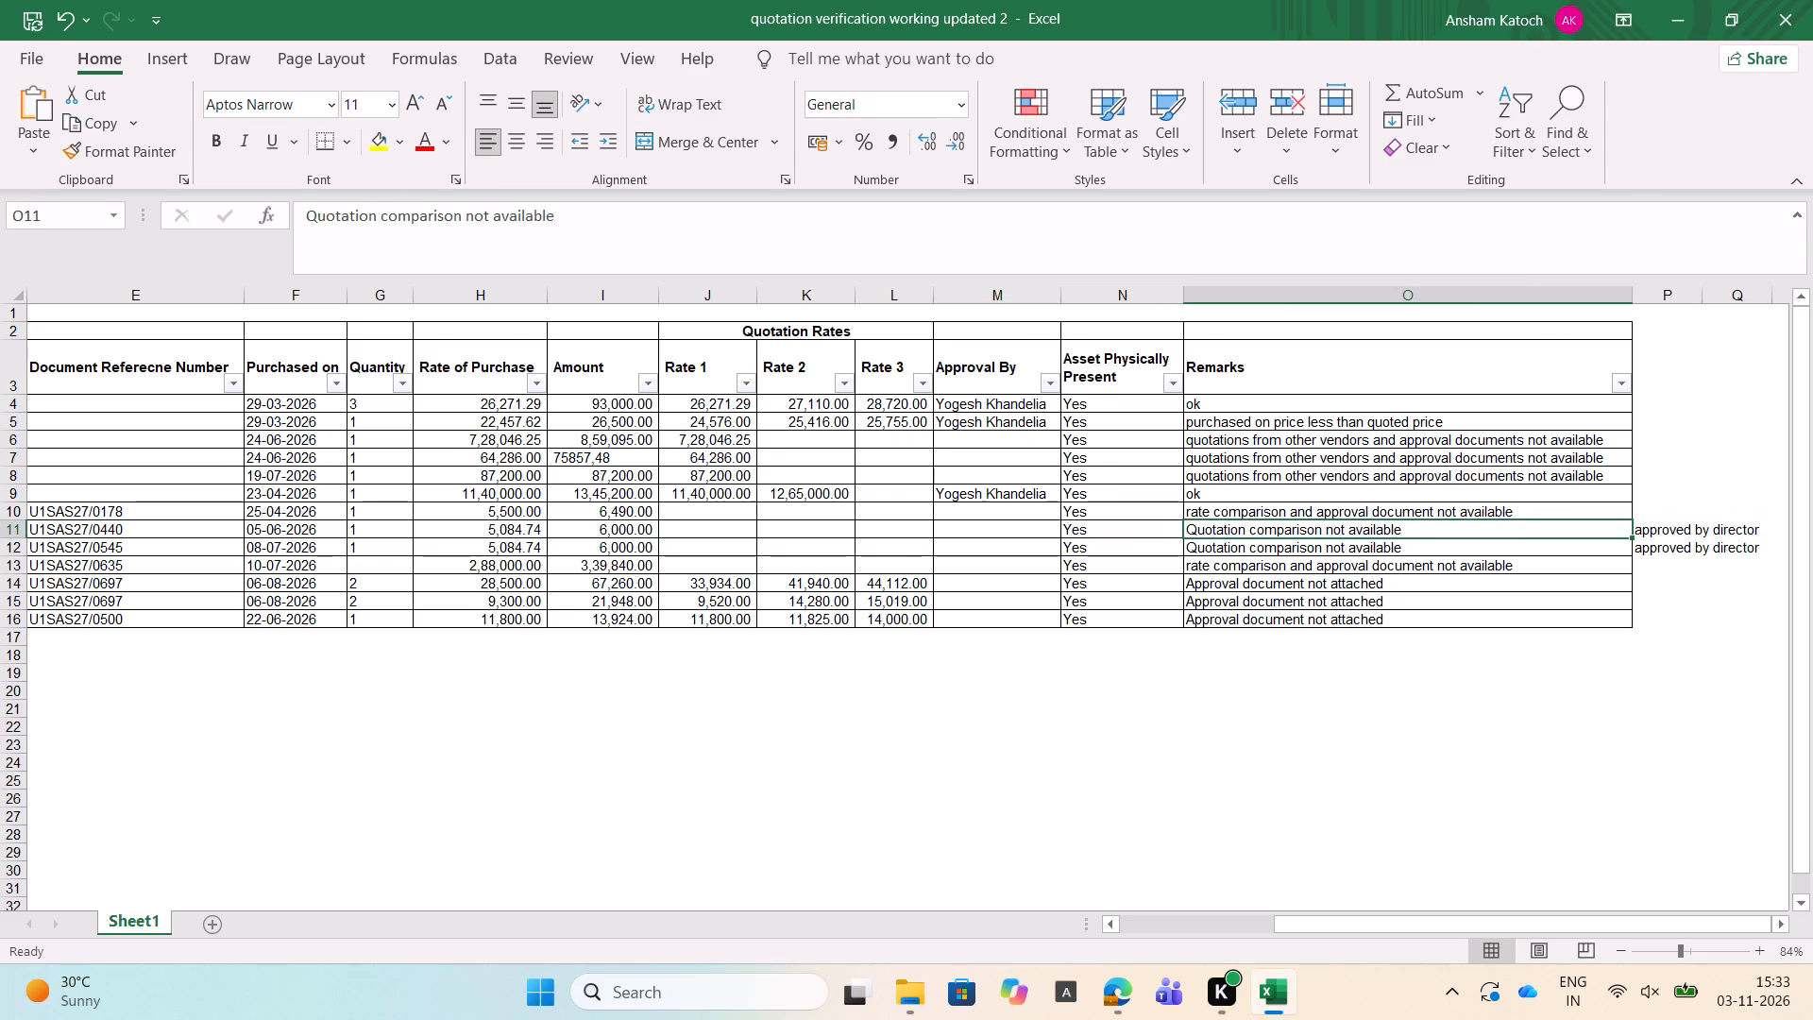
Review the approval, physical presence and remarks cells of document U1SAS27/0440 alongside the adjoining director approval note.
key(Right)
key(Right)
key(Left)
key(Left)
key(Left)
key(Left)
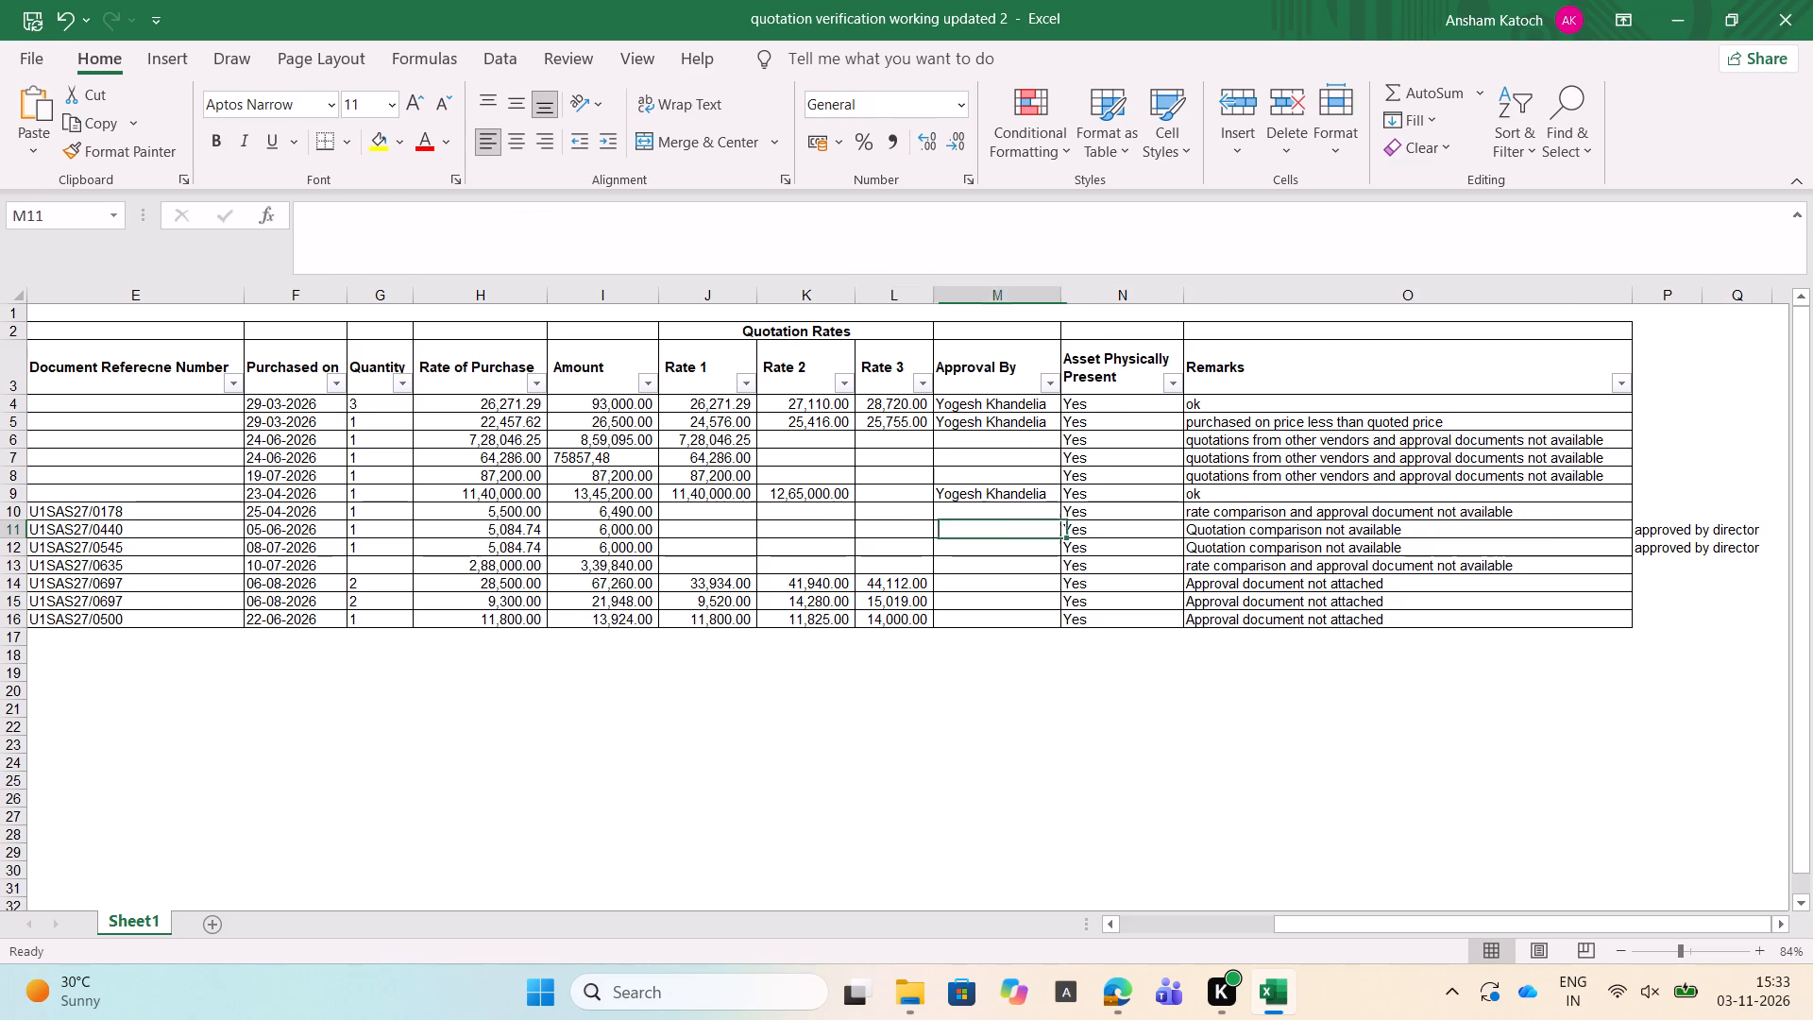
key(Left)
key(Right)
key(Left)
key(Right)
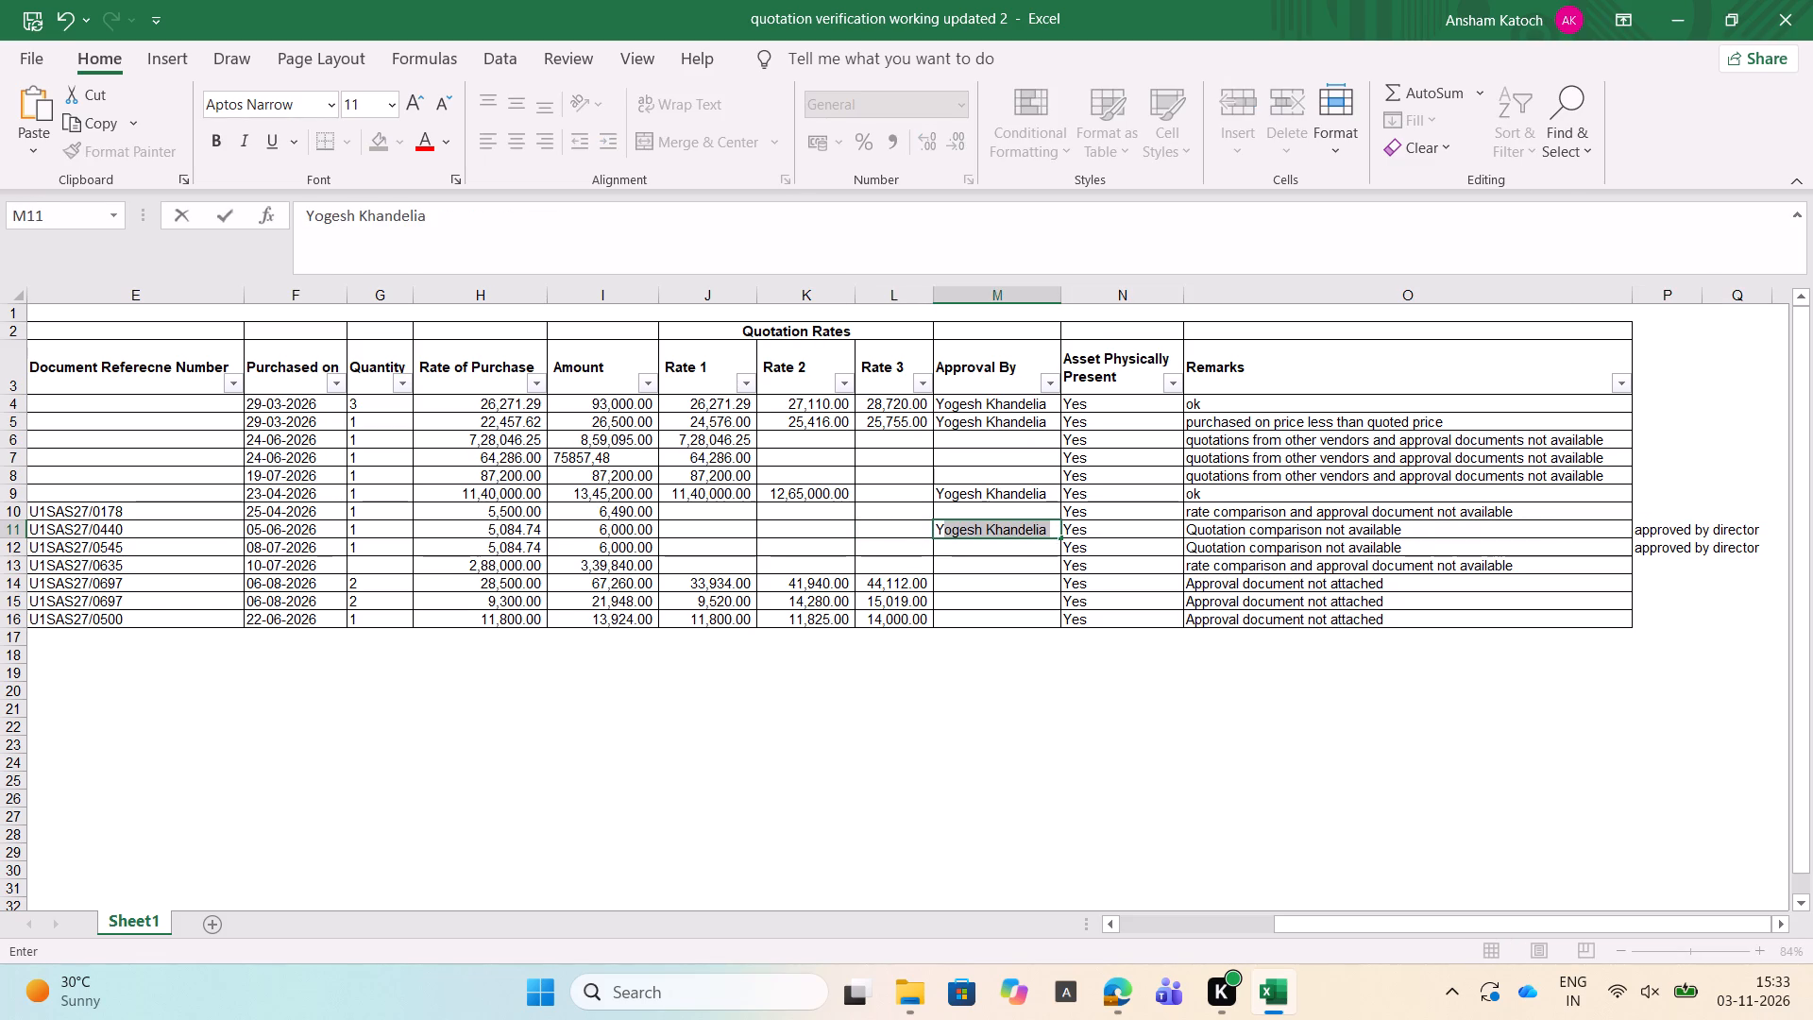
Commit the approver's name in the Approval By cell for document U1SAS27/0440 and copy it to the cell for document U1SAS27/0545.
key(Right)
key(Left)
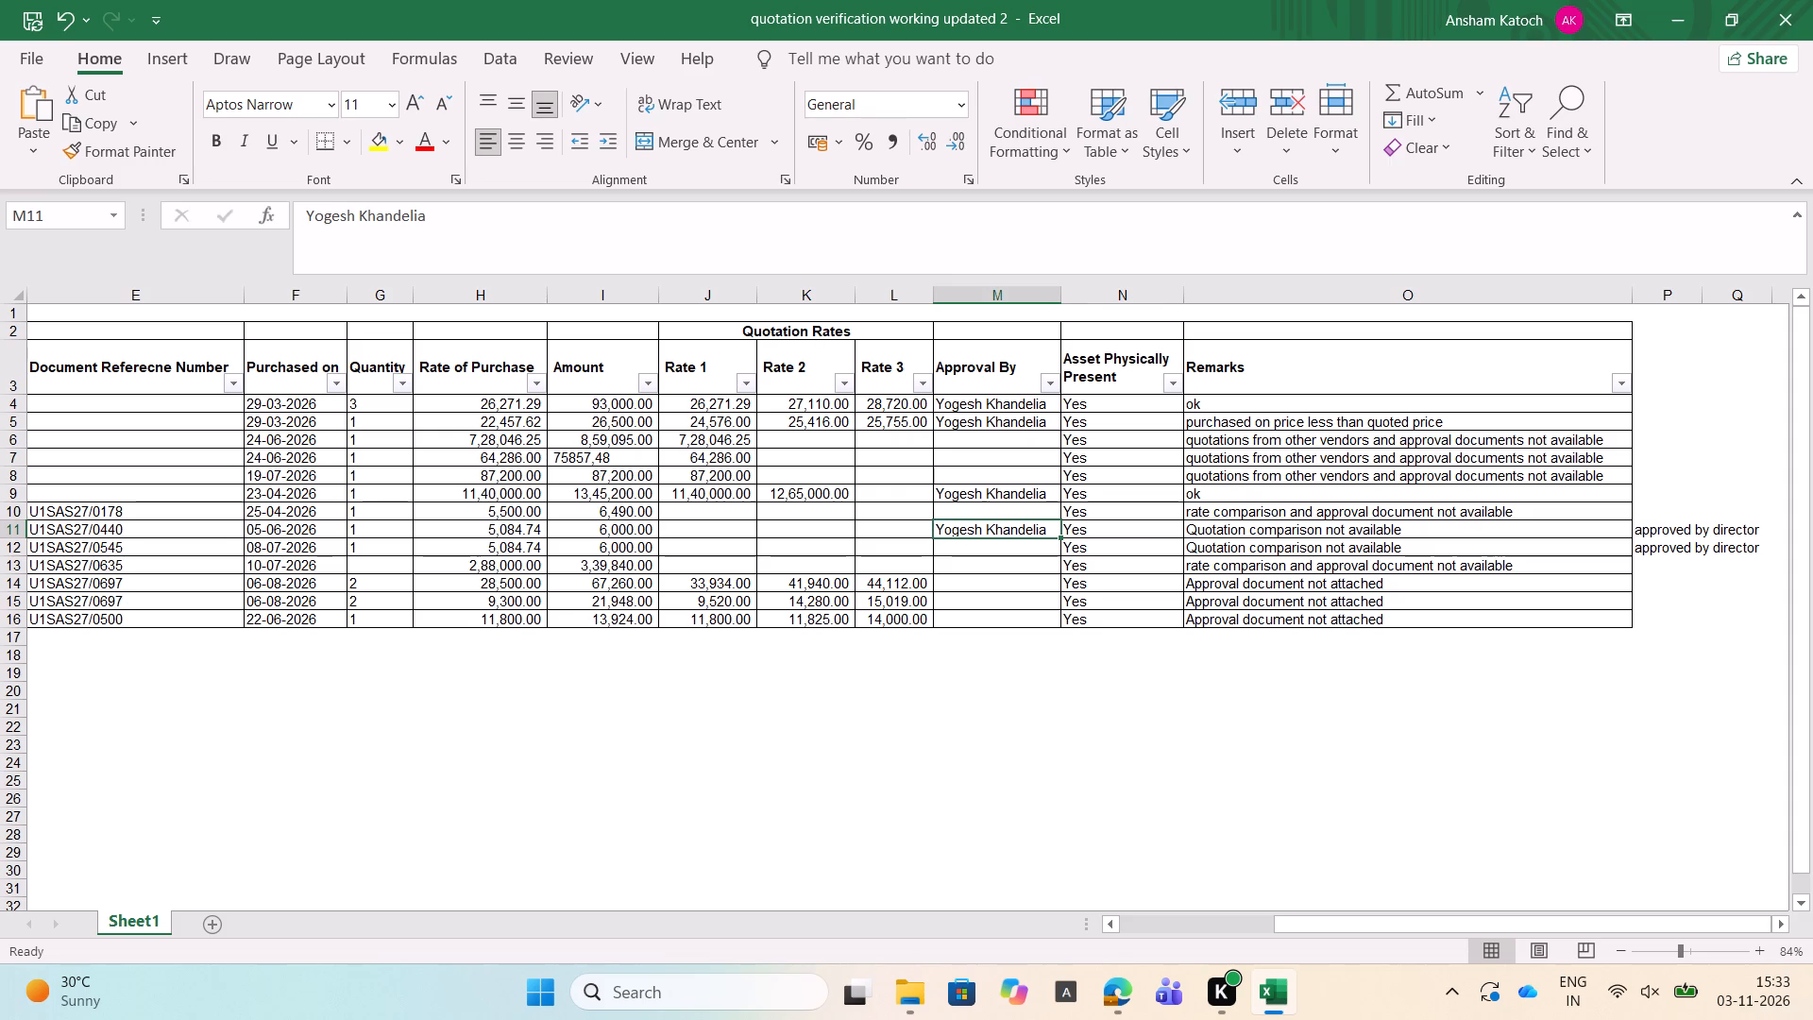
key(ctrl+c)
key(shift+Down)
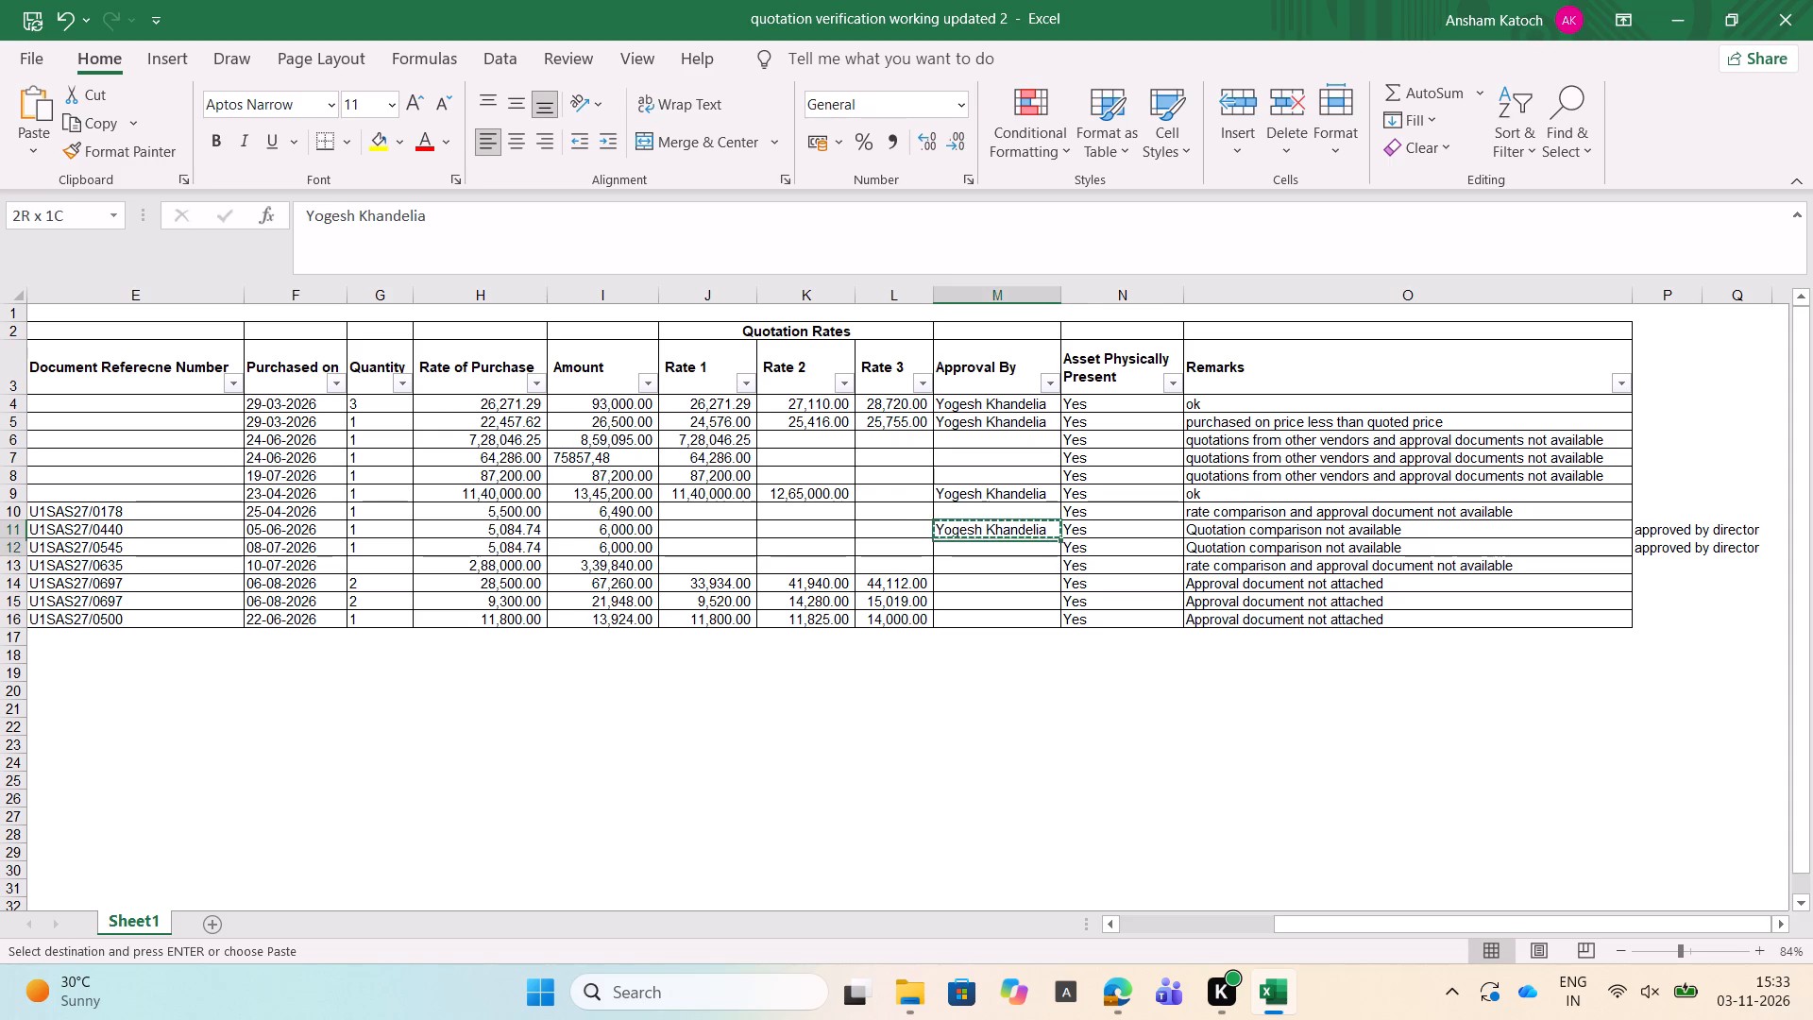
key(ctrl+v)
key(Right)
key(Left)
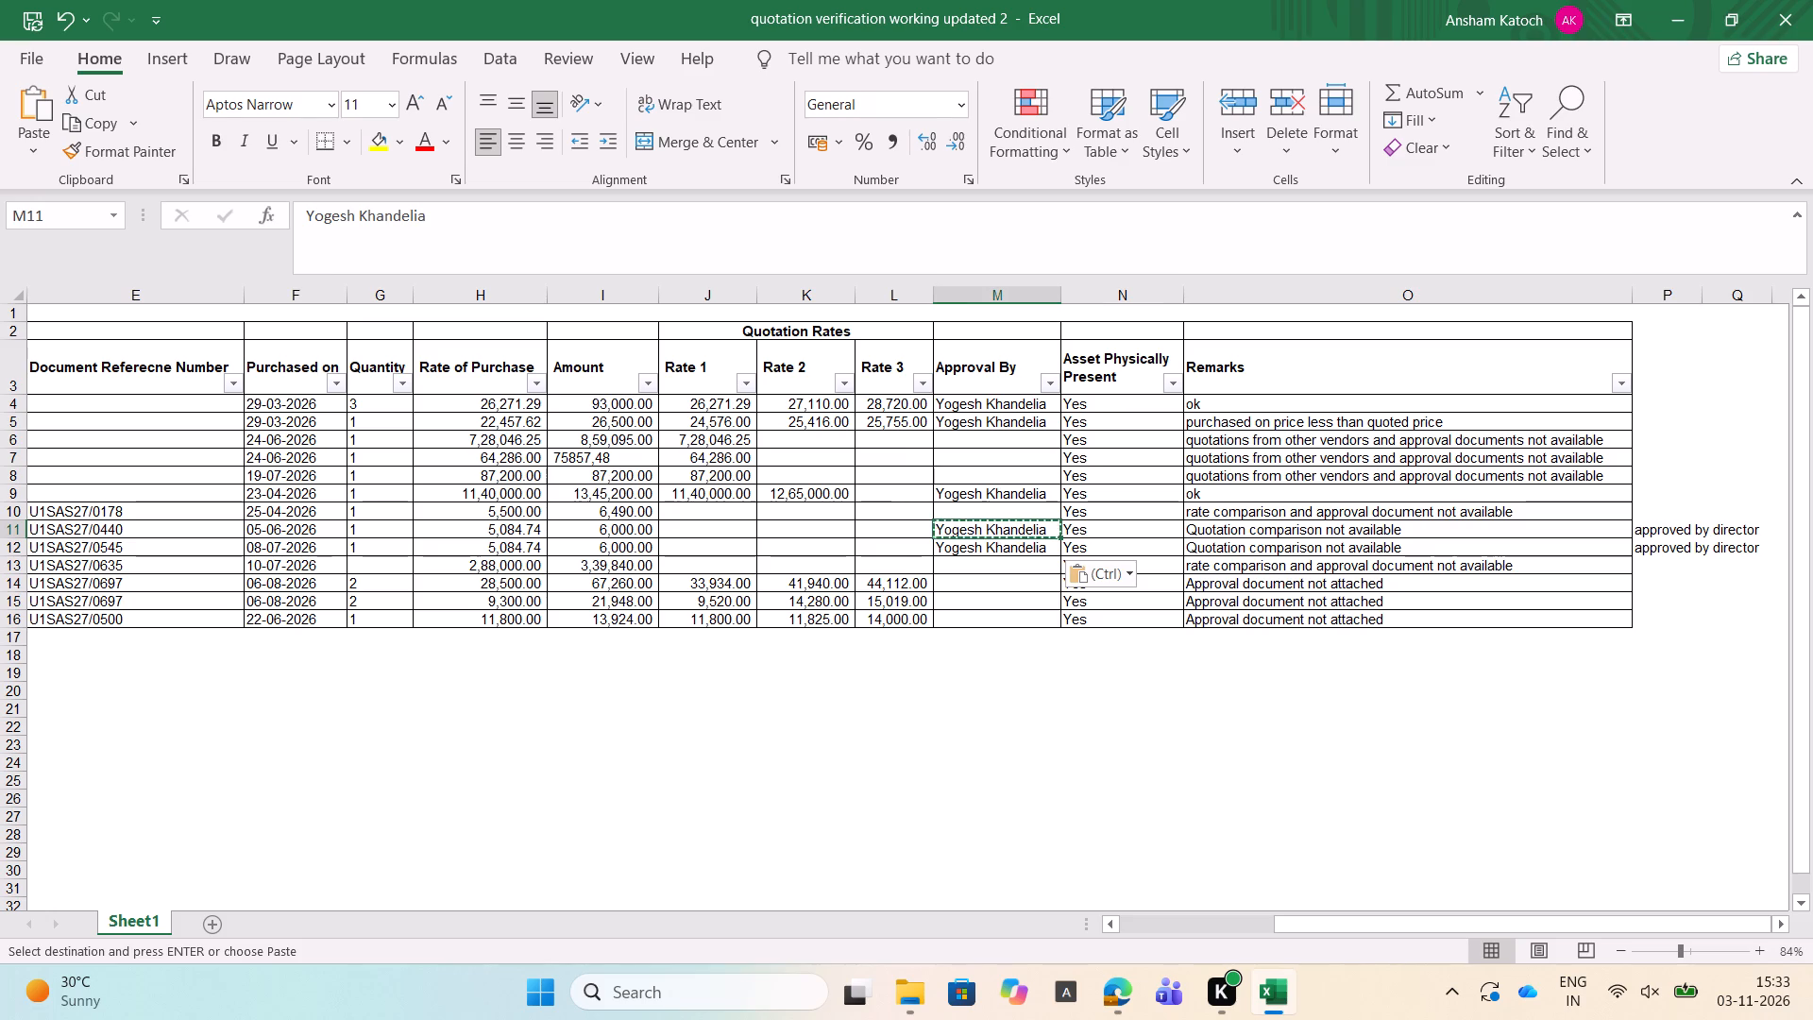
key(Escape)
Review the approval, physical presence and remarks cells of document U1SAS27/0440 against the adjoining director approval note.
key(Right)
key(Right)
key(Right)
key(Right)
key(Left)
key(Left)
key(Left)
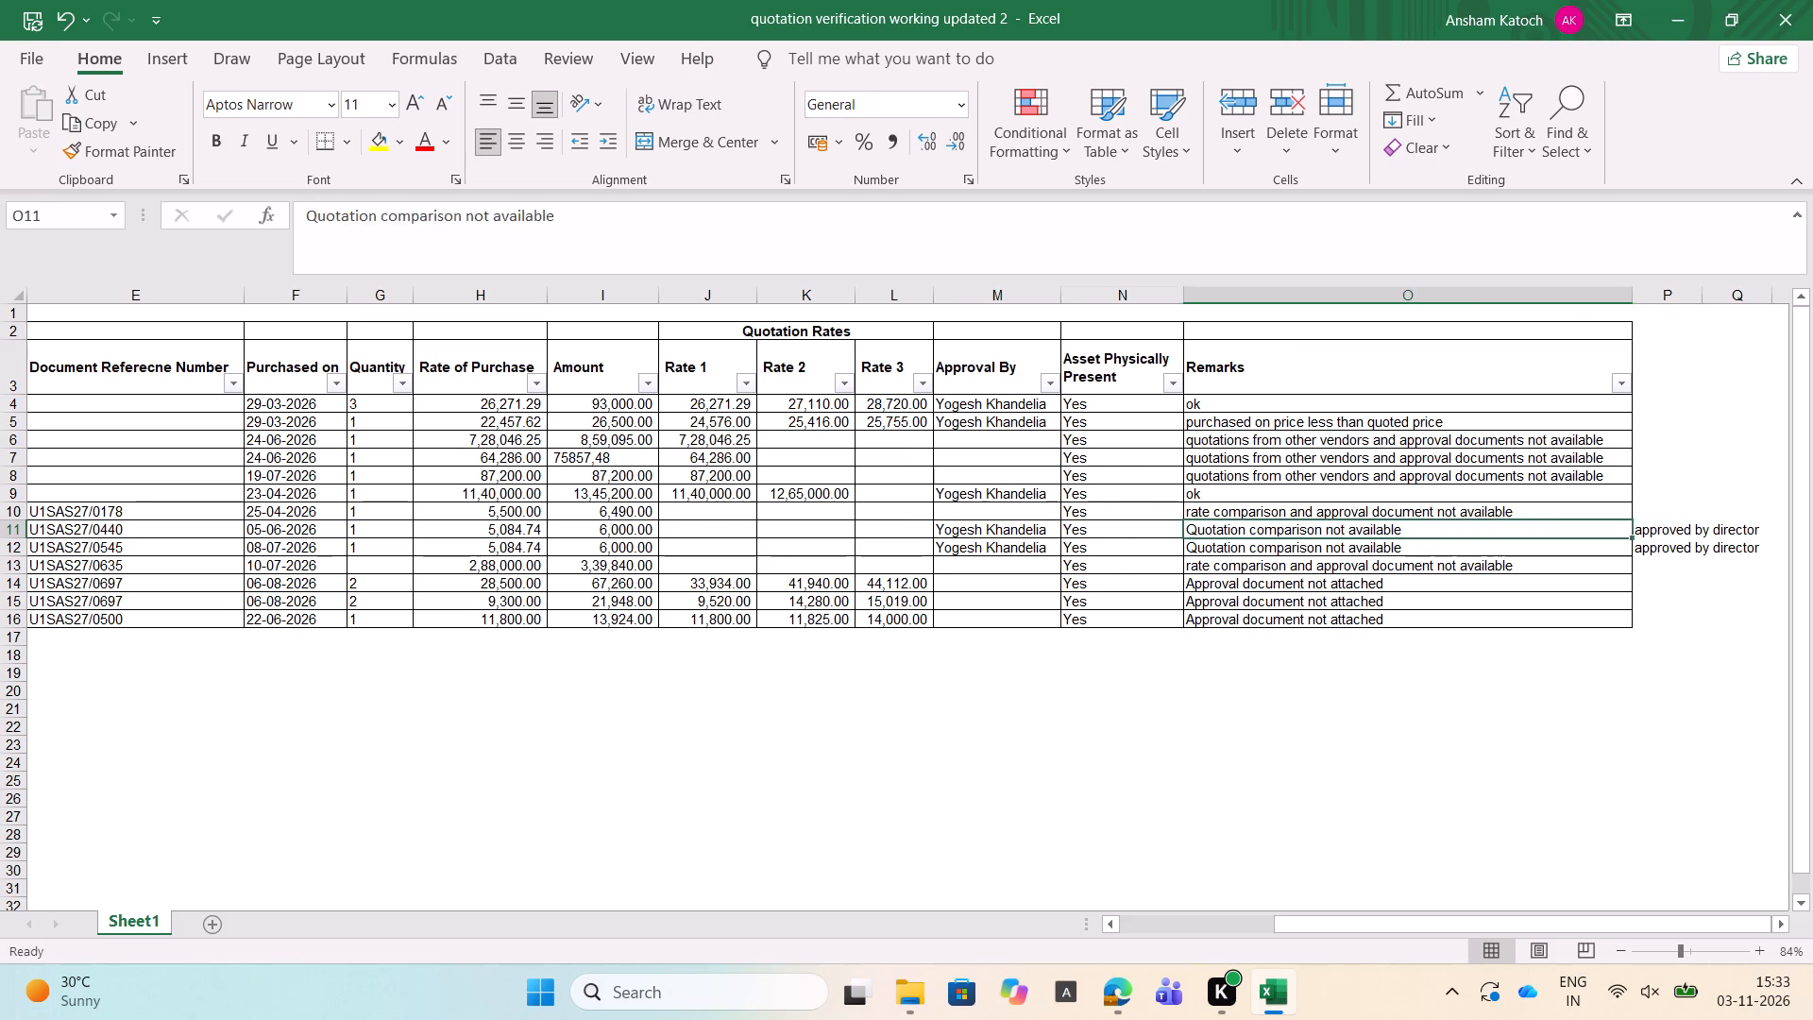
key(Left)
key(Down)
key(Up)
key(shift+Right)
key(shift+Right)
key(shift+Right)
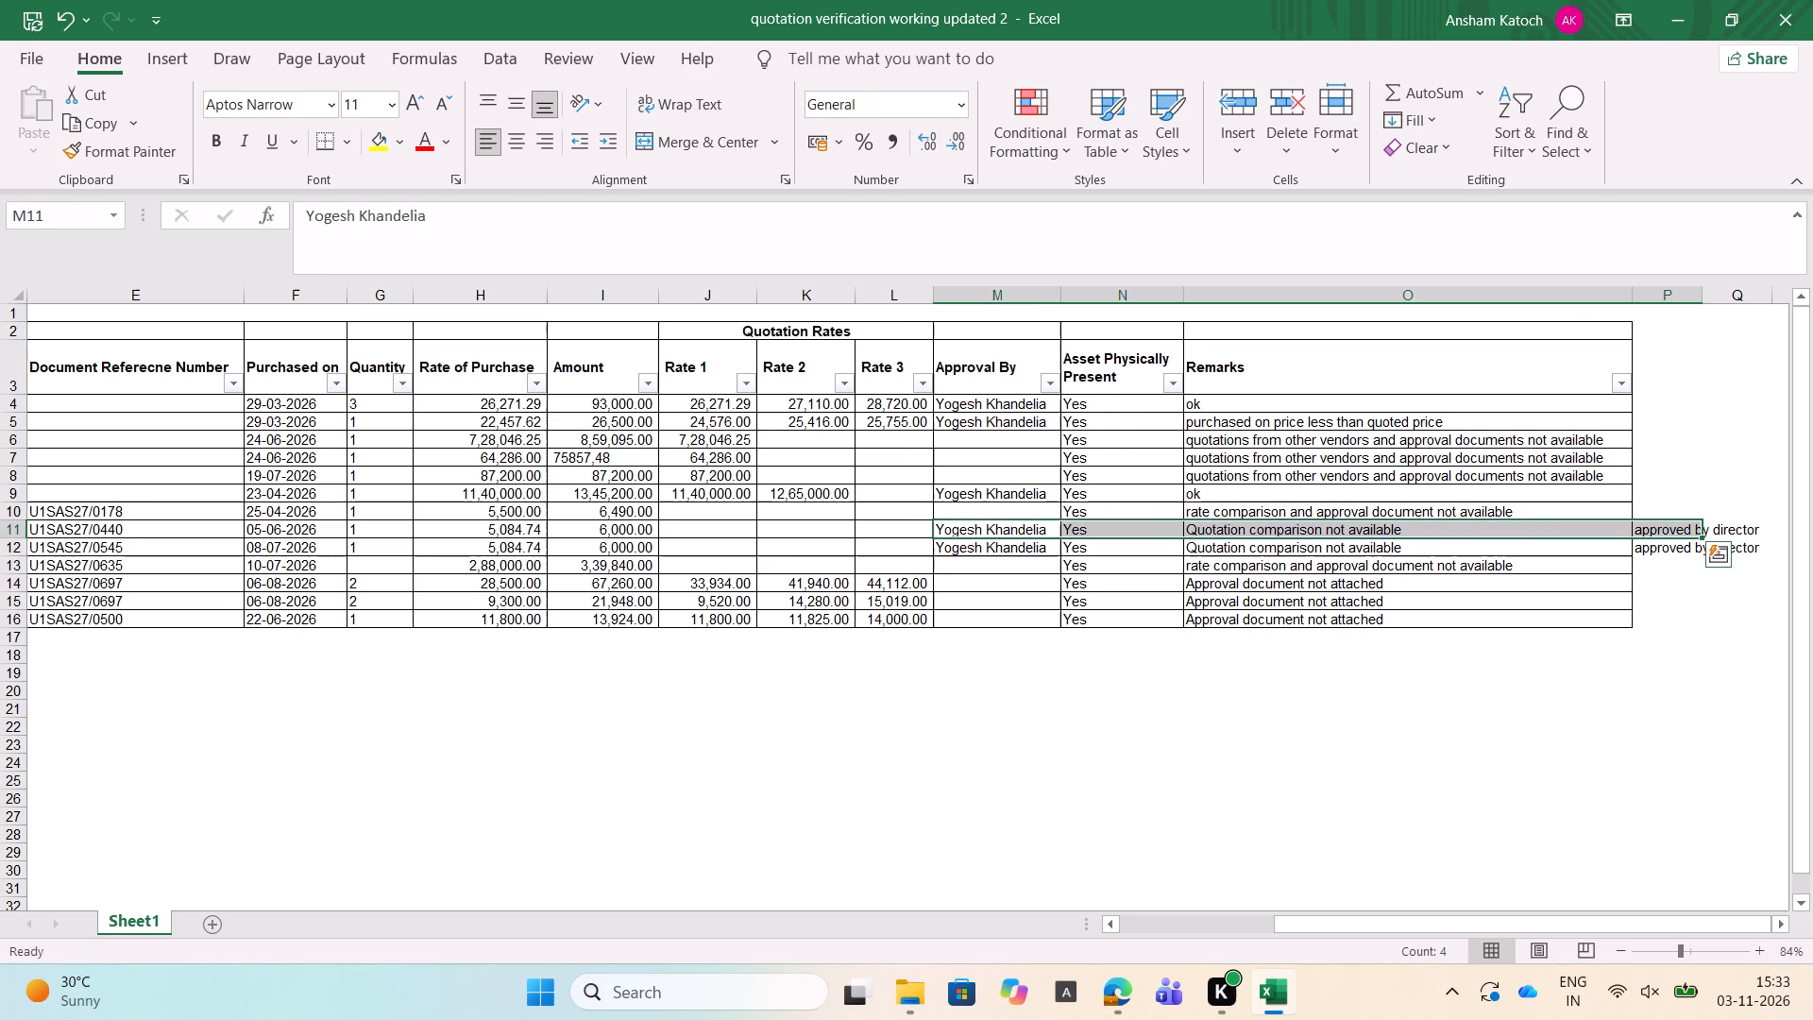
Delete the "approved by director" notes beside the remarks of documents U1SAS27/0440 and U1SAS27/0545.
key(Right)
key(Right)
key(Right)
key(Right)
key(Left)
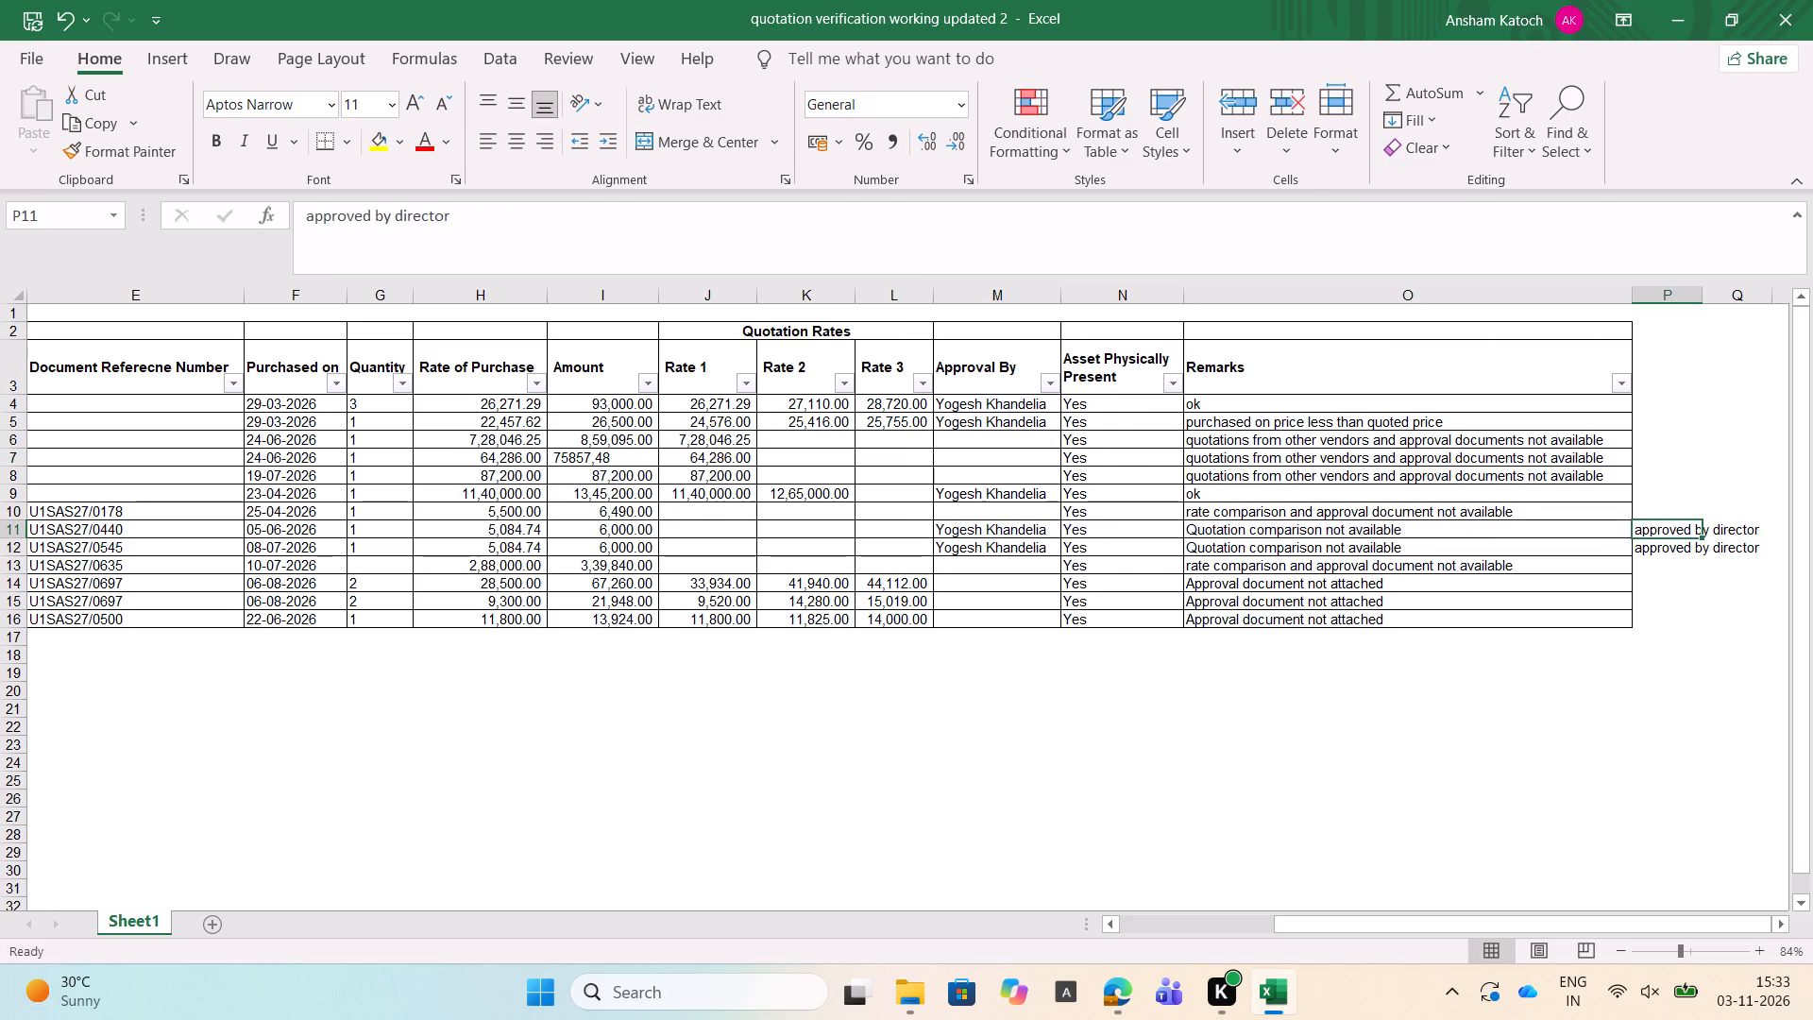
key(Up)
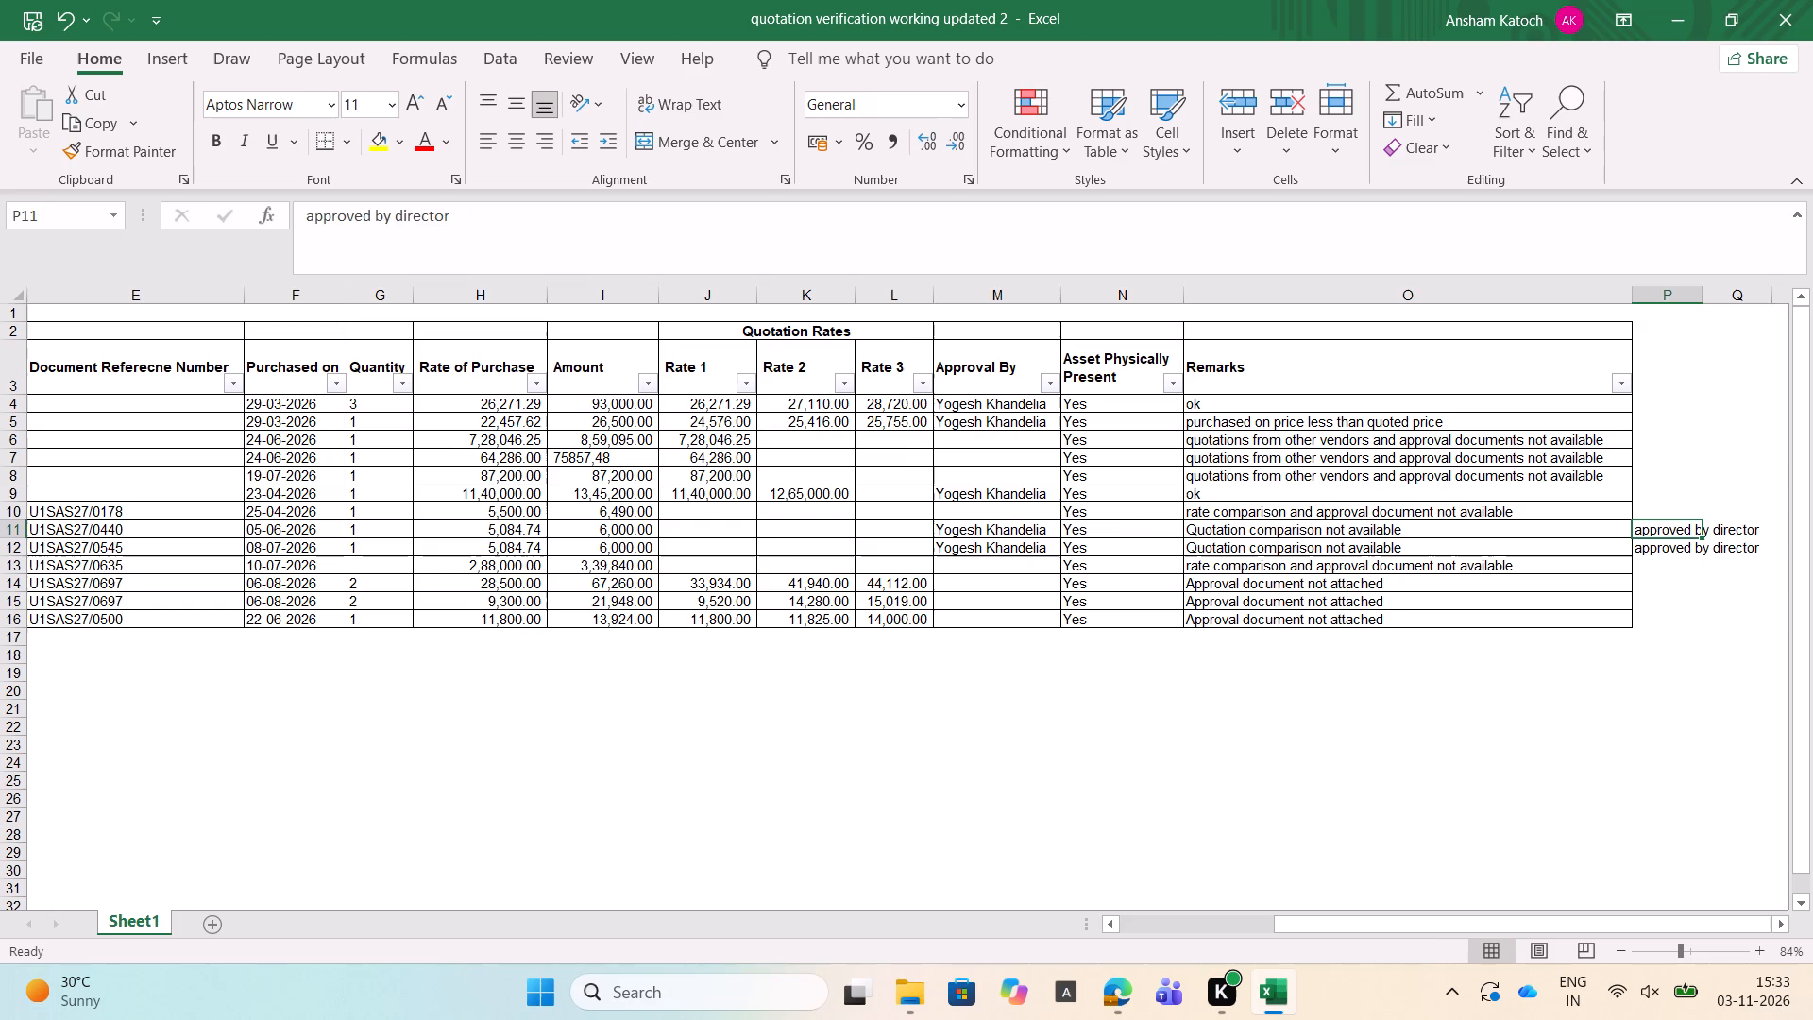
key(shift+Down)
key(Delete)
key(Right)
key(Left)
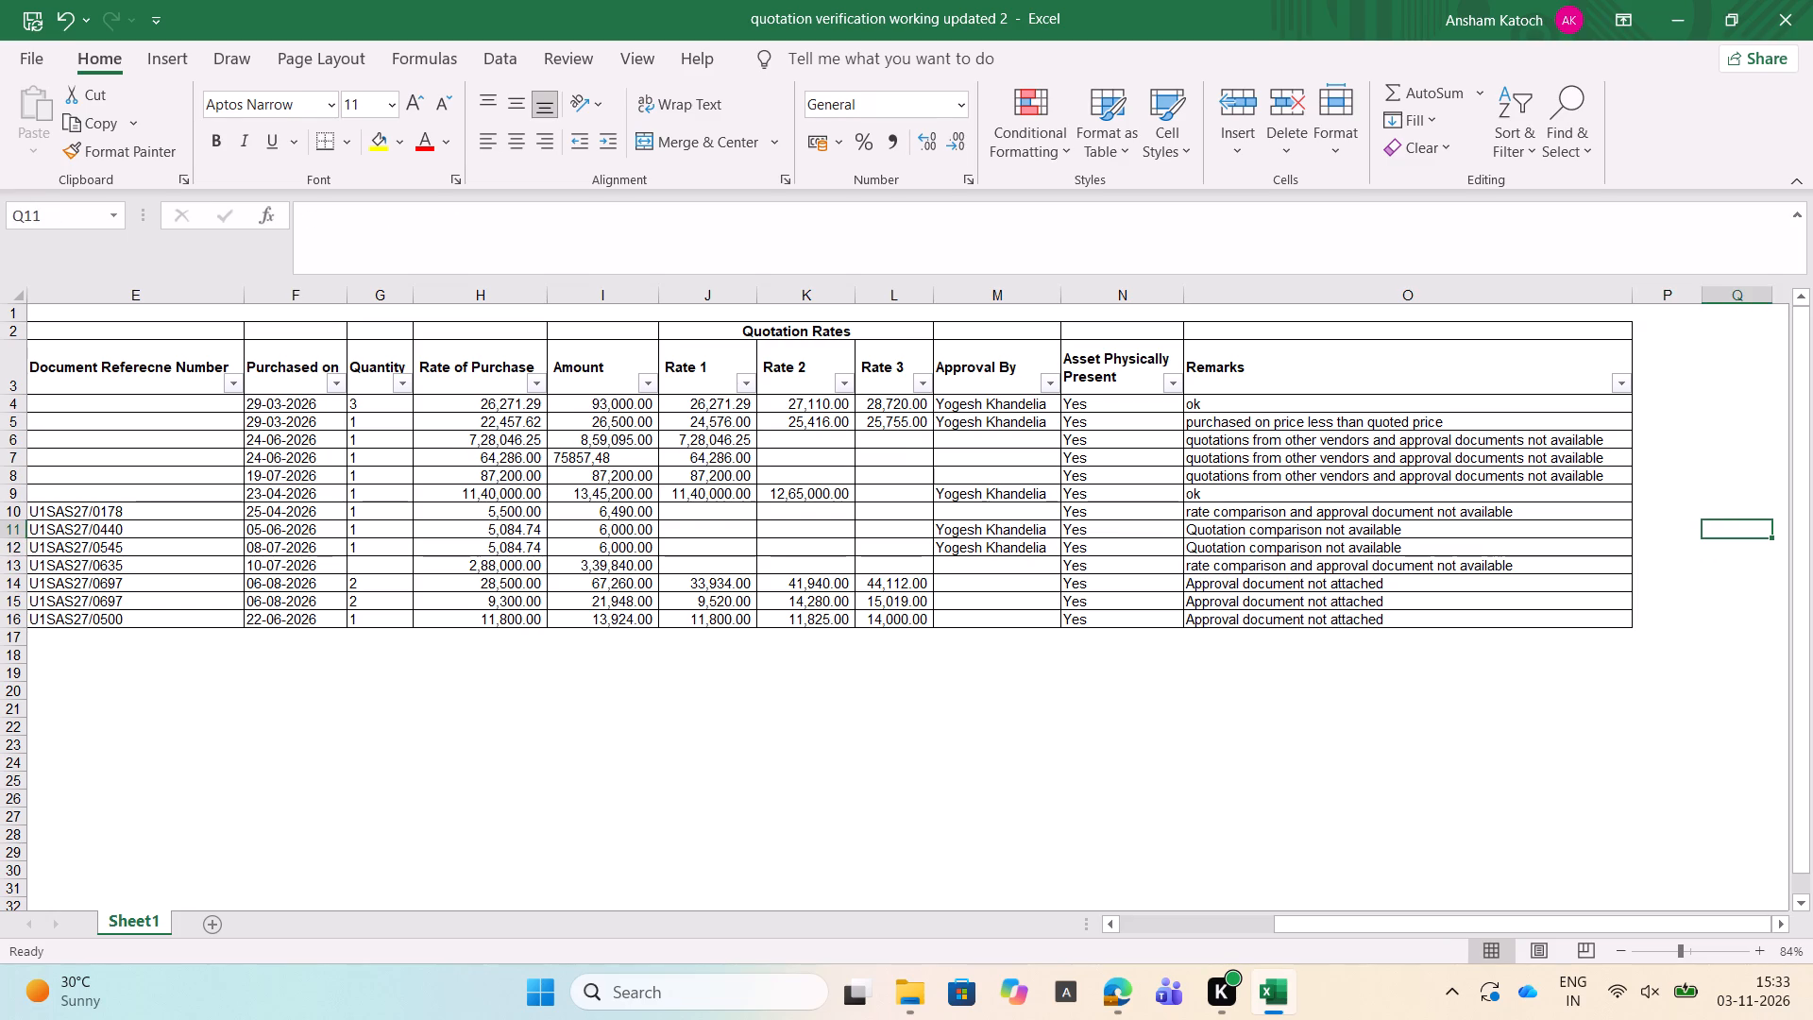
Apply a theme fill colour to the table's header row, from S. No. through Remarks.
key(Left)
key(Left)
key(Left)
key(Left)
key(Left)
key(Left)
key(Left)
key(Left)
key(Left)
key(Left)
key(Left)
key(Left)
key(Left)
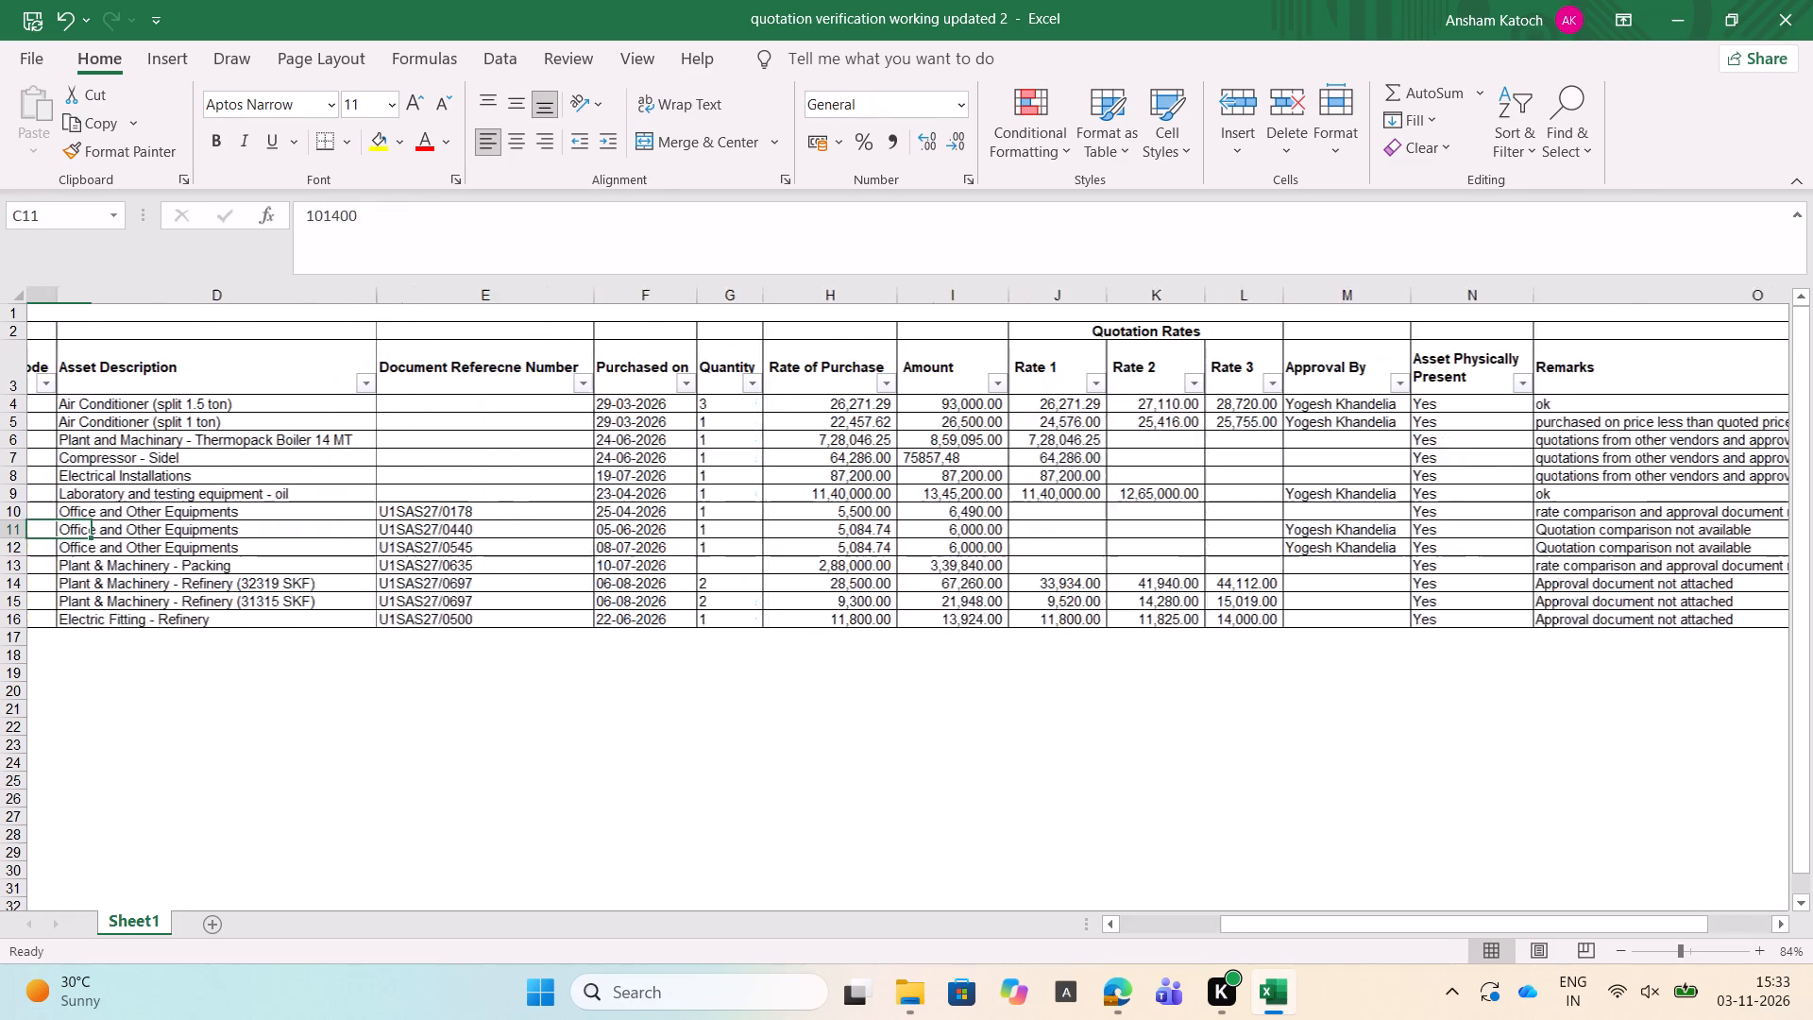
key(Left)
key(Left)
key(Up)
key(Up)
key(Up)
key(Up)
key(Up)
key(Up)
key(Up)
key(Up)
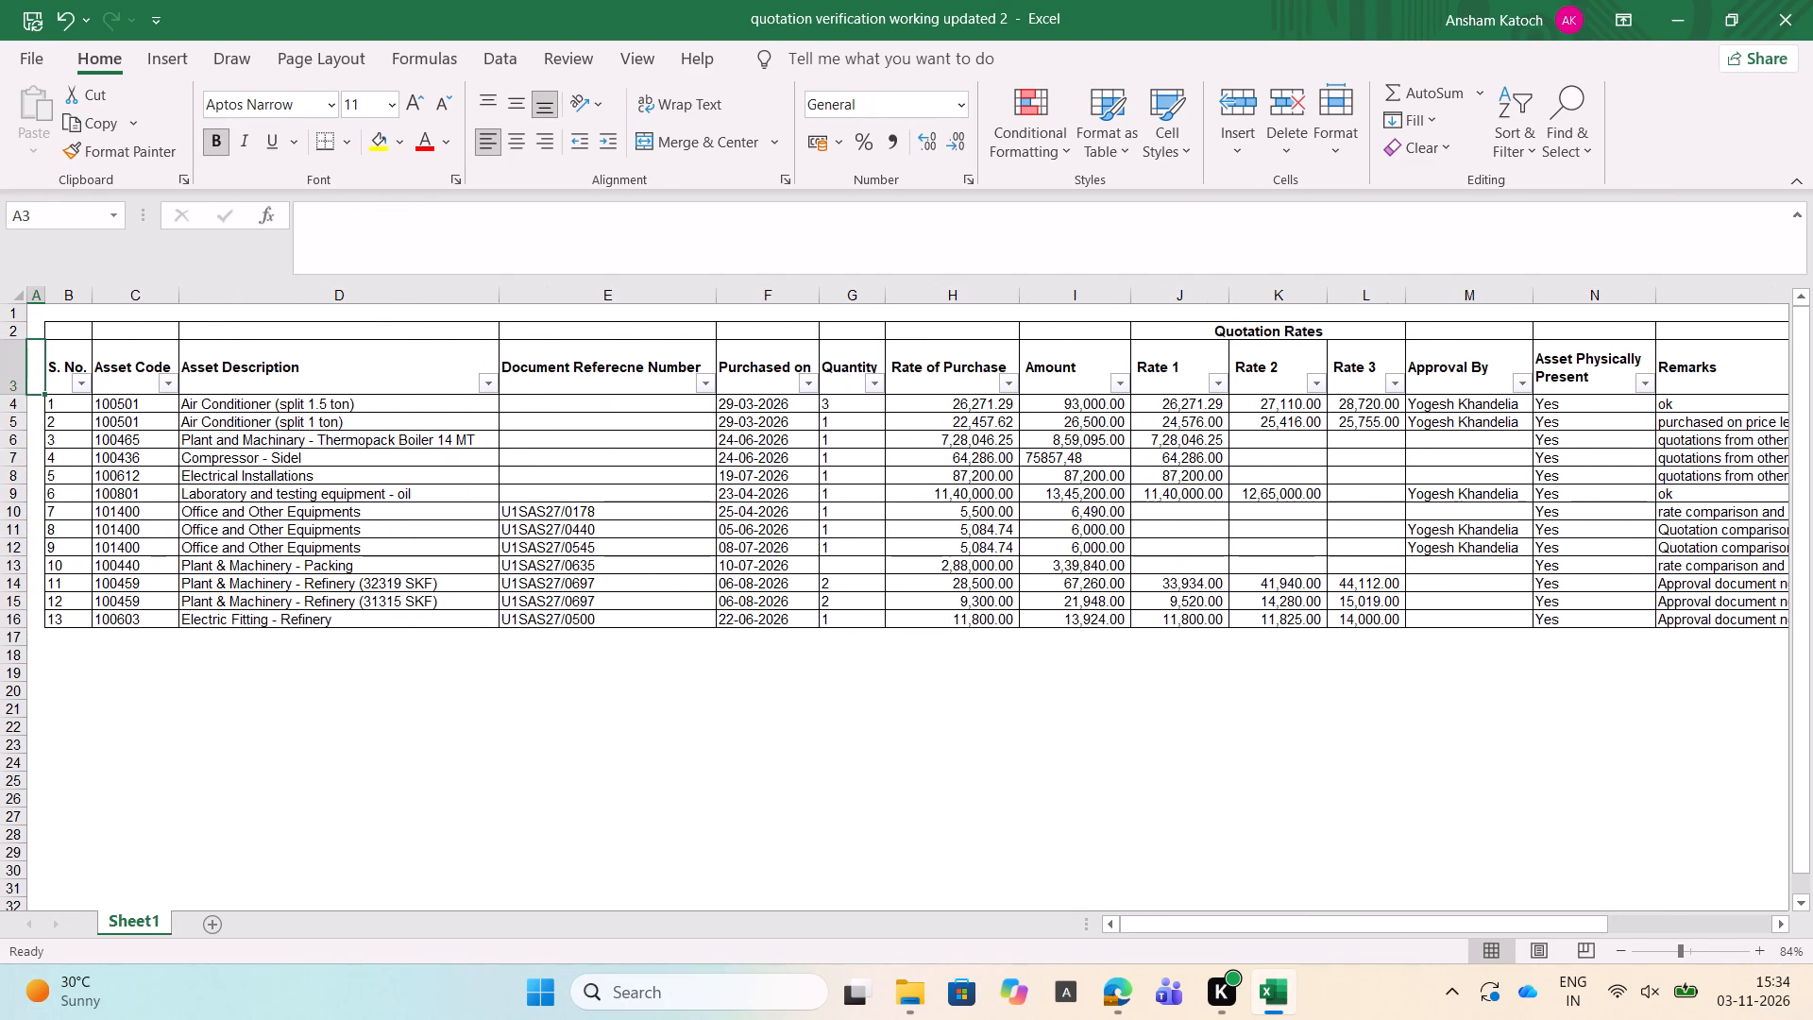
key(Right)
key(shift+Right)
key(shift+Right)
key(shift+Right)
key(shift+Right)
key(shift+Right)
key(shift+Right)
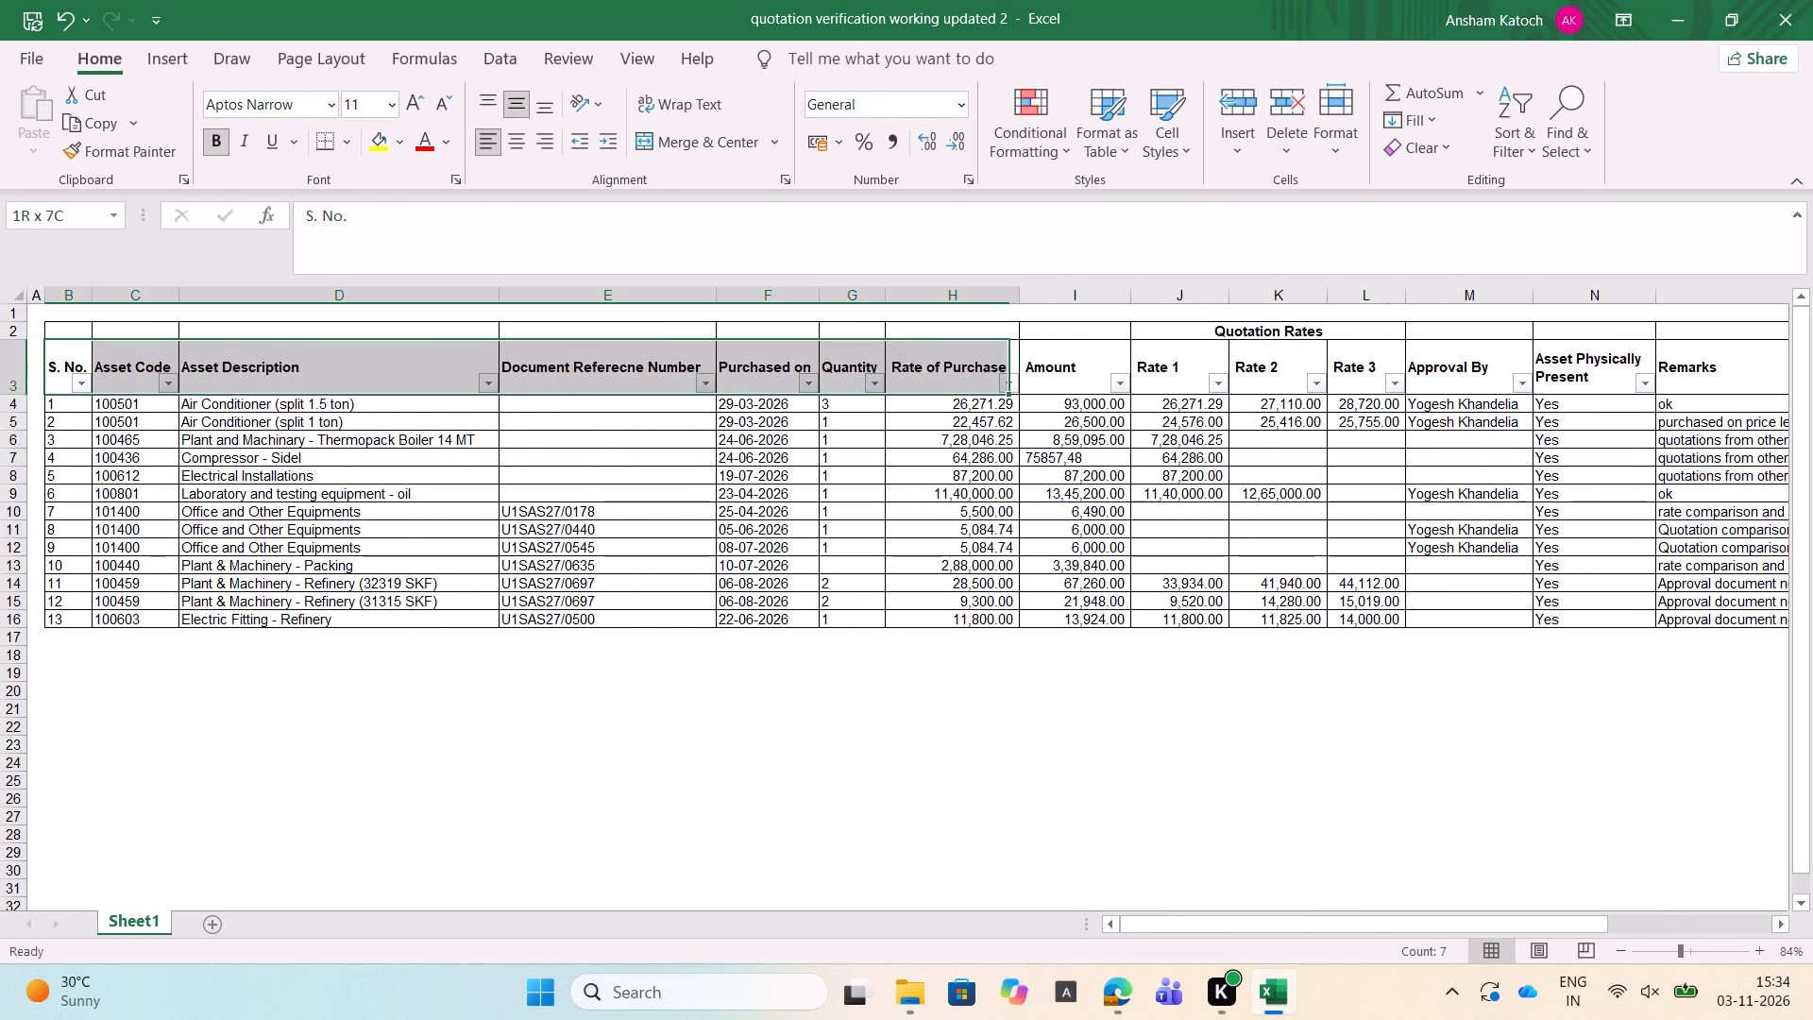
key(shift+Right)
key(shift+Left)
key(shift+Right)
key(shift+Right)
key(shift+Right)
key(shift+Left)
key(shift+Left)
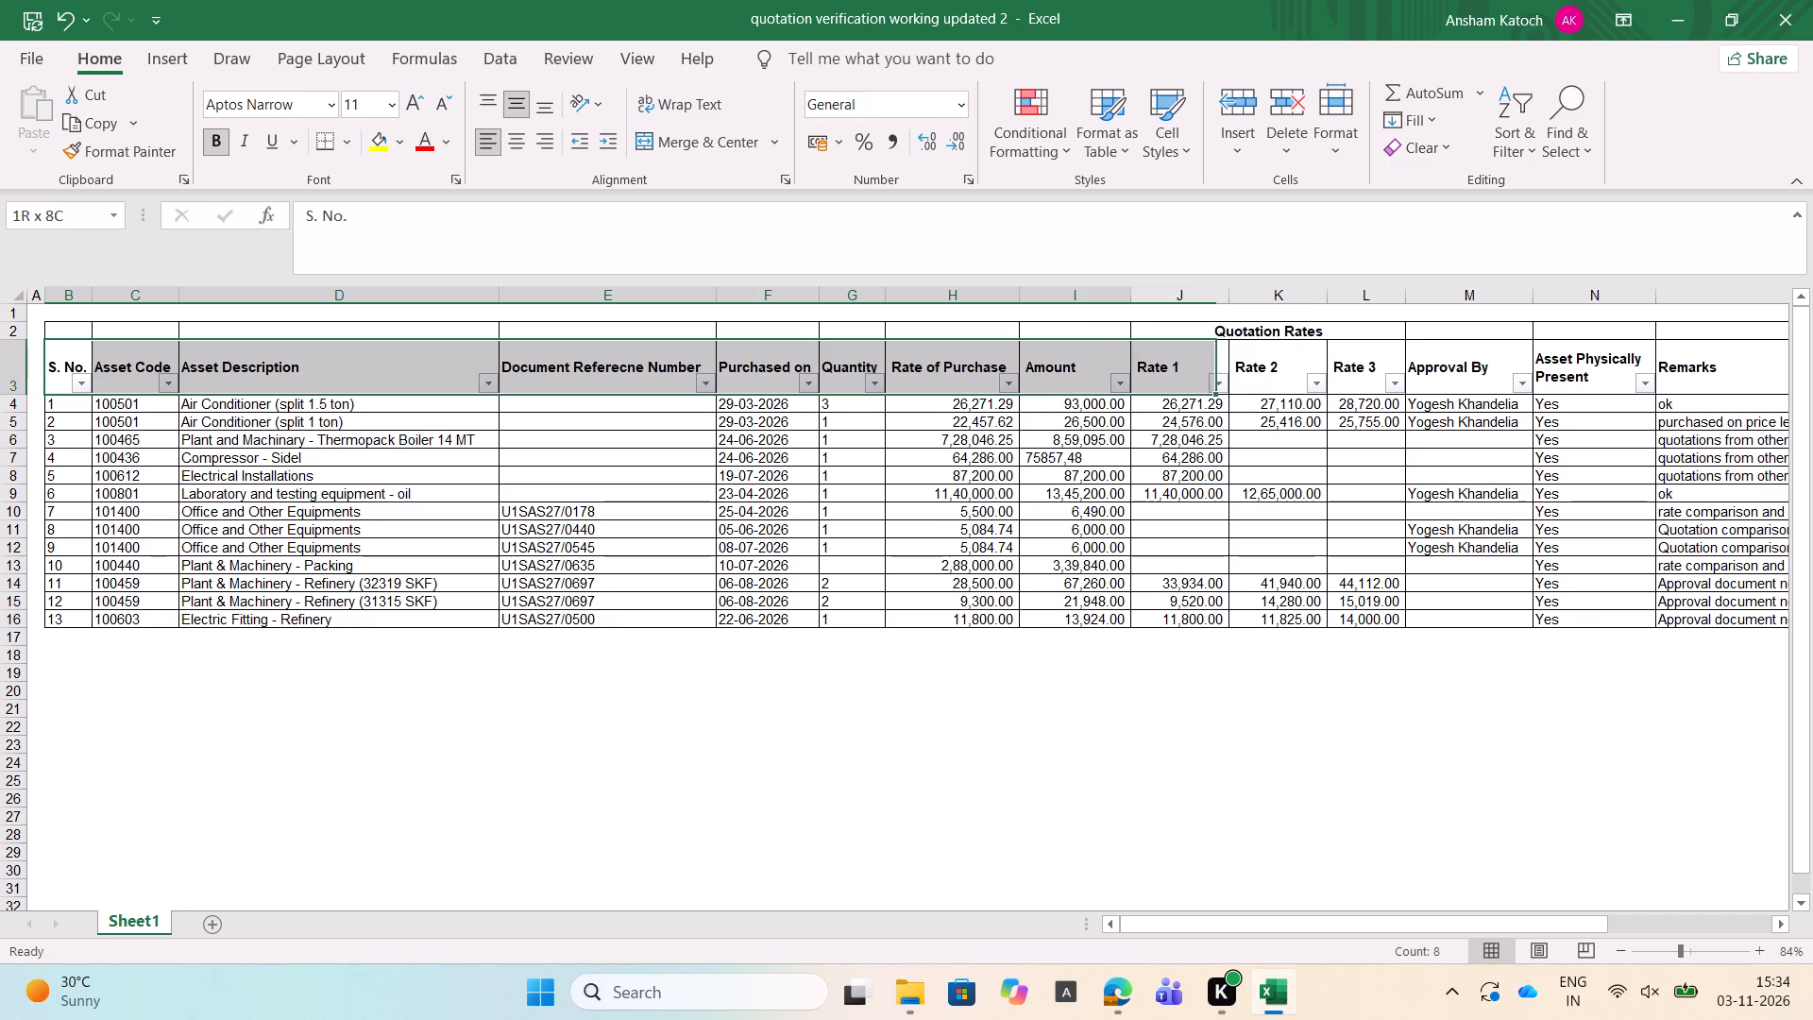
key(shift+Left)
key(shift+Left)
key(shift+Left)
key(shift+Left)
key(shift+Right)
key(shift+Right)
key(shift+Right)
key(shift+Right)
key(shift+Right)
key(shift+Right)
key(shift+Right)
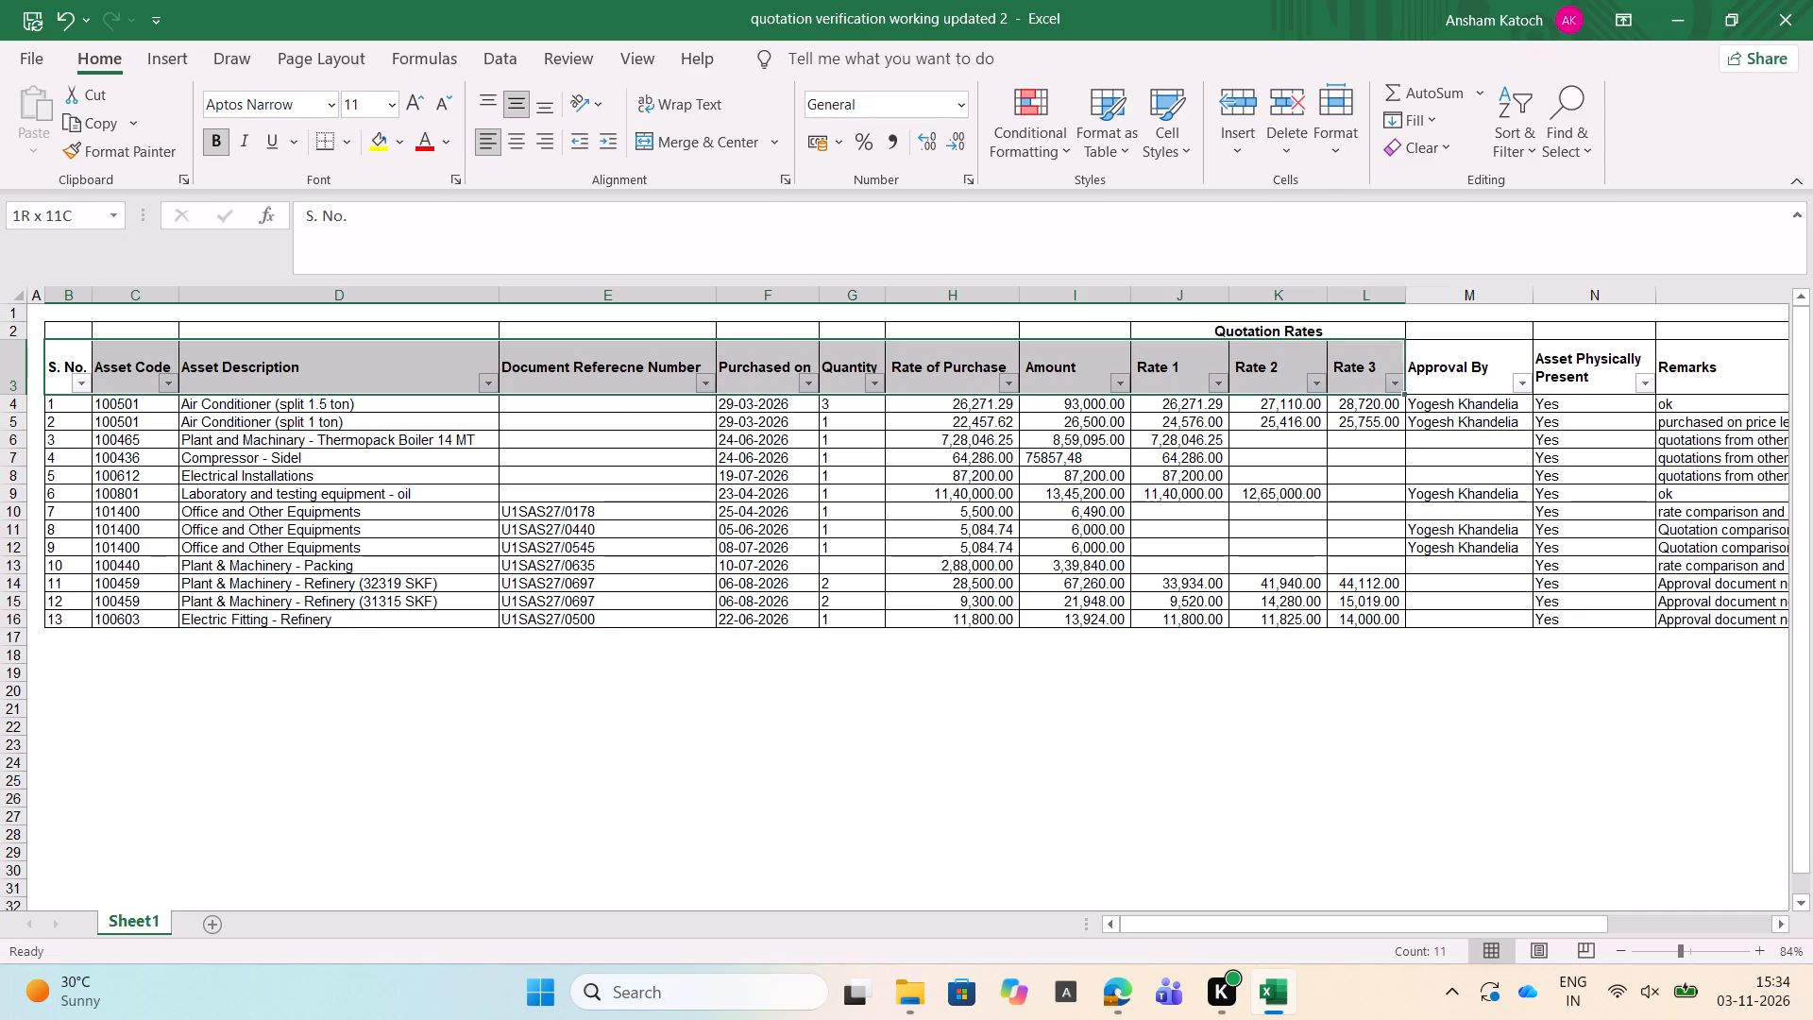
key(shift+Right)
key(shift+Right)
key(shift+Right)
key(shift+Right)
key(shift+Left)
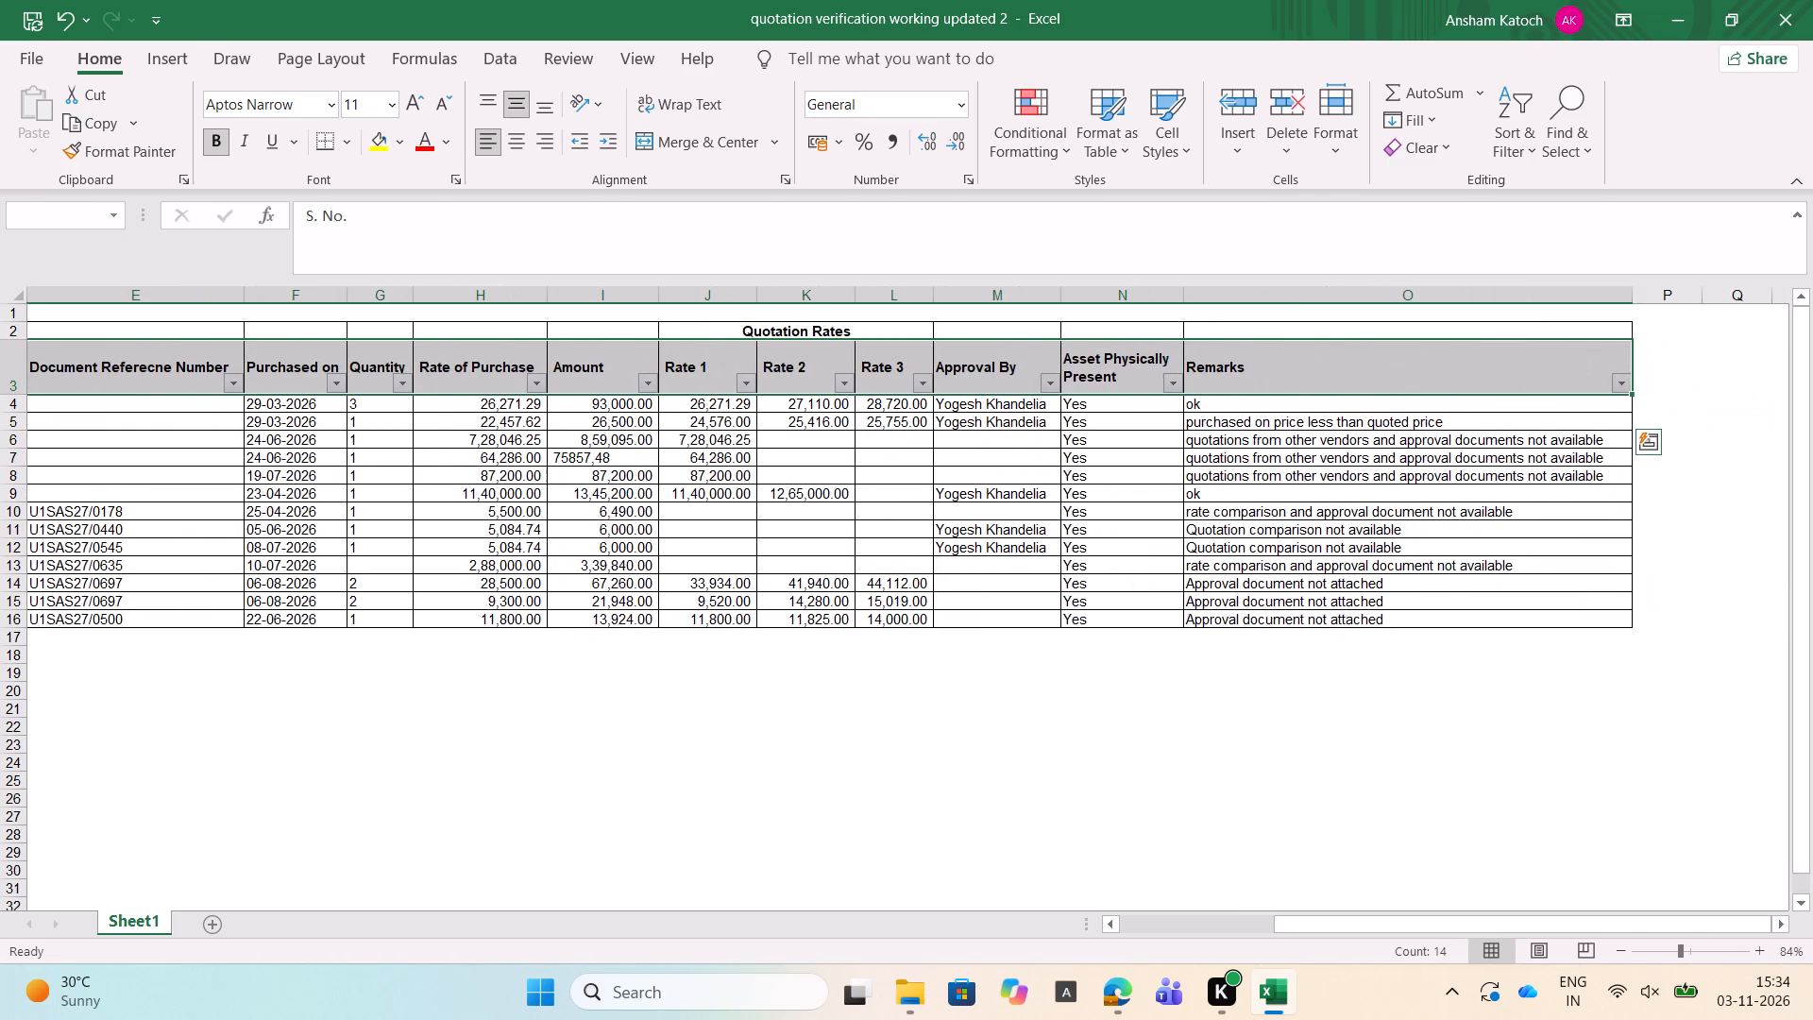
click(407, 143)
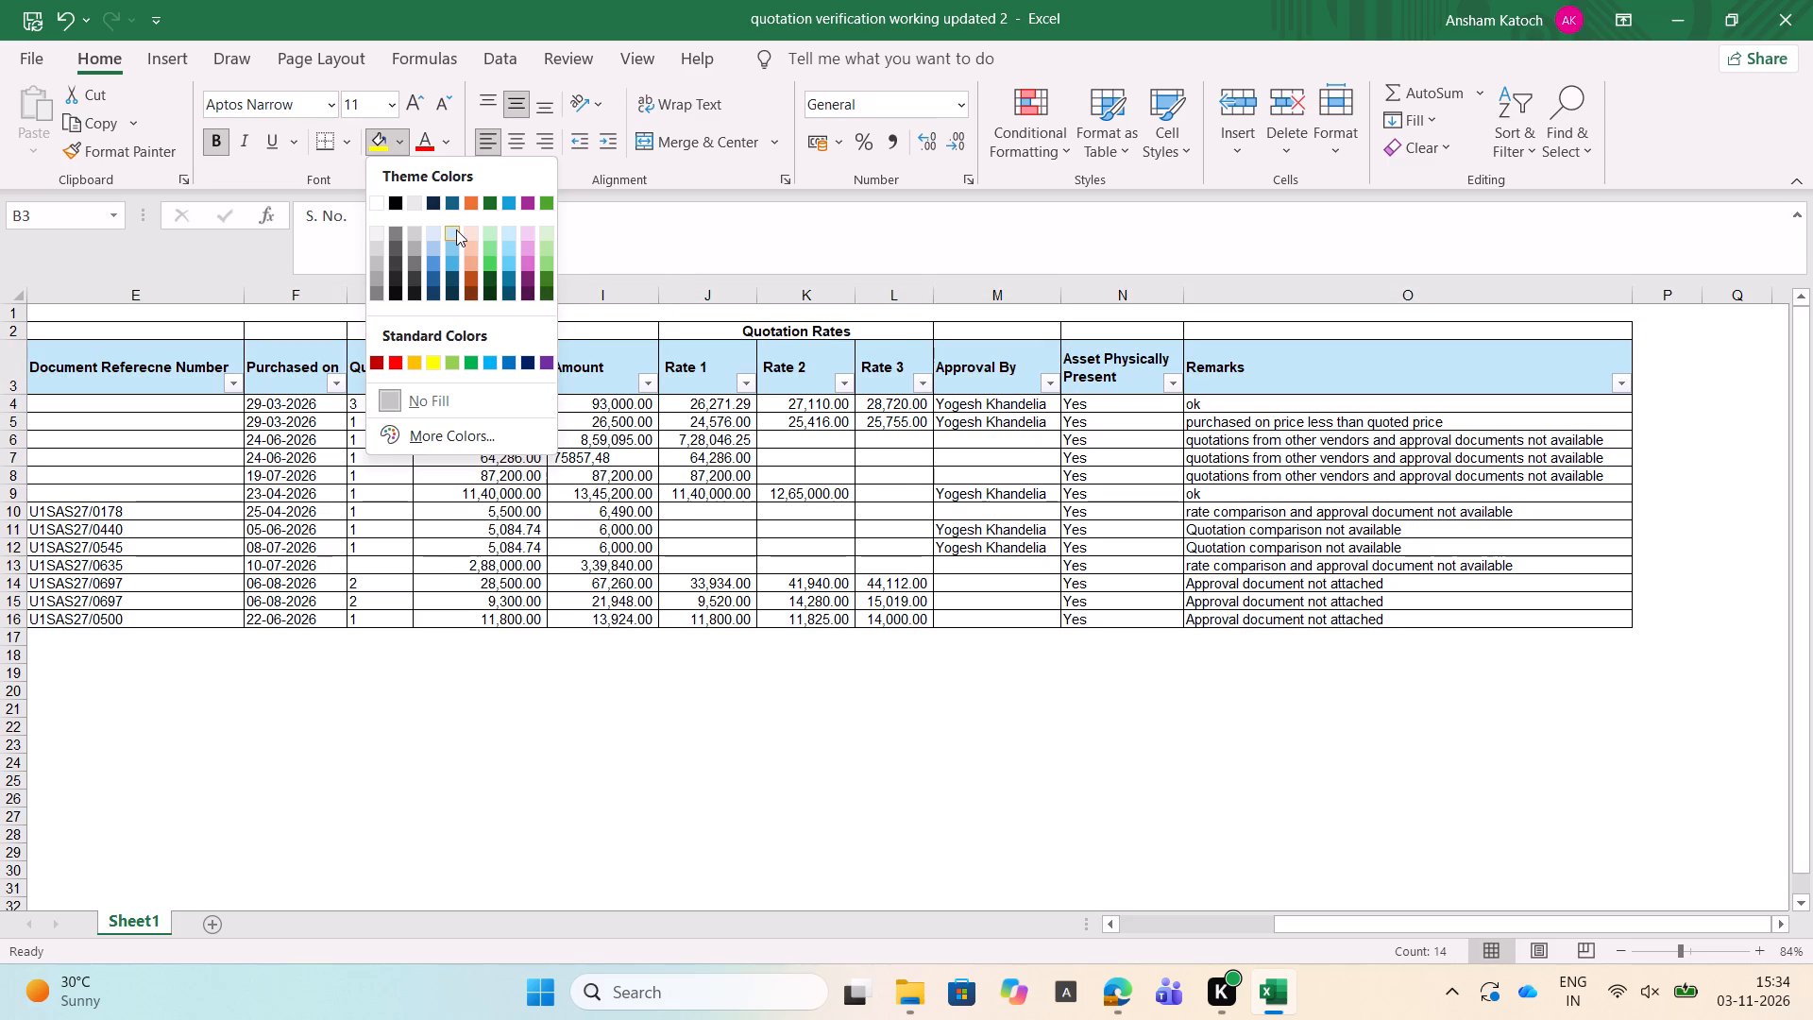
Fill the table's header row, from S. No. to Remarks, with the lightest dark-blue theme shade.
click(431, 229)
click(461, 786)
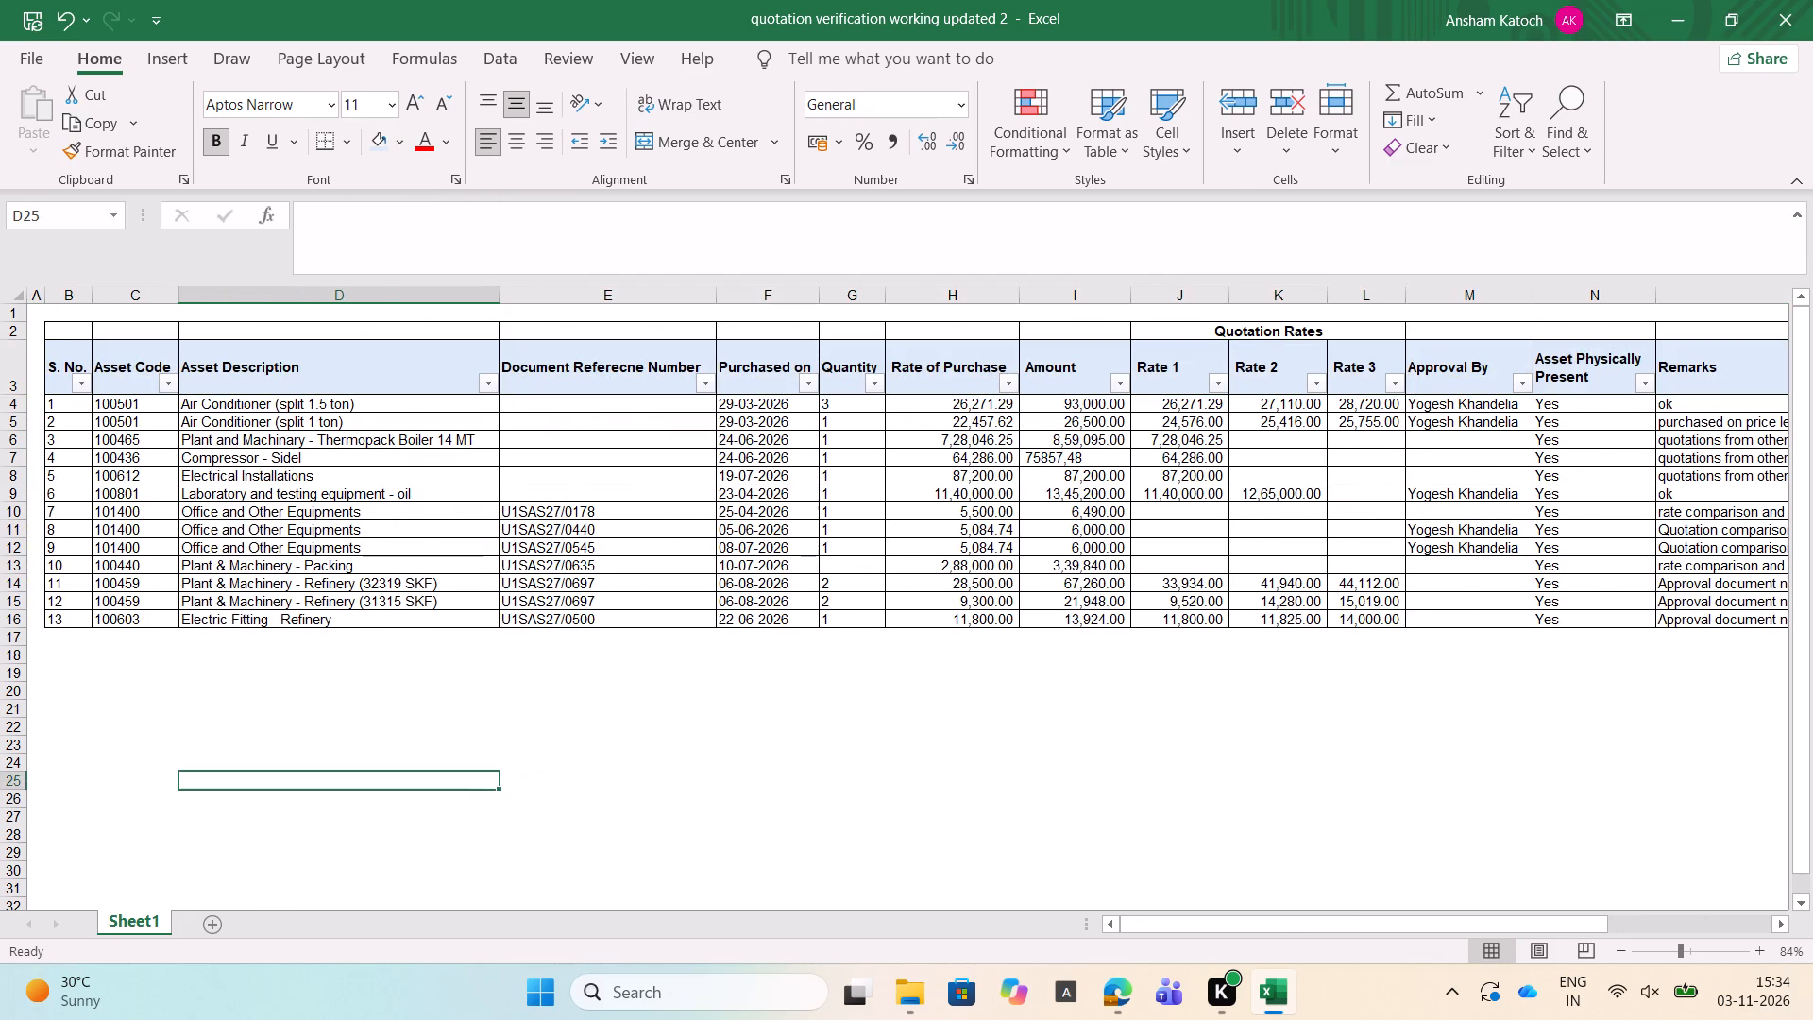
Copy the plain formatting of cell B1 onto B2:I2 with Format Painter to clear the borders above the S. No. to Amount headers.
click(56, 368)
key(Page_Up)
key(Up)
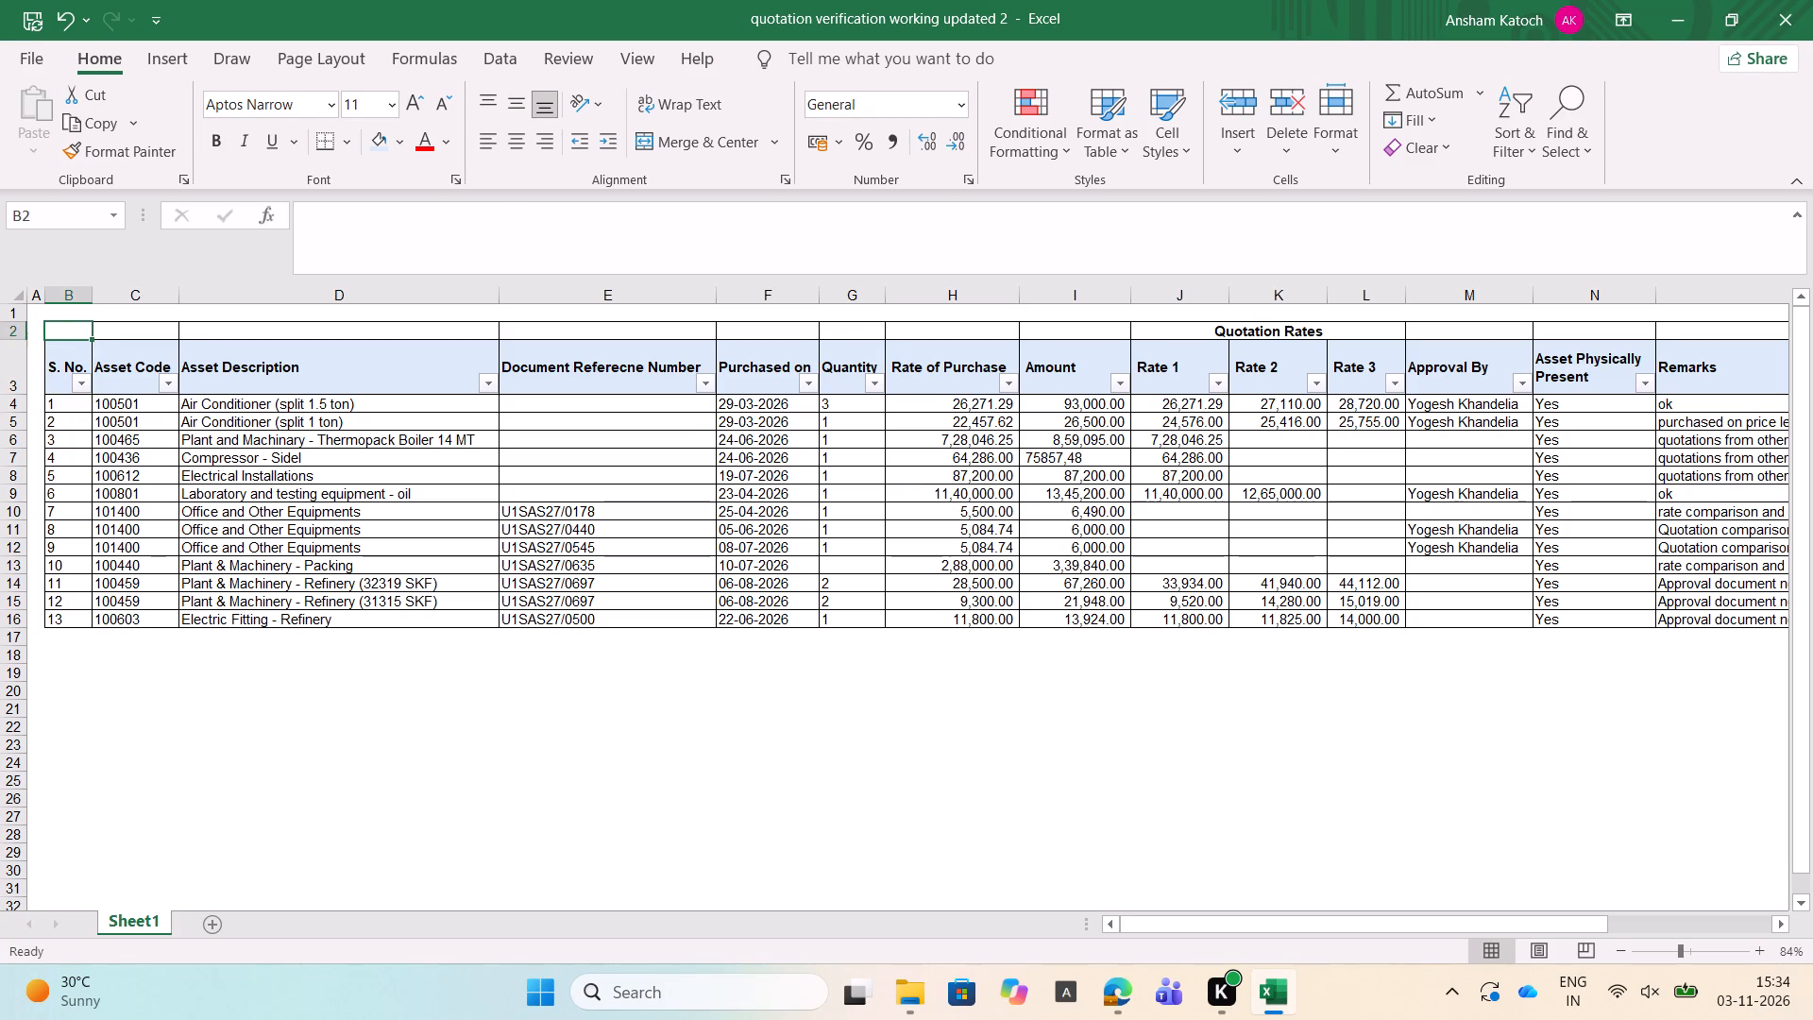
key(Up)
text(HFP)
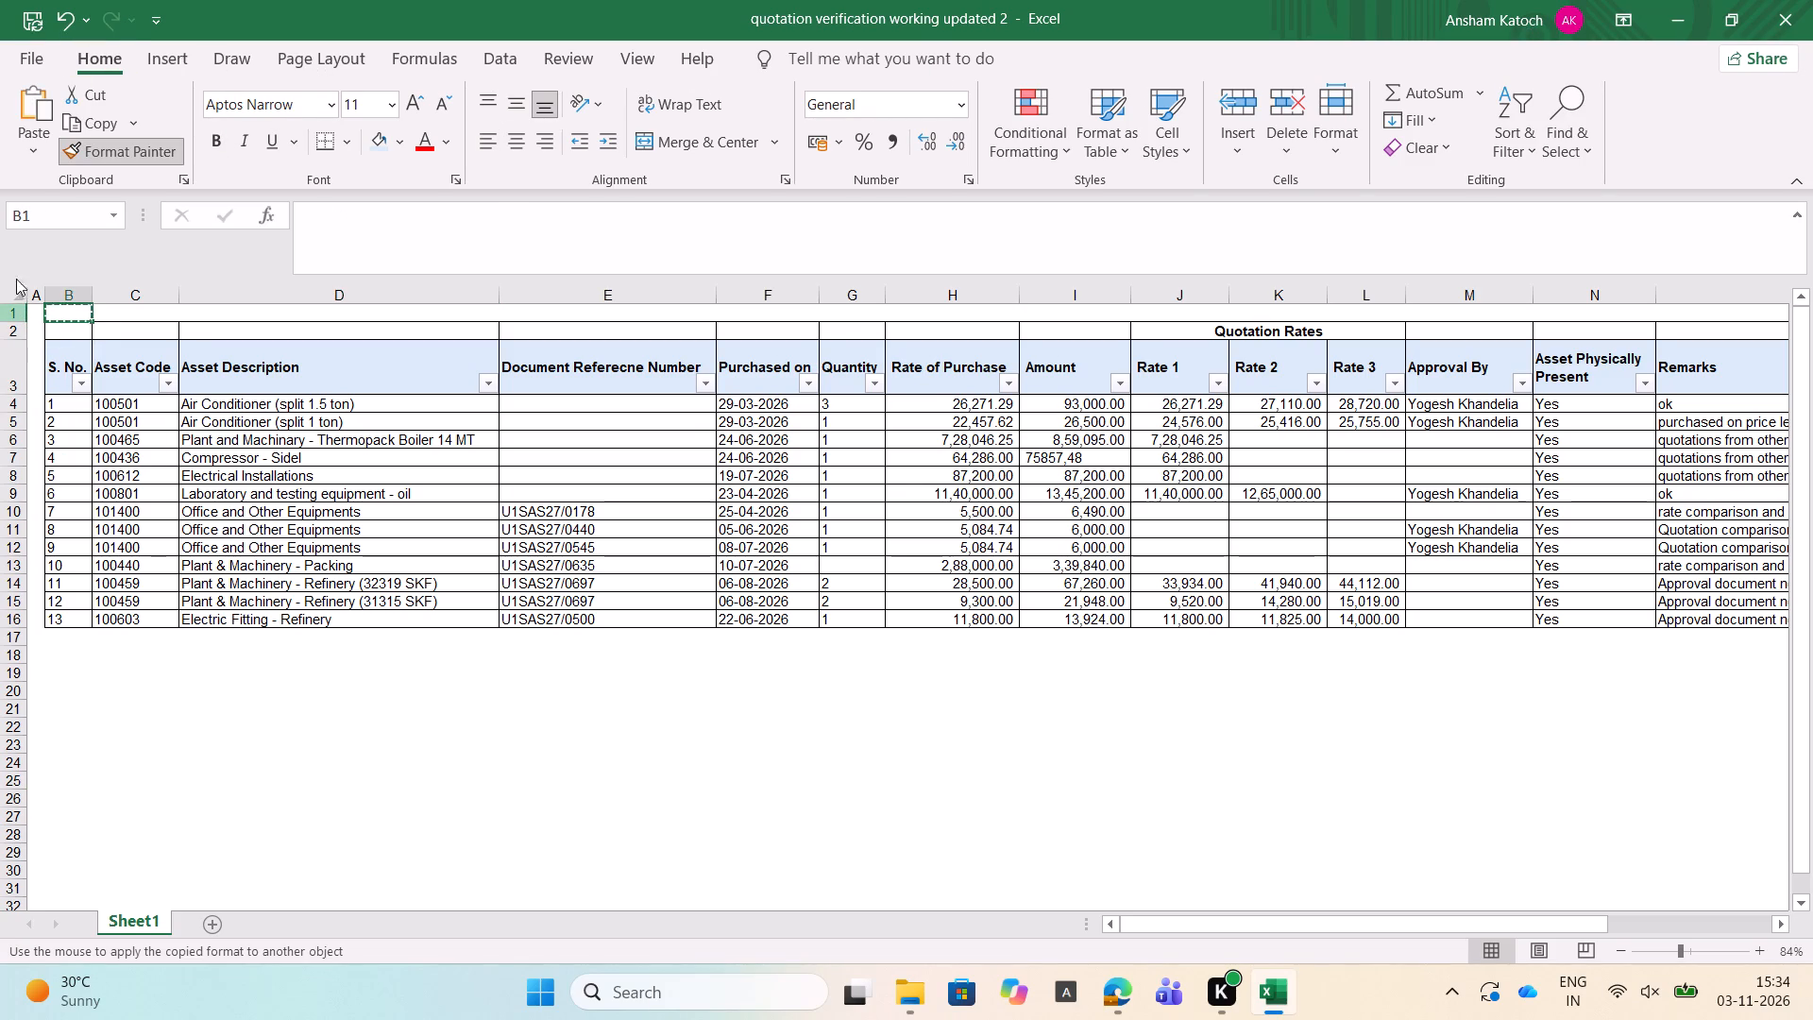
drag(69, 331, 987, 346)
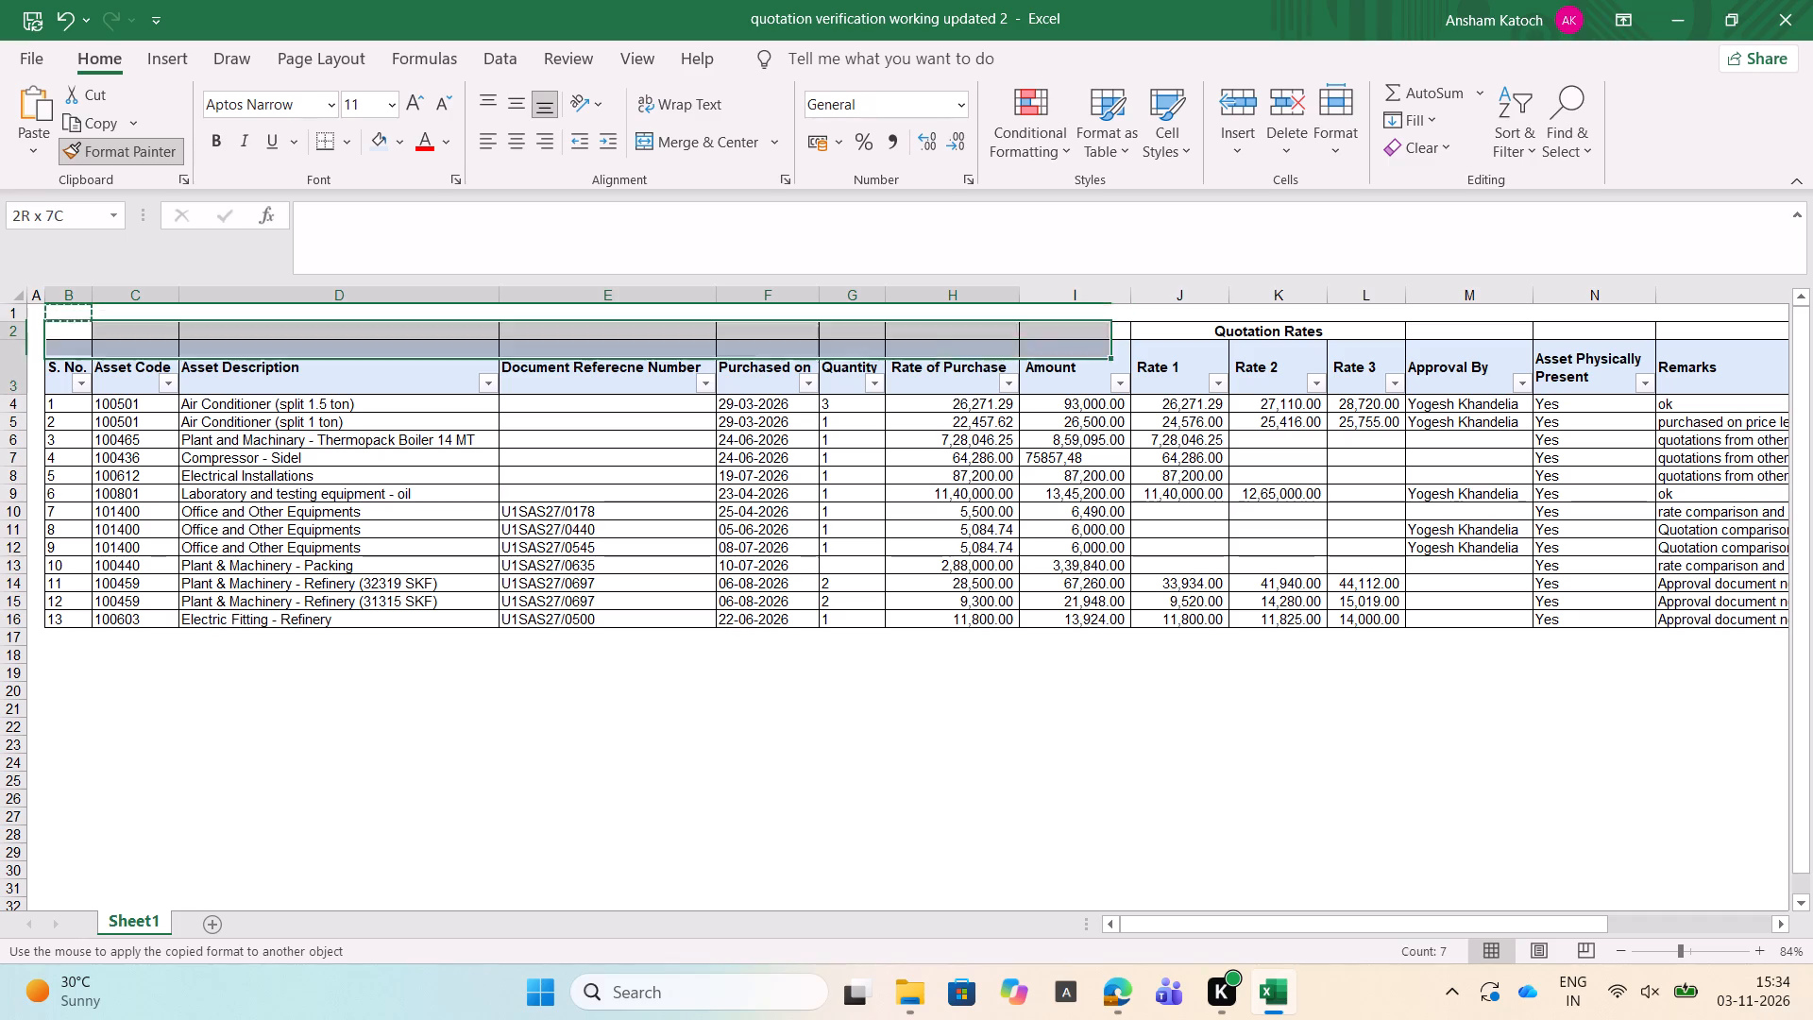
drag(987, 346, 1110, 328)
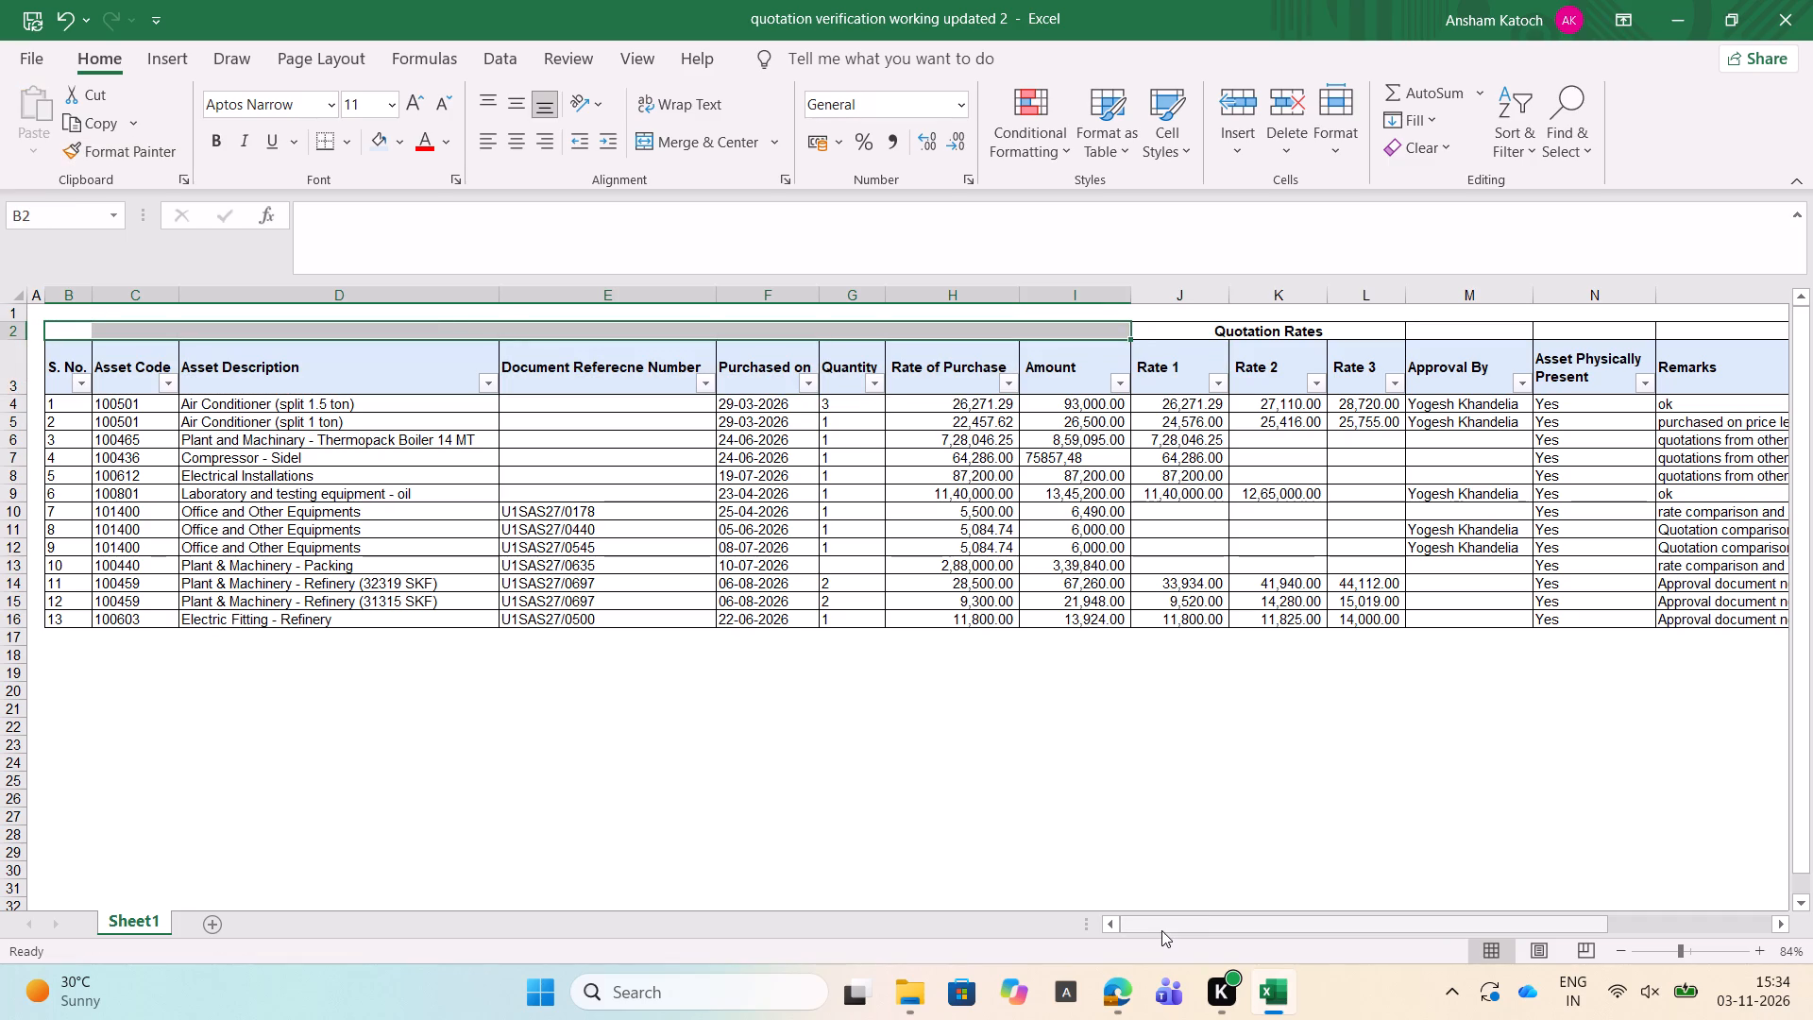
click(1161, 930)
click(1005, 751)
Copy the plain formatting of cell M1 onto M2:O2 with Format Painter to clear the borders above the Approval By to Remarks headers.
scroll(1005, 751, left, 3)
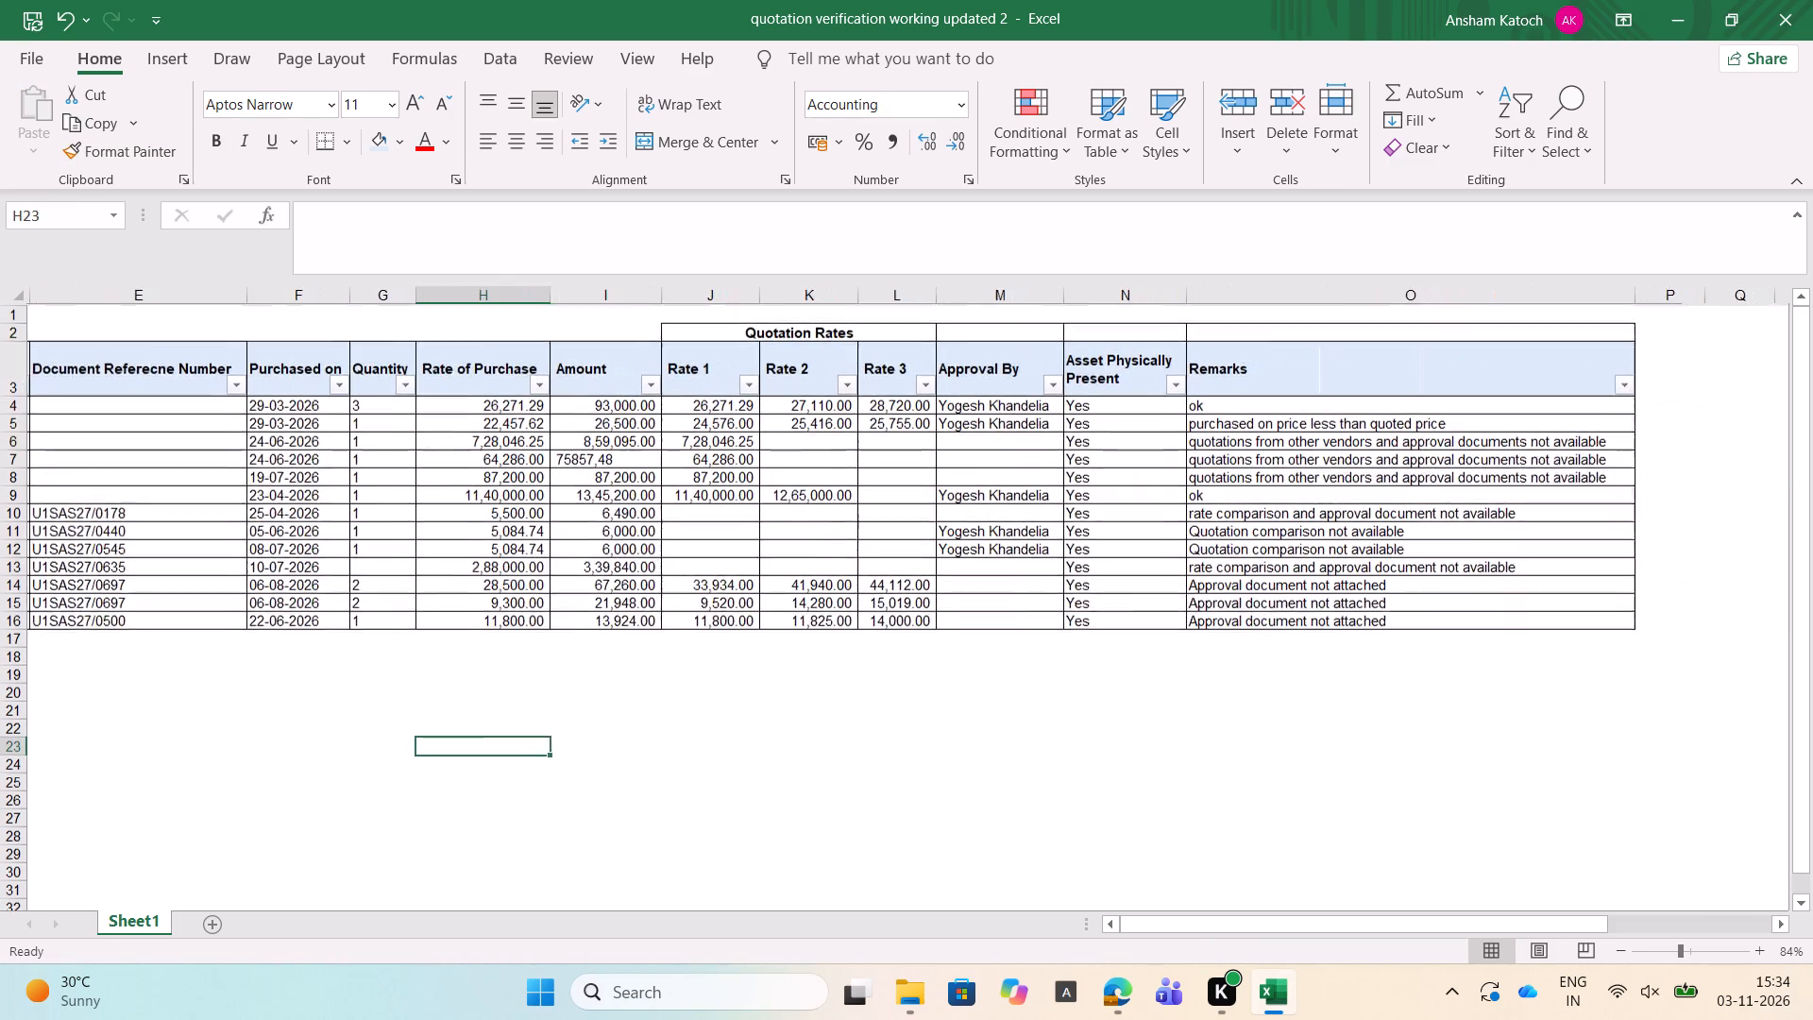
scroll(1005, 751, left, 1)
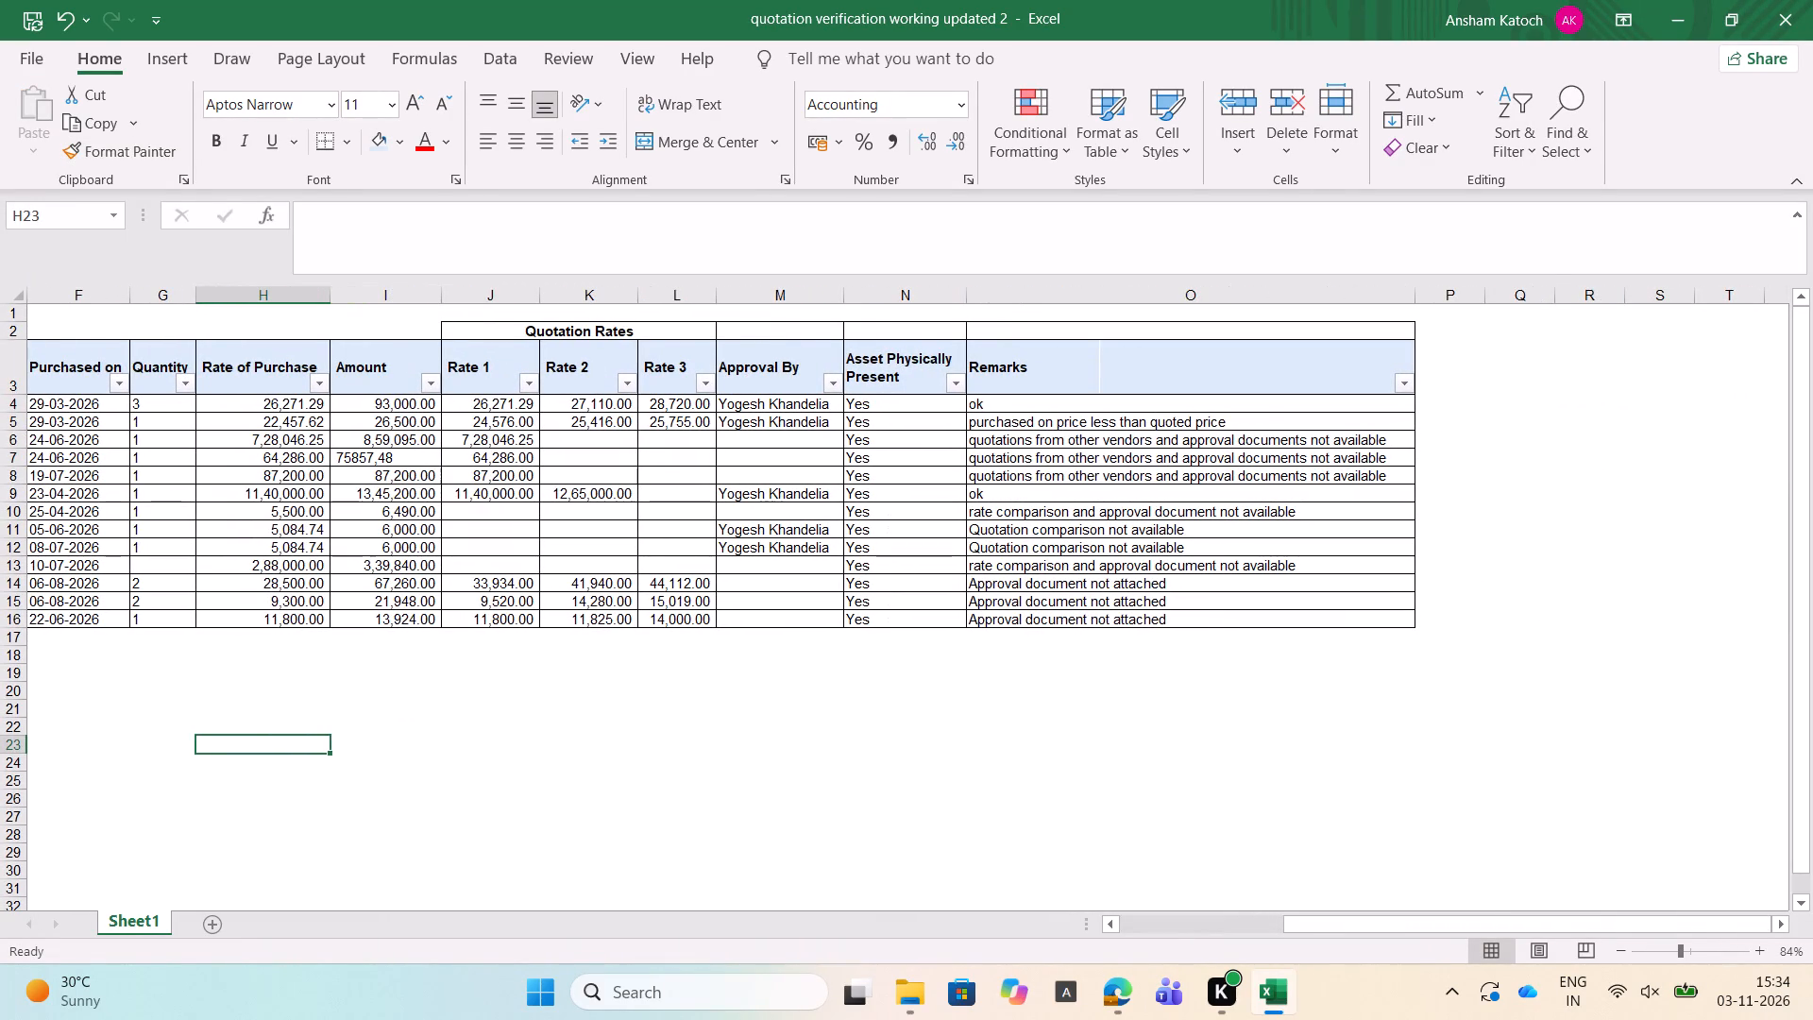
click(769, 314)
text(HFP)
drag(757, 326, 1103, 322)
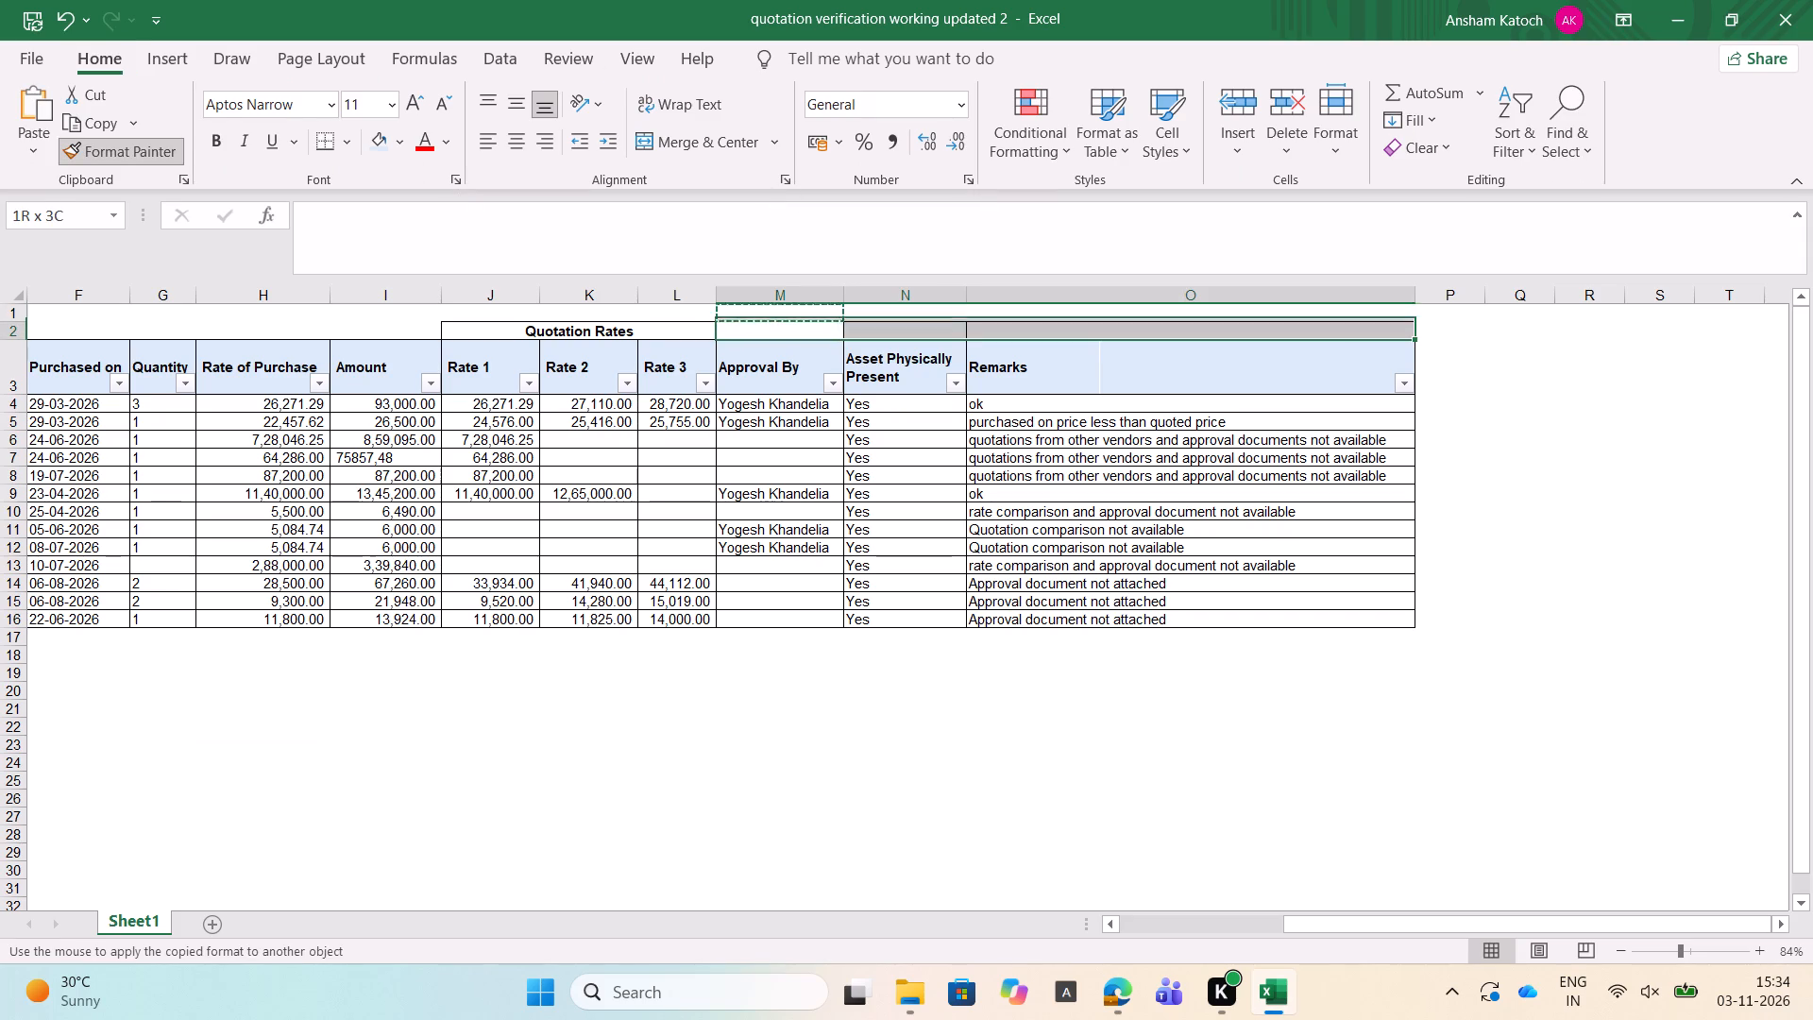
drag(1103, 322, 1101, 338)
click(1252, 909)
scroll(868, 710, right, 4)
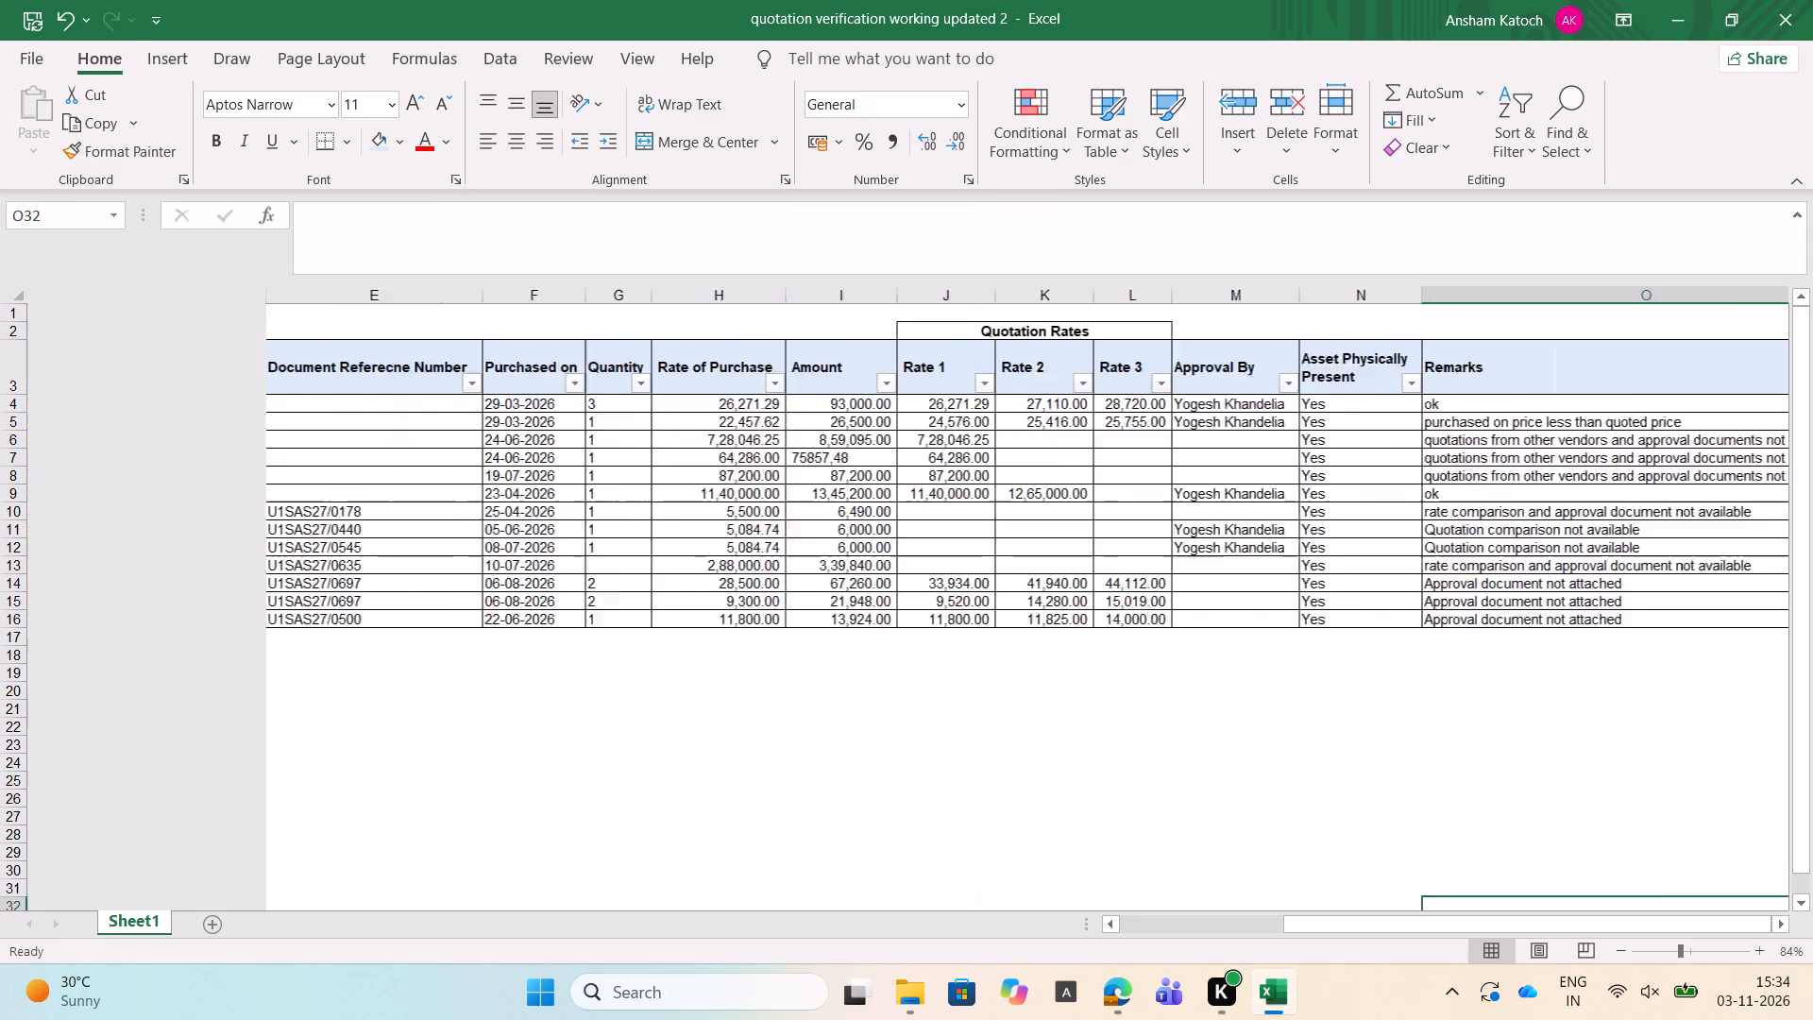
scroll(868, 710, left, 1)
scroll(868, 710, right, 1)
scroll(275, 406, up, 2)
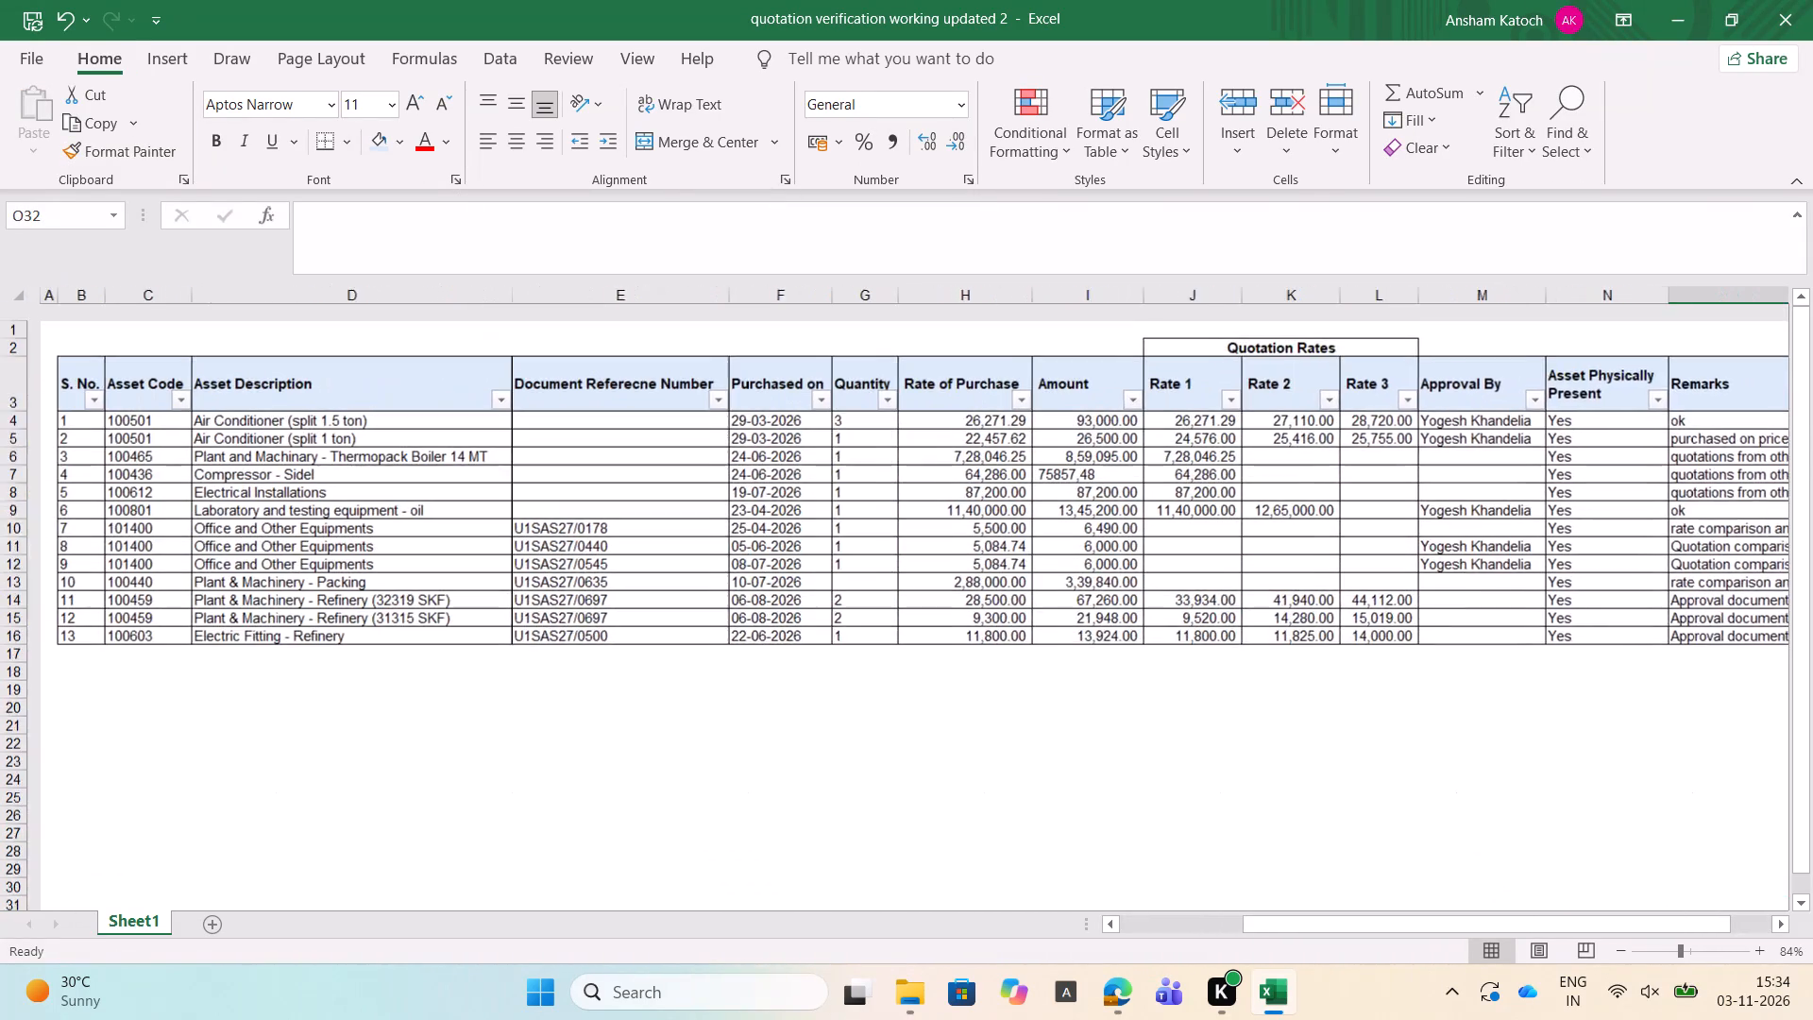
scroll(275, 406, right, 1)
Insert eight blank rows above the Quotation Rates heading row.
click(84, 340)
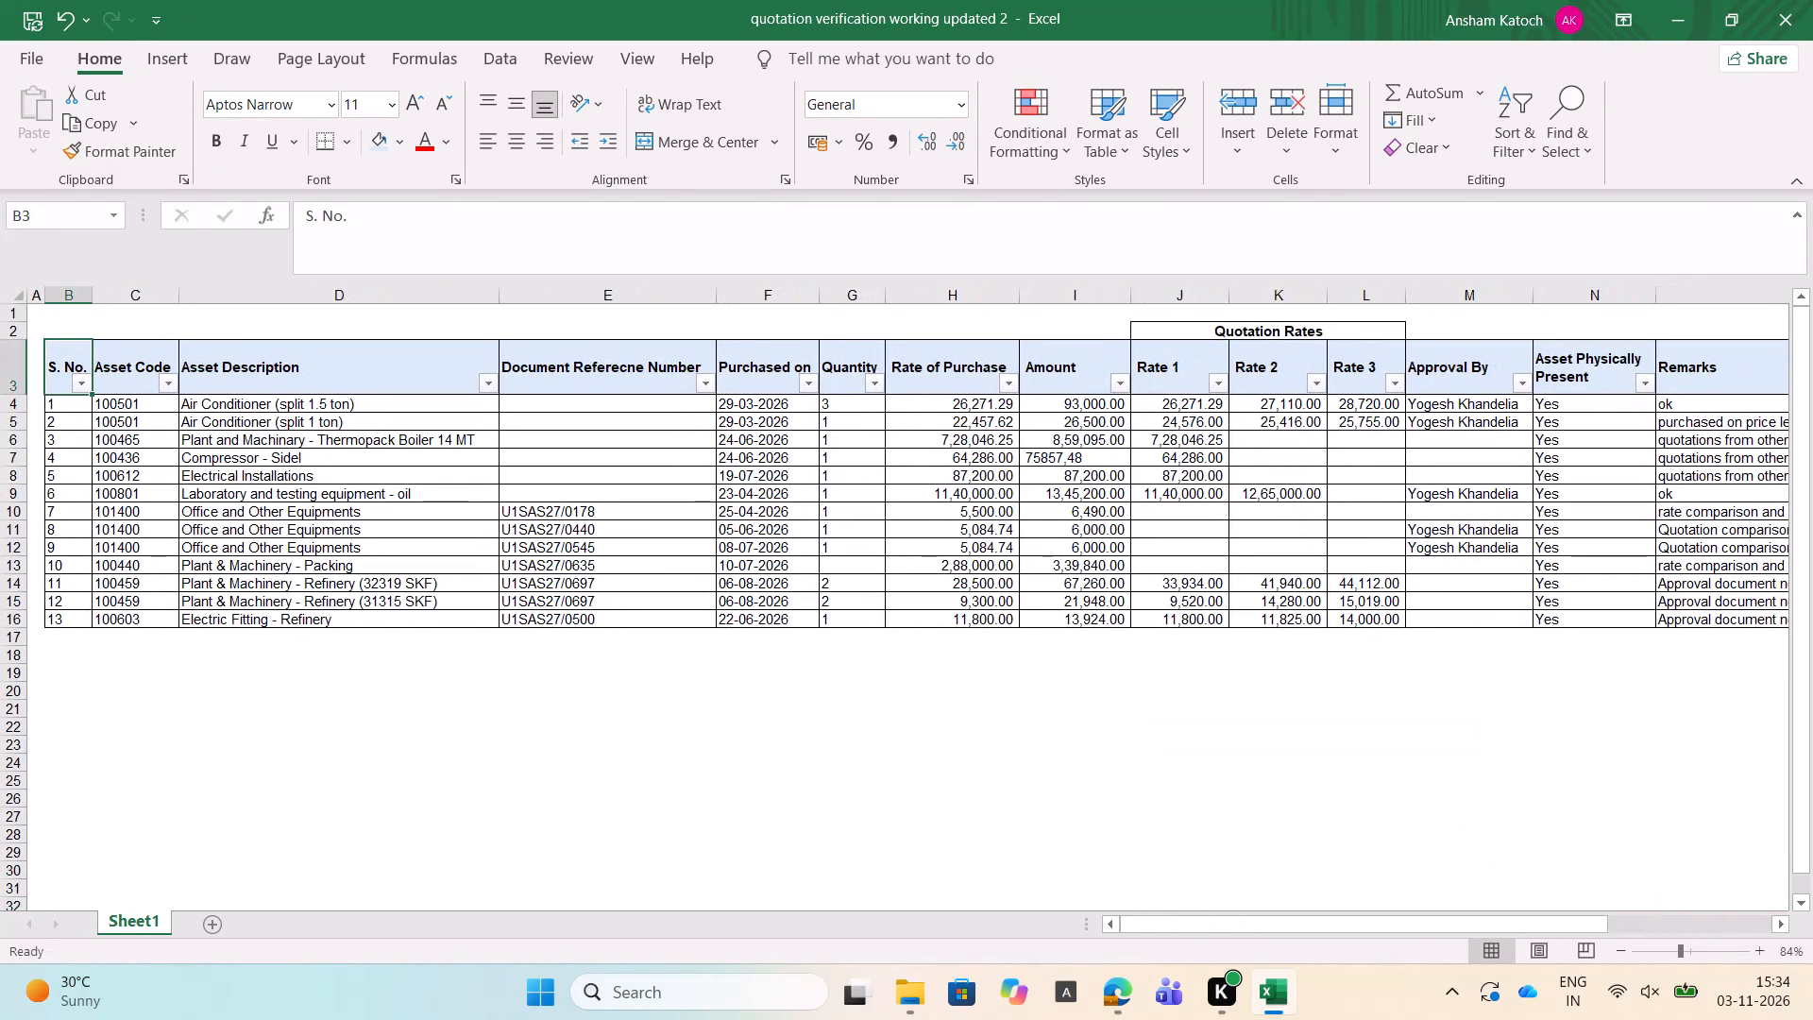
click(20, 327)
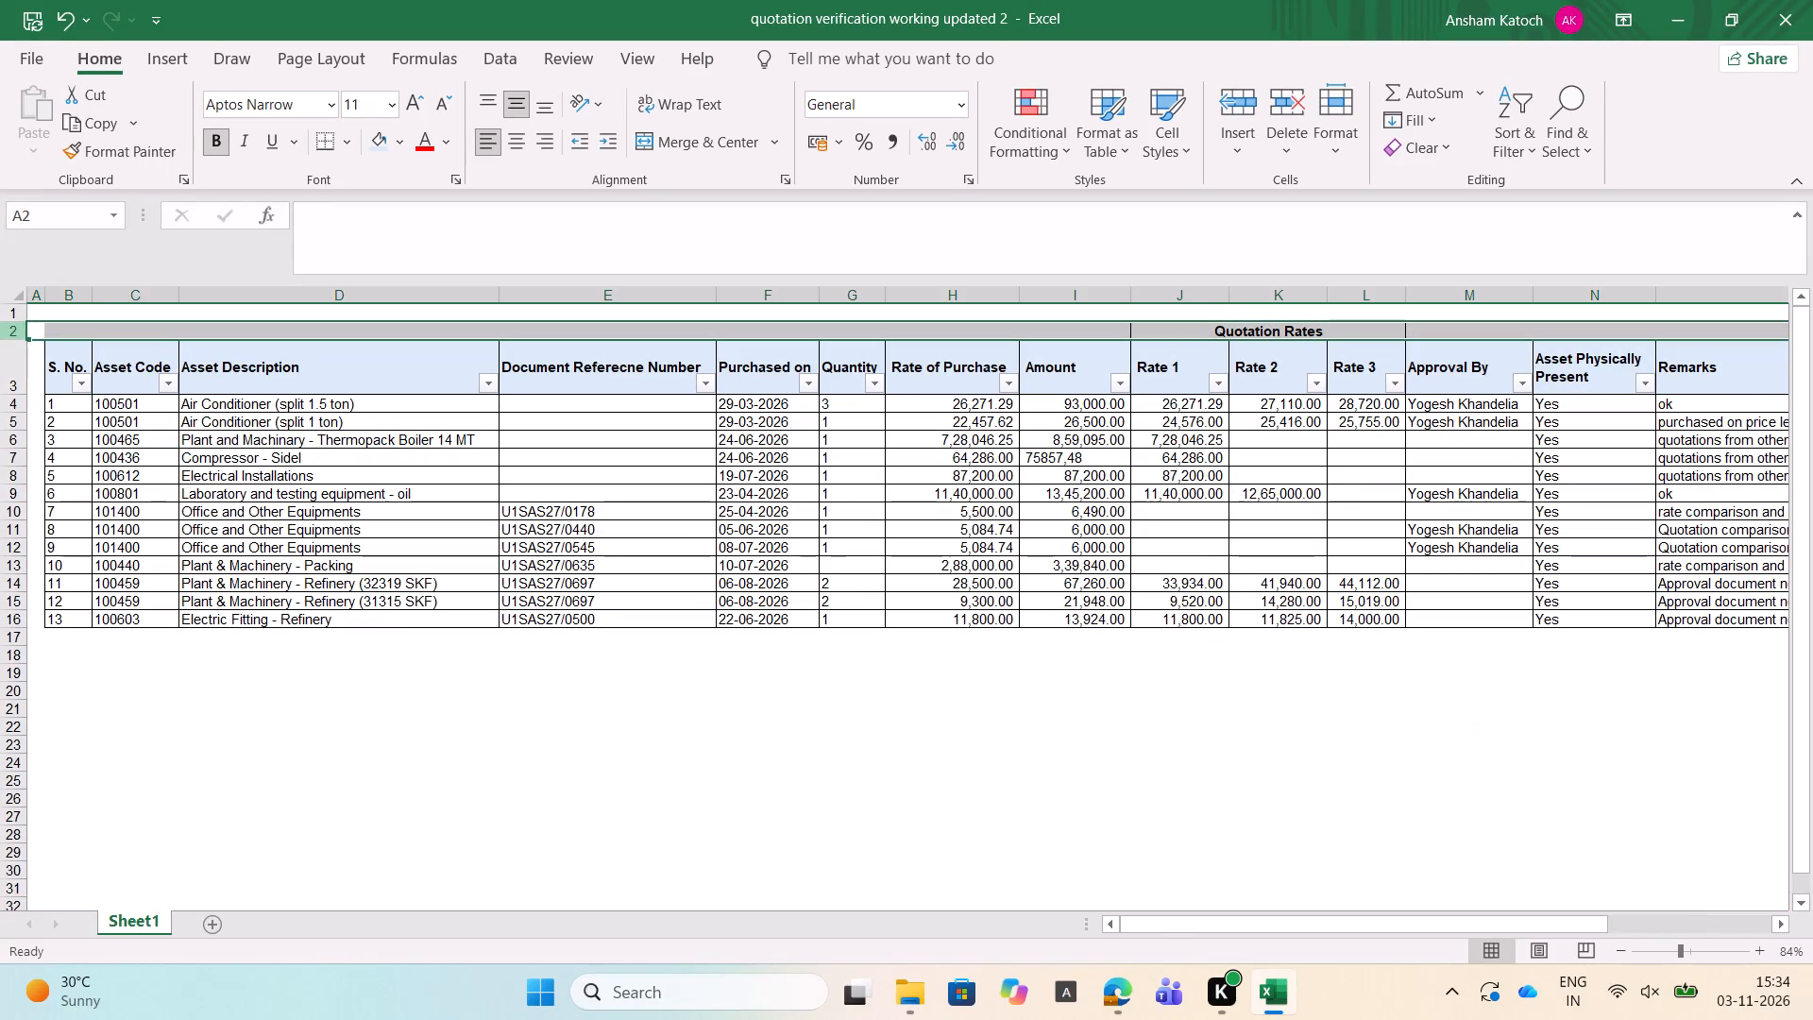
key(shift+space)
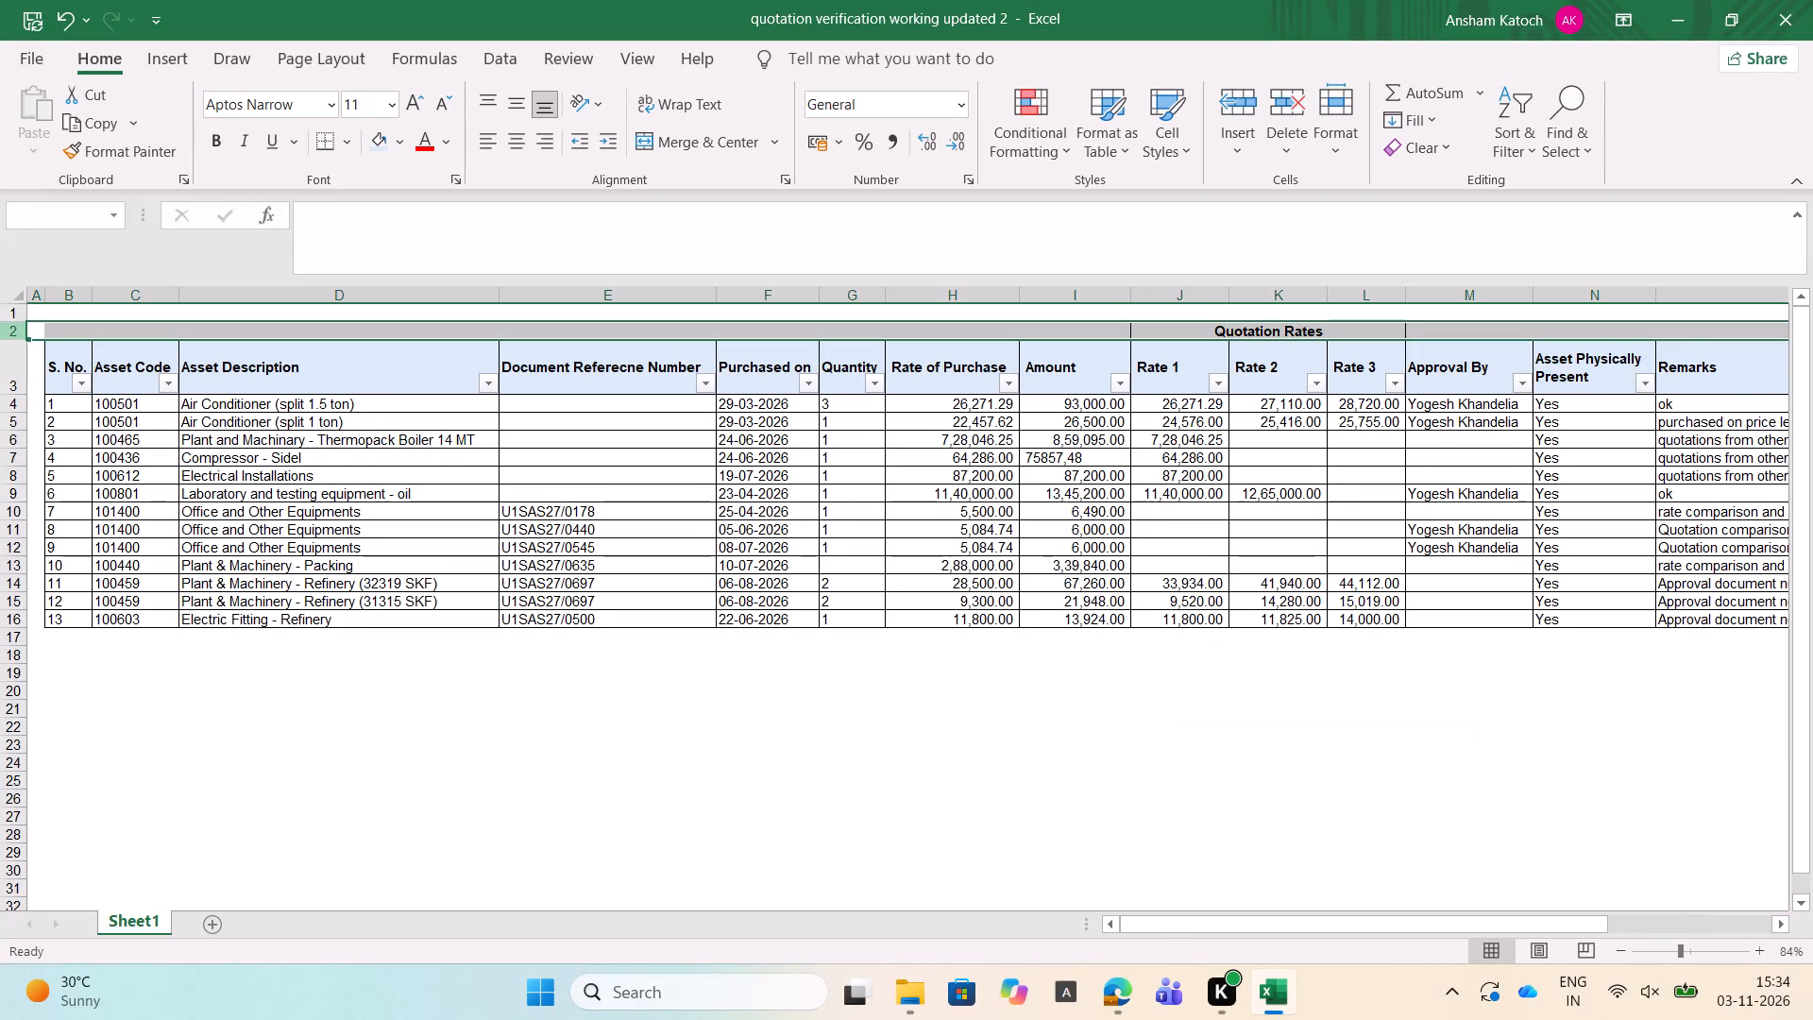
key(ctrl+shift+equal)
key(ctrl+shift+equal)
key(ctrl+shift+equal)
key(ctrl+shift+equal)
key(ctrl+shift+equal)
key(ctrl+shift+equal)
key(ctrl+shift+equal)
key(ctrl+shift+equal)
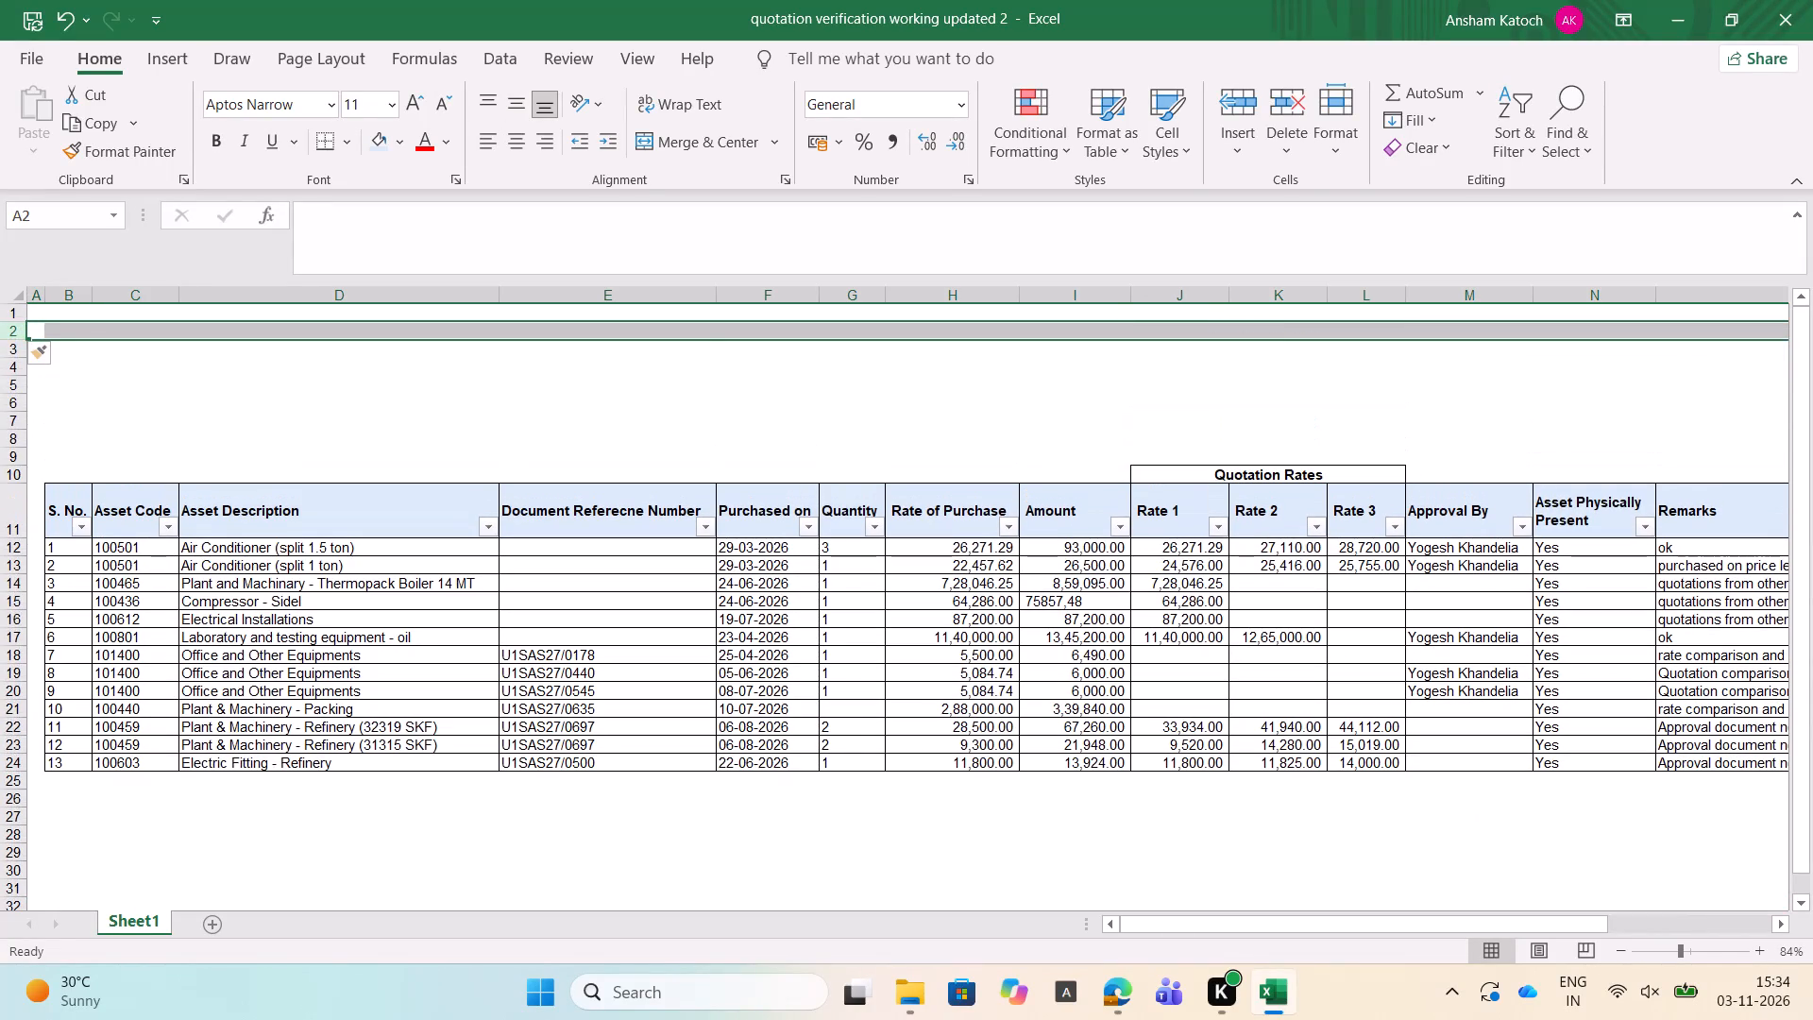
Open the empty cell B2 above the table for editing.
click(56, 335)
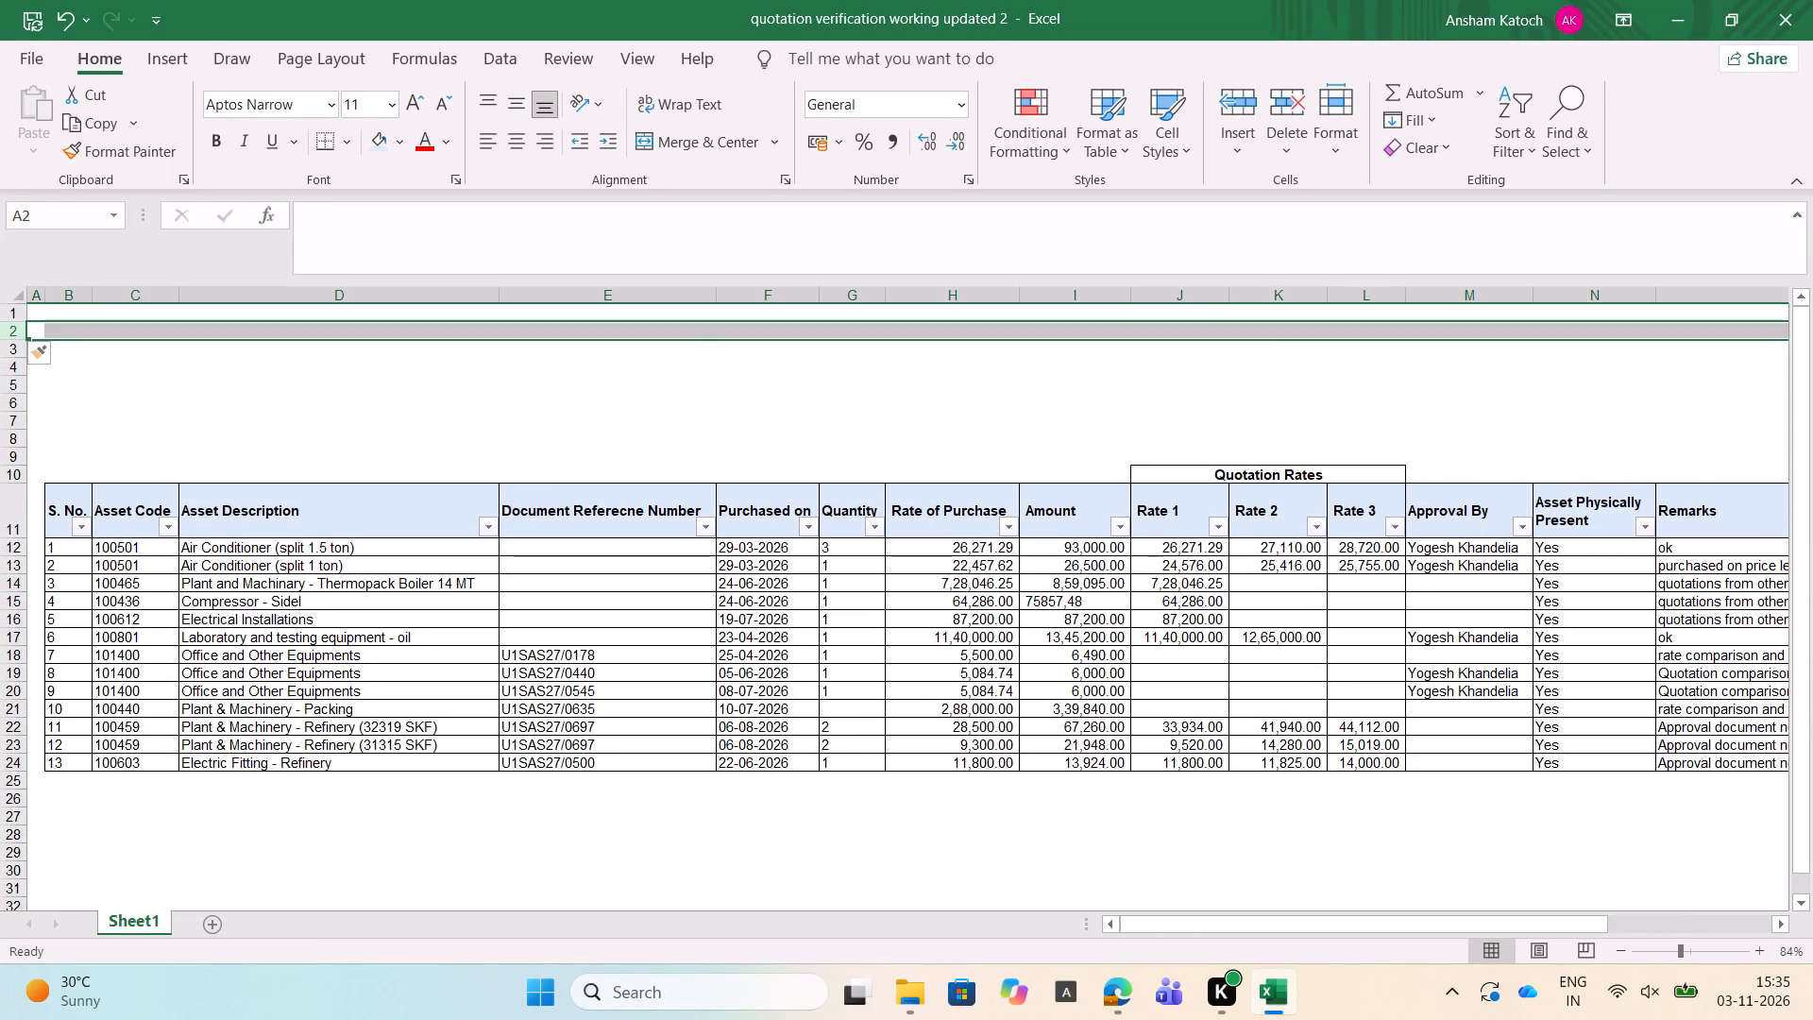
click(72, 381)
click(56, 327)
key(Right)
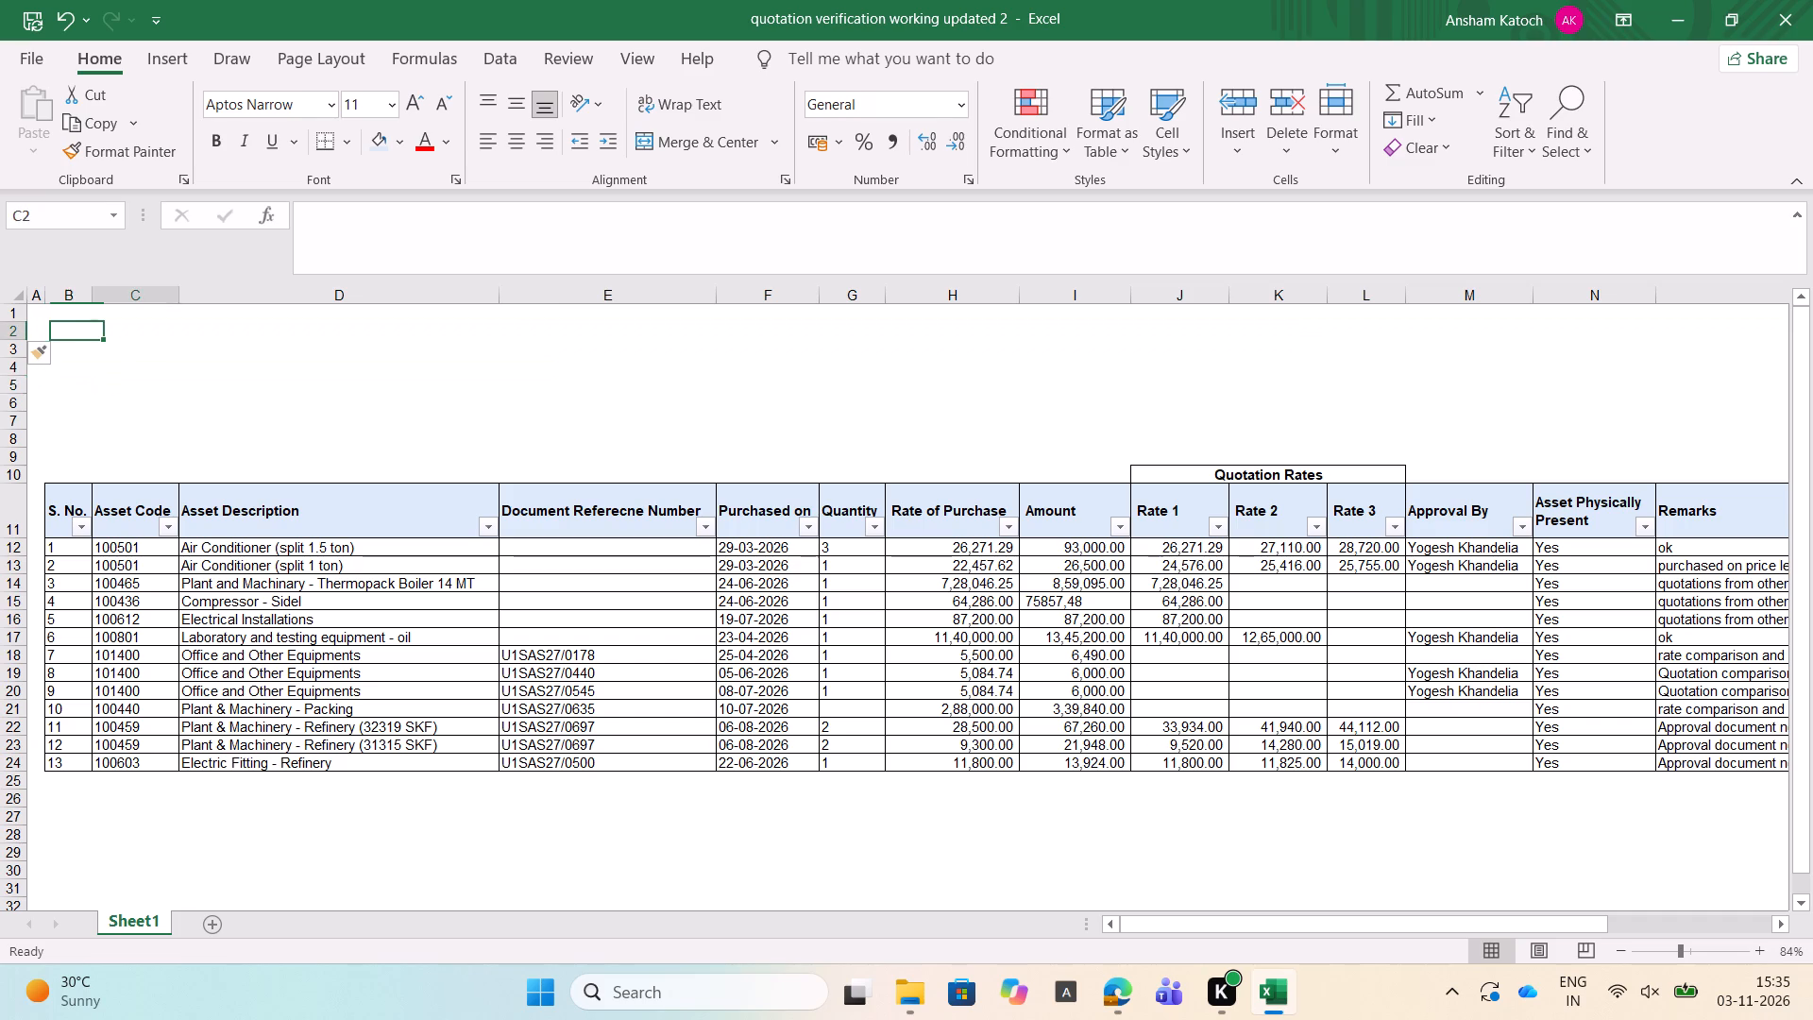
key(Right)
key(Left)
key(Left)
key(Right)
key(Left)
key(Down)
key(Down)
key(Down)
key(Up)
key(Up)
key(Up)
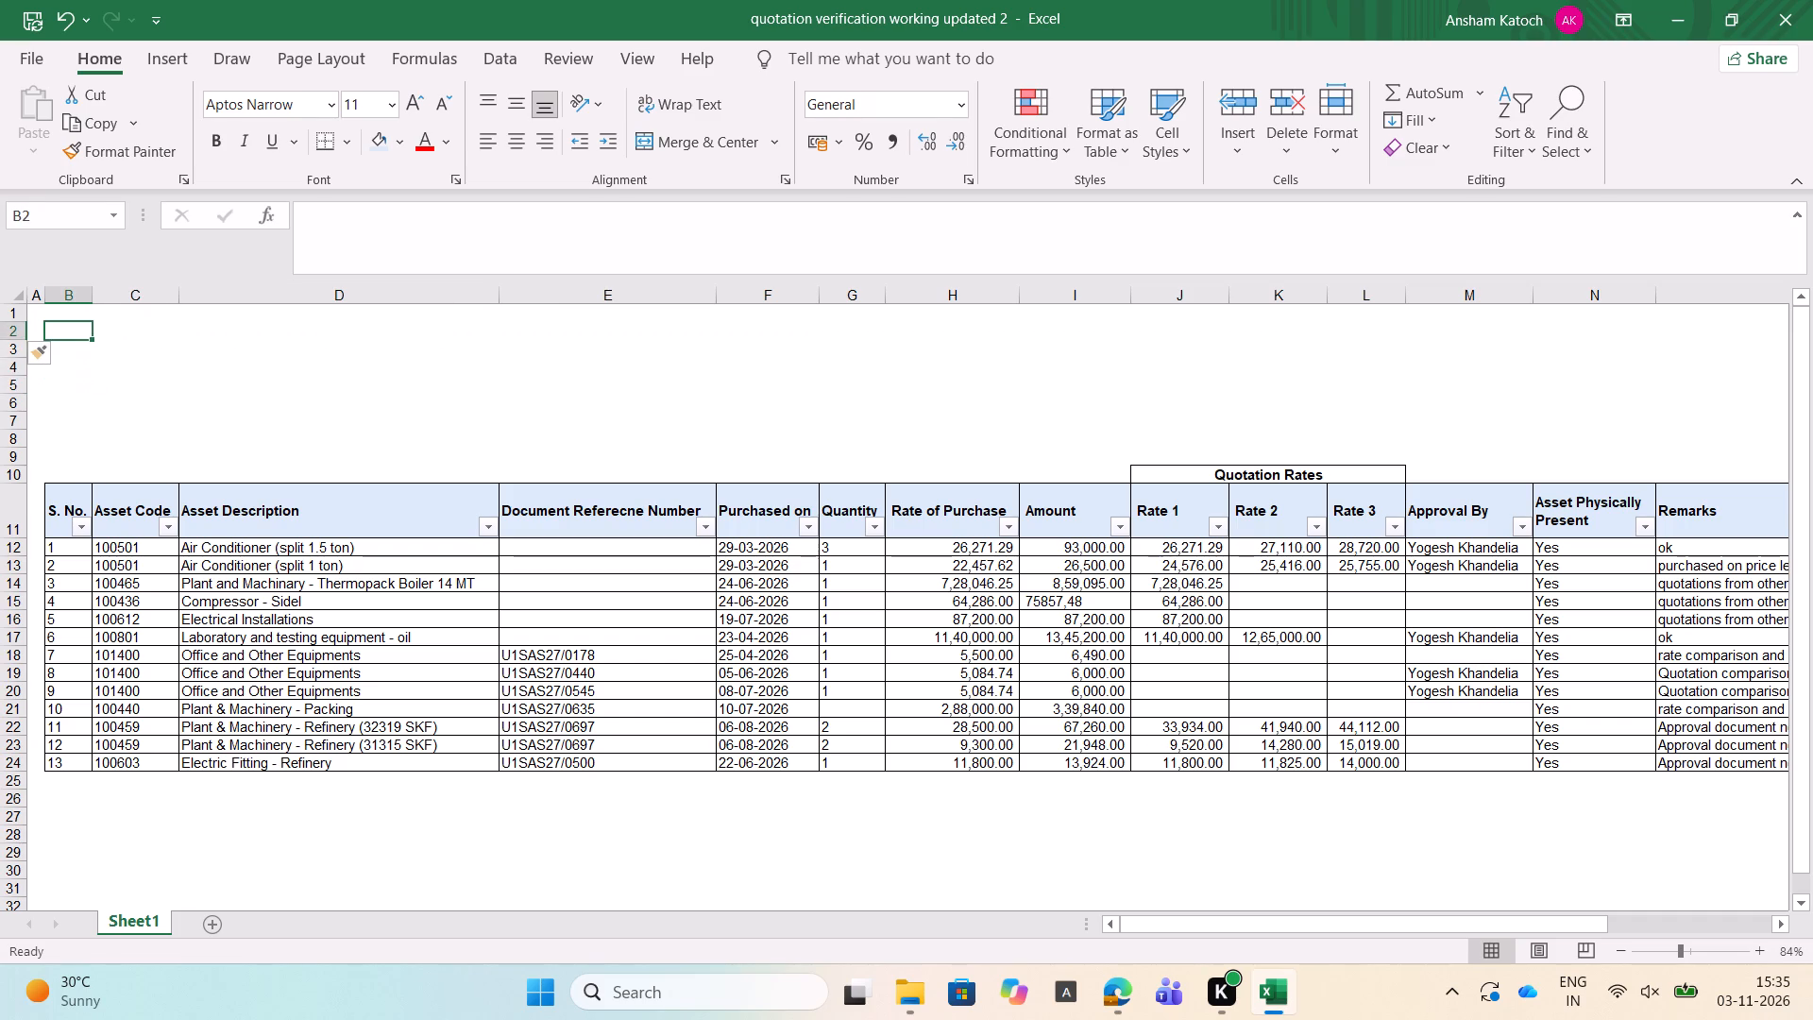
key(Down)
key(Up)
key(BackSpace)
key(BackSpace)
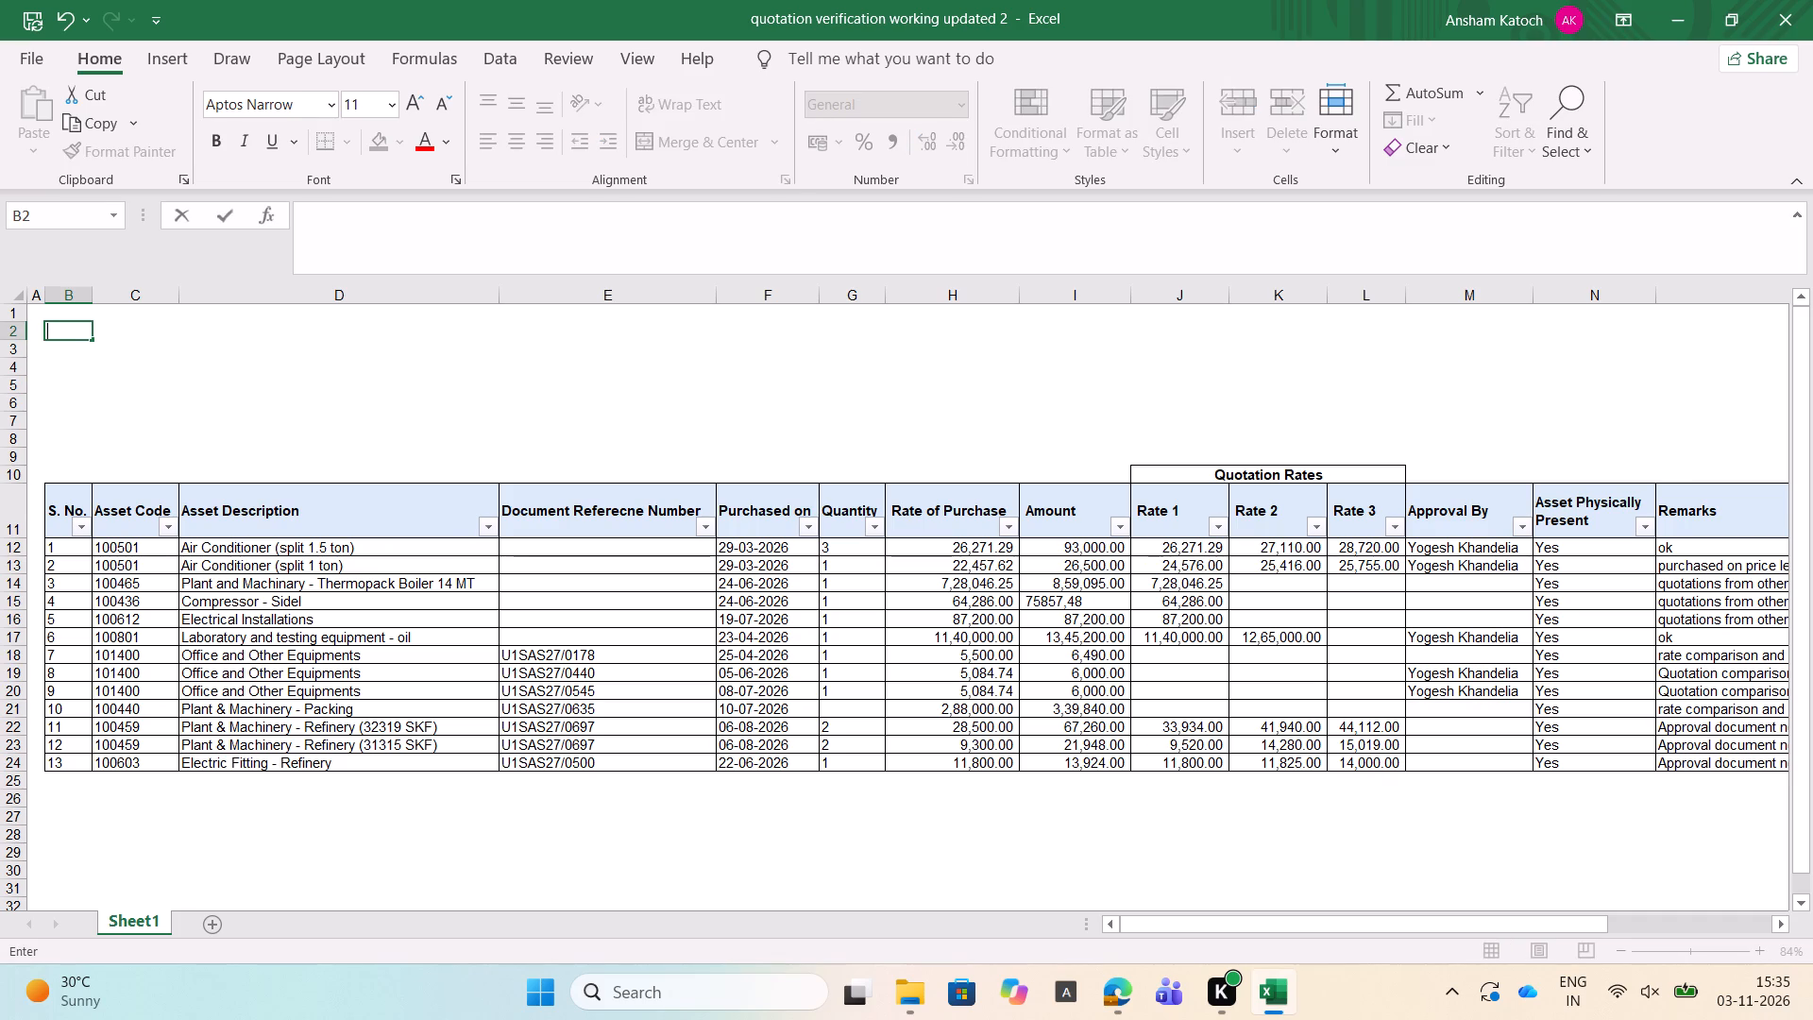
Switch to File Explorer and open the Scope workbook from the Downloads folder.
key(alt+Tab)
key(alt+Tab)
key(alt+Tab)
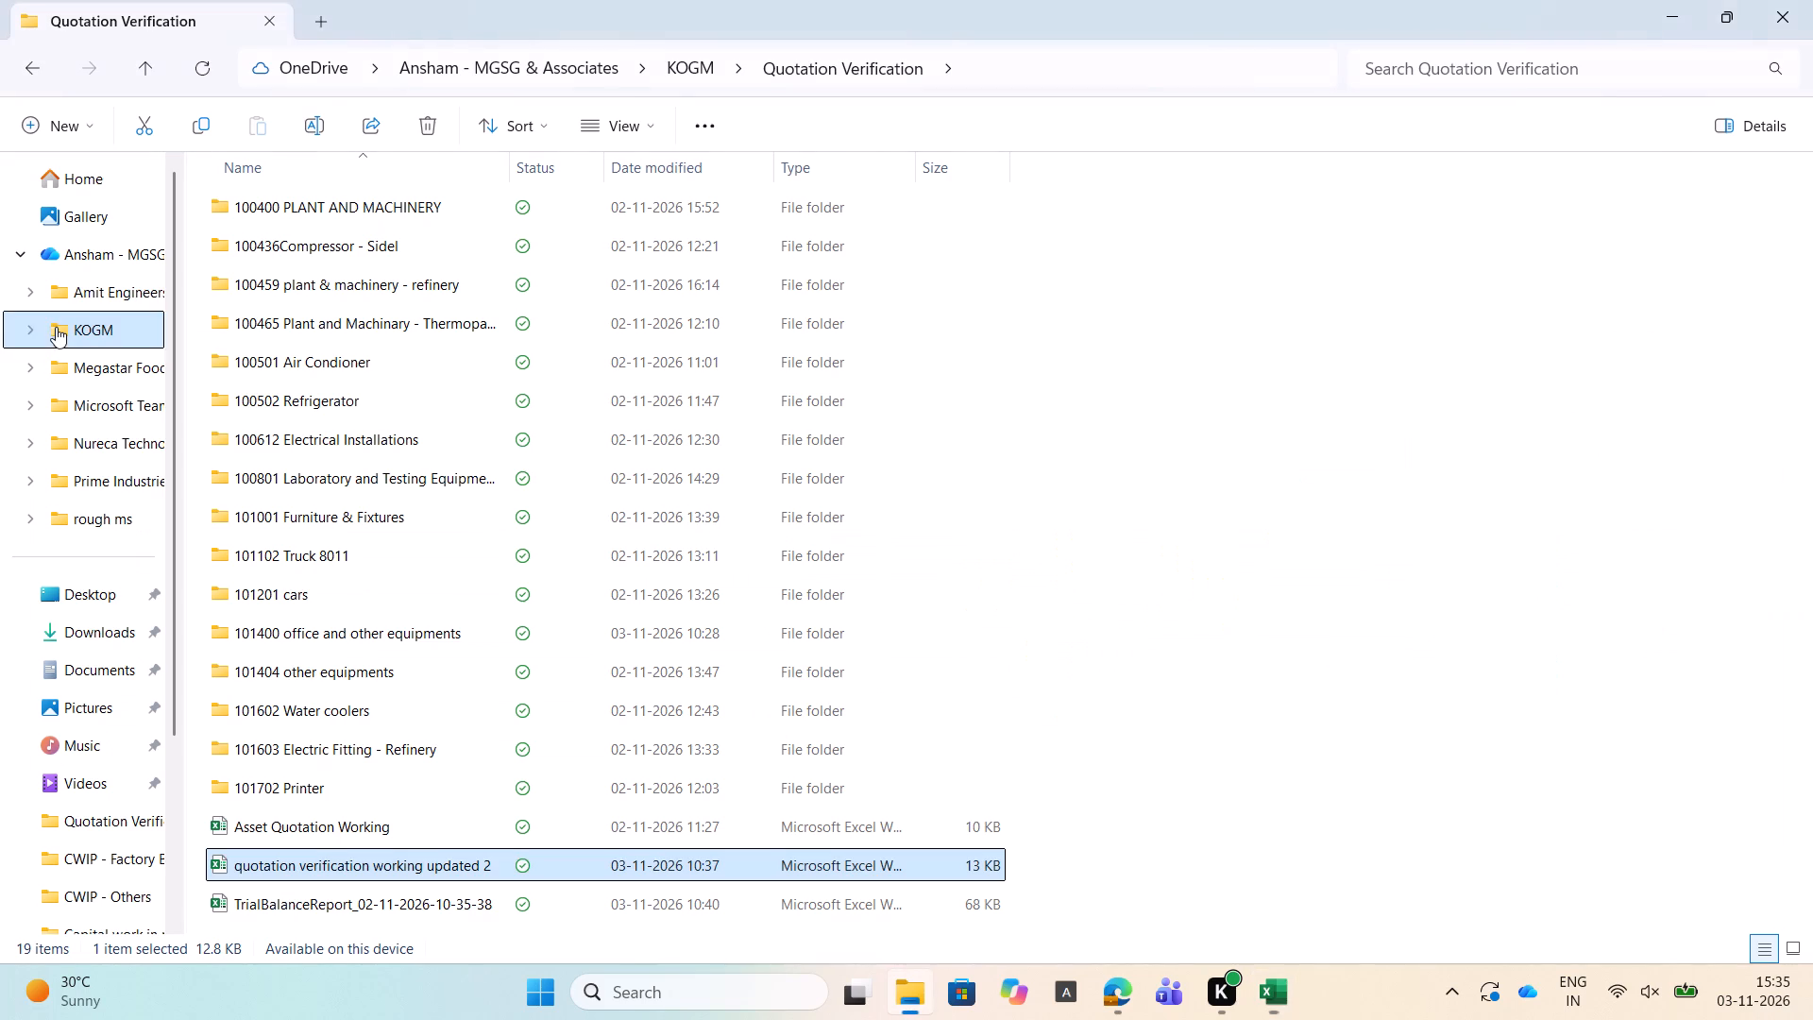
click(108, 640)
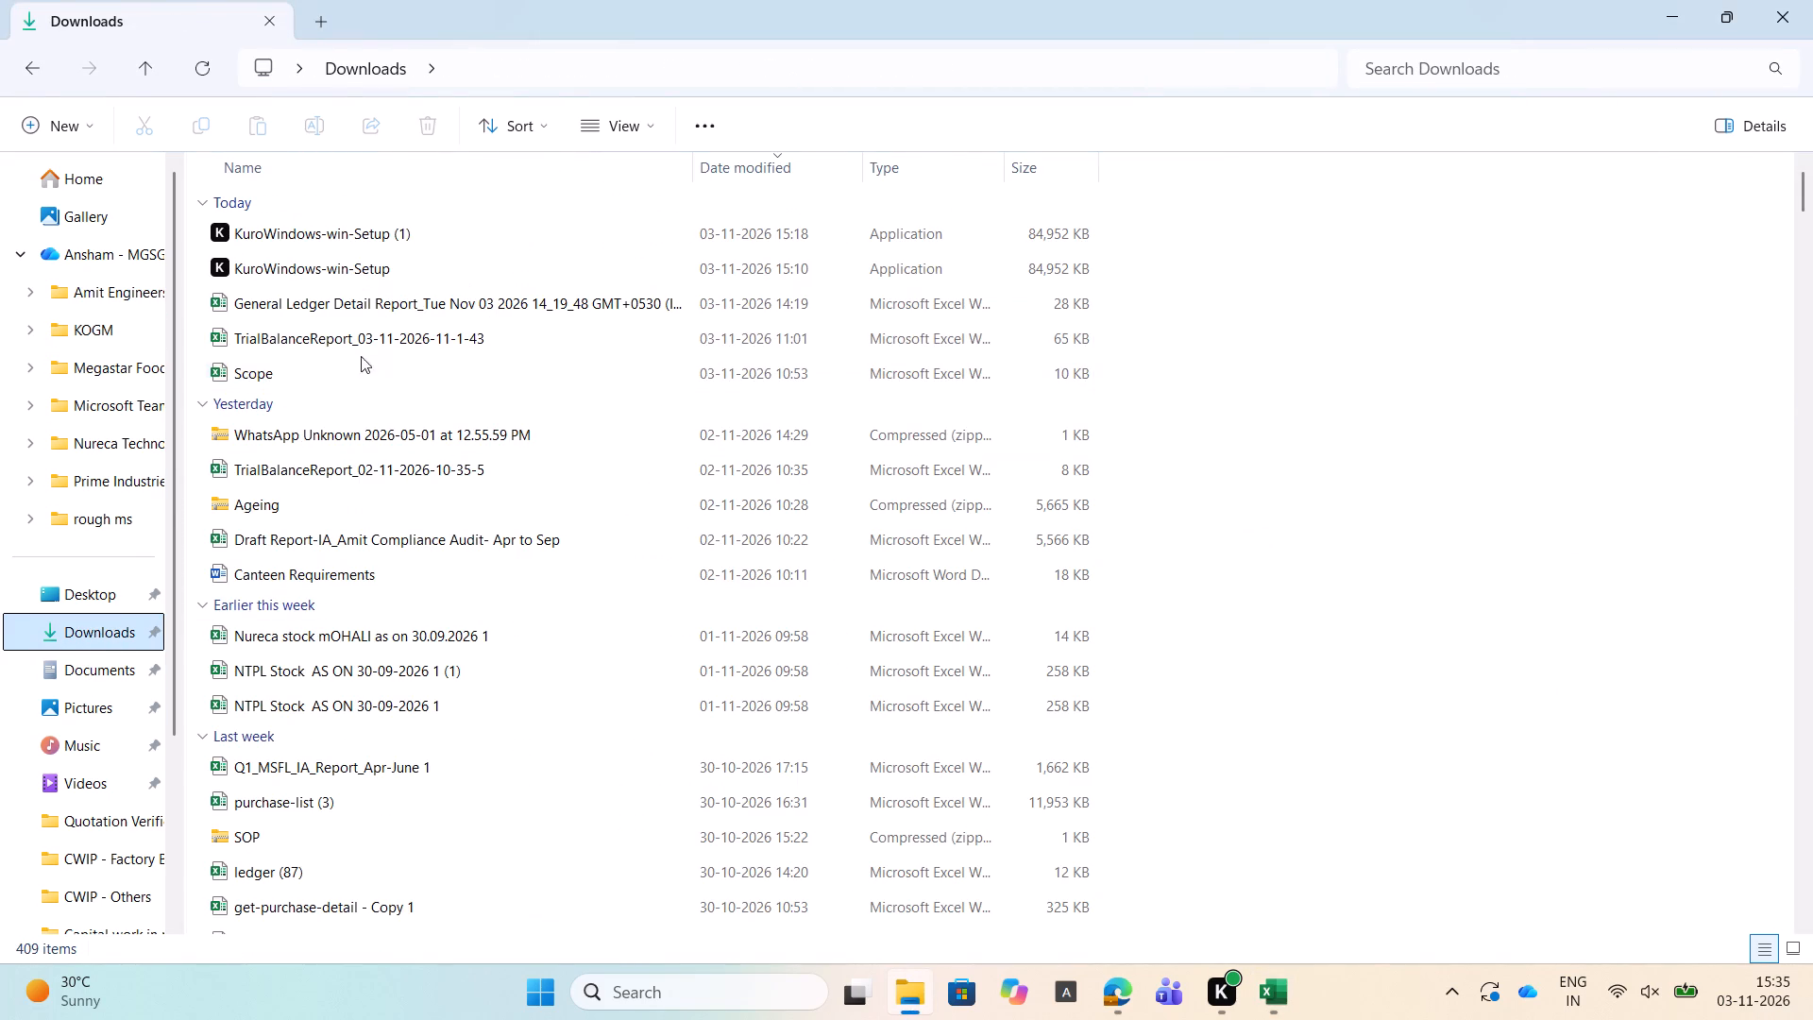
double_click(330, 370)
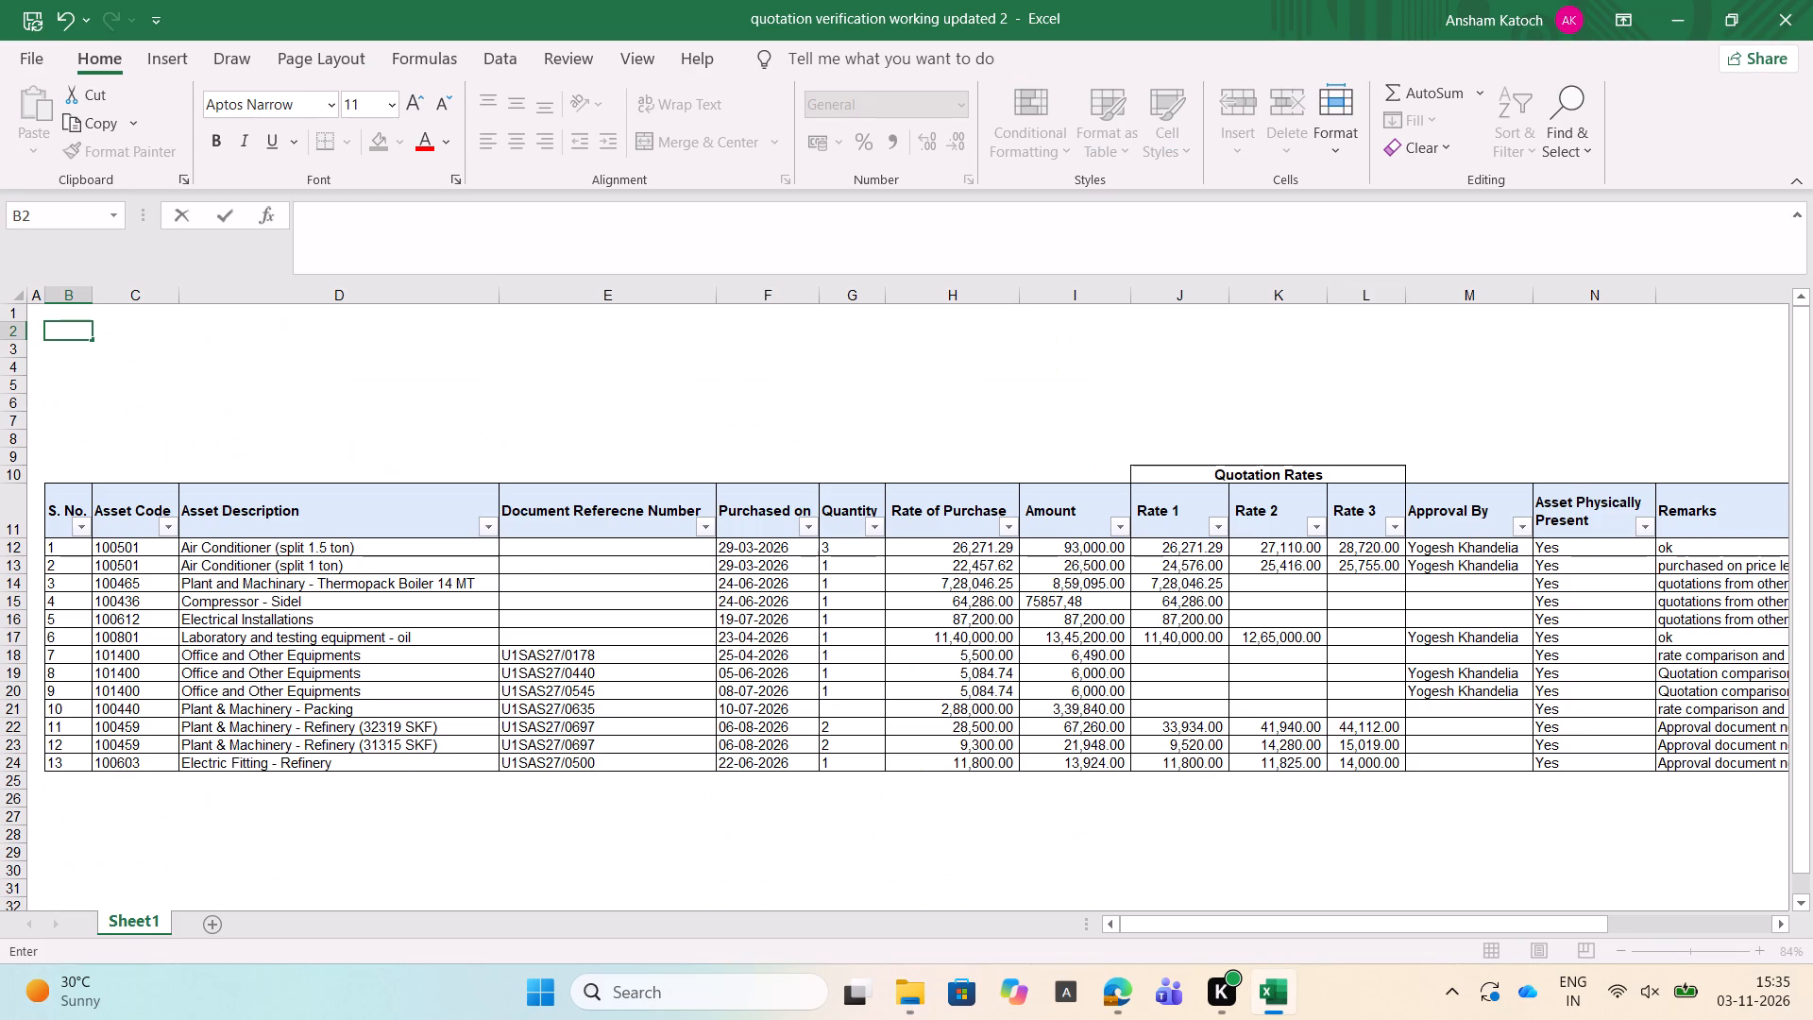
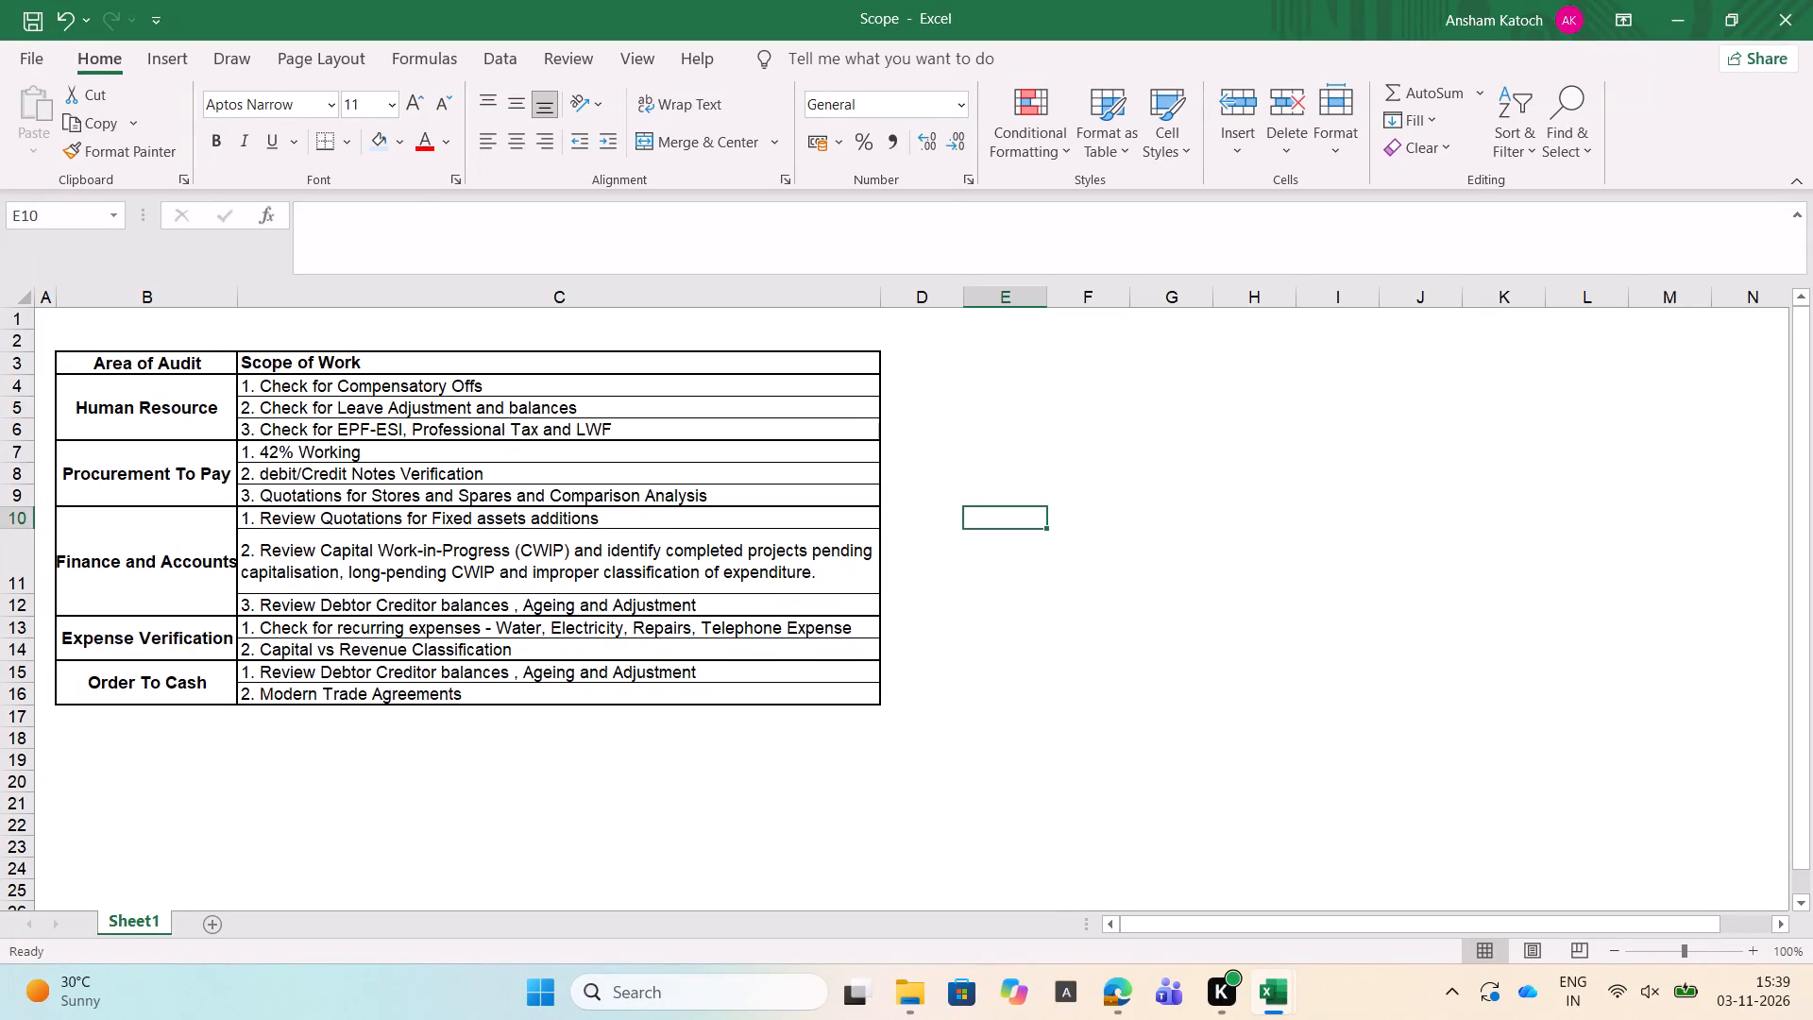
Review the audit areas and scope items around Finance and Accounts in the Scope workbook, including the fixed assets quotation item.
key(shift+space)
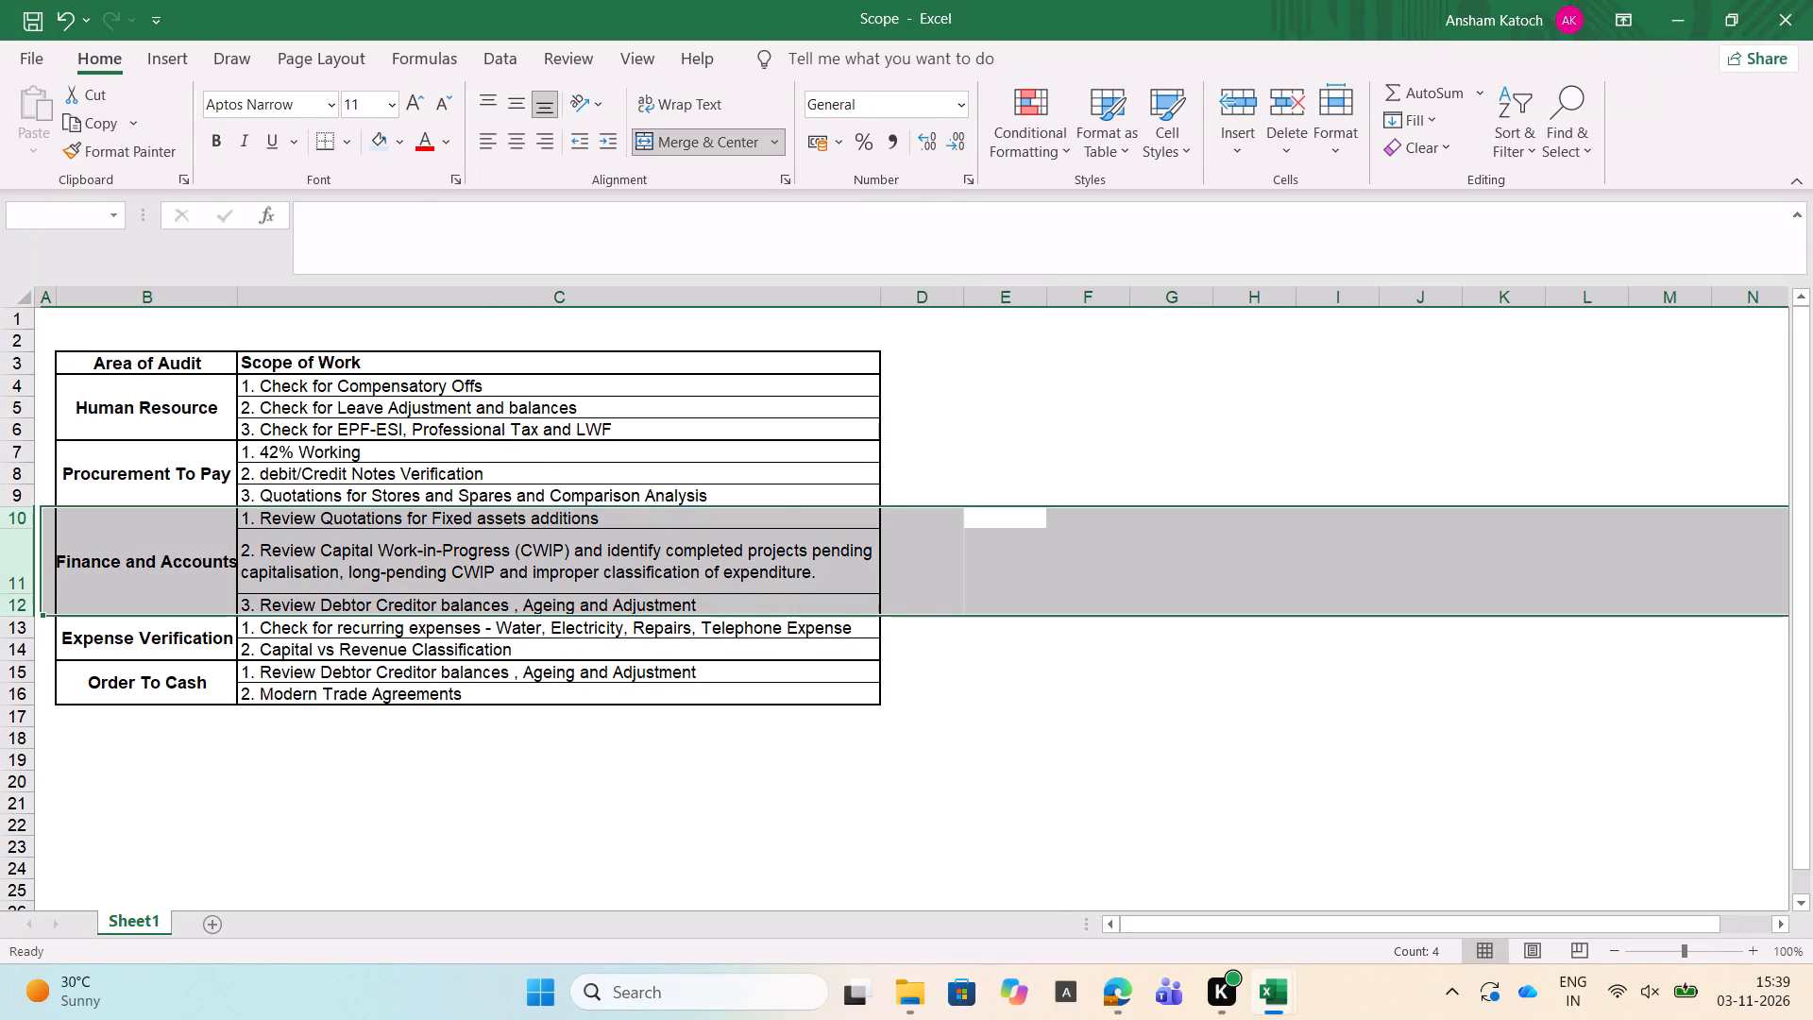
key(Left)
key(Left)
key(Left)
key(Left)
key(Left)
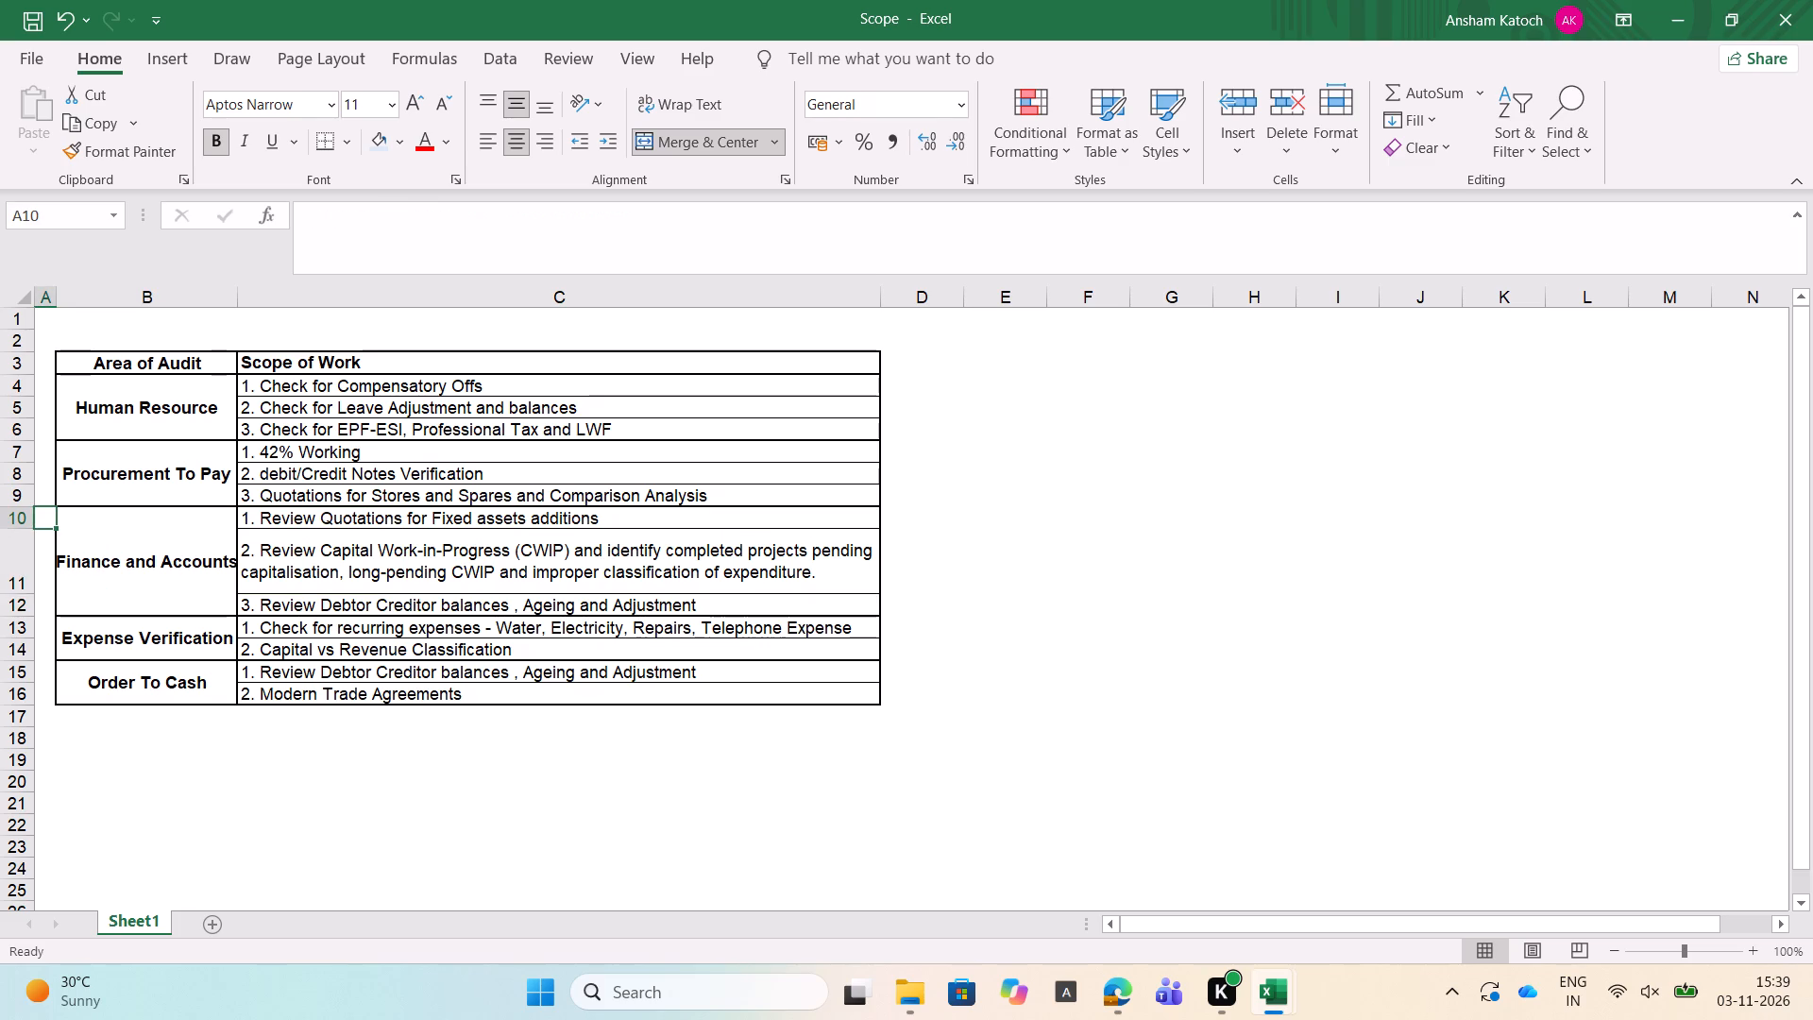
key(Right)
key(Right)
key(Right)
key(Left)
key(Left)
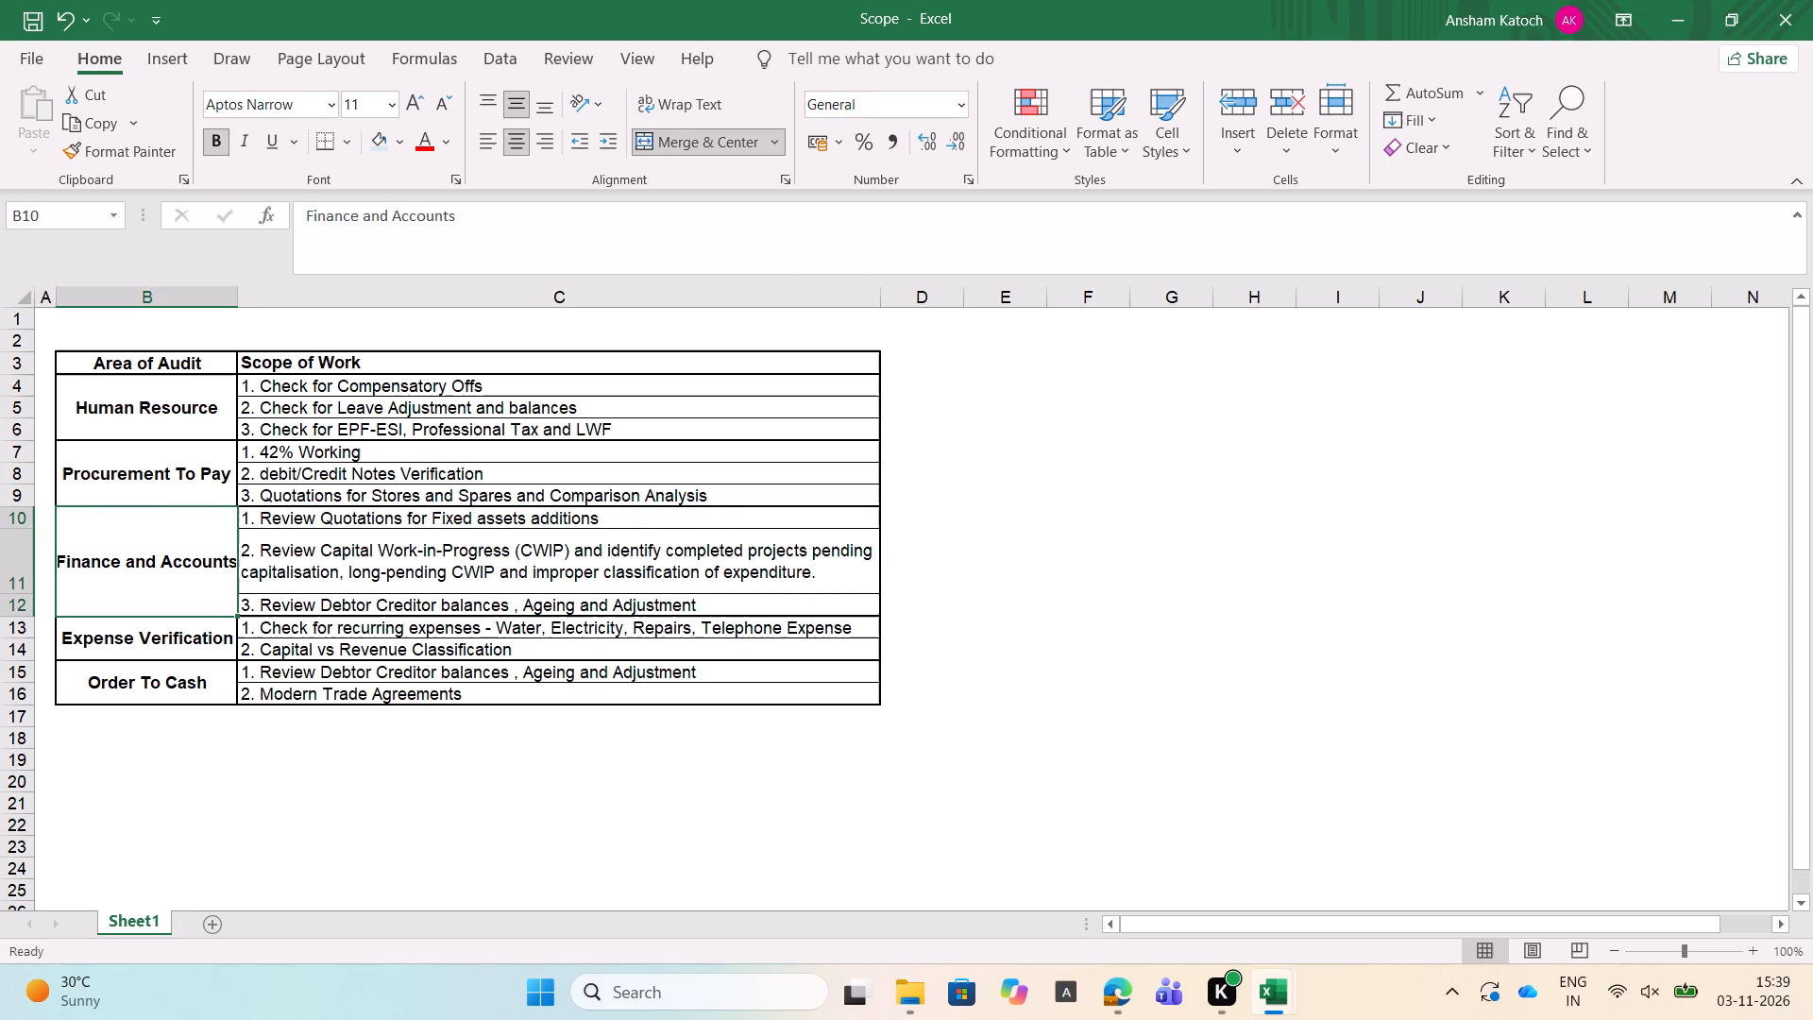
key(Right)
key(Up)
key(Down)
key(Up)
key(Up)
key(Down)
key(Down)
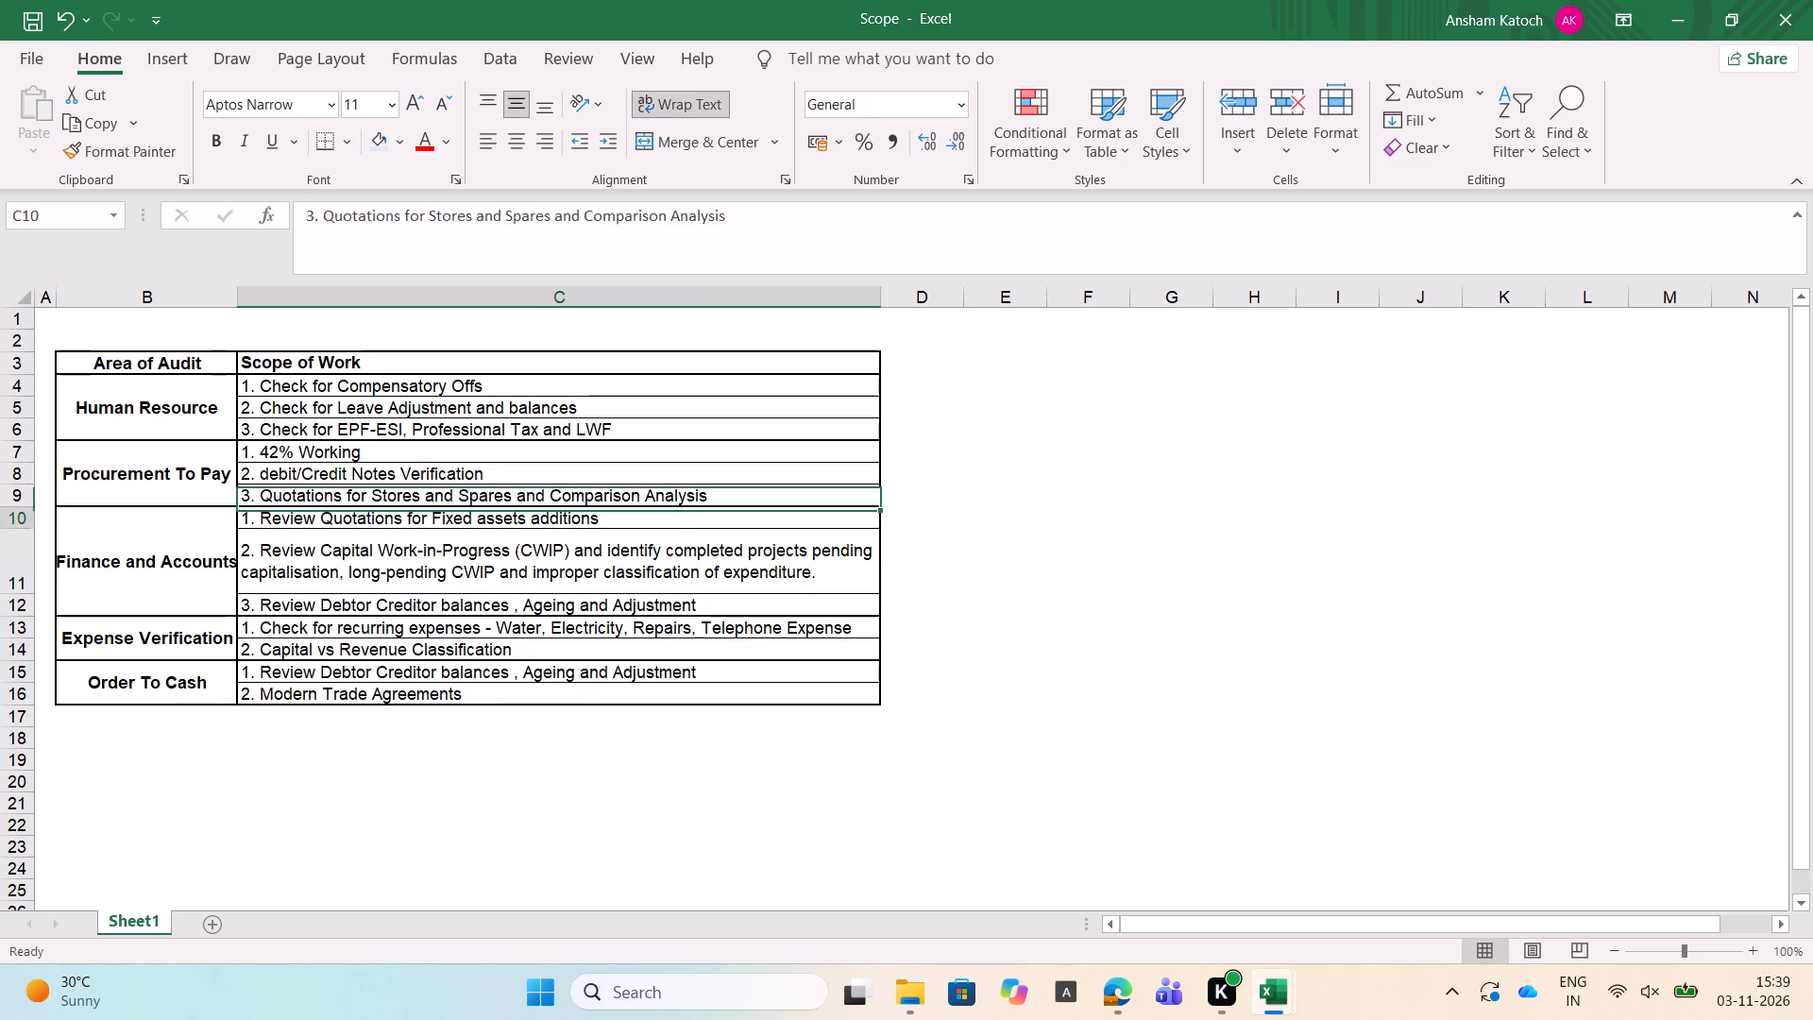
key(Down)
key(Down)
key(Down)
key(Down)
key(Up)
key(Up)
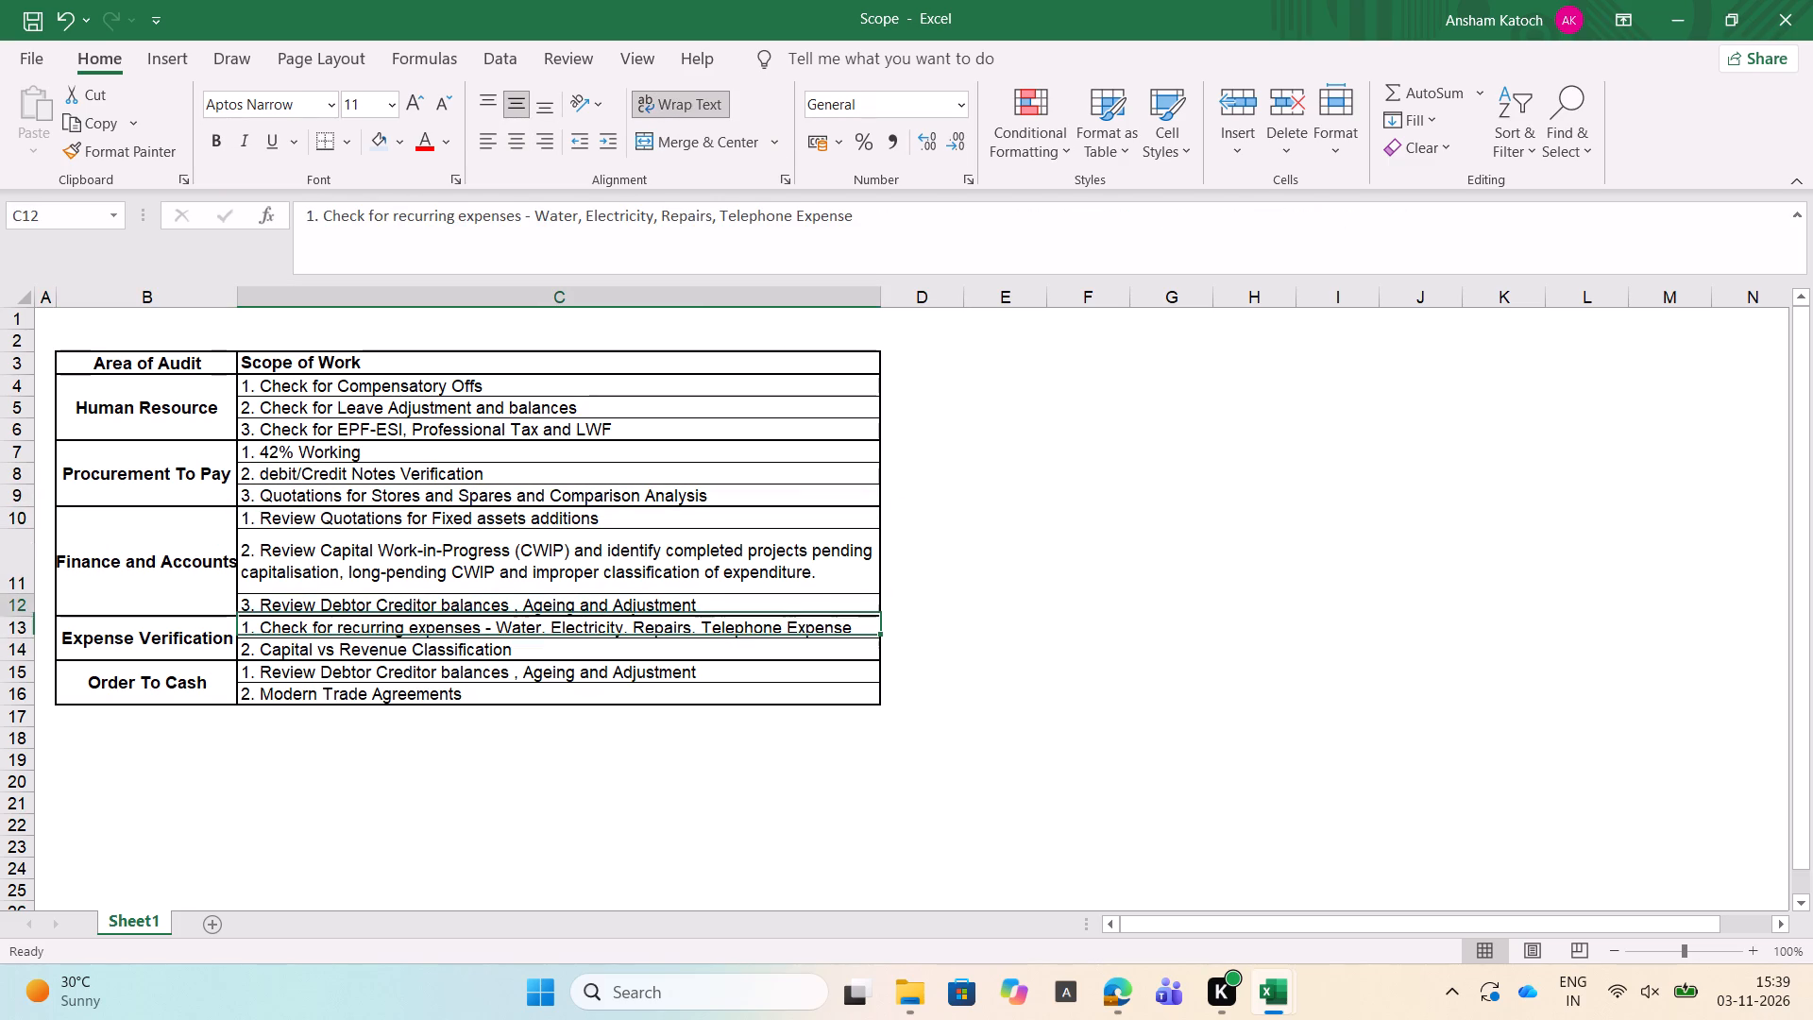
key(Up)
key(Up)
key(Up)
key(Up)
key(Down)
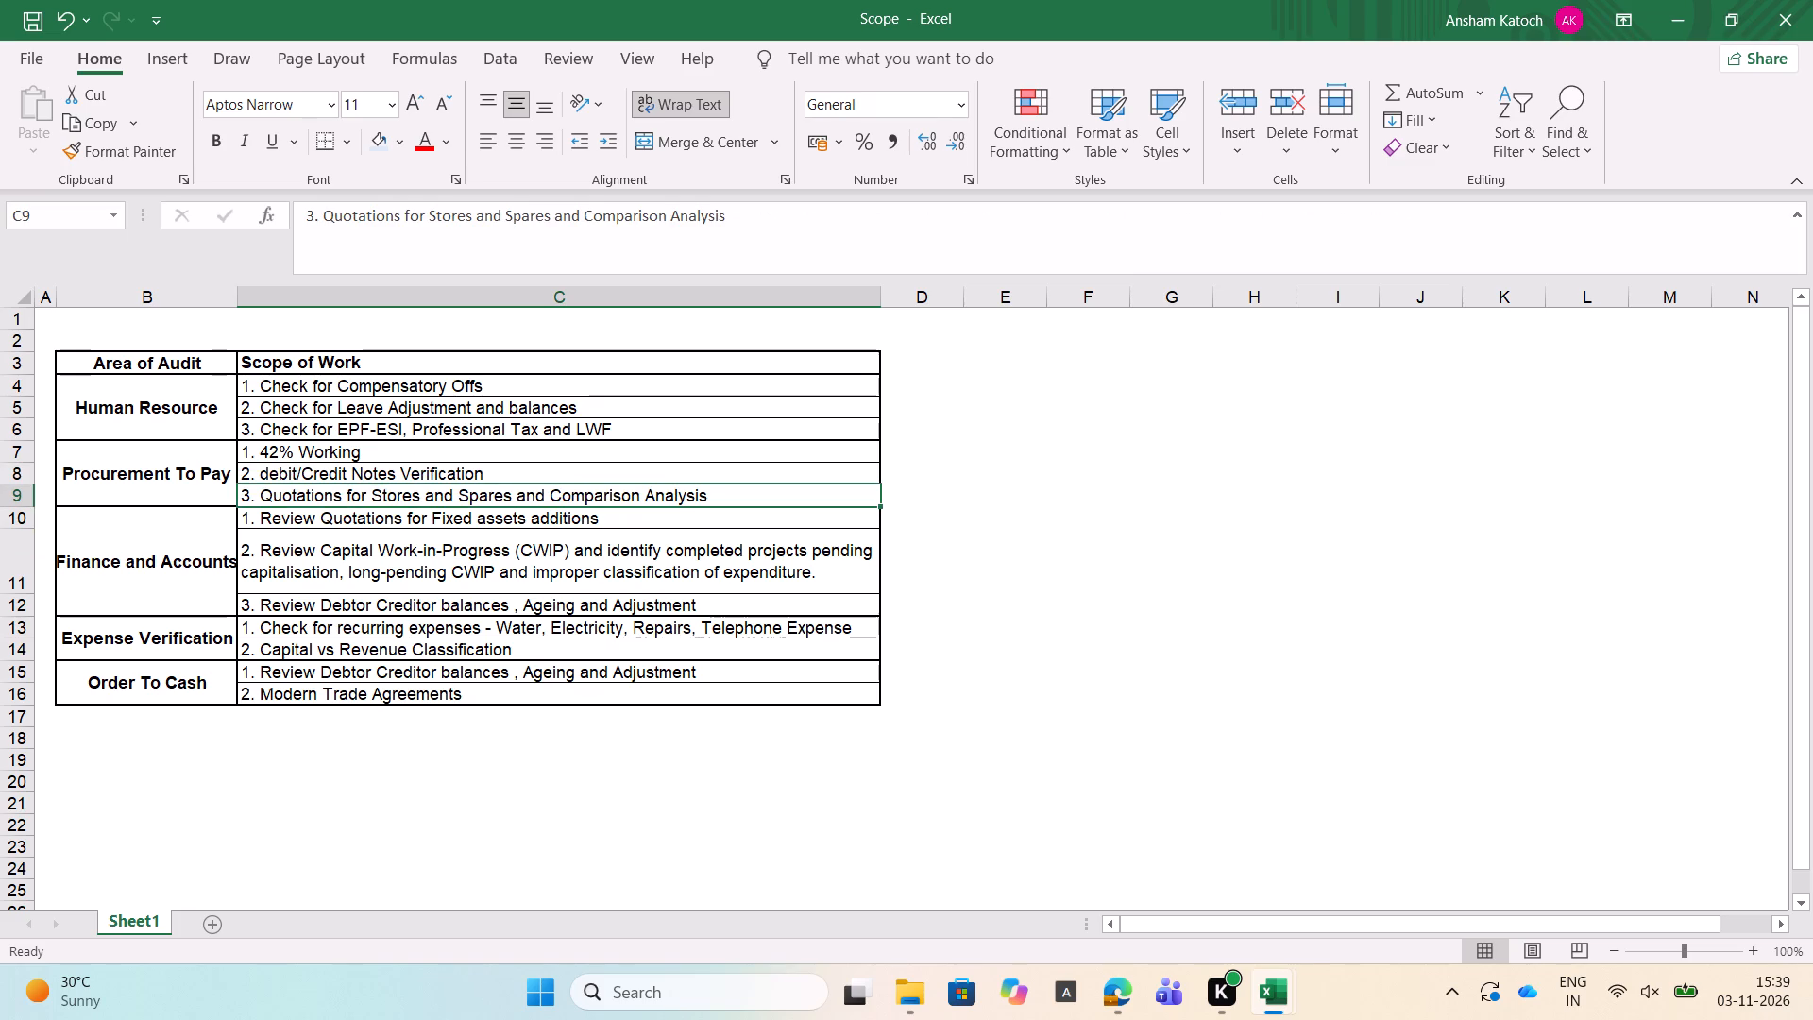
key(Down)
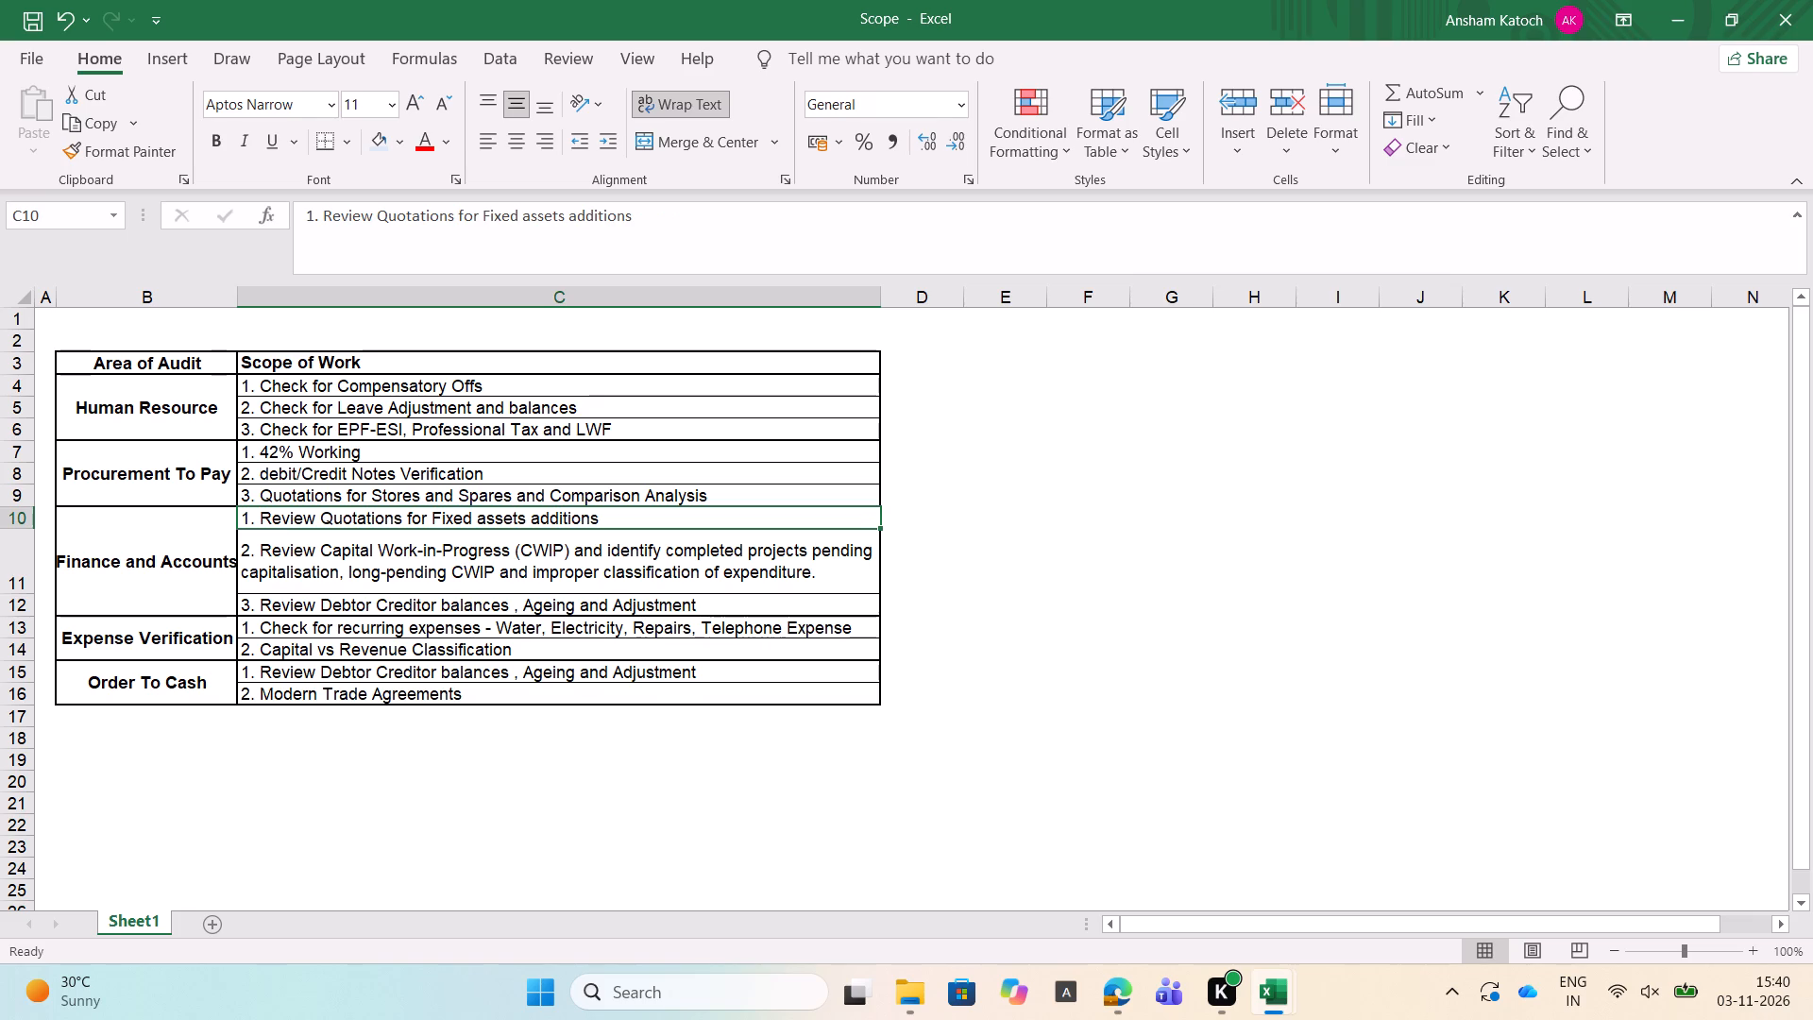
Switch to the quotation verification working updated 2 workbook and select the empty cell B2 above the table.
key(alt+Tab)
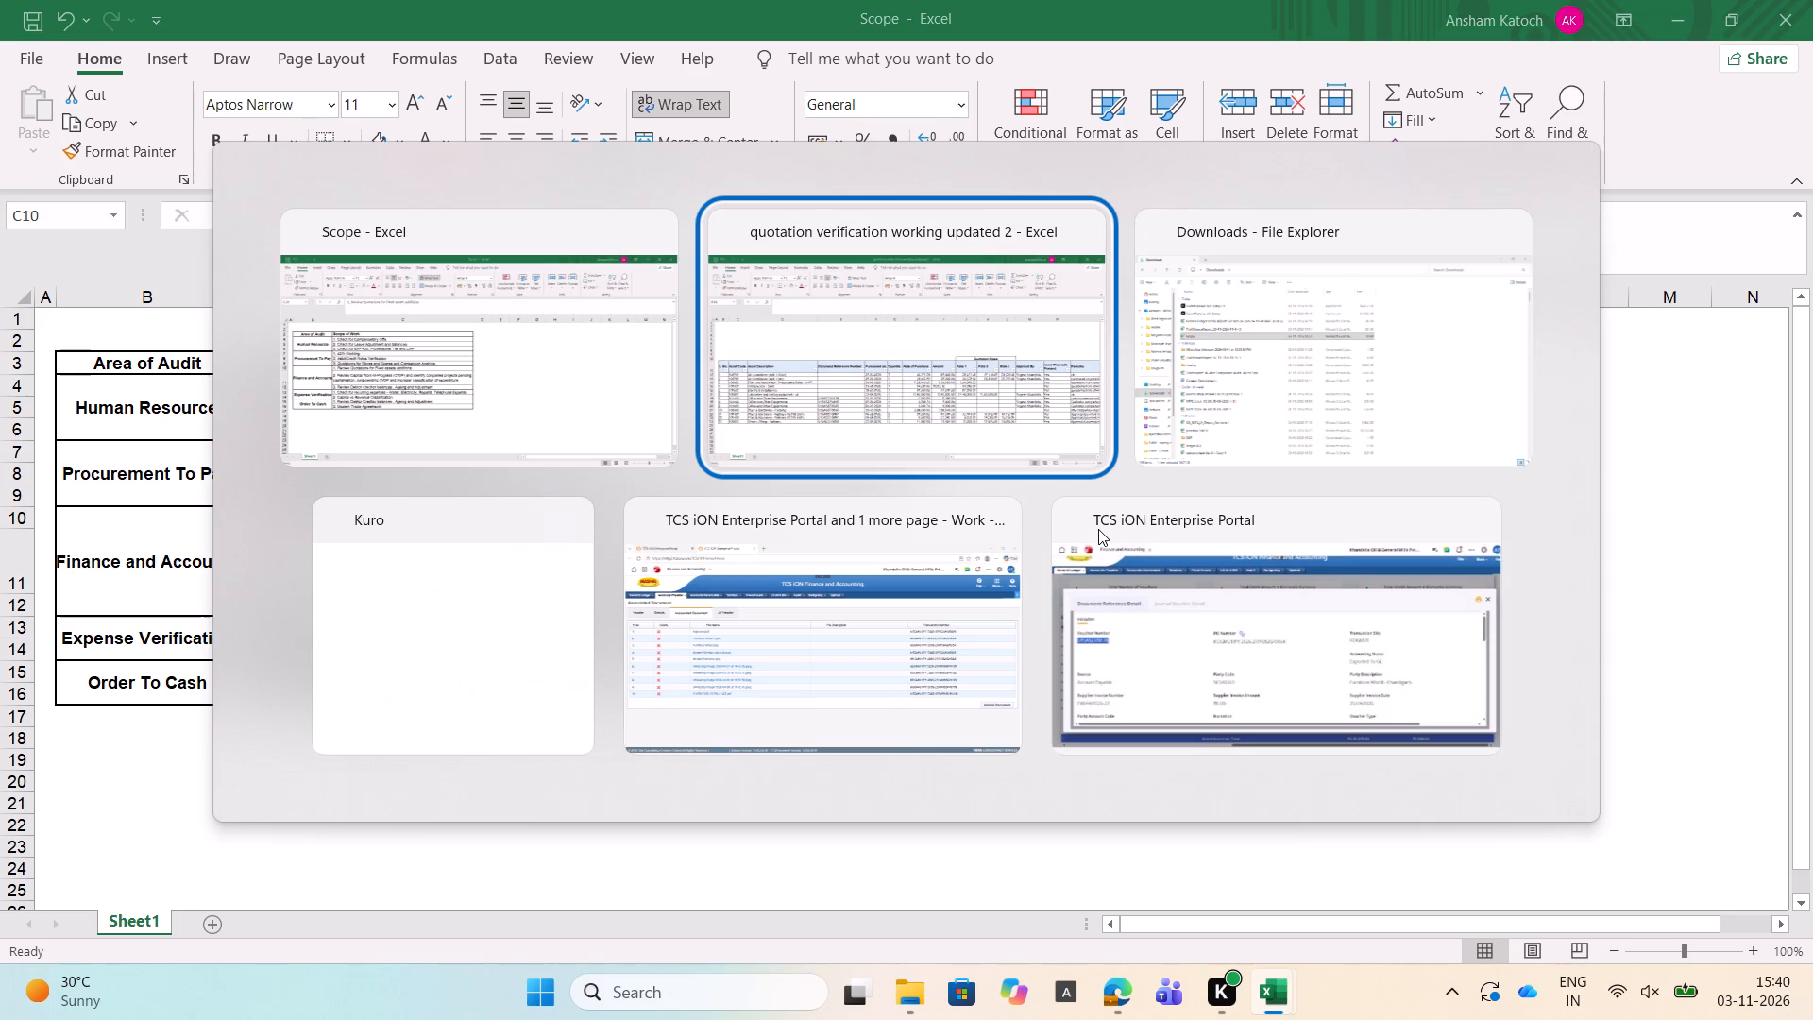
key(Left)
key(Left)
key(Left)
key(Left)
key(Left)
key(Left)
key(Left)
key(Left)
key(Left)
key(Left)
key(Left)
key(Left)
key(Left)
key(Left)
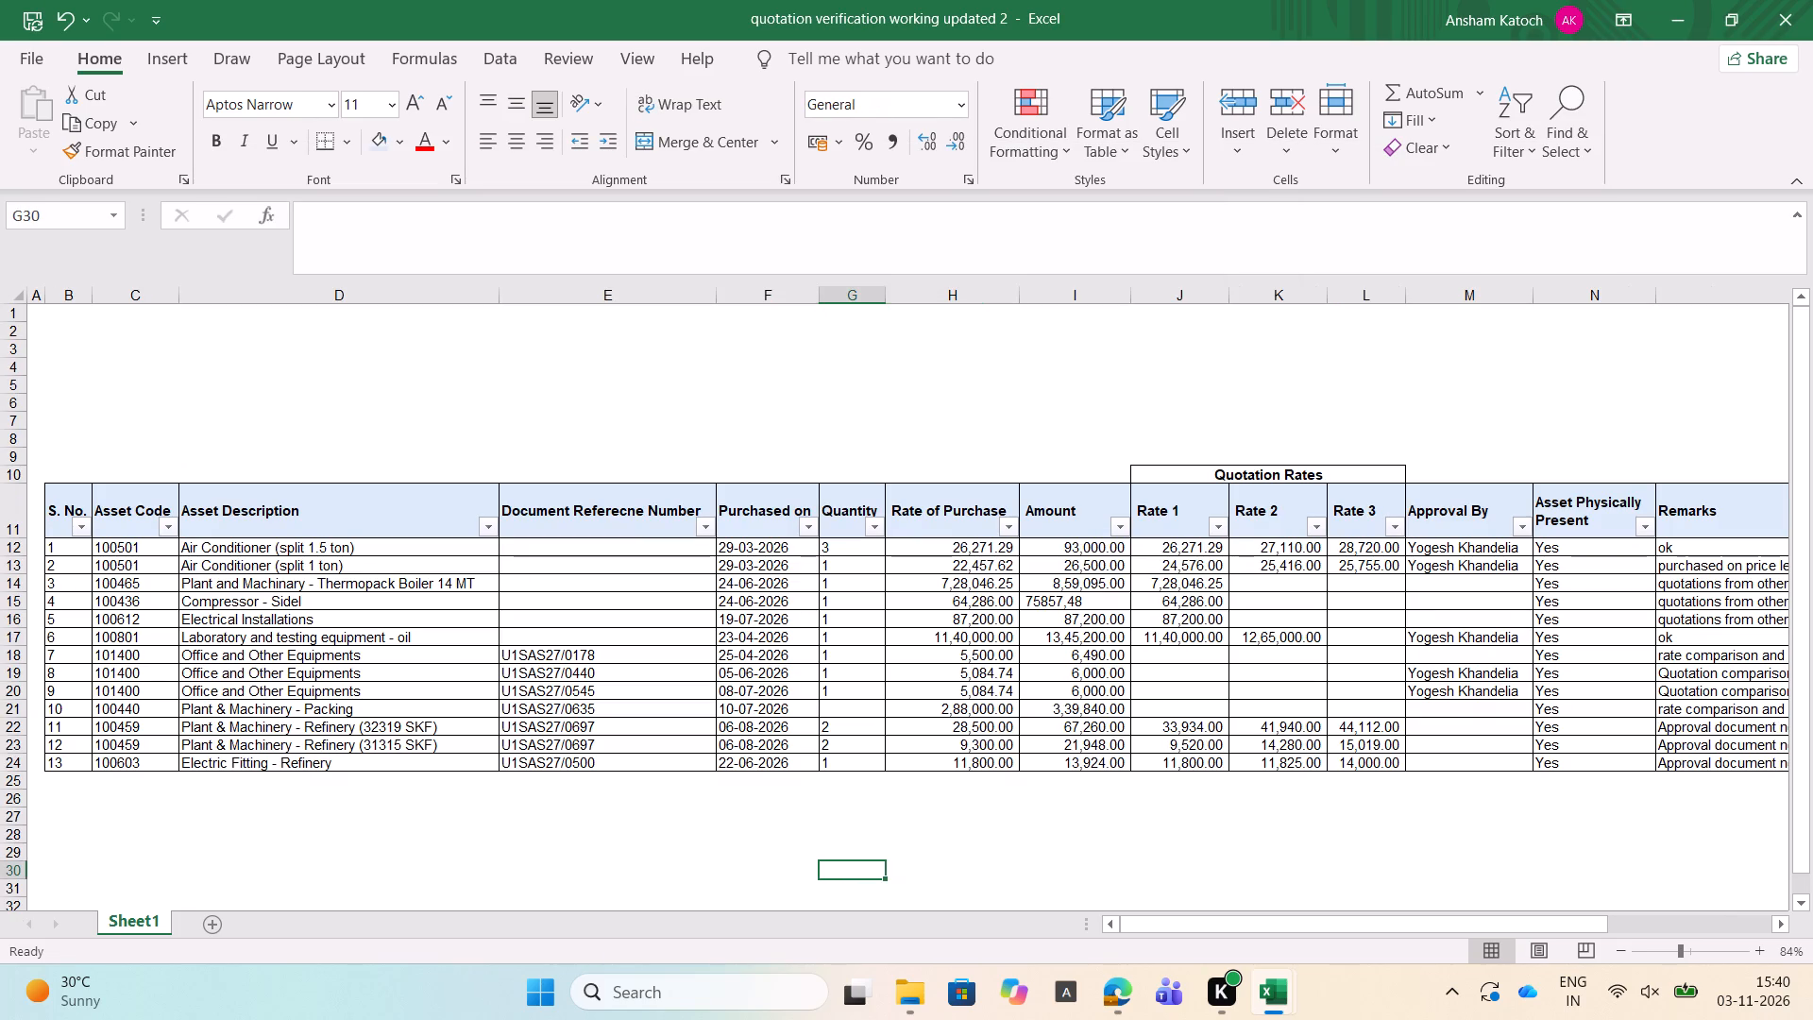
key(Up)
key(Up)
key(Up)
key(Up)
key(Up)
key(Up)
key(Up)
key(Up)
key(Up)
key(Up)
key(Up)
key(Up)
key(Up)
key(Up)
key(Up)
key(Up)
key(Up)
key(Up)
key(Up)
key(Up)
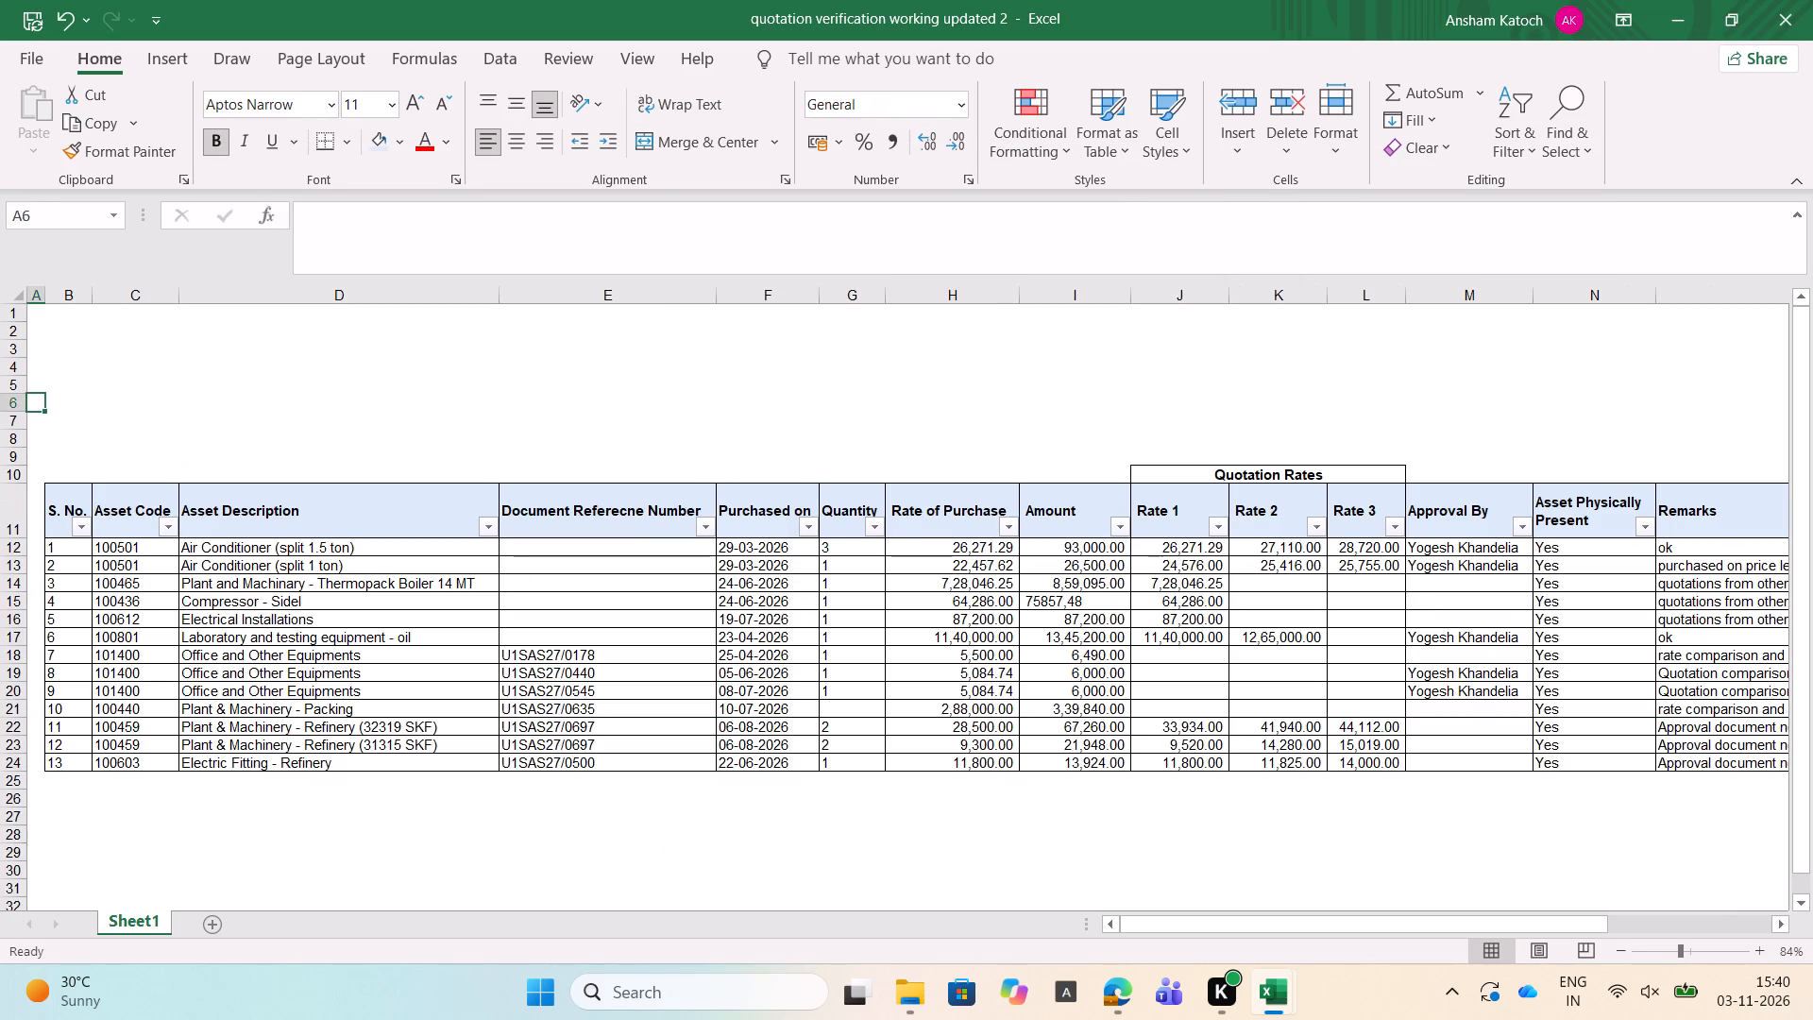
key(Down)
key(Down)
key(Page_Up)
key(Page_Up)
key(Page_Up)
key(Page_Up)
key(Page_Up)
key(Up)
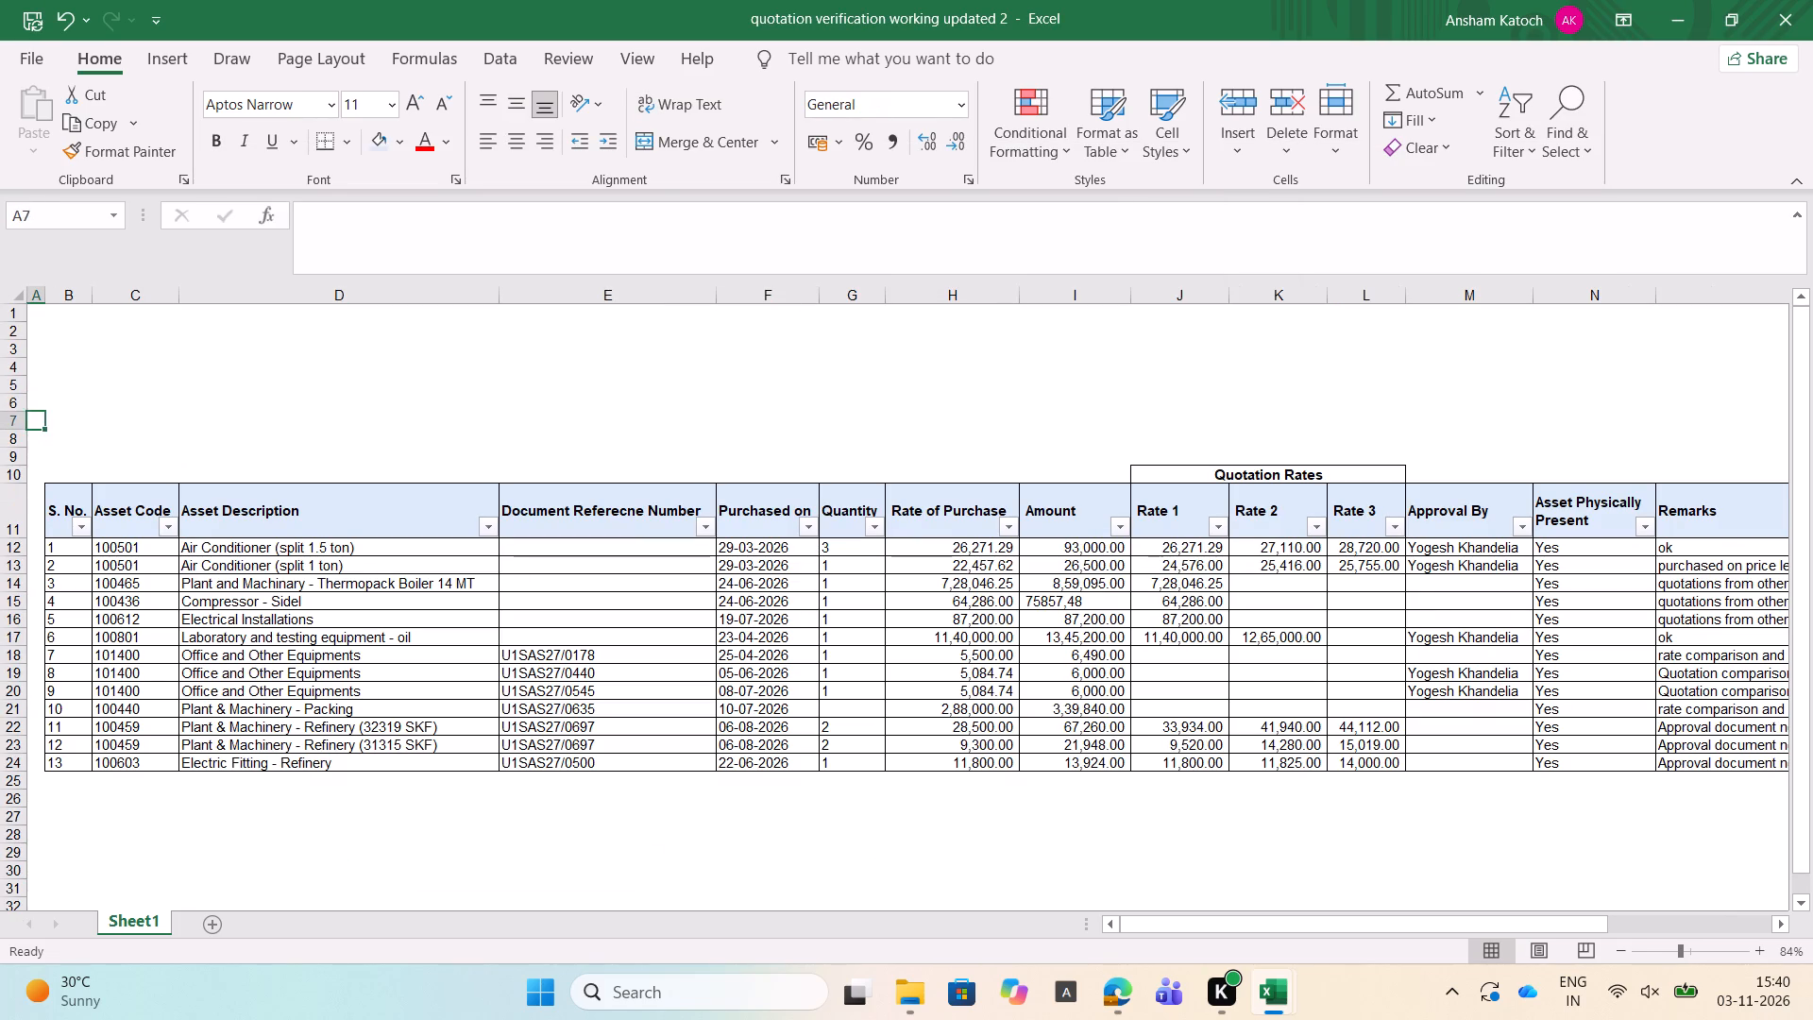
key(Up)
key(Up)
key(Up)
key(Up)
key(Right)
key(Up)
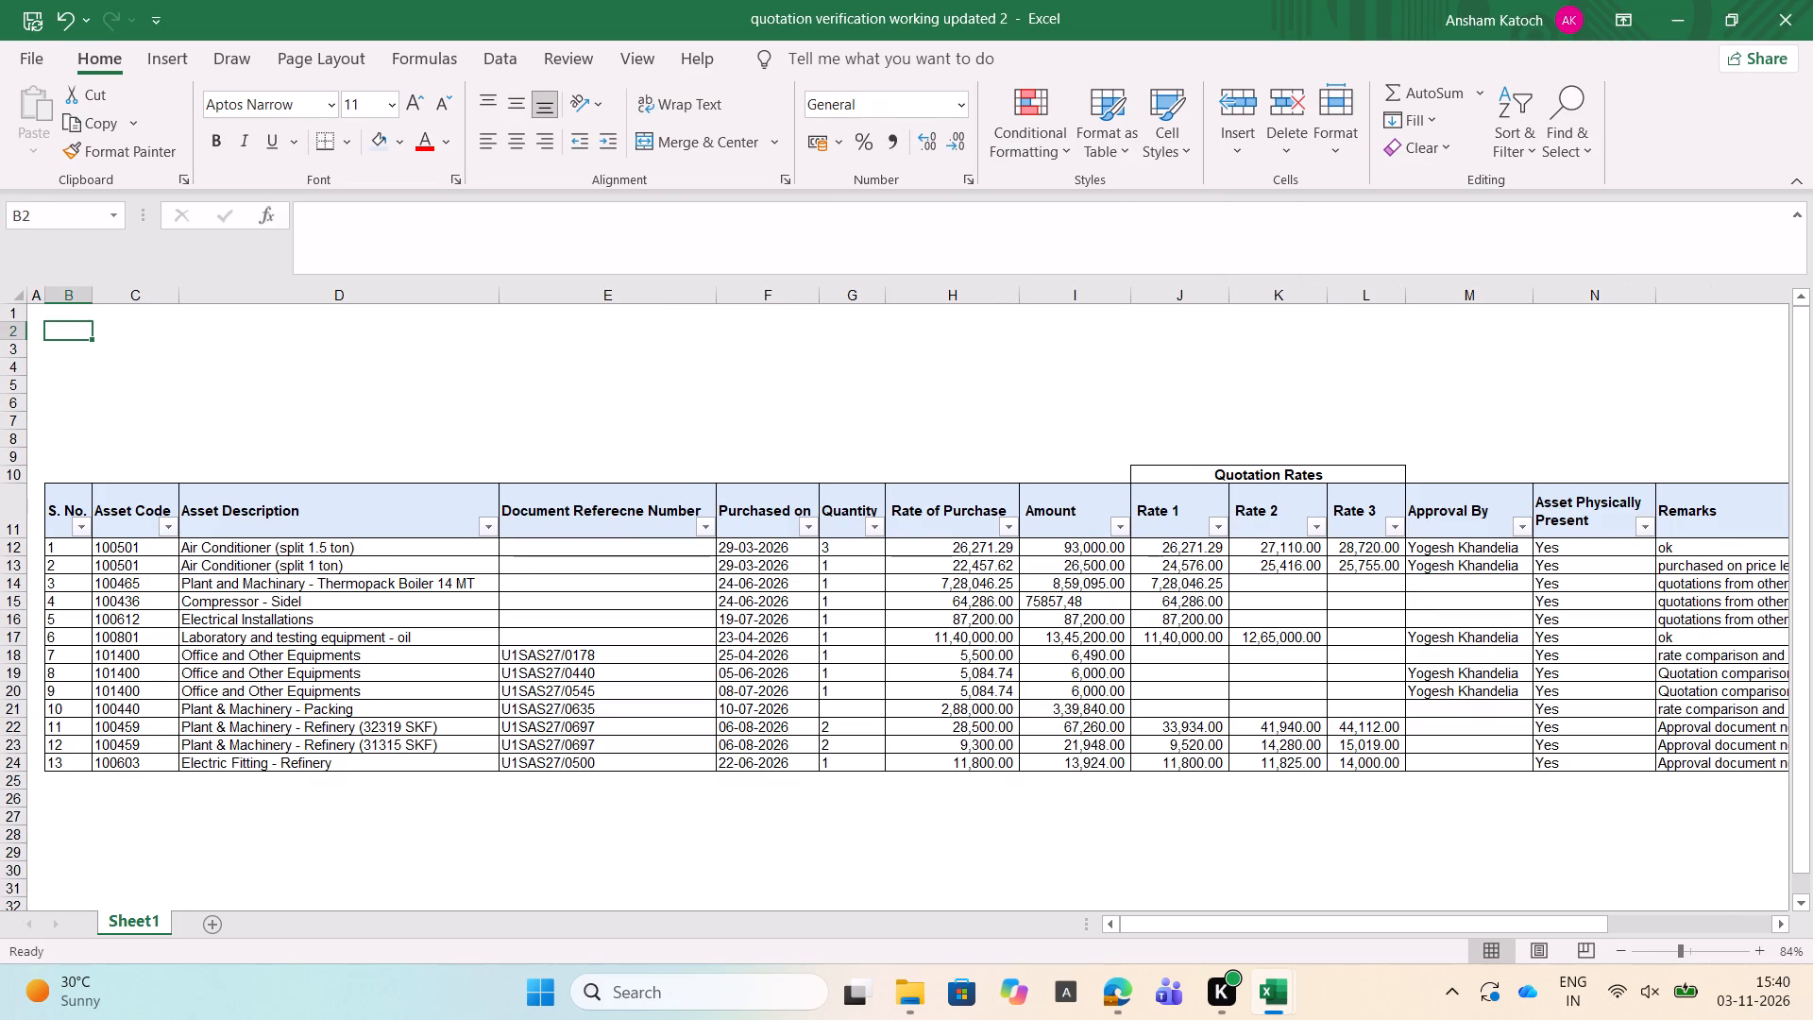
key(Right)
key(Left)
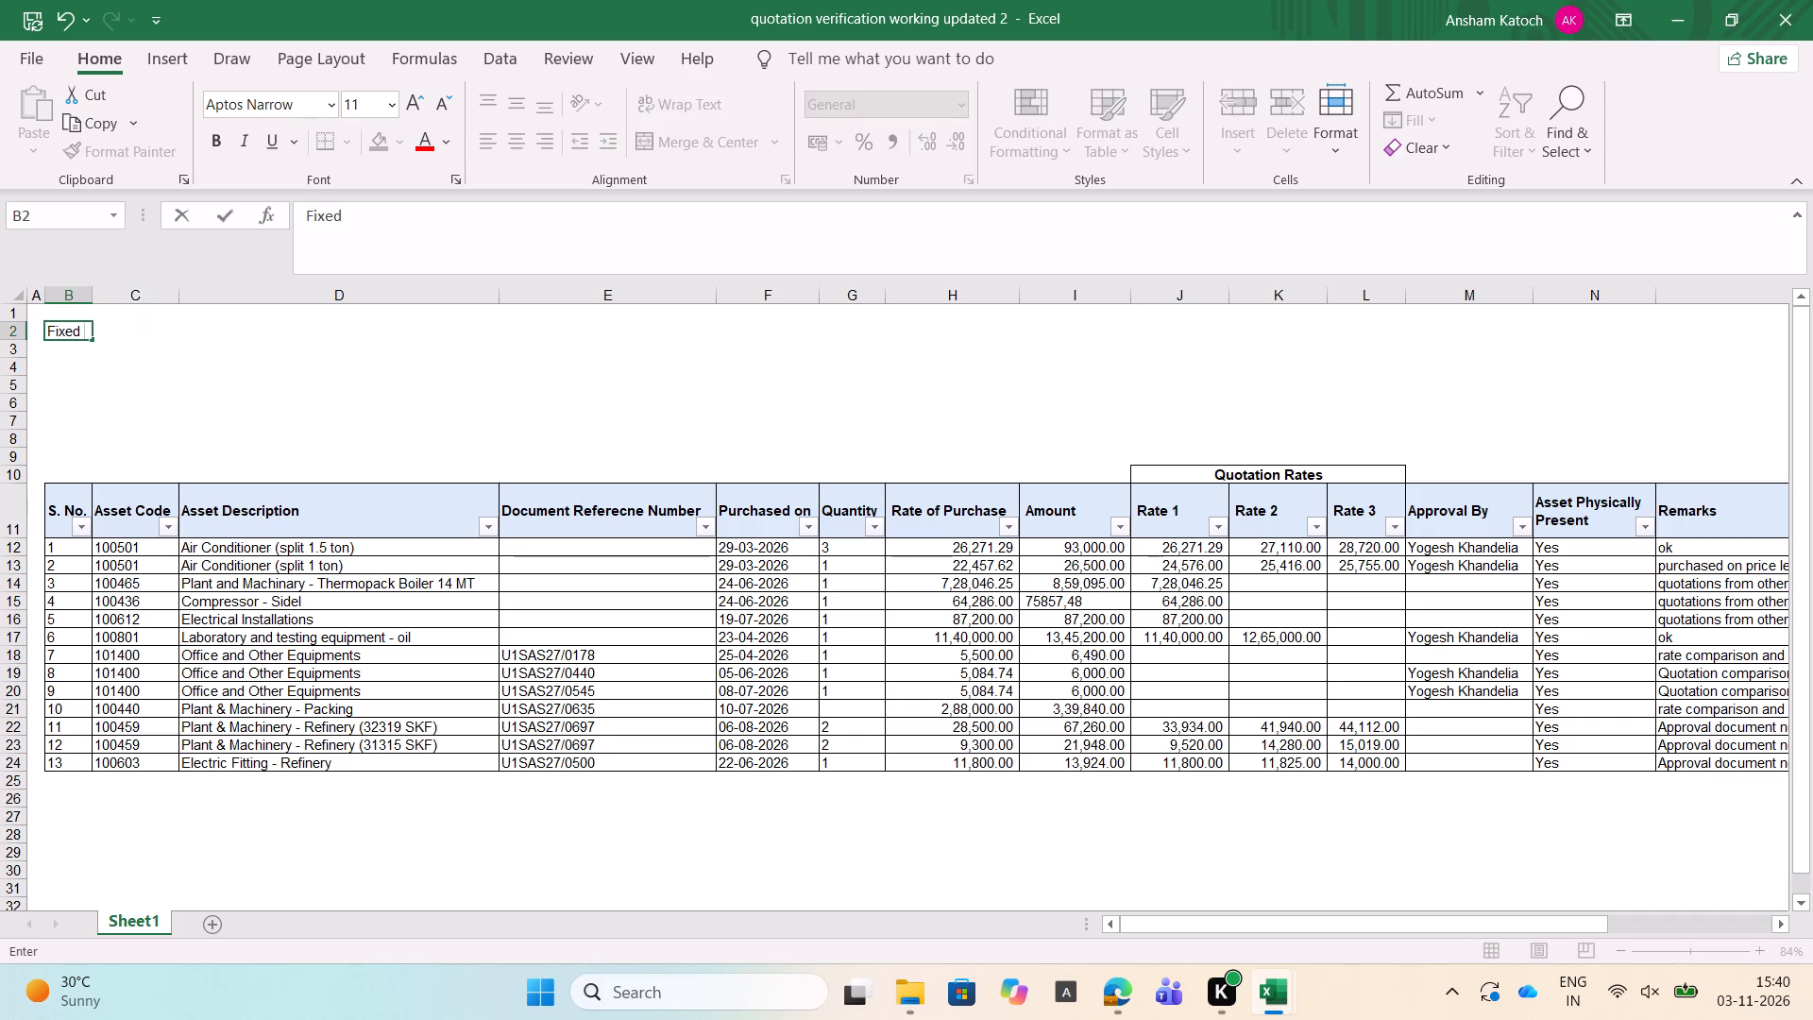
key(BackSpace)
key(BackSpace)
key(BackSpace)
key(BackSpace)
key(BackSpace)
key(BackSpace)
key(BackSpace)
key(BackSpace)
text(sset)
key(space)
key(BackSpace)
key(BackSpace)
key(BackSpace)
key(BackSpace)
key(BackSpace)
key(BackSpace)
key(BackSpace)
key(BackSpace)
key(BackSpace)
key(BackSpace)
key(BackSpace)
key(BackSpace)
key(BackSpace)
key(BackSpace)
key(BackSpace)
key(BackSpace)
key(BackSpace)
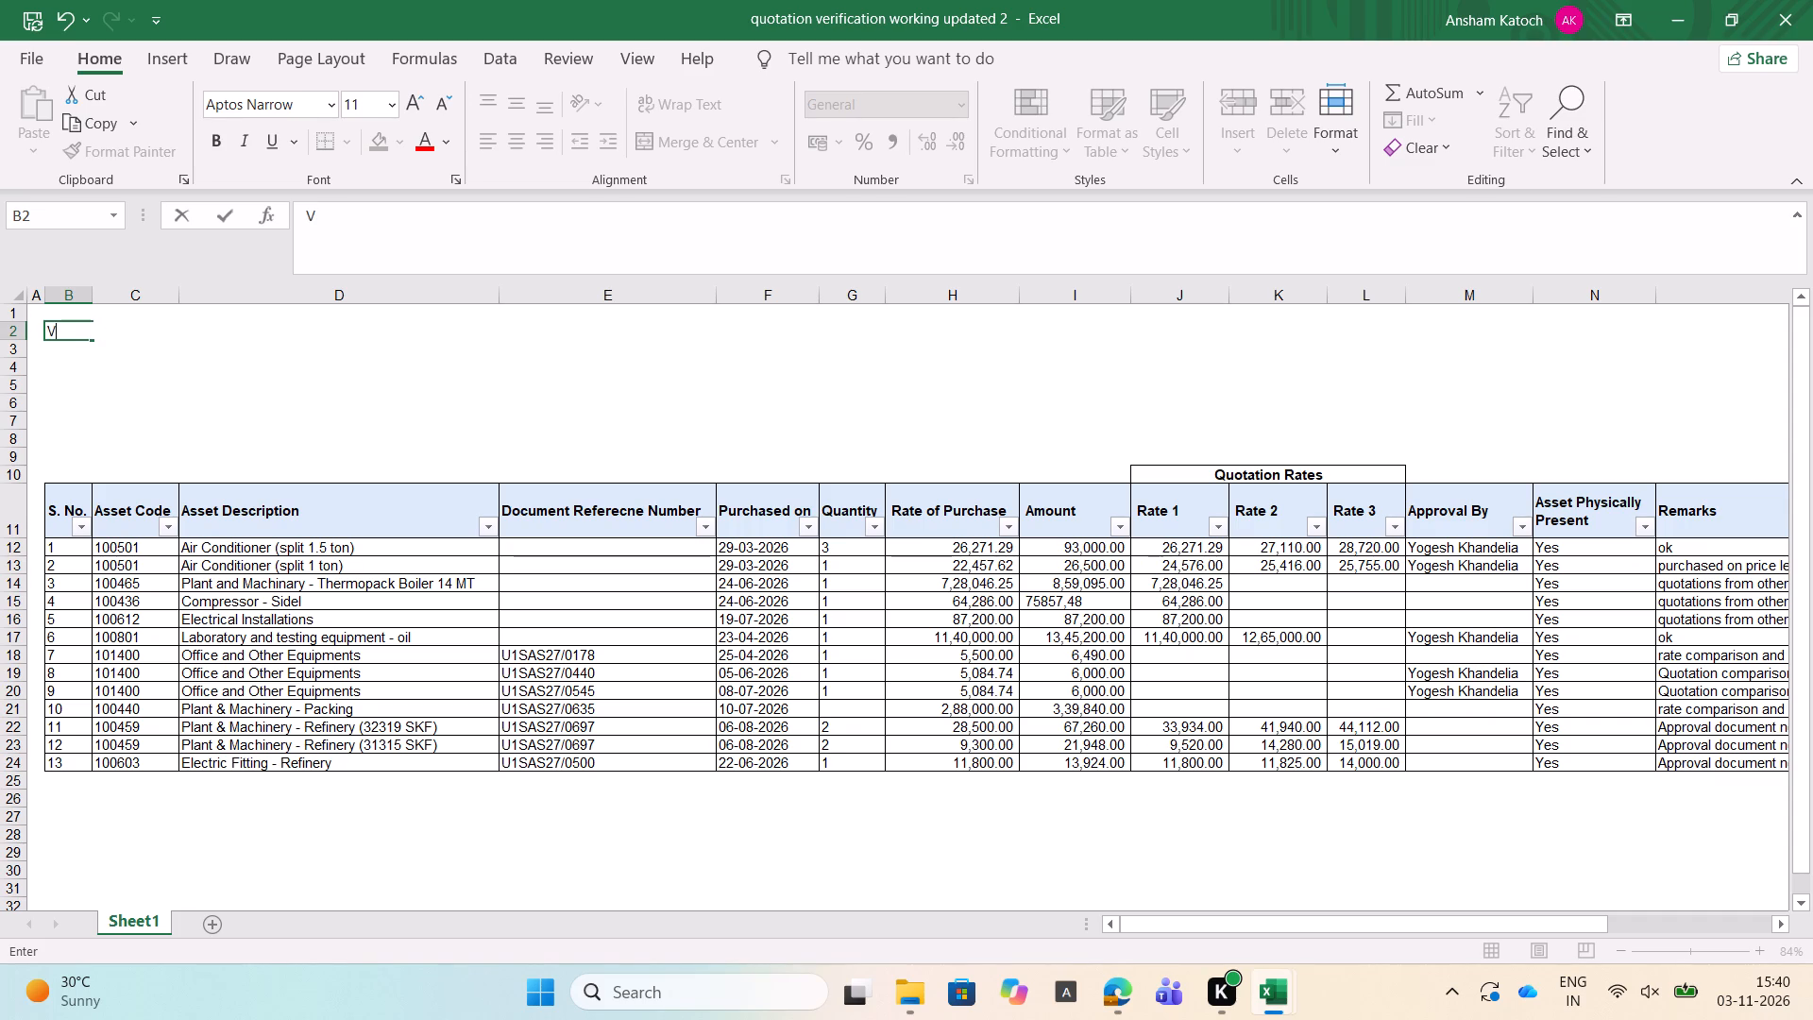
Enter the title "Verification of Fixed Asset Addition" in cell B2 above the table.
text(erification of)
key(space)
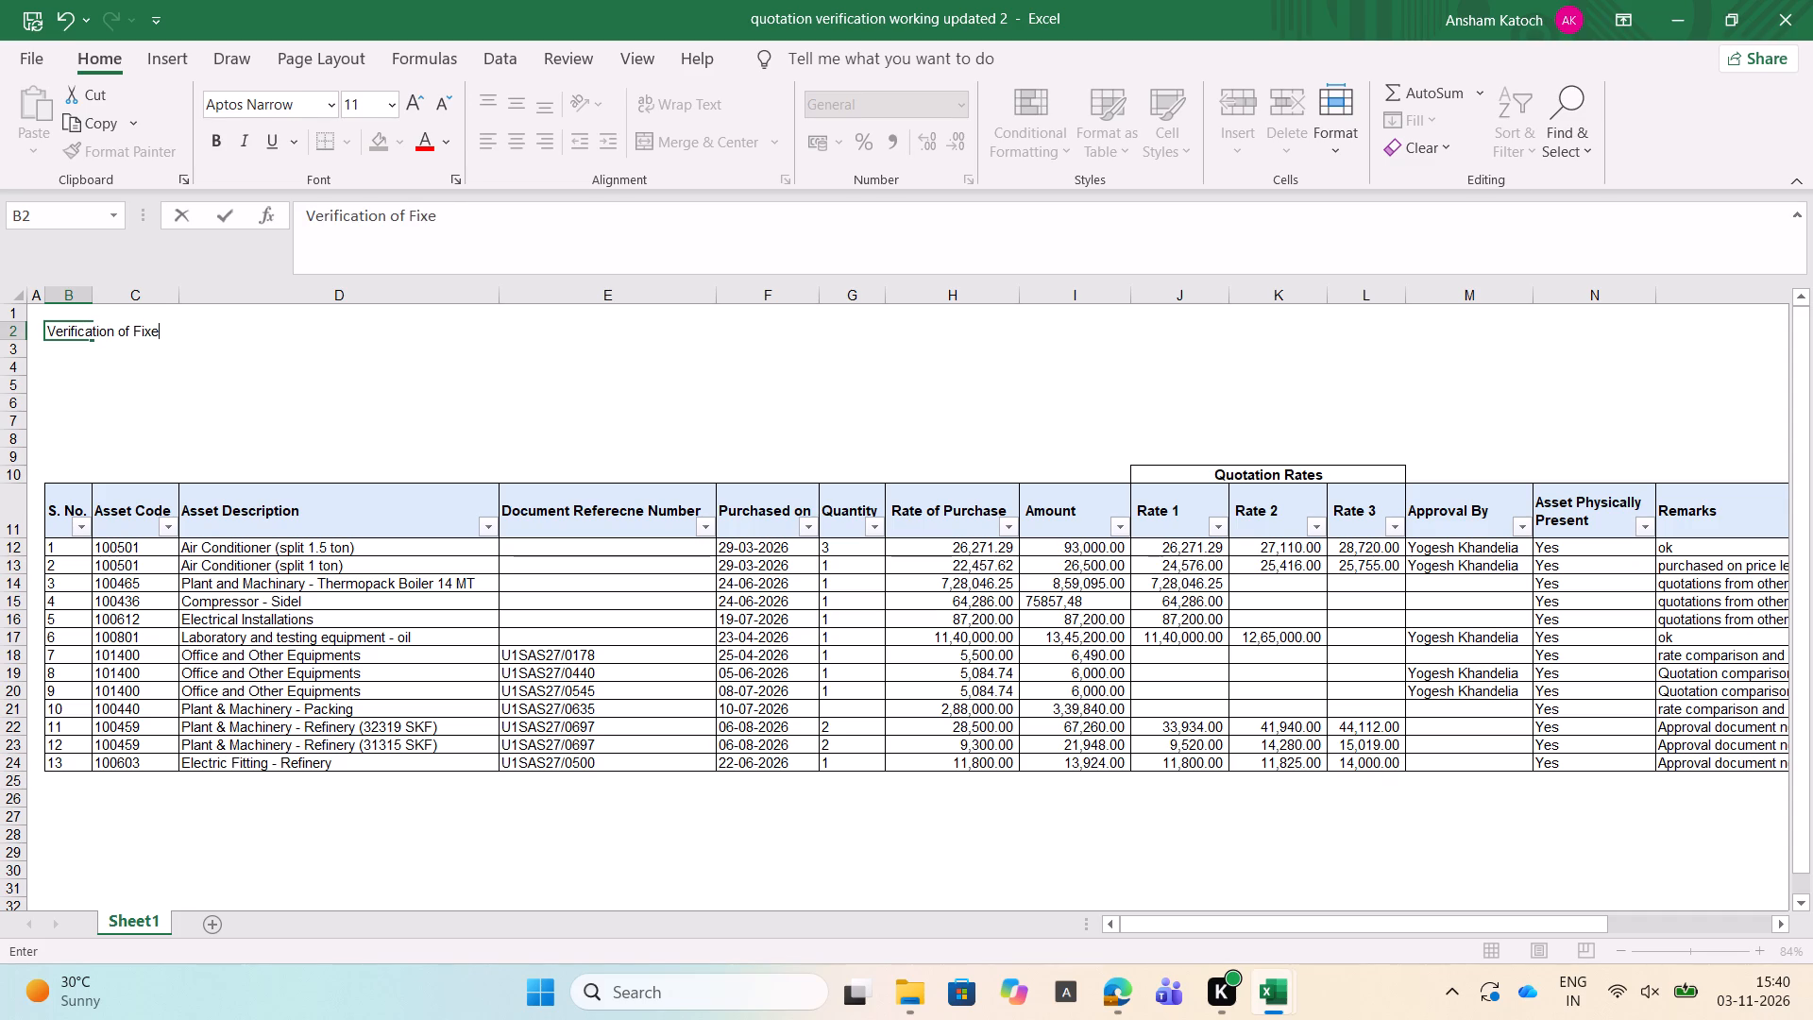
key(BackSpace)
key(BackSpace)
key(BackSpace)
key(BackSpace)
text(et)
key(space)
text(ddition)
key(Right)
key(Left)
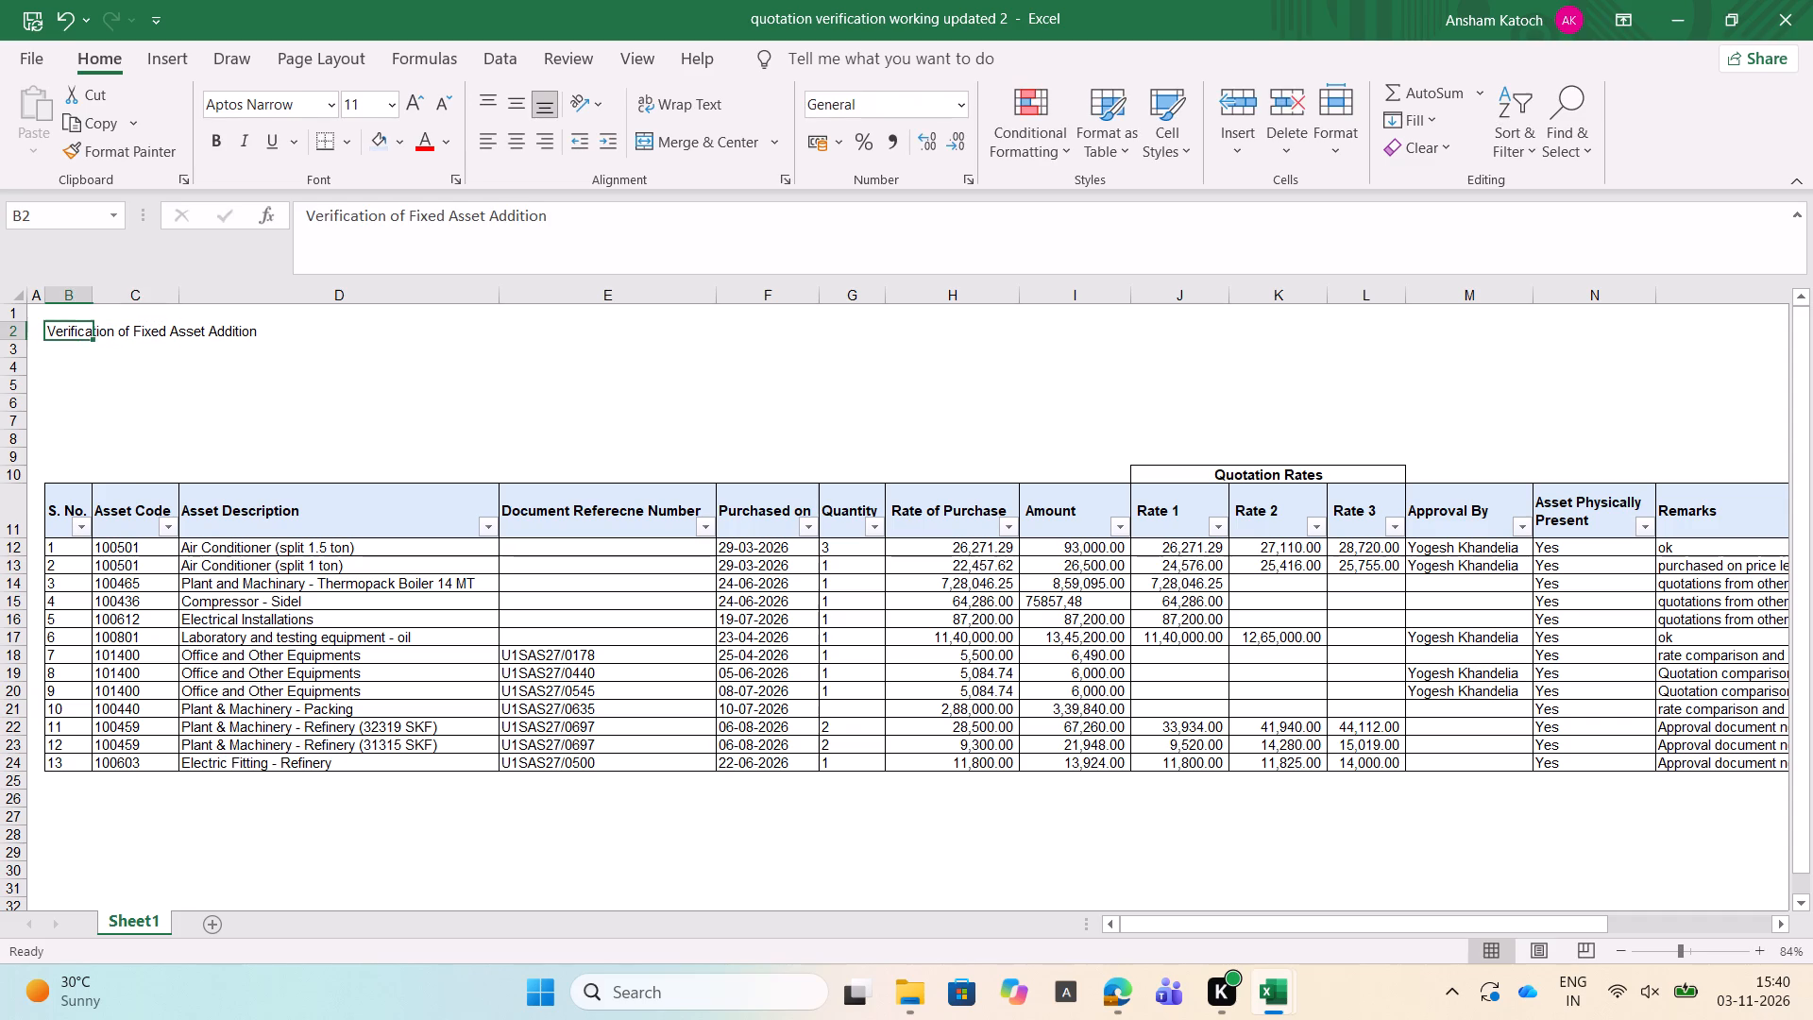
Apply bold to the title in cell B2.
key(shift+Right)
key(shift+Right)
key(shift+Right)
key(shift+Left)
key(shift+Left)
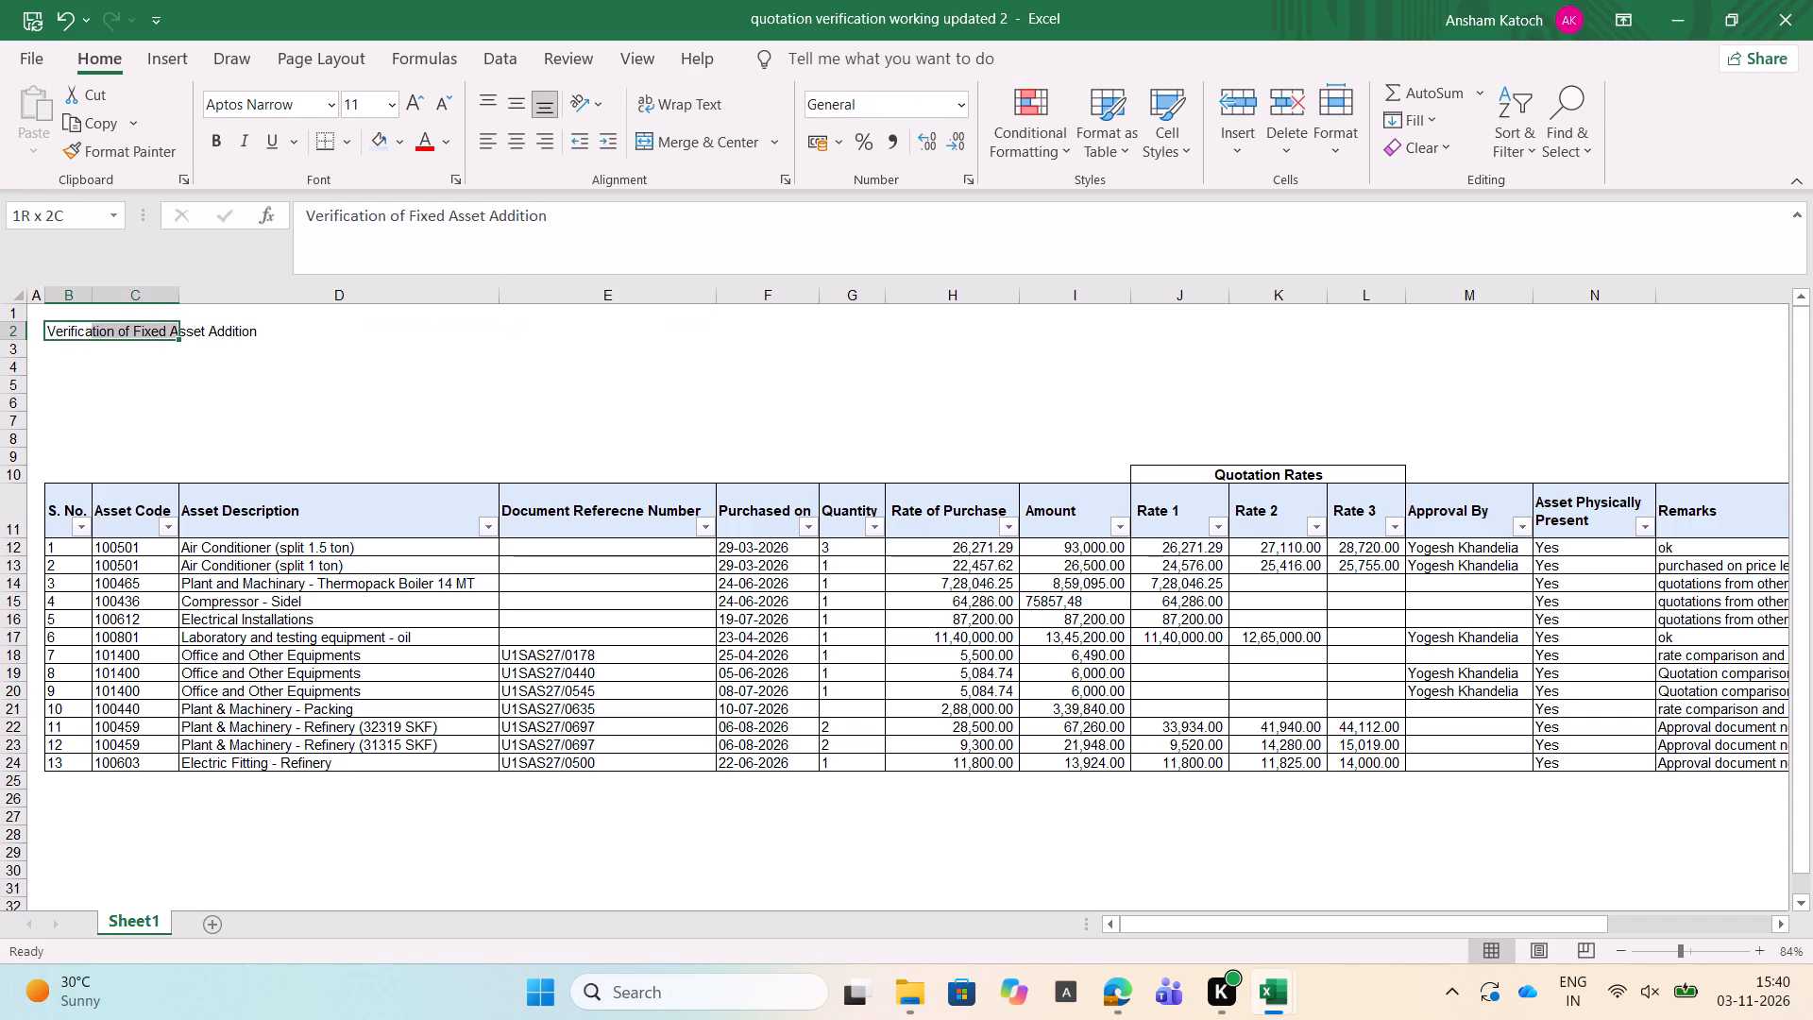
key(Left)
key(Right)
key(shift+Right)
key(shift+Right)
key(shift+Left)
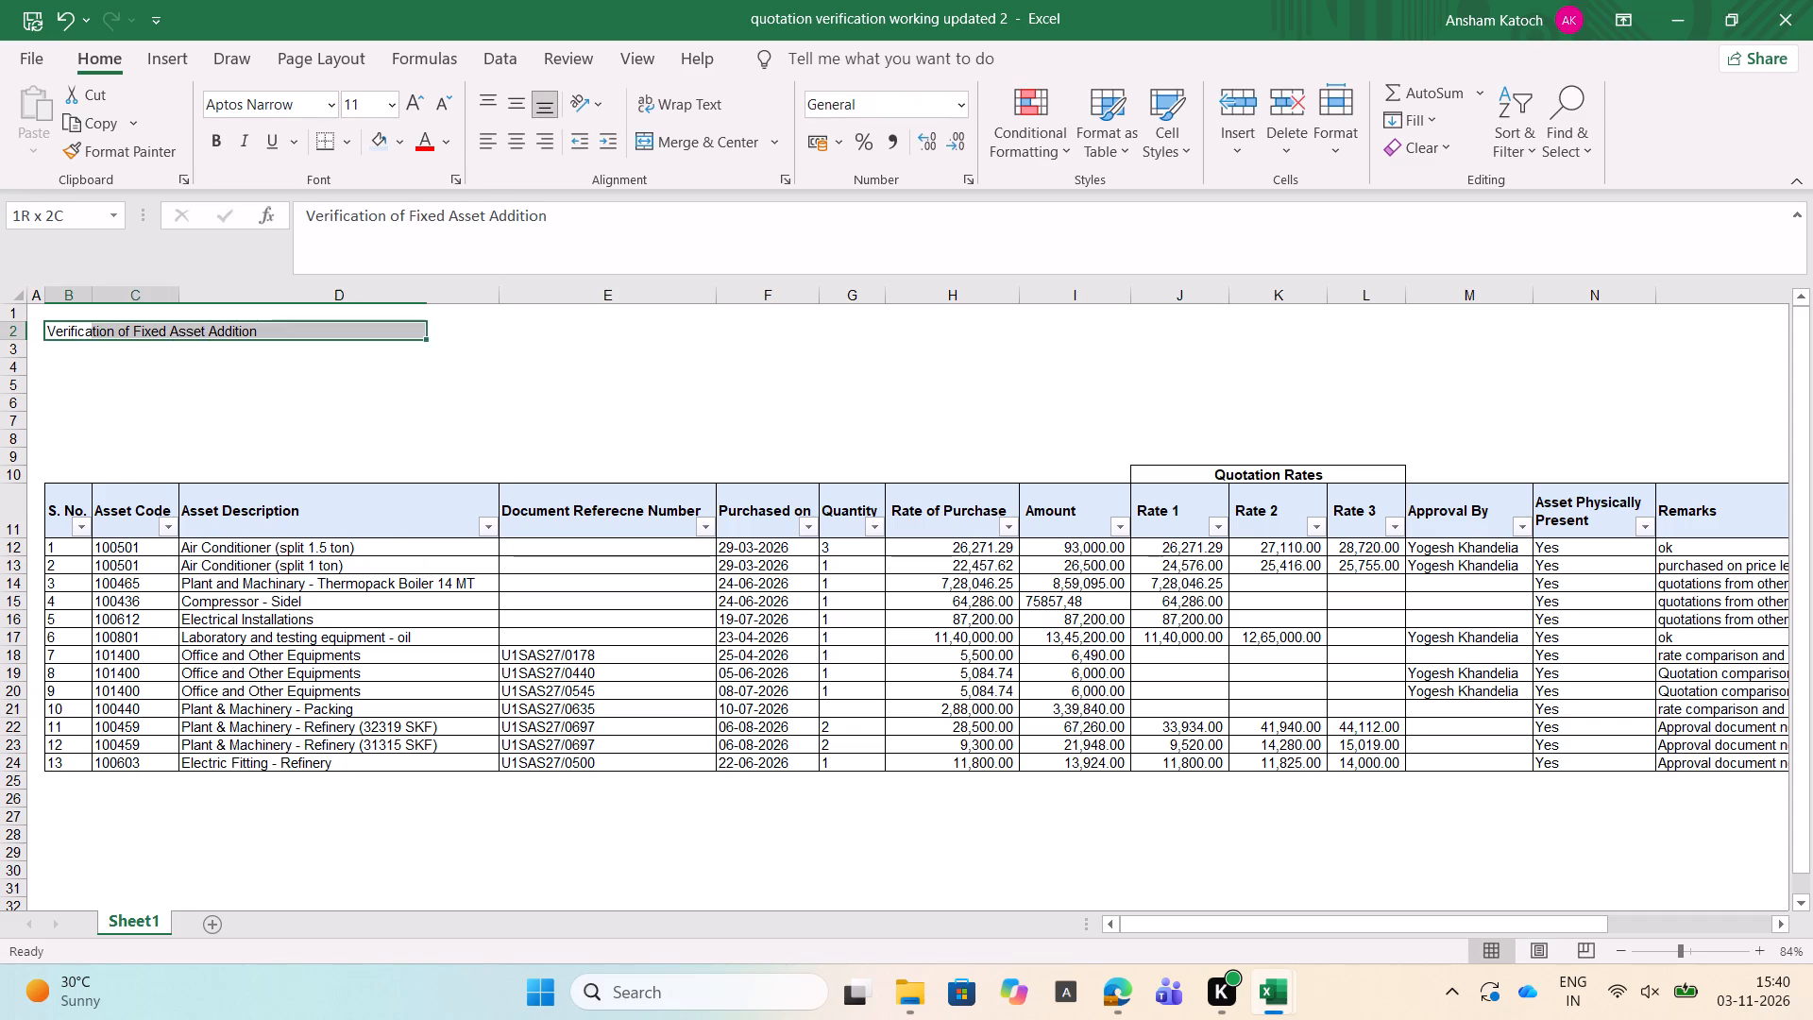
key(shift+Left)
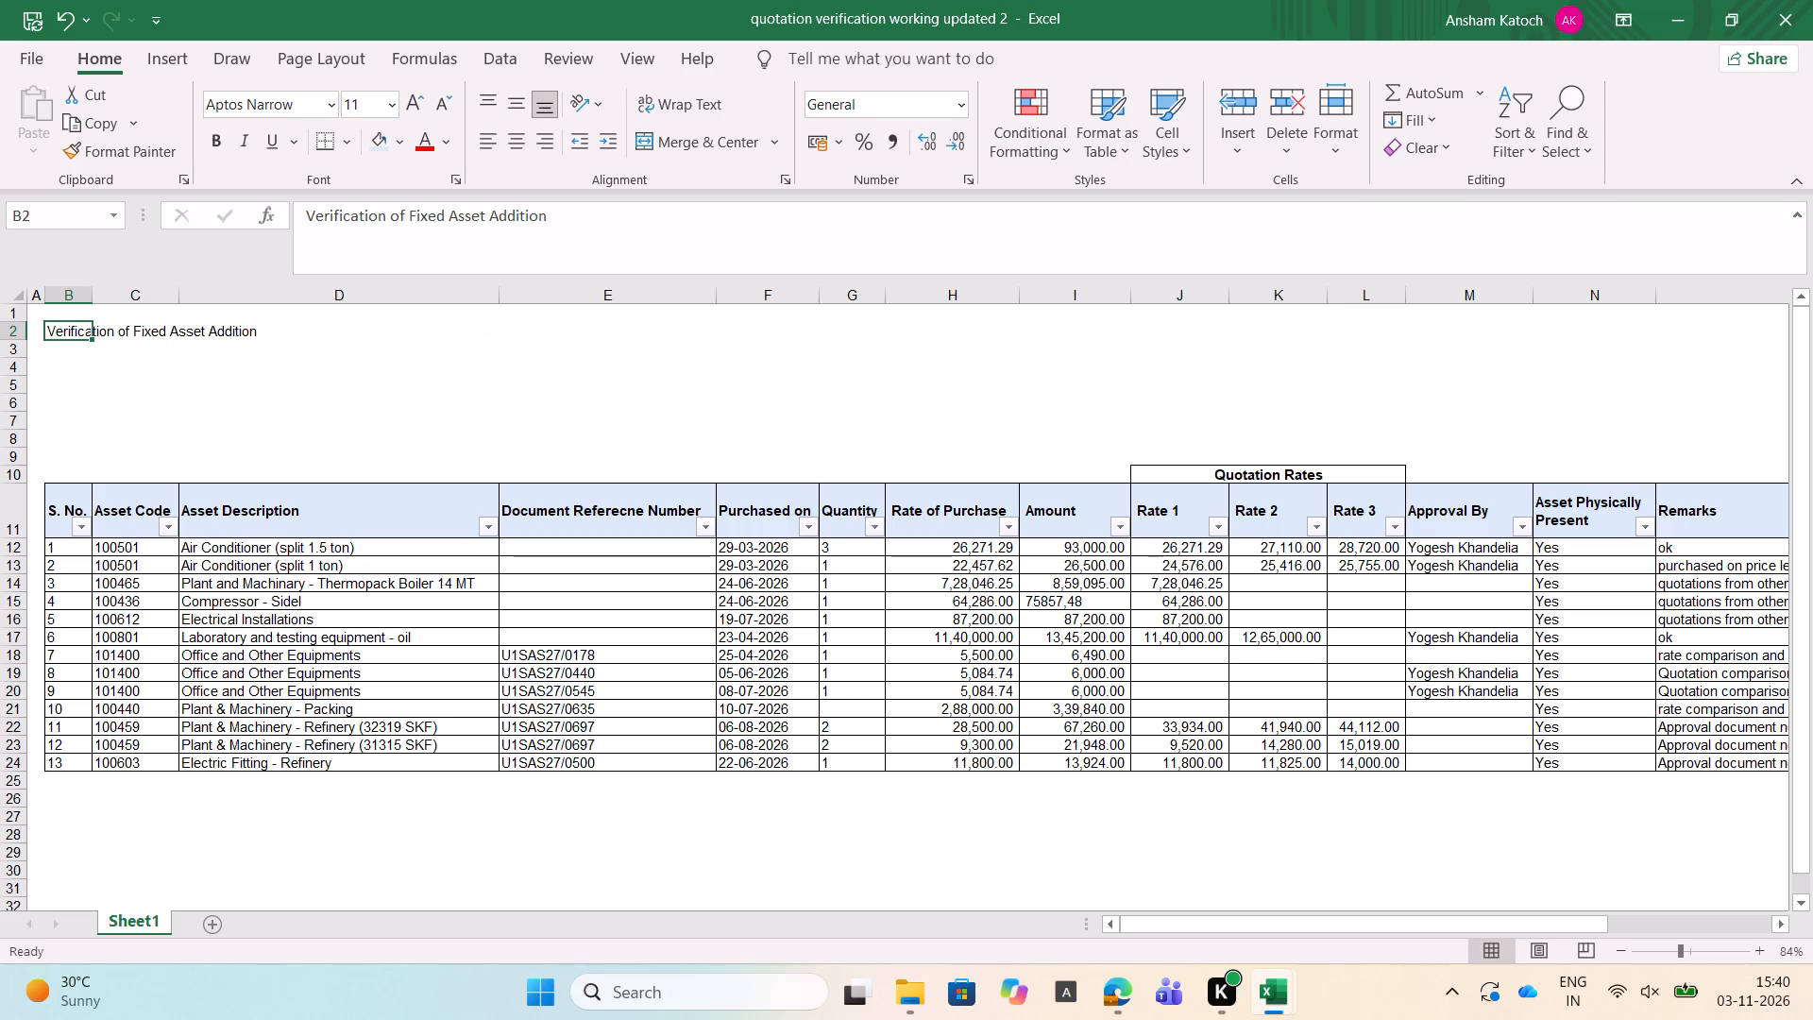
key(ctrl+b)
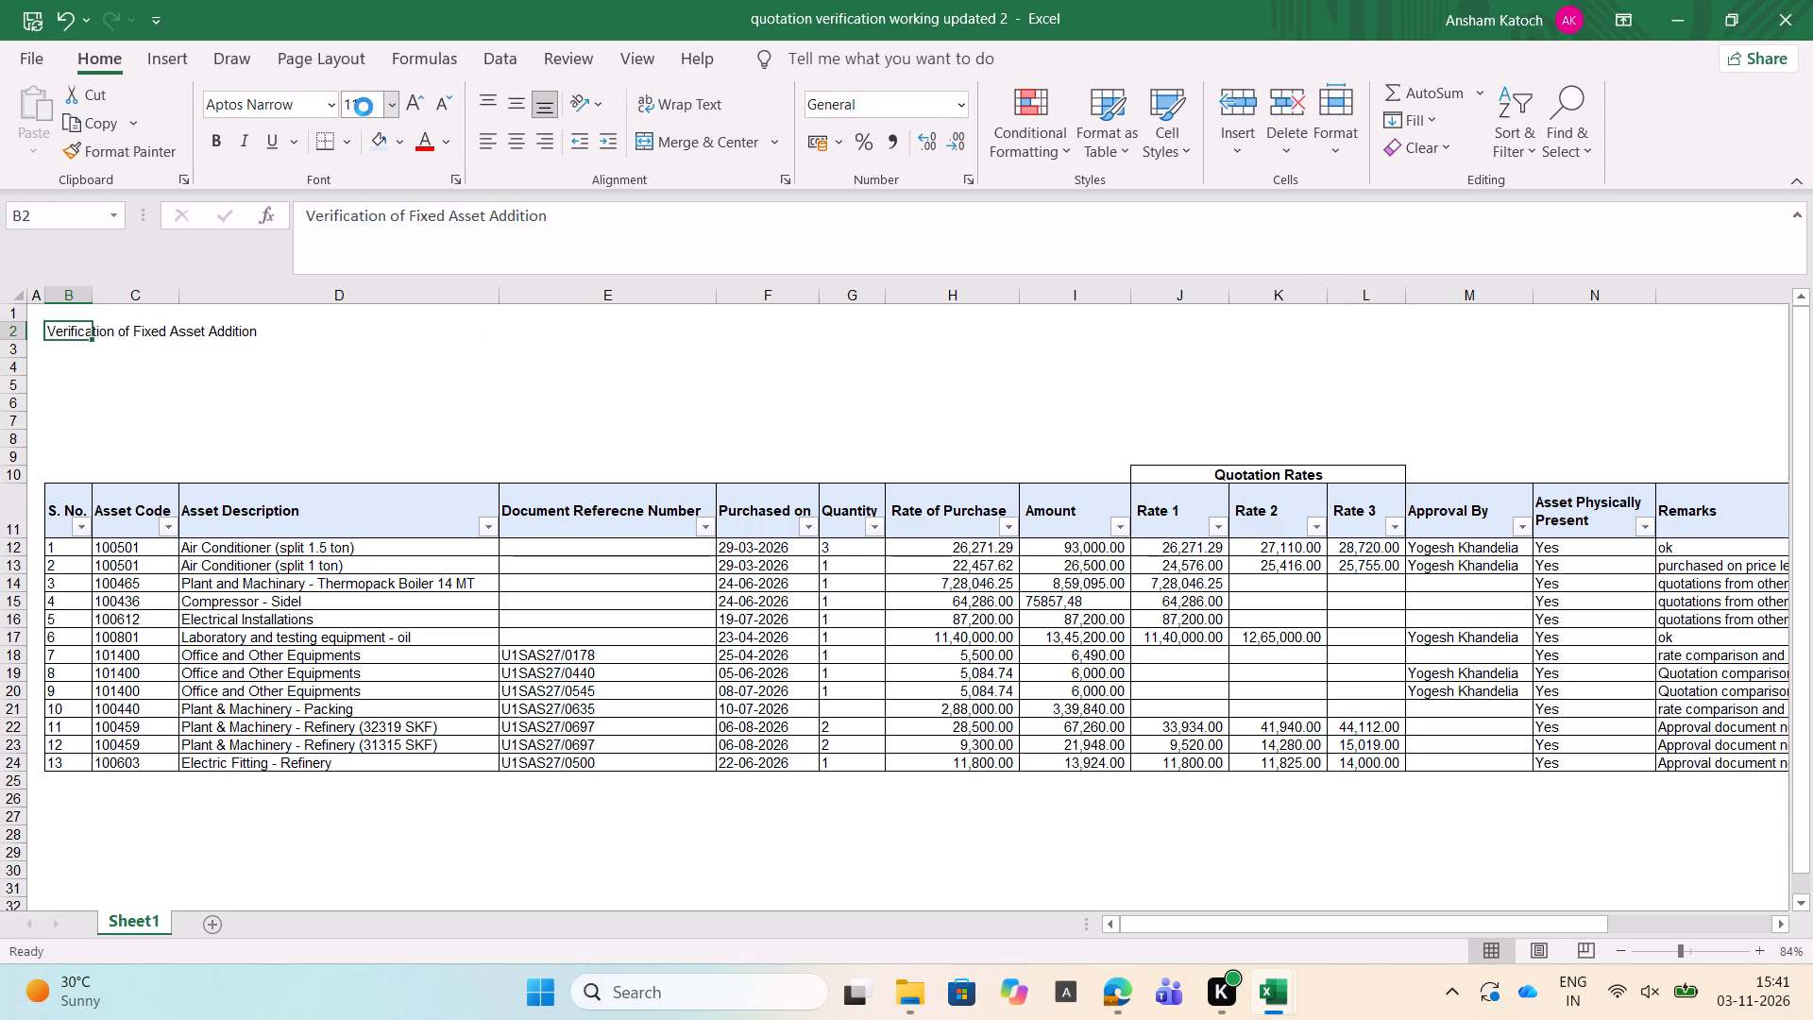
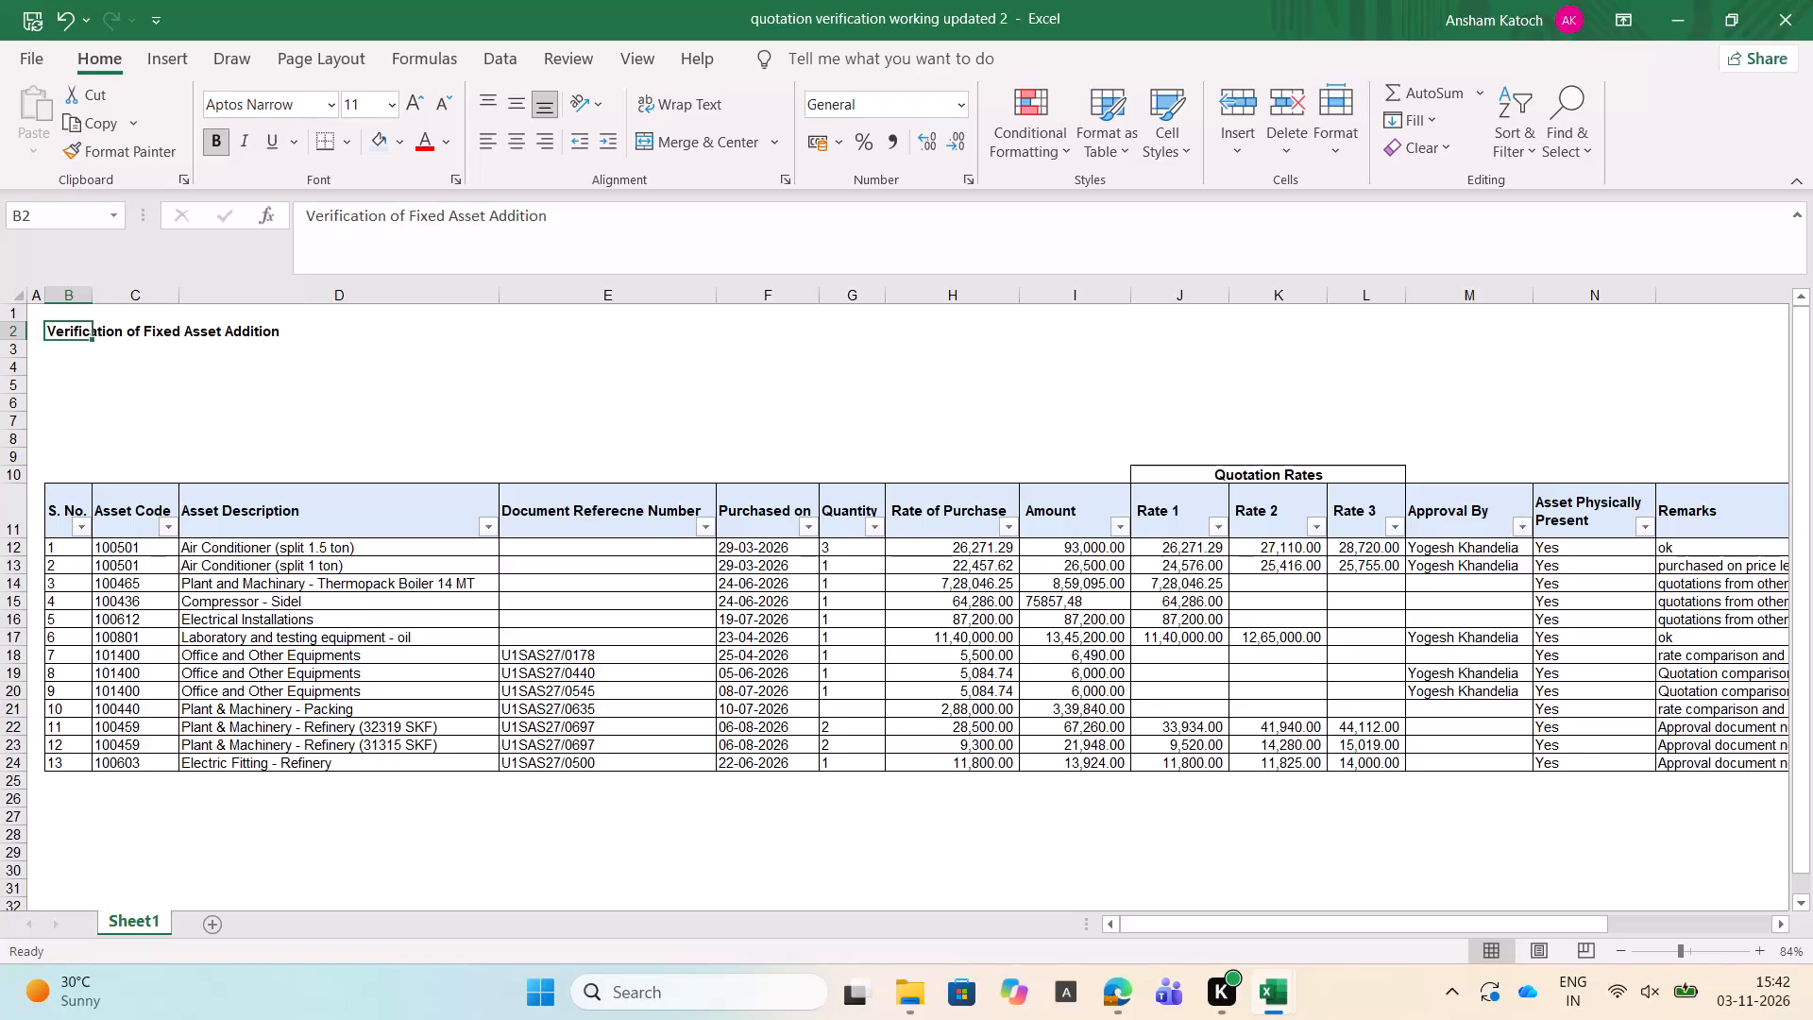
Underline the title in cell B2 and set its font size to 14.
key(ctrl+u)
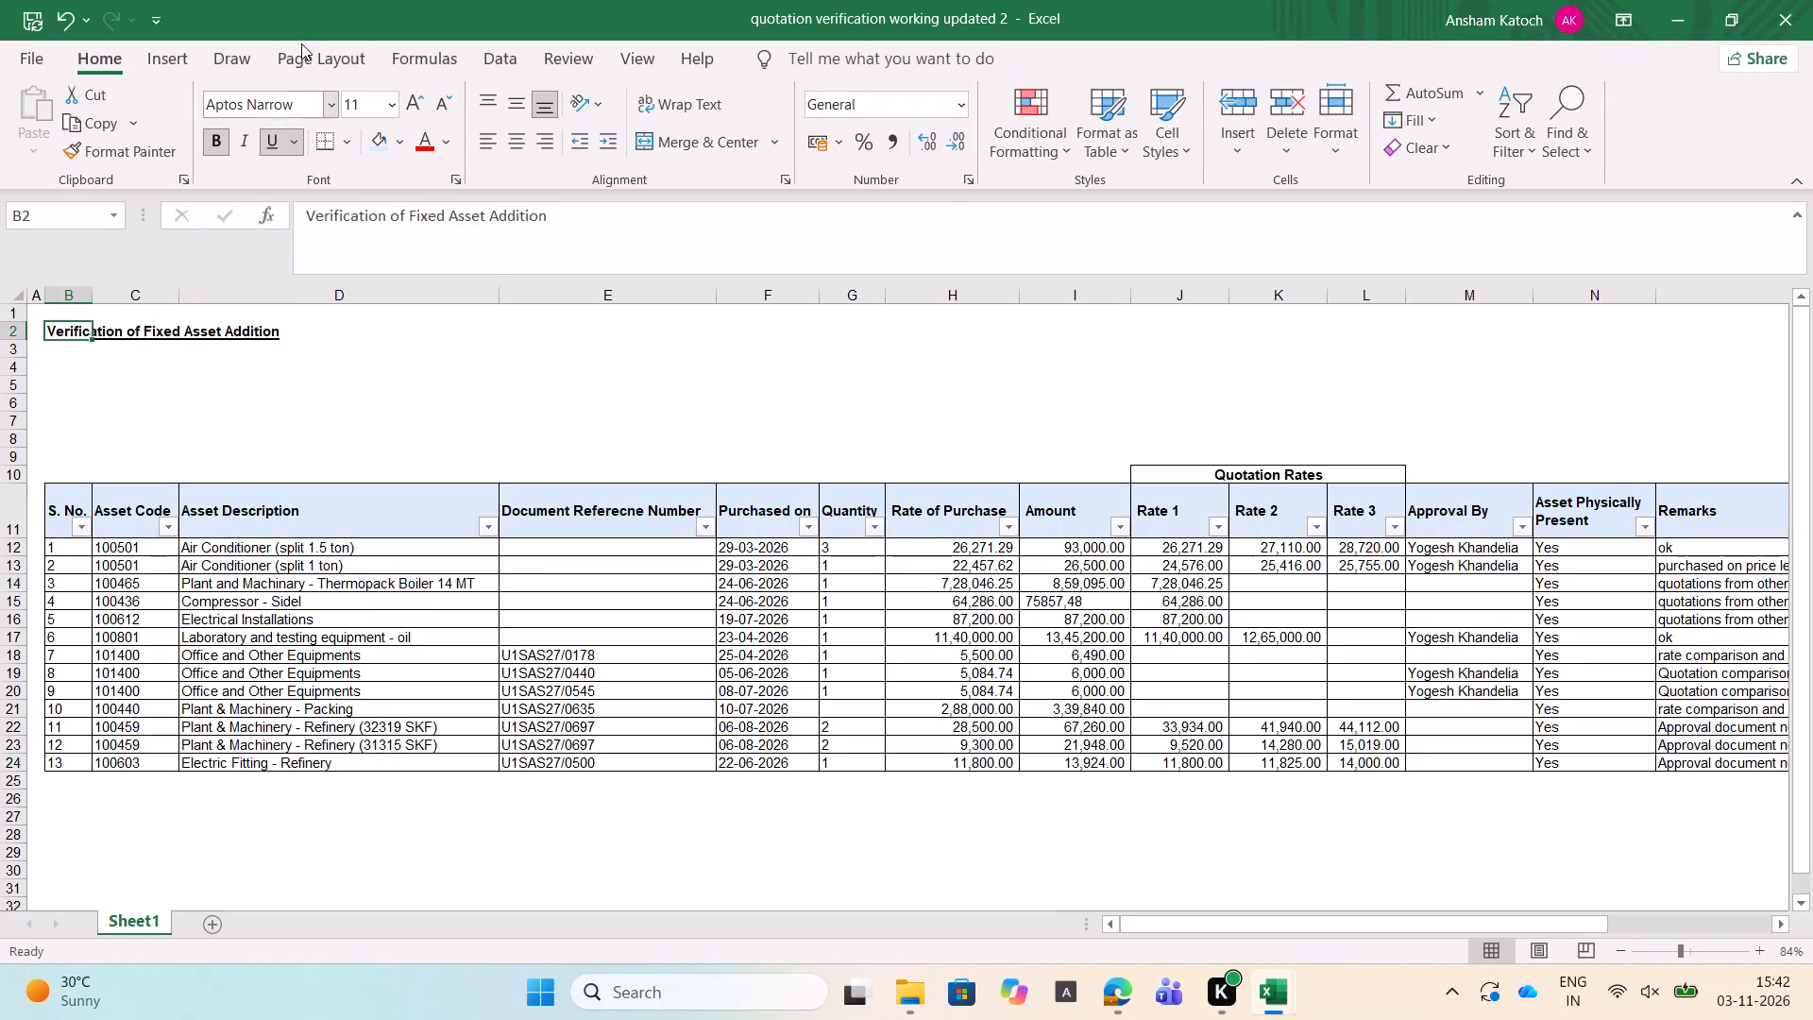
click(386, 100)
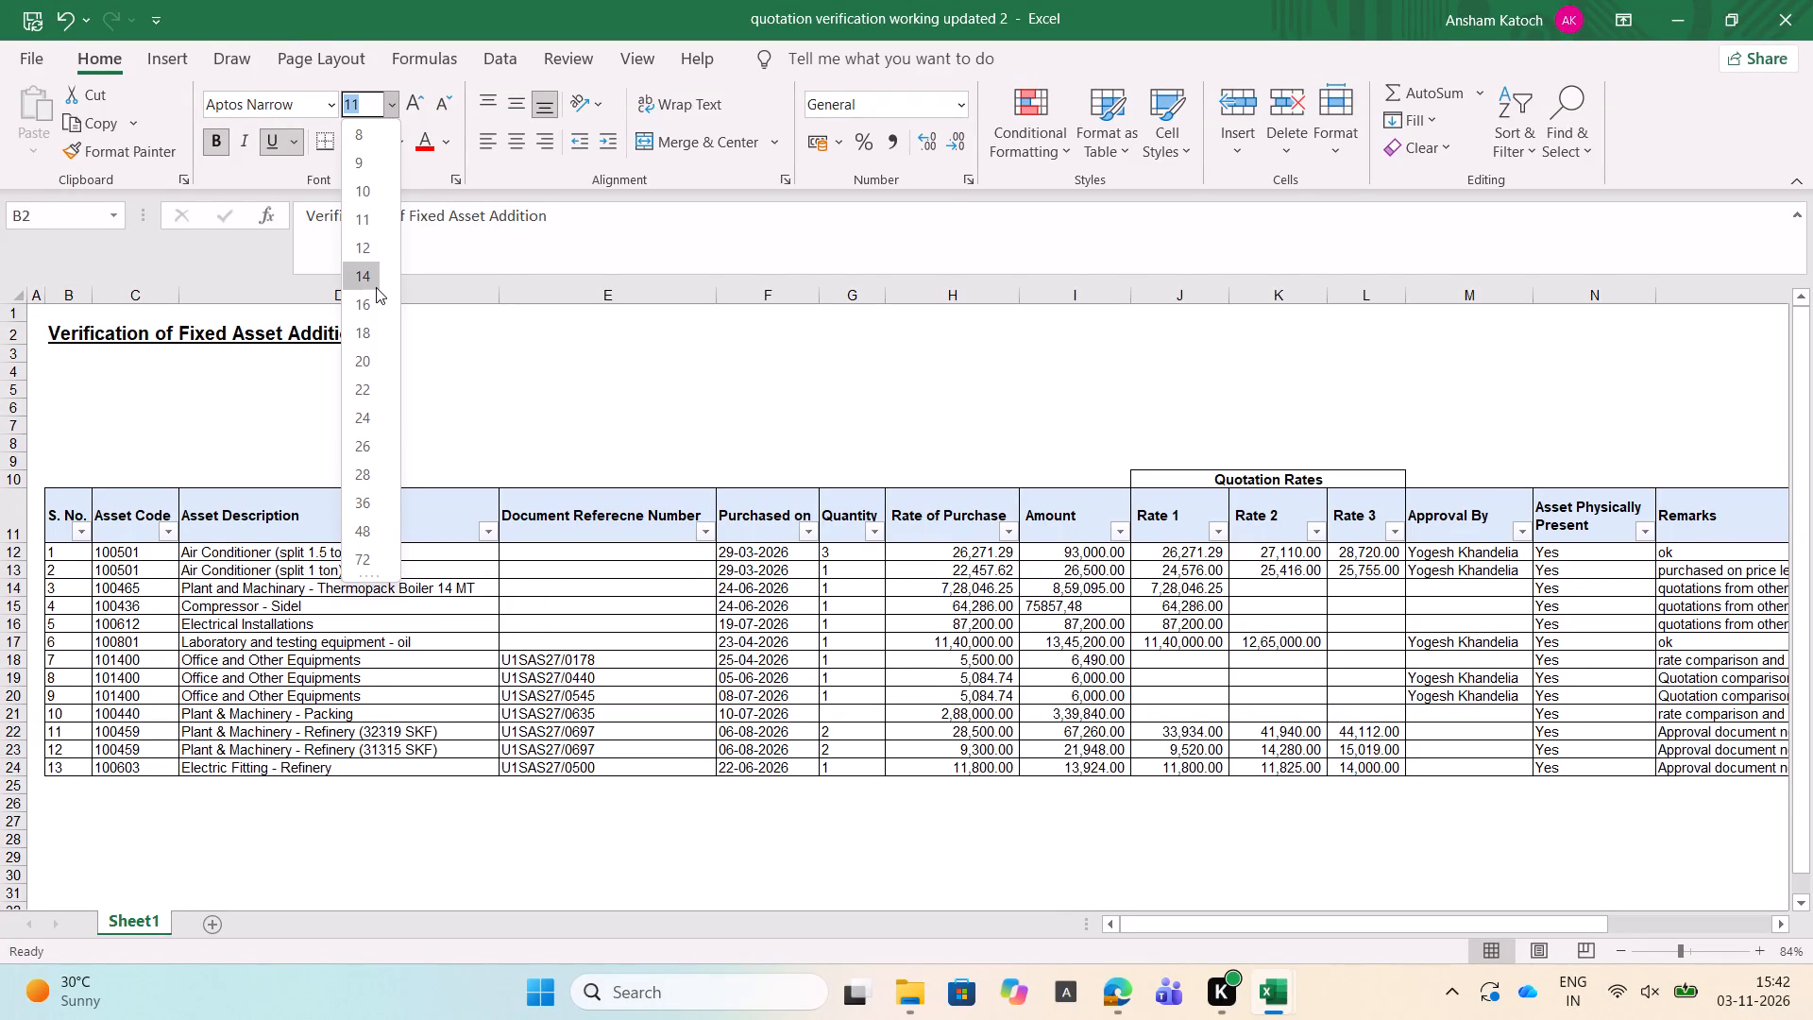
click(376, 283)
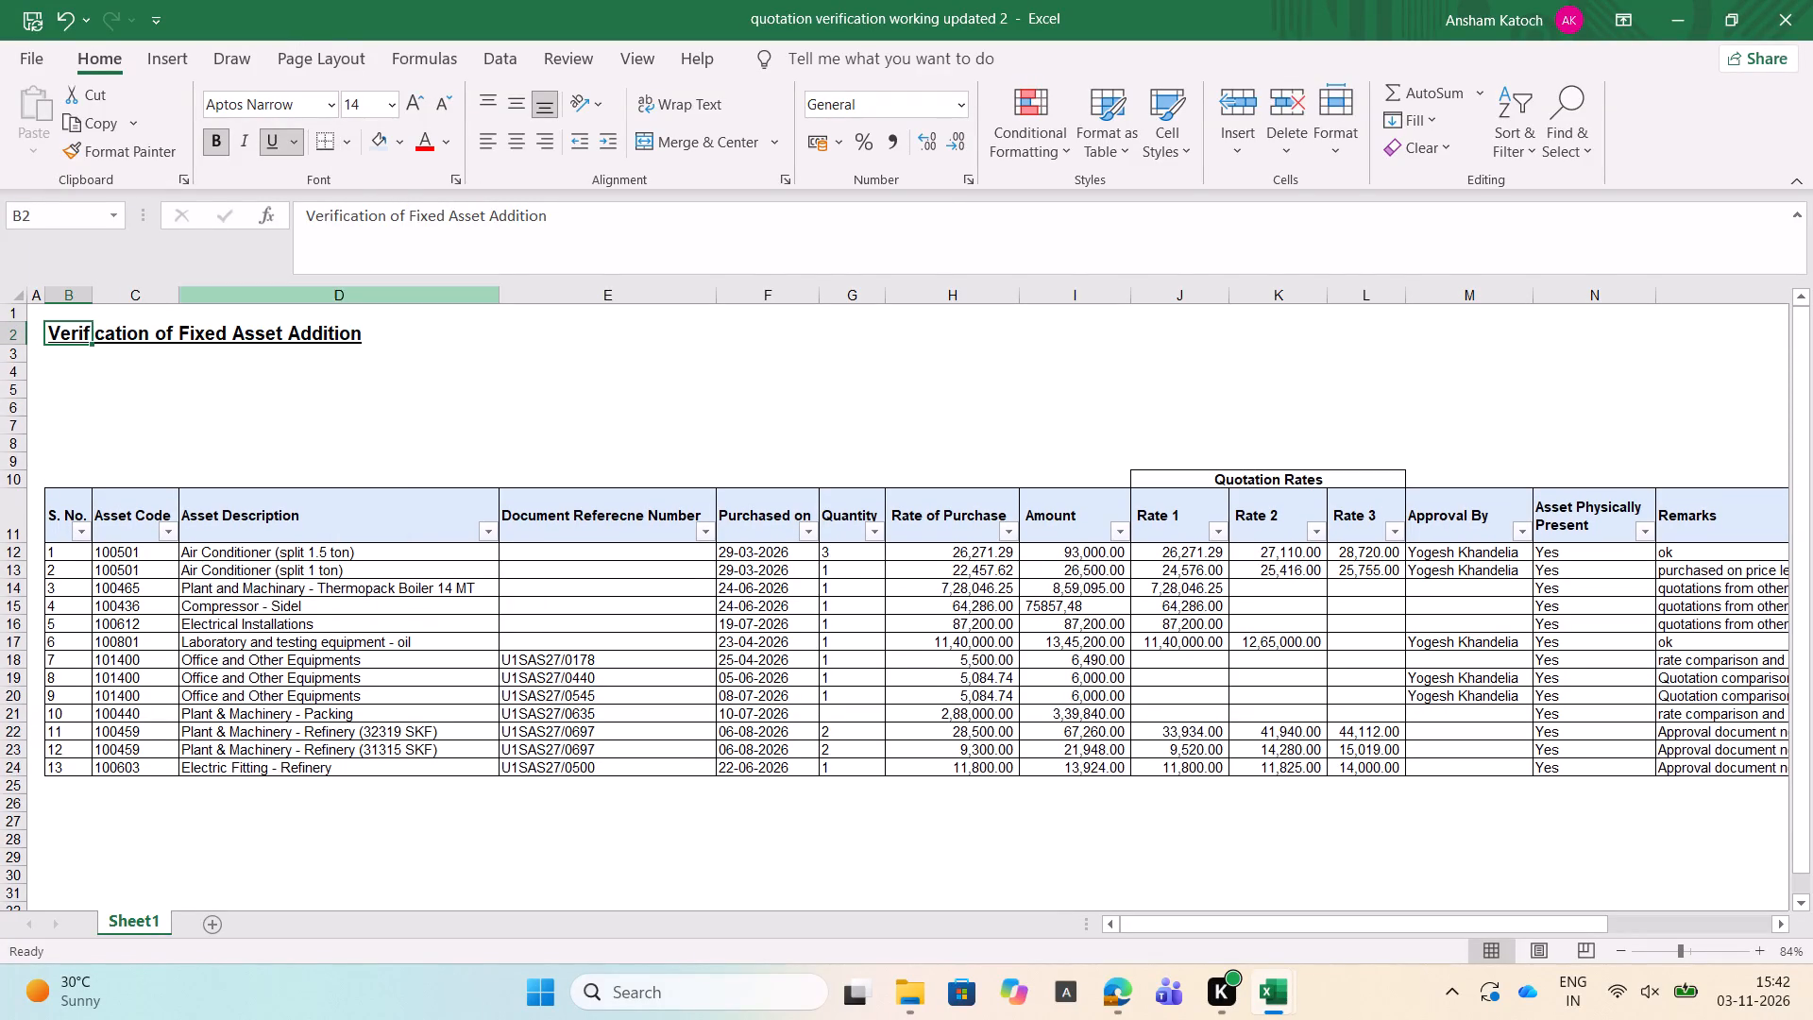
Delete the four blank rows 6 to 9 between the title and the table.
click(439, 402)
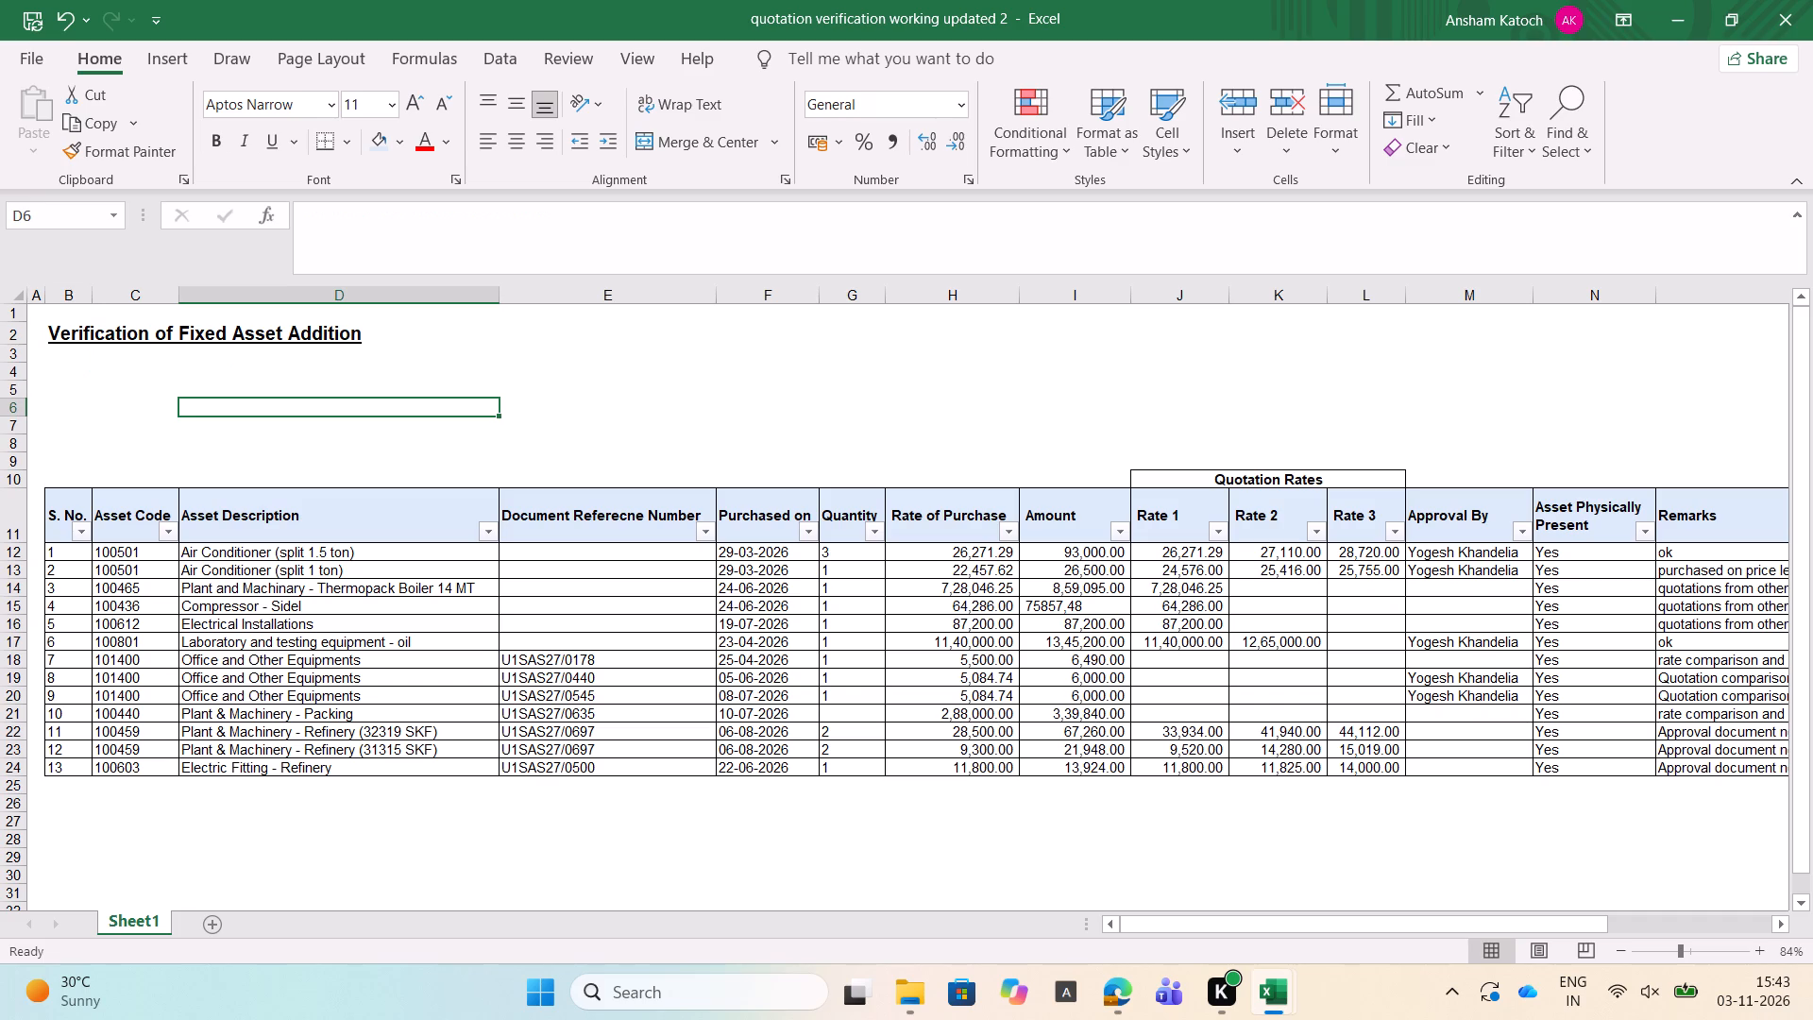
key(shift+space)
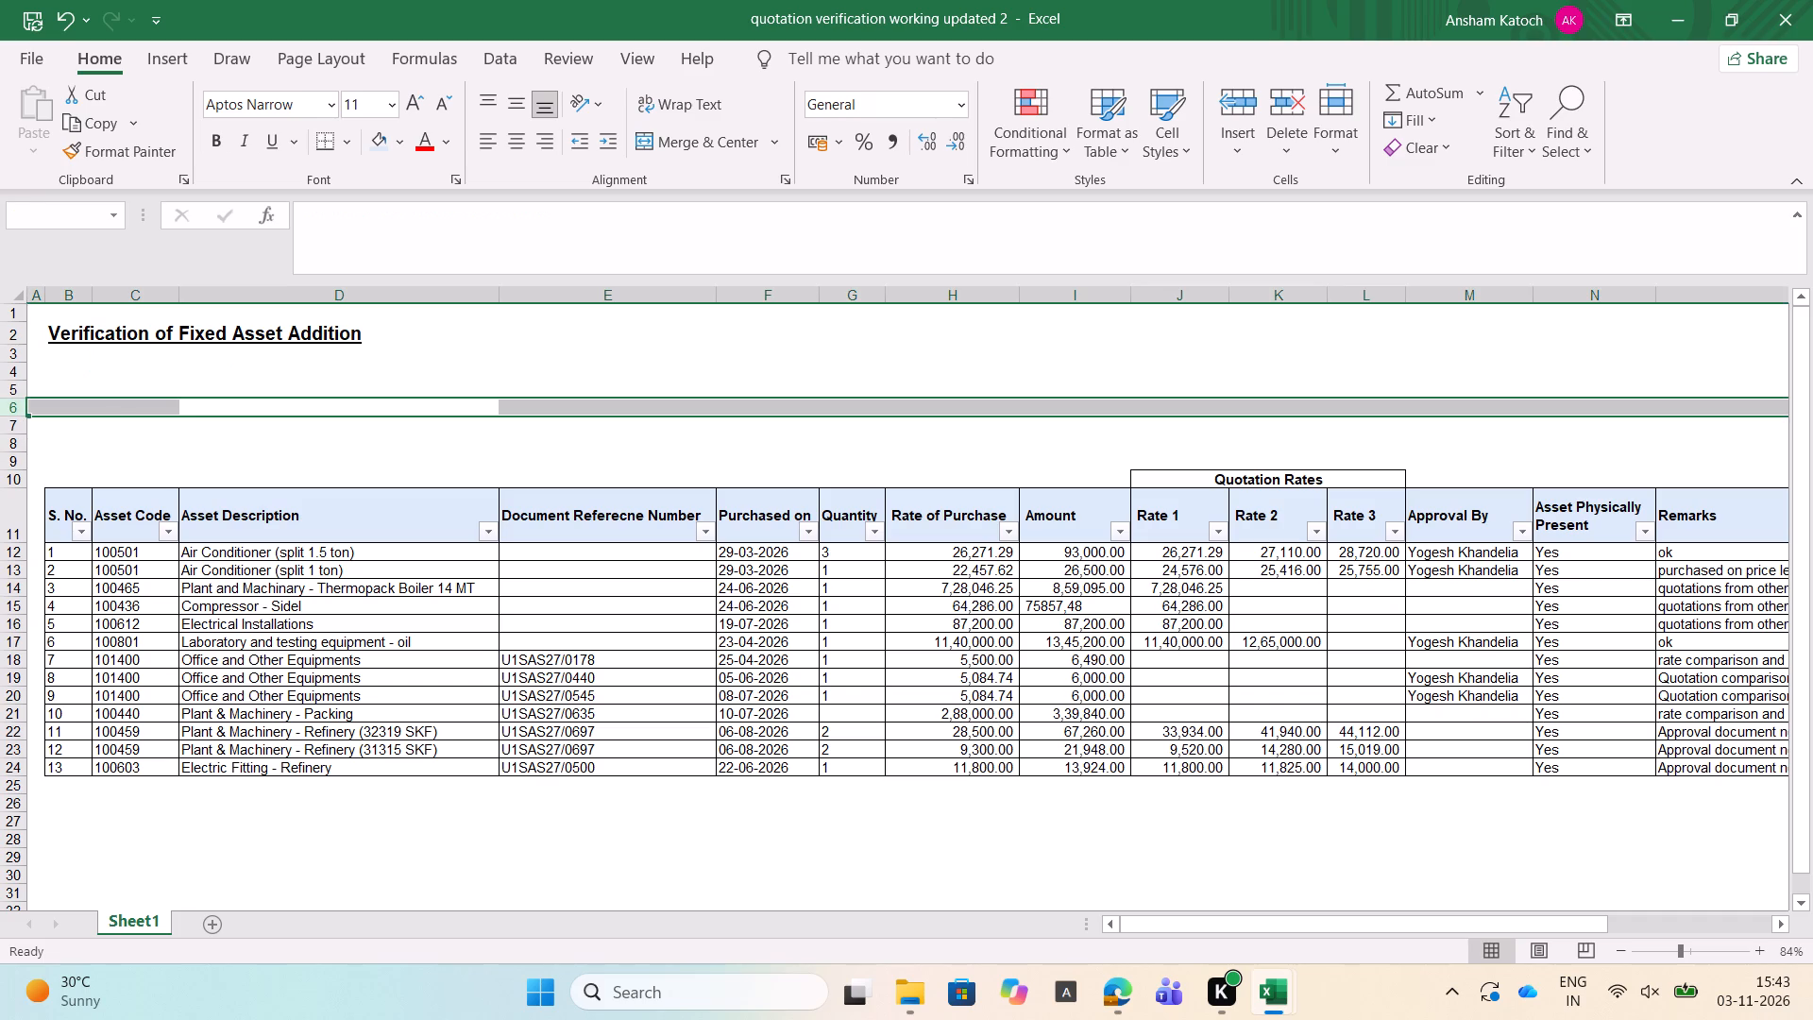
key(shift+Down)
key(shift+Down)
key(shift+Down)
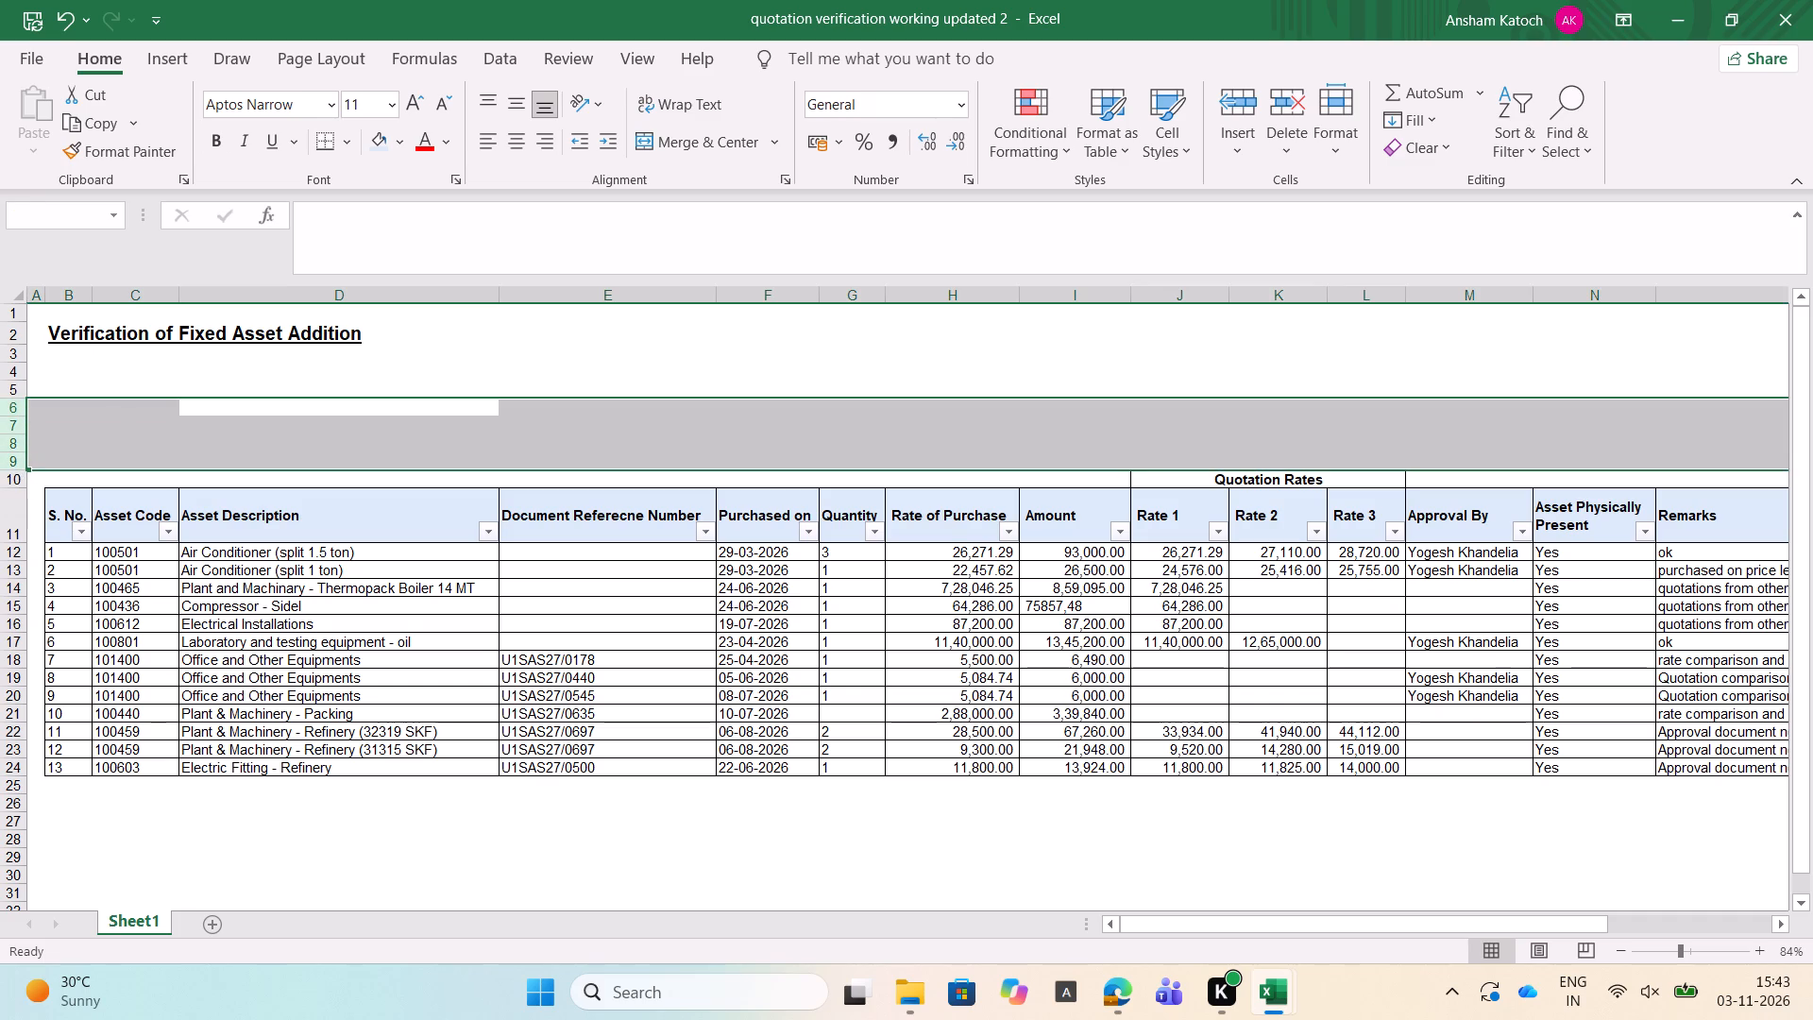
key(ctrl+minus)
Delete the blank rows 3 and 4 directly below the title.
key(Up)
key(Up)
key(Left)
key(Left)
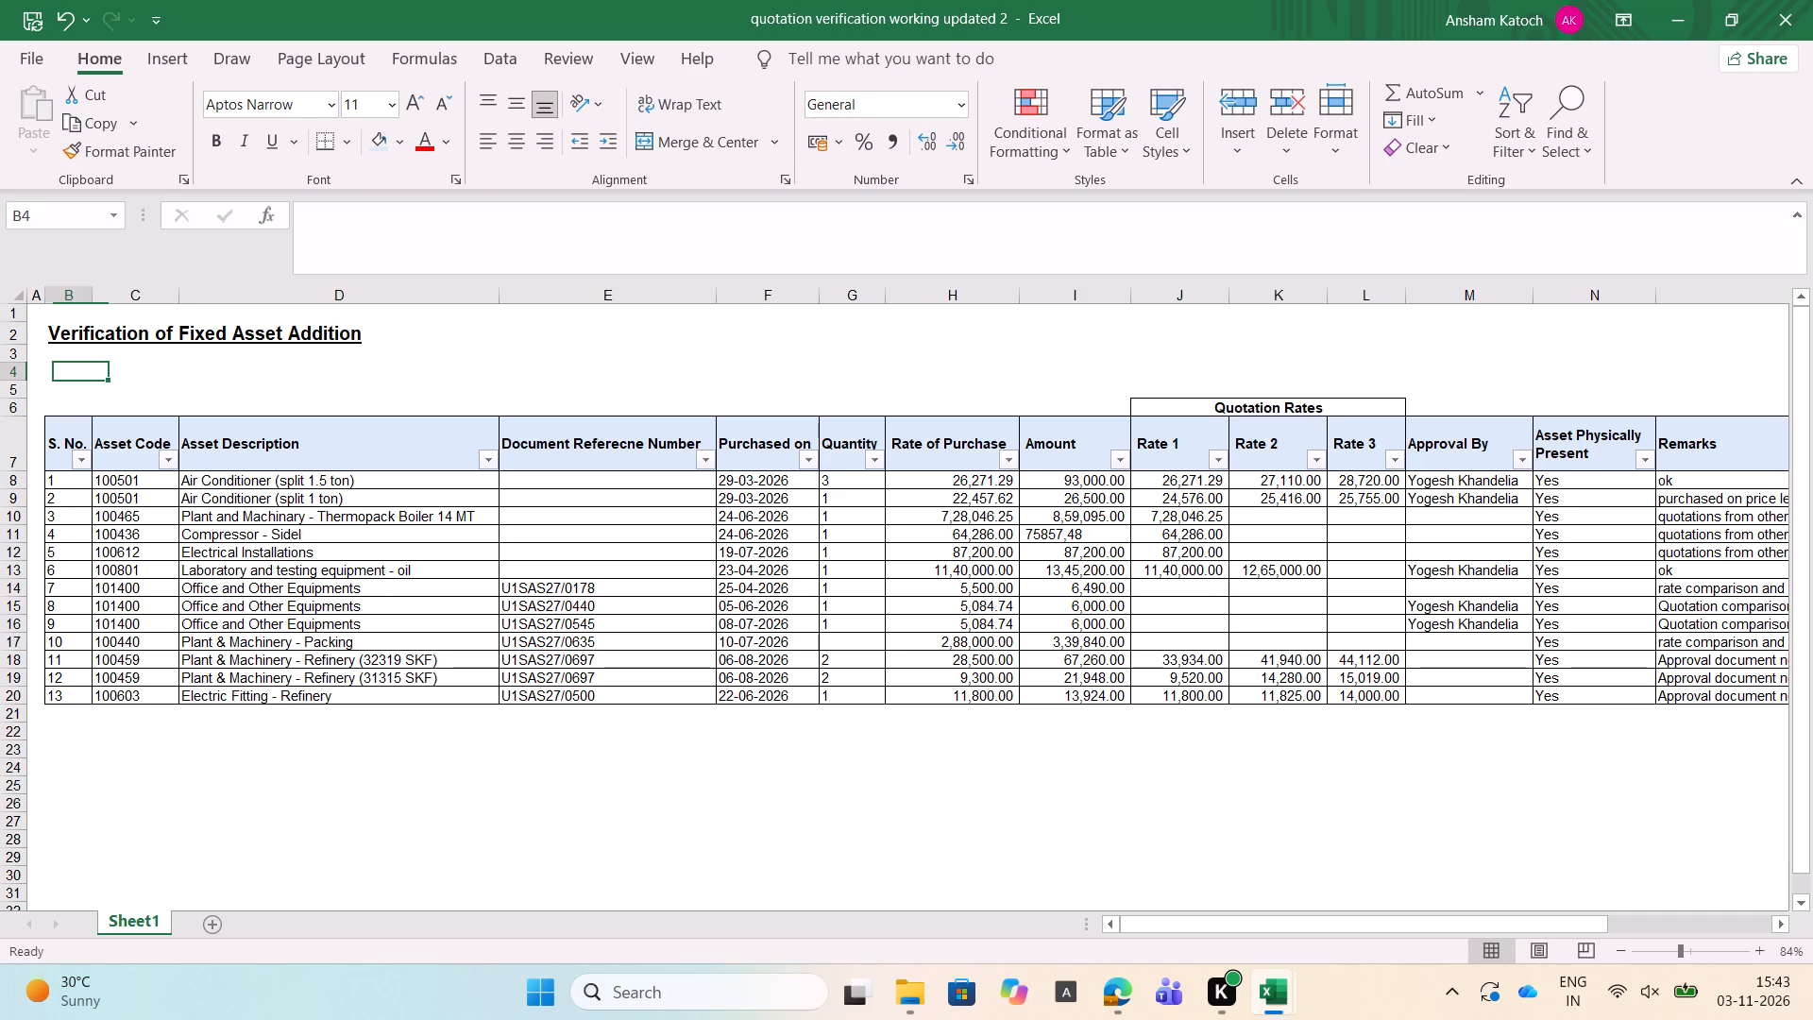
key(Up)
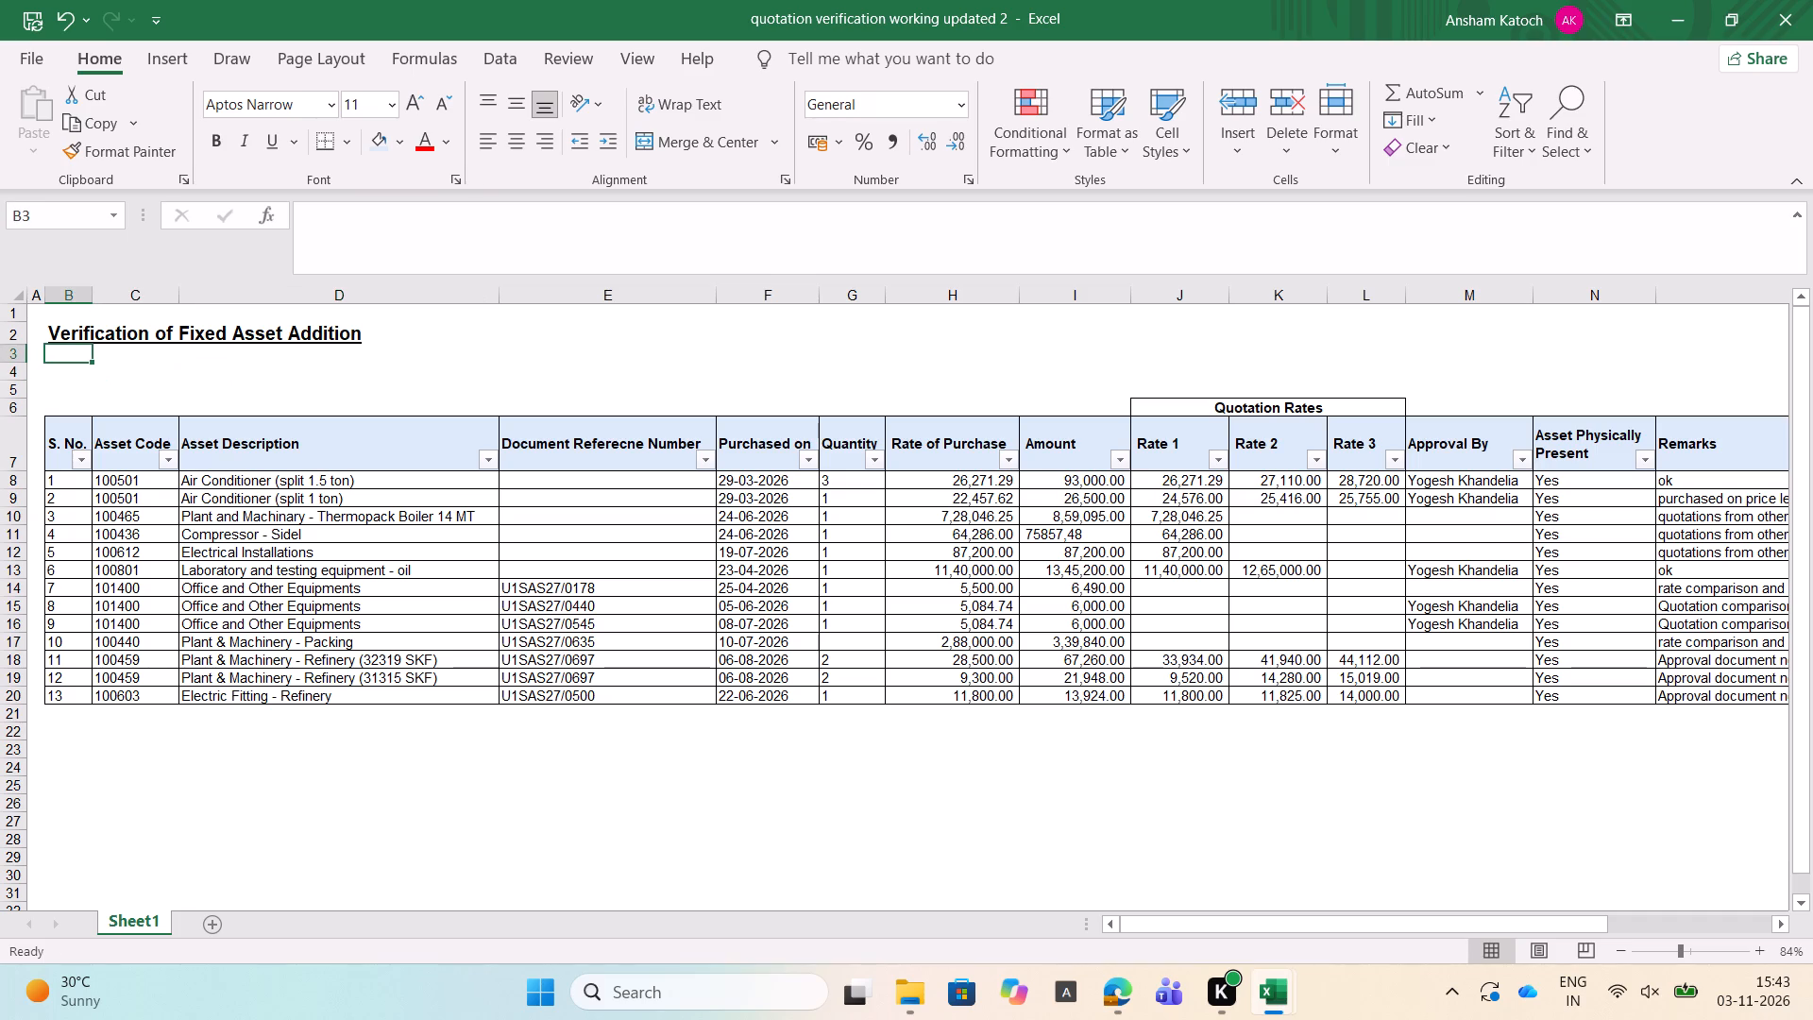
key(shift+space)
key(shift+Down)
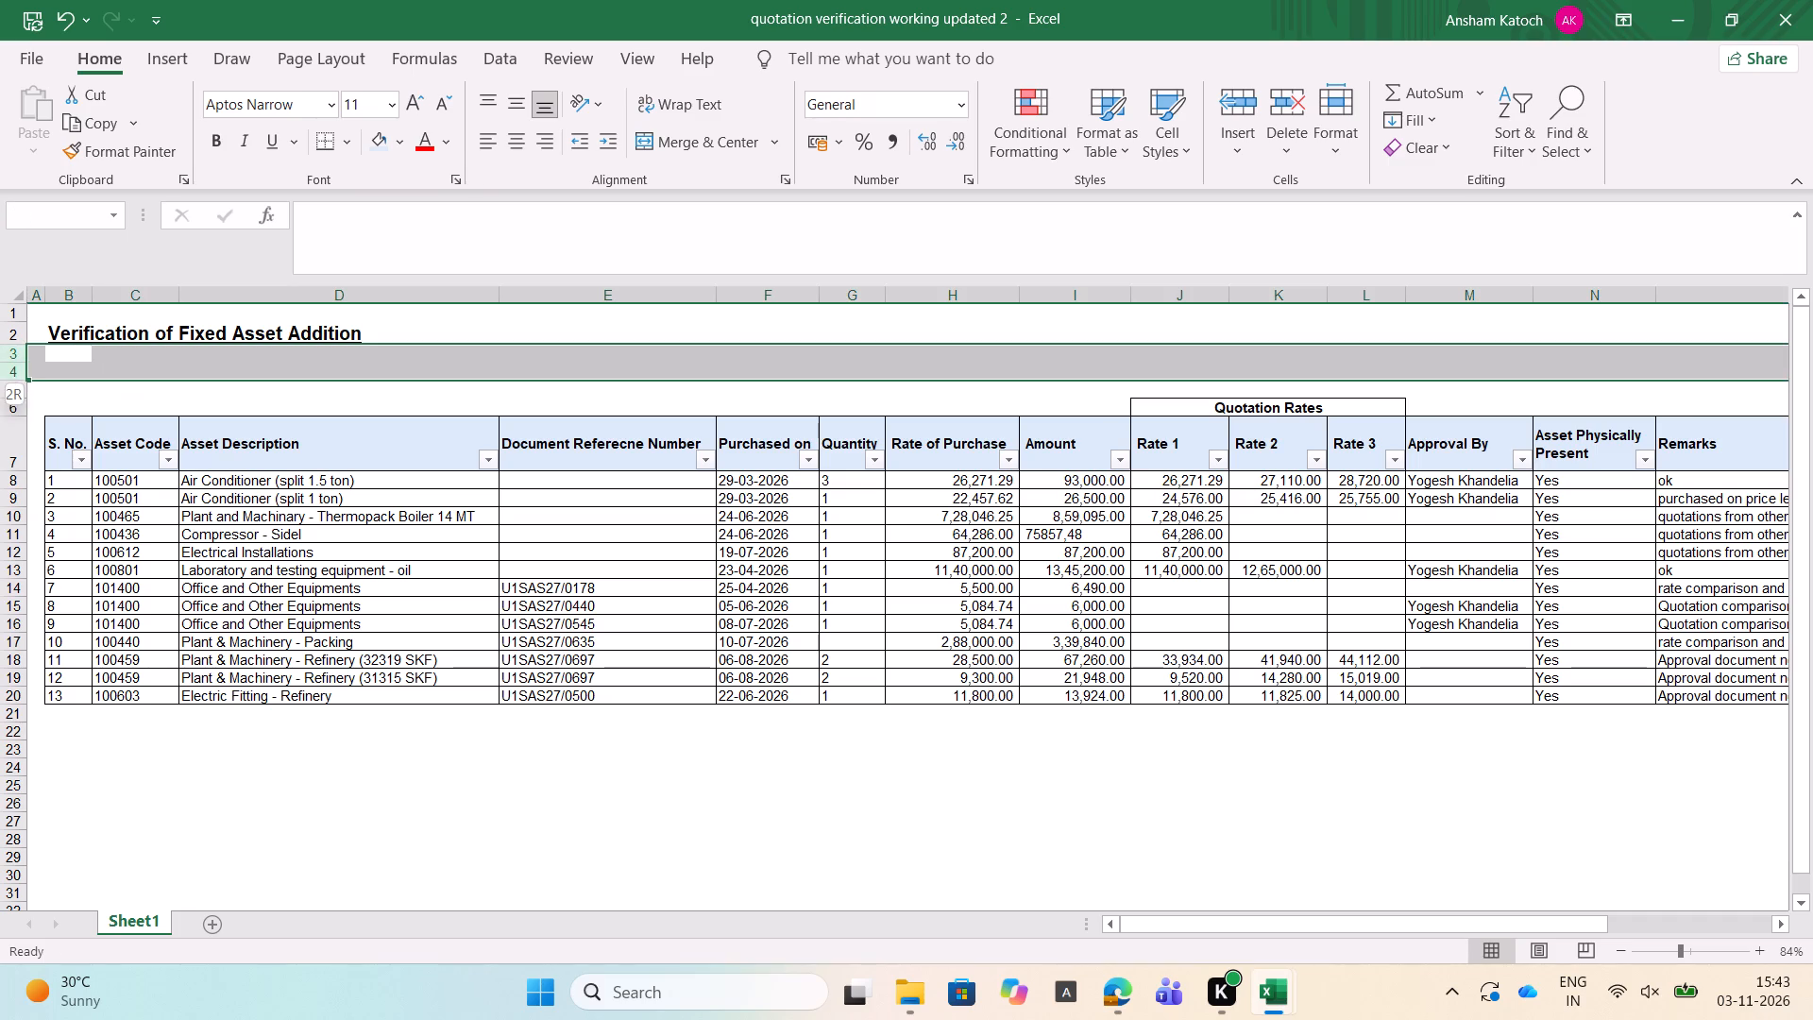
key(shift+Down)
key(shift+Up)
key(ctrl+minus)
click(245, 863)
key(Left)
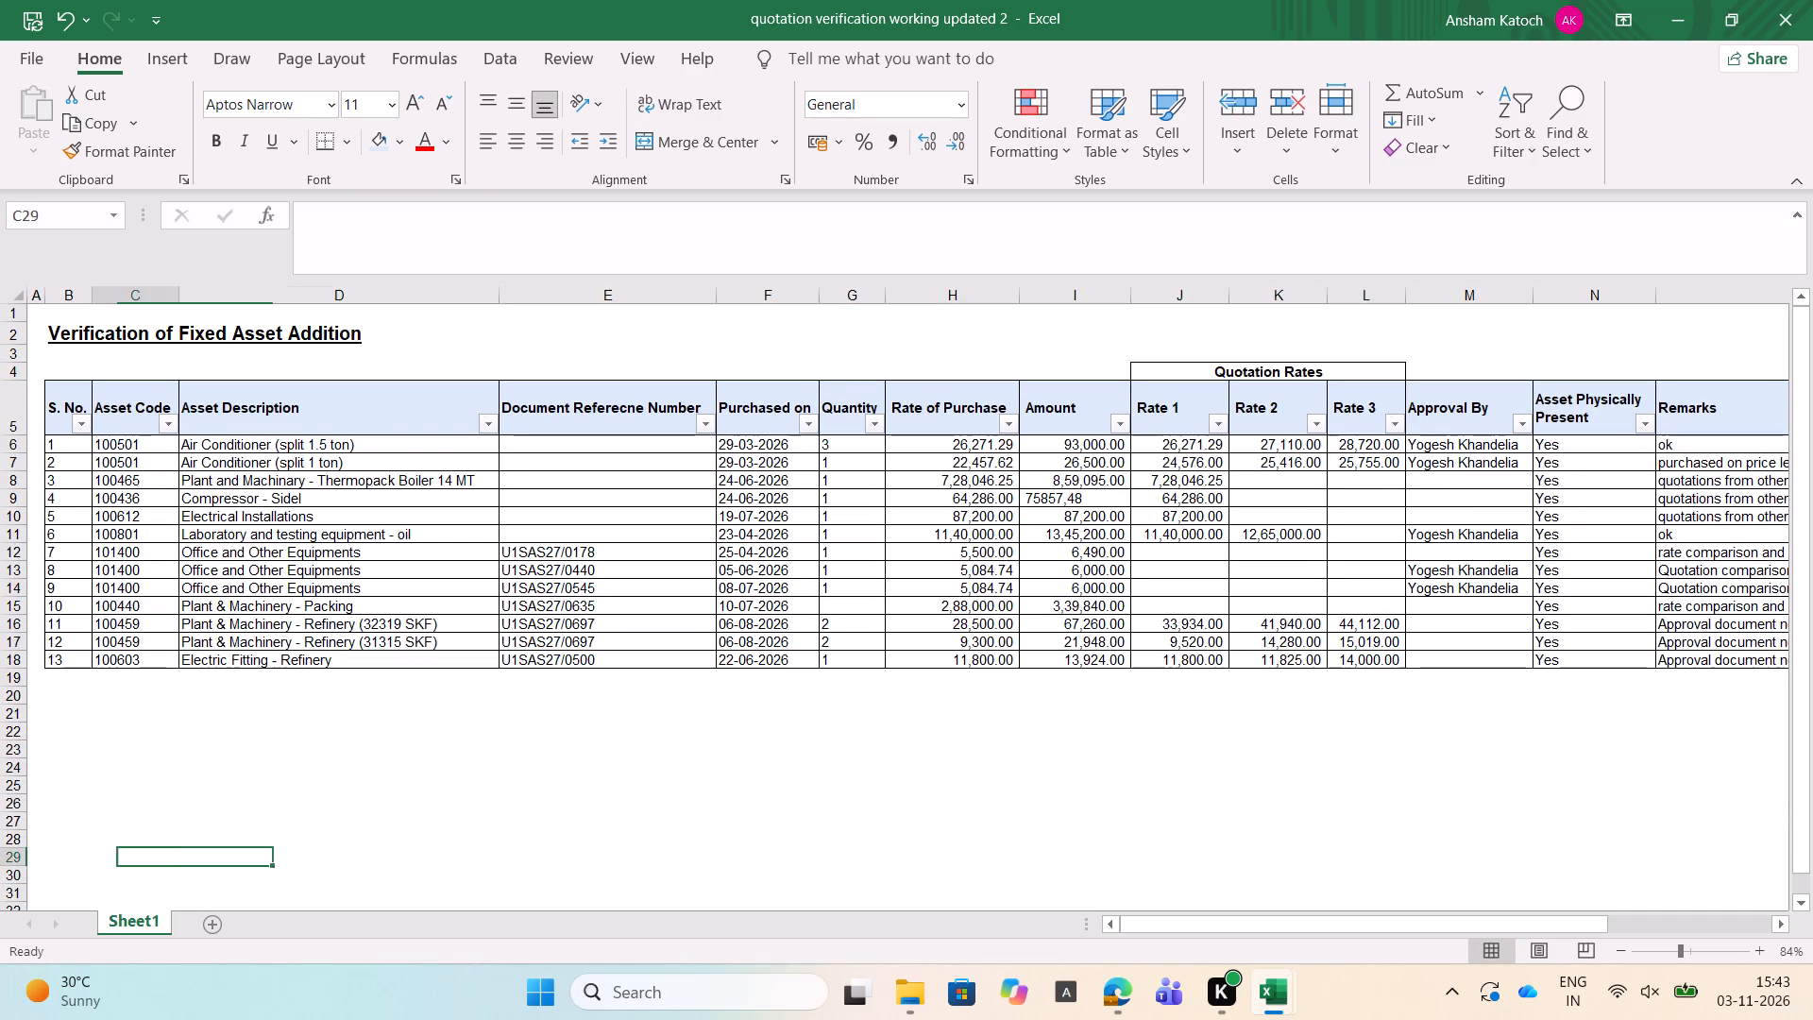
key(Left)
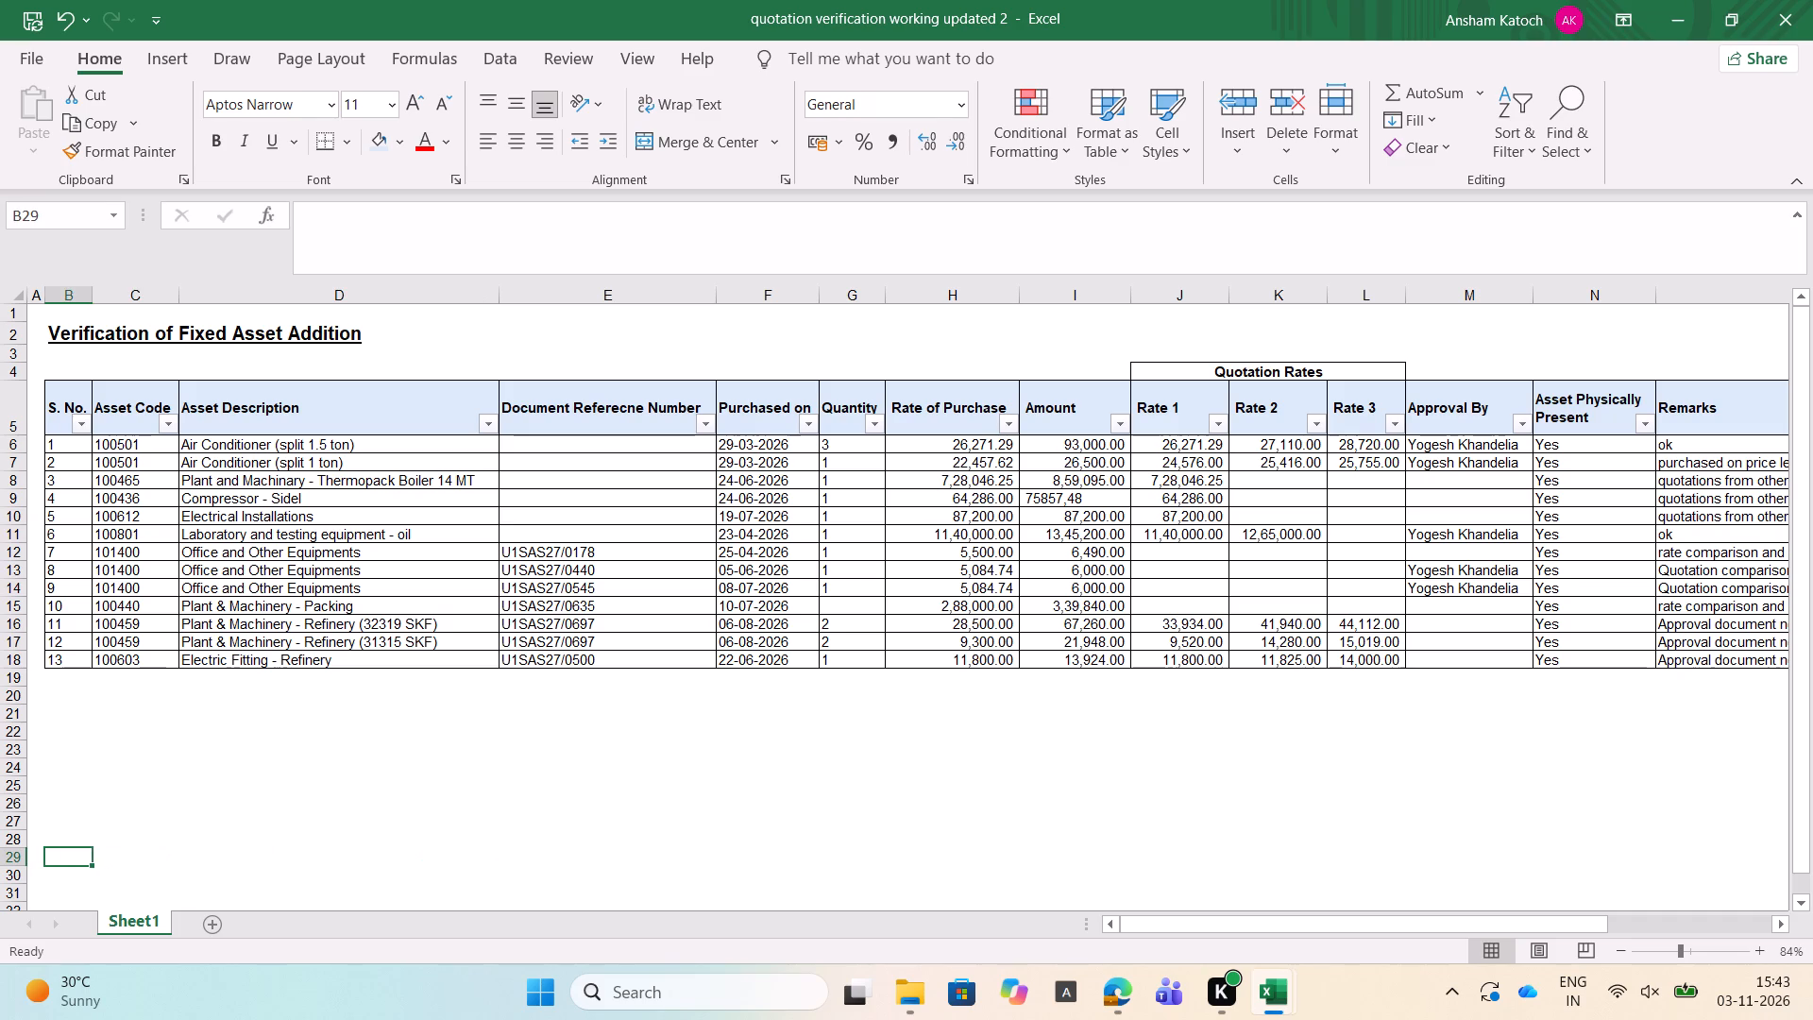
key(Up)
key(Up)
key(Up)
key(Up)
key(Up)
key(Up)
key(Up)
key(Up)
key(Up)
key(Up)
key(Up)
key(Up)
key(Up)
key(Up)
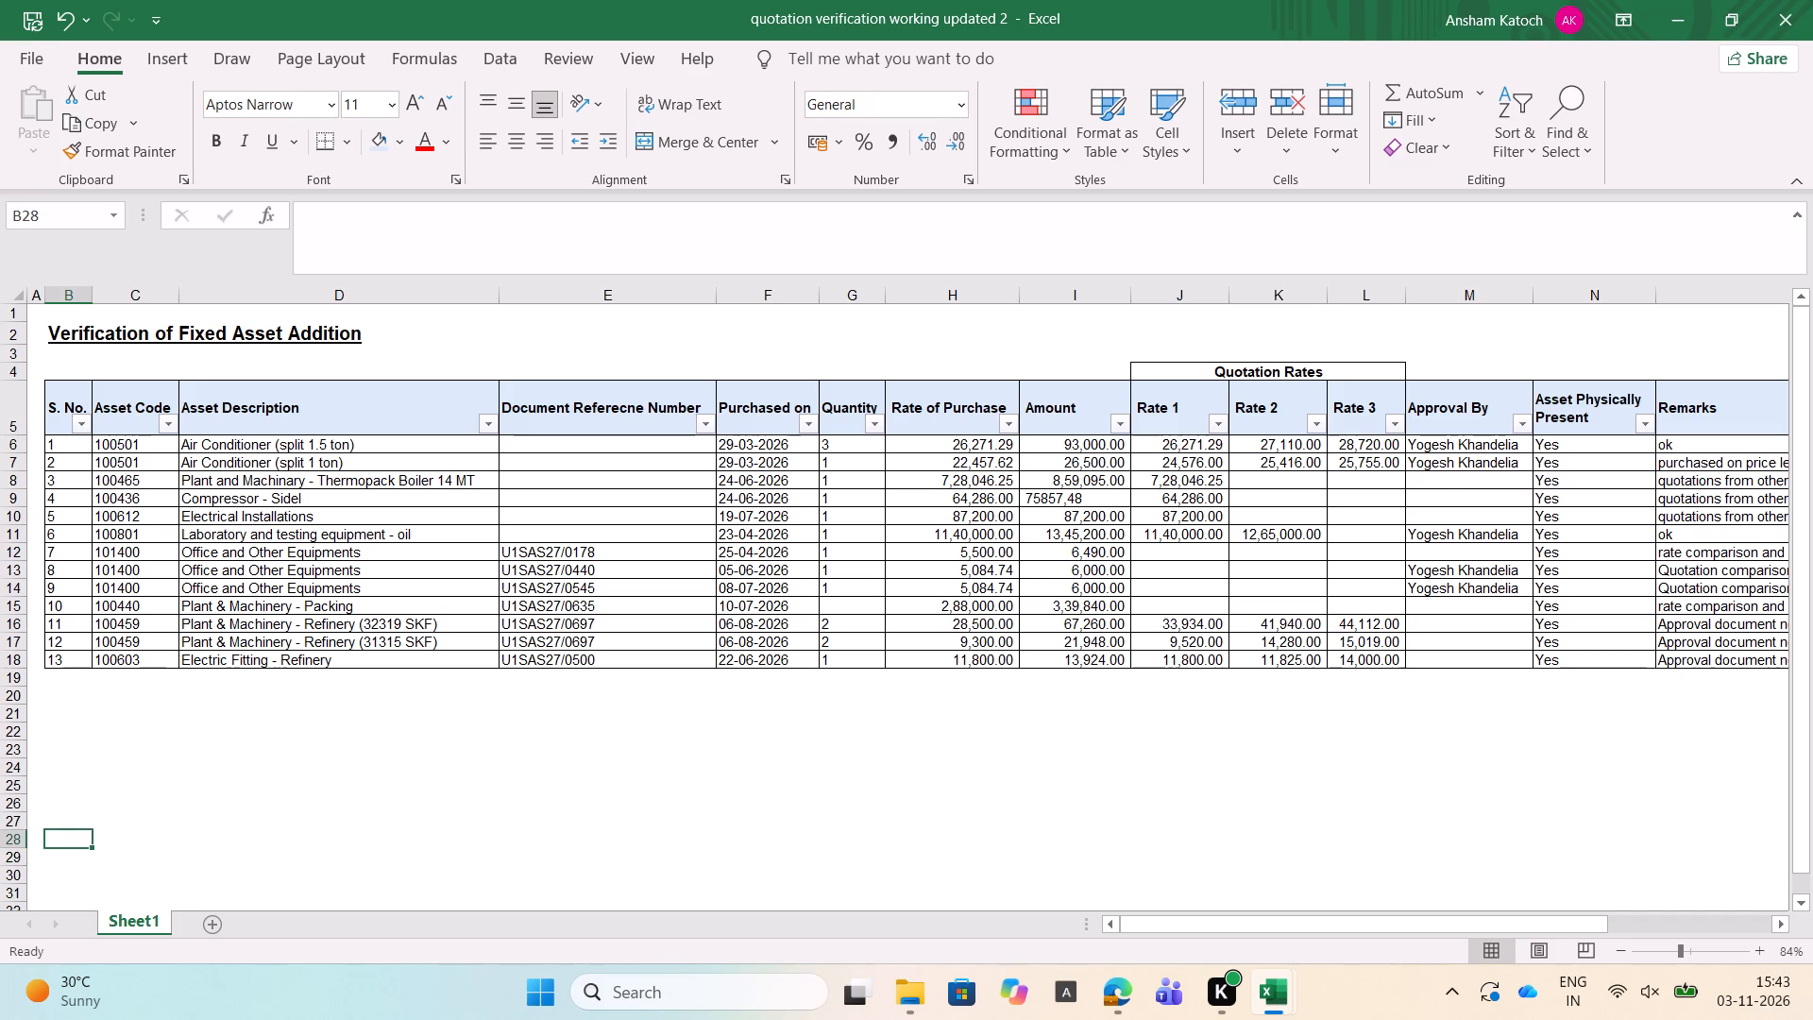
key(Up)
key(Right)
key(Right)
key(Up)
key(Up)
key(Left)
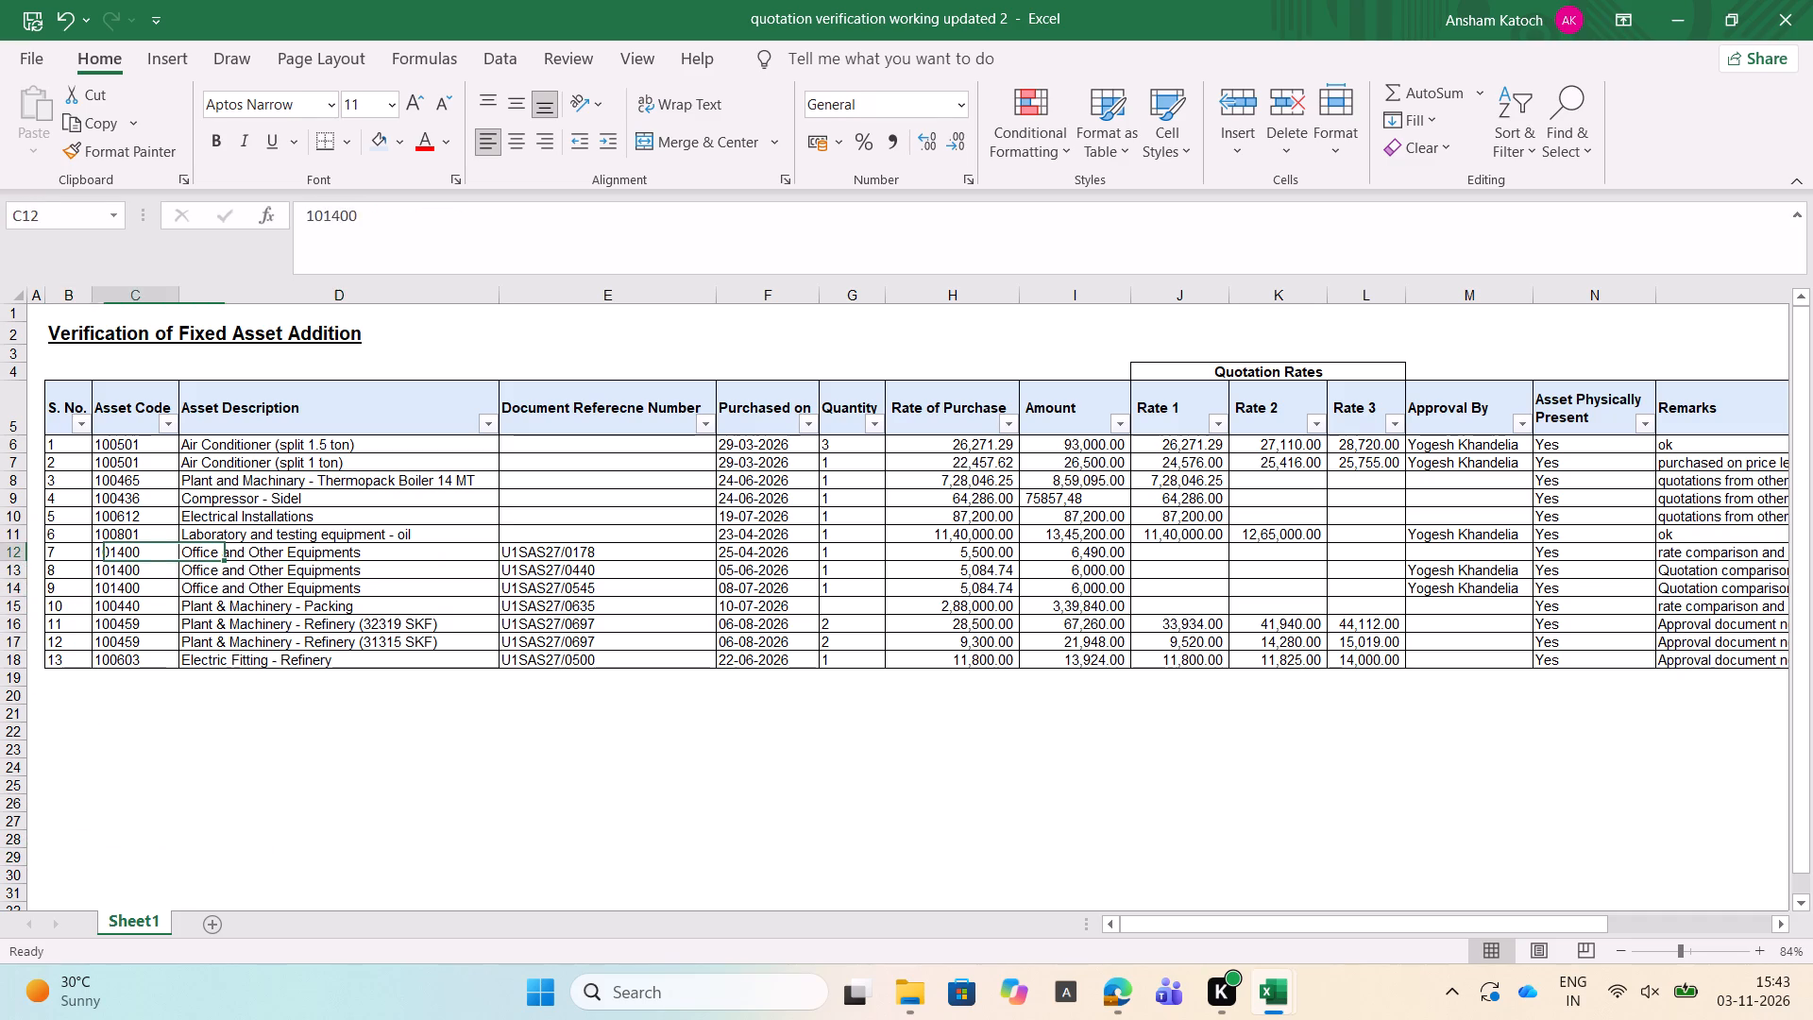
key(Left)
Check the fixed assets item in the Scope workbook and reword the B2 title to "Verification of Quotation of Fixed Asset Addition".
key(alt+Tab)
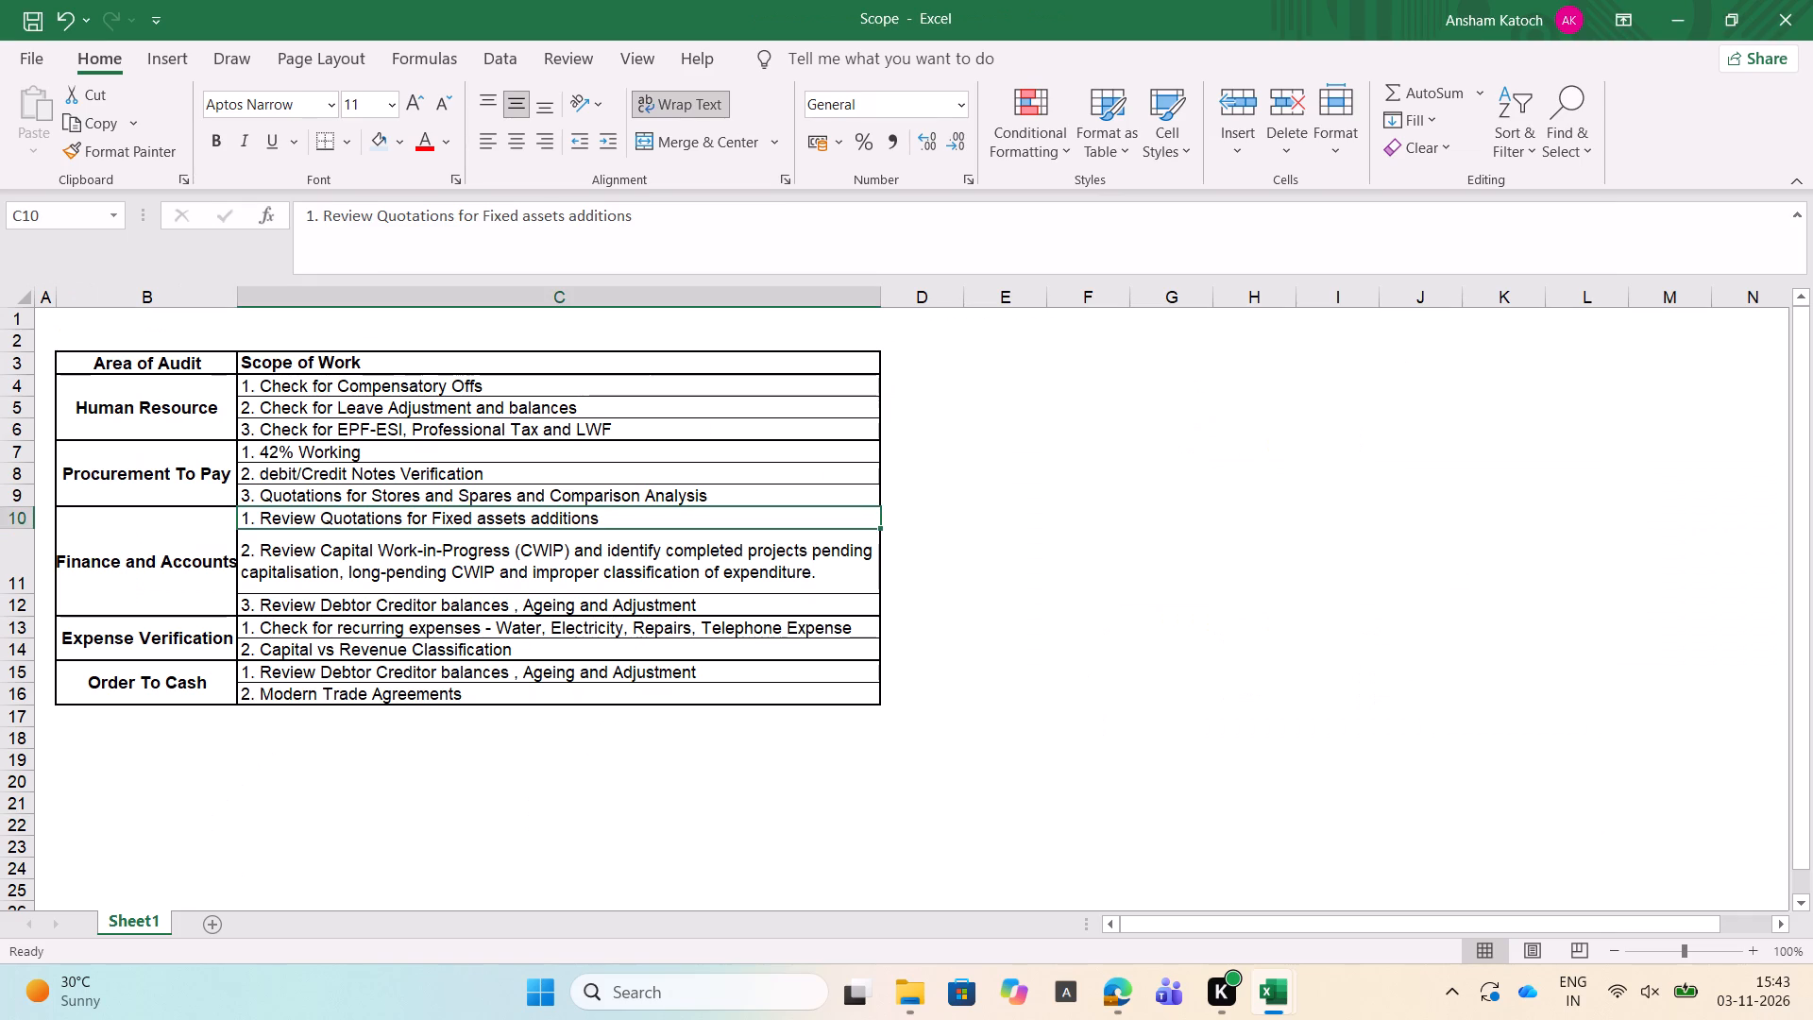
key(alt+Tab)
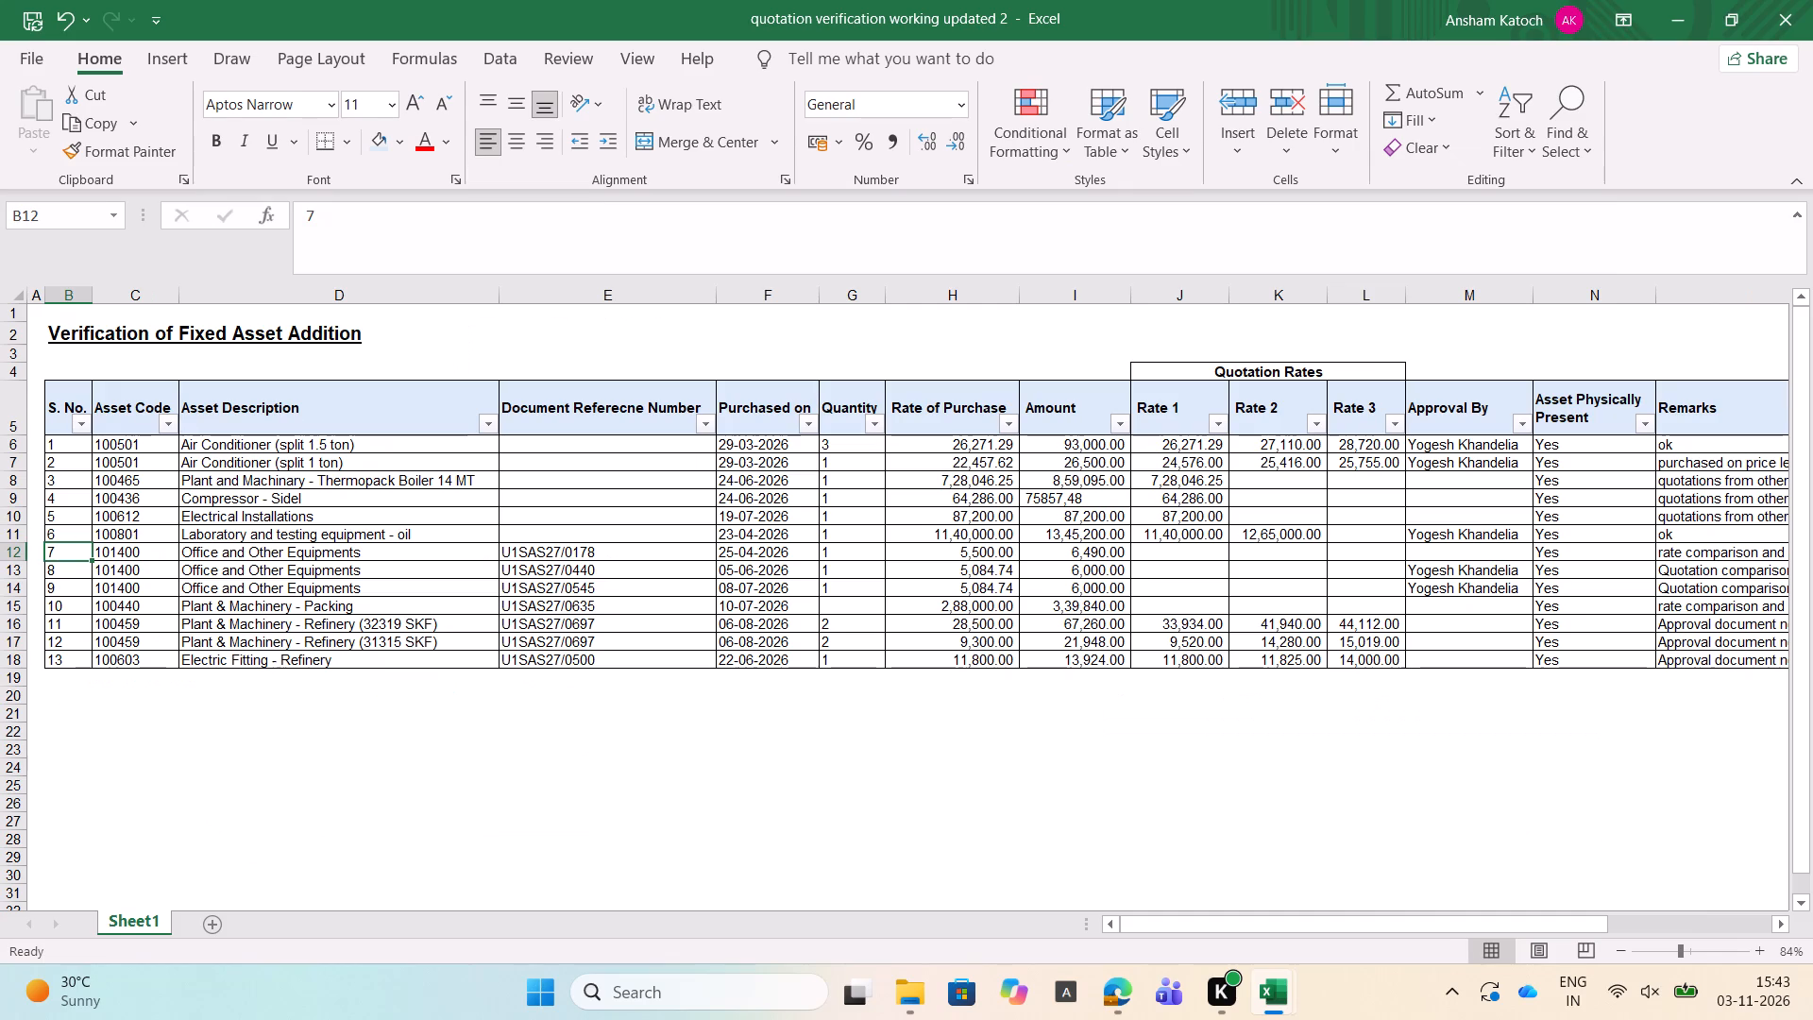
key(Up)
key(Up)
key(Up)
key(Up)
key(Up)
key(Up)
key(Up)
key(Up)
key(Up)
key(Right)
key(Up)
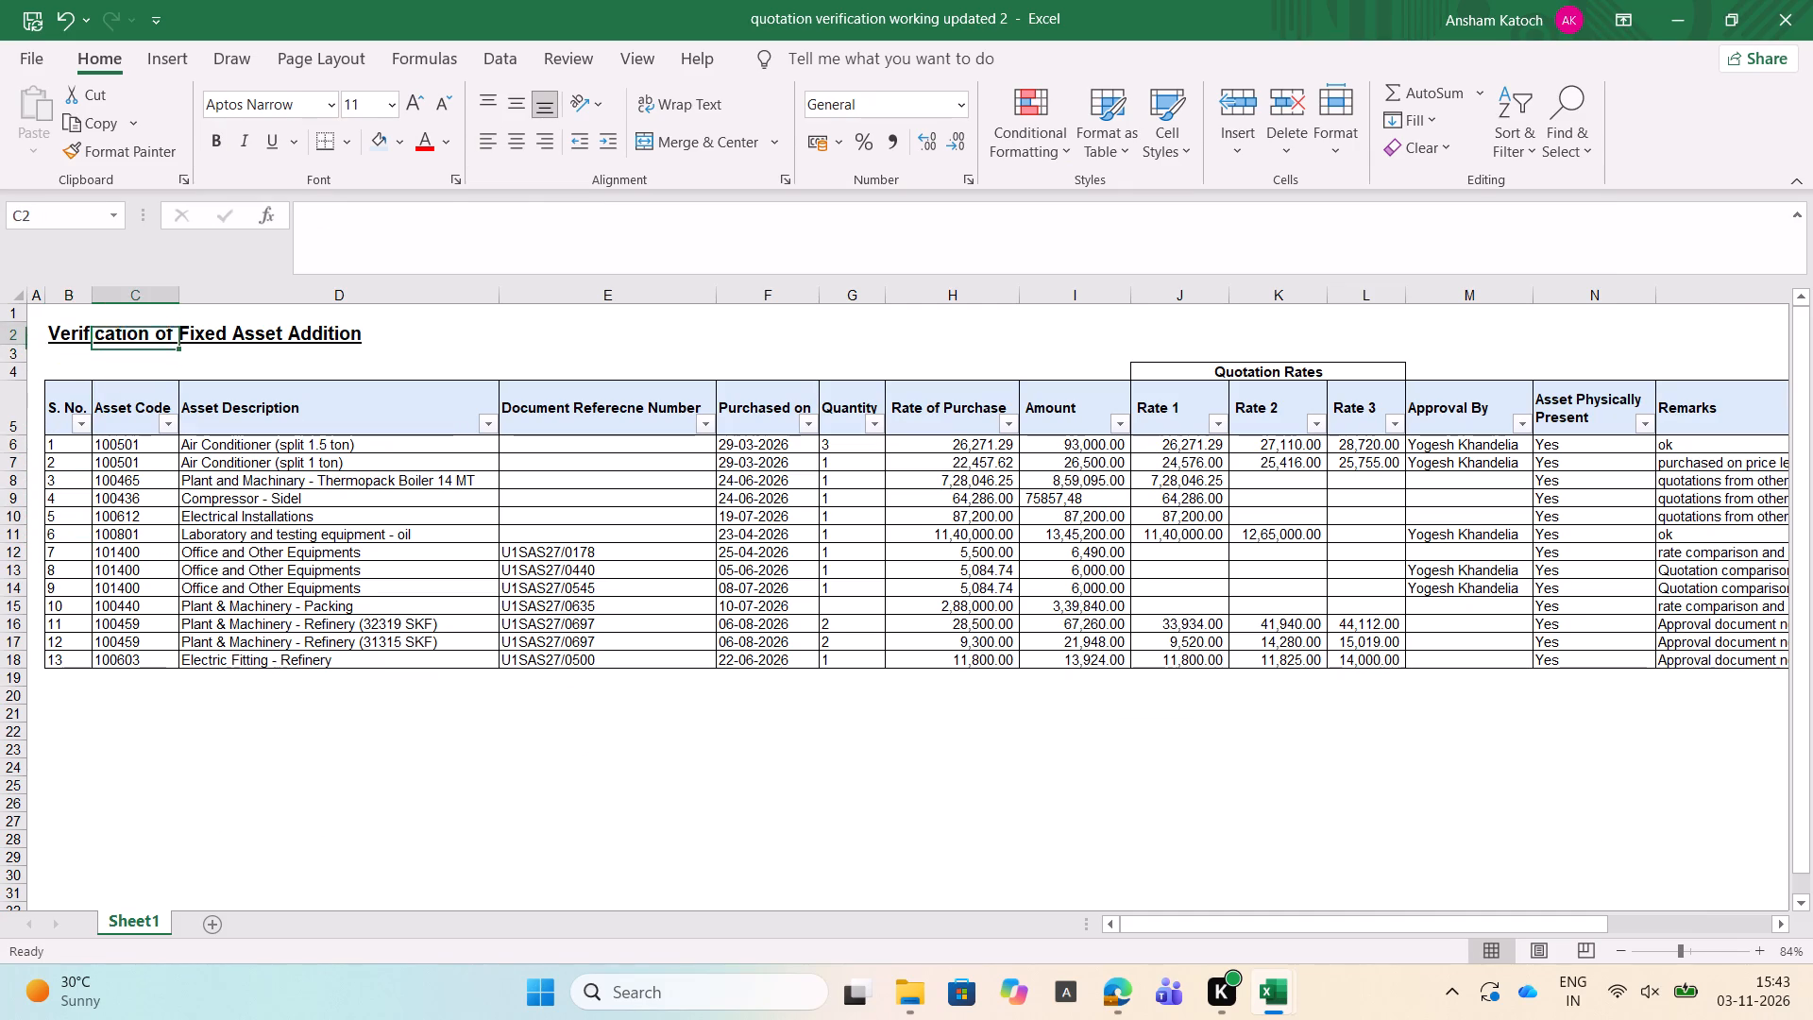
key(Left)
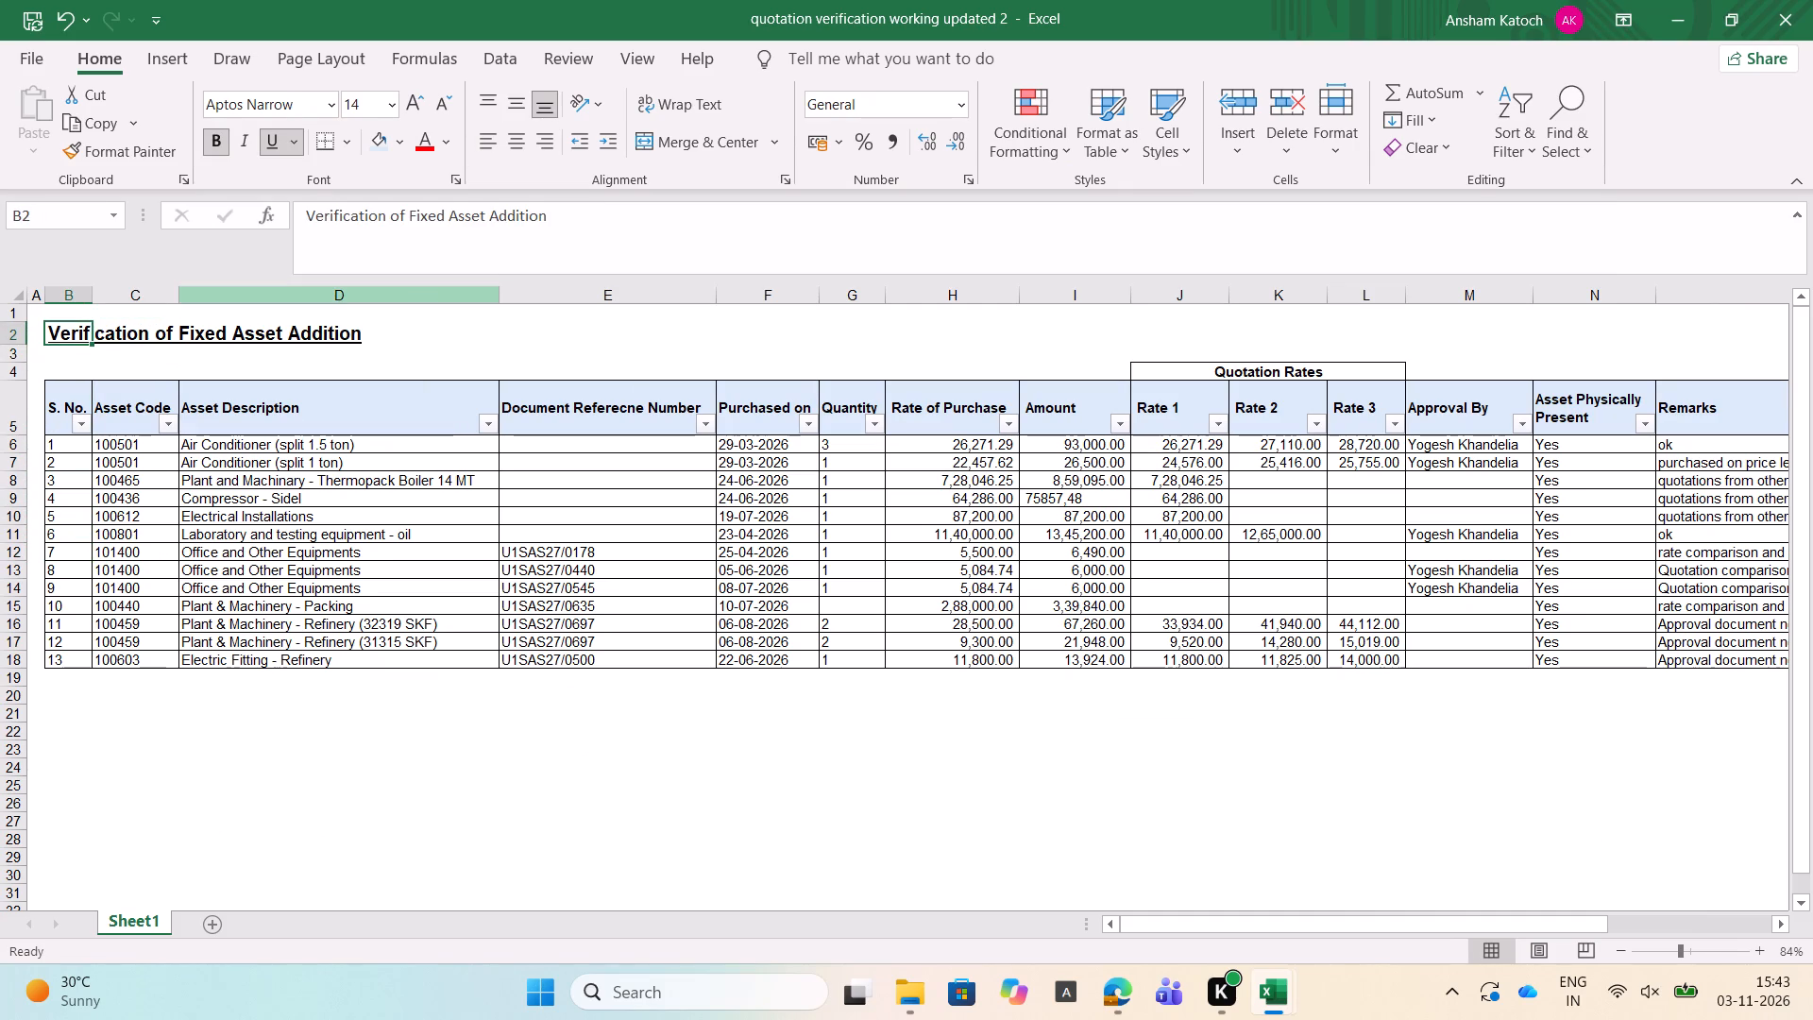
click(403, 207)
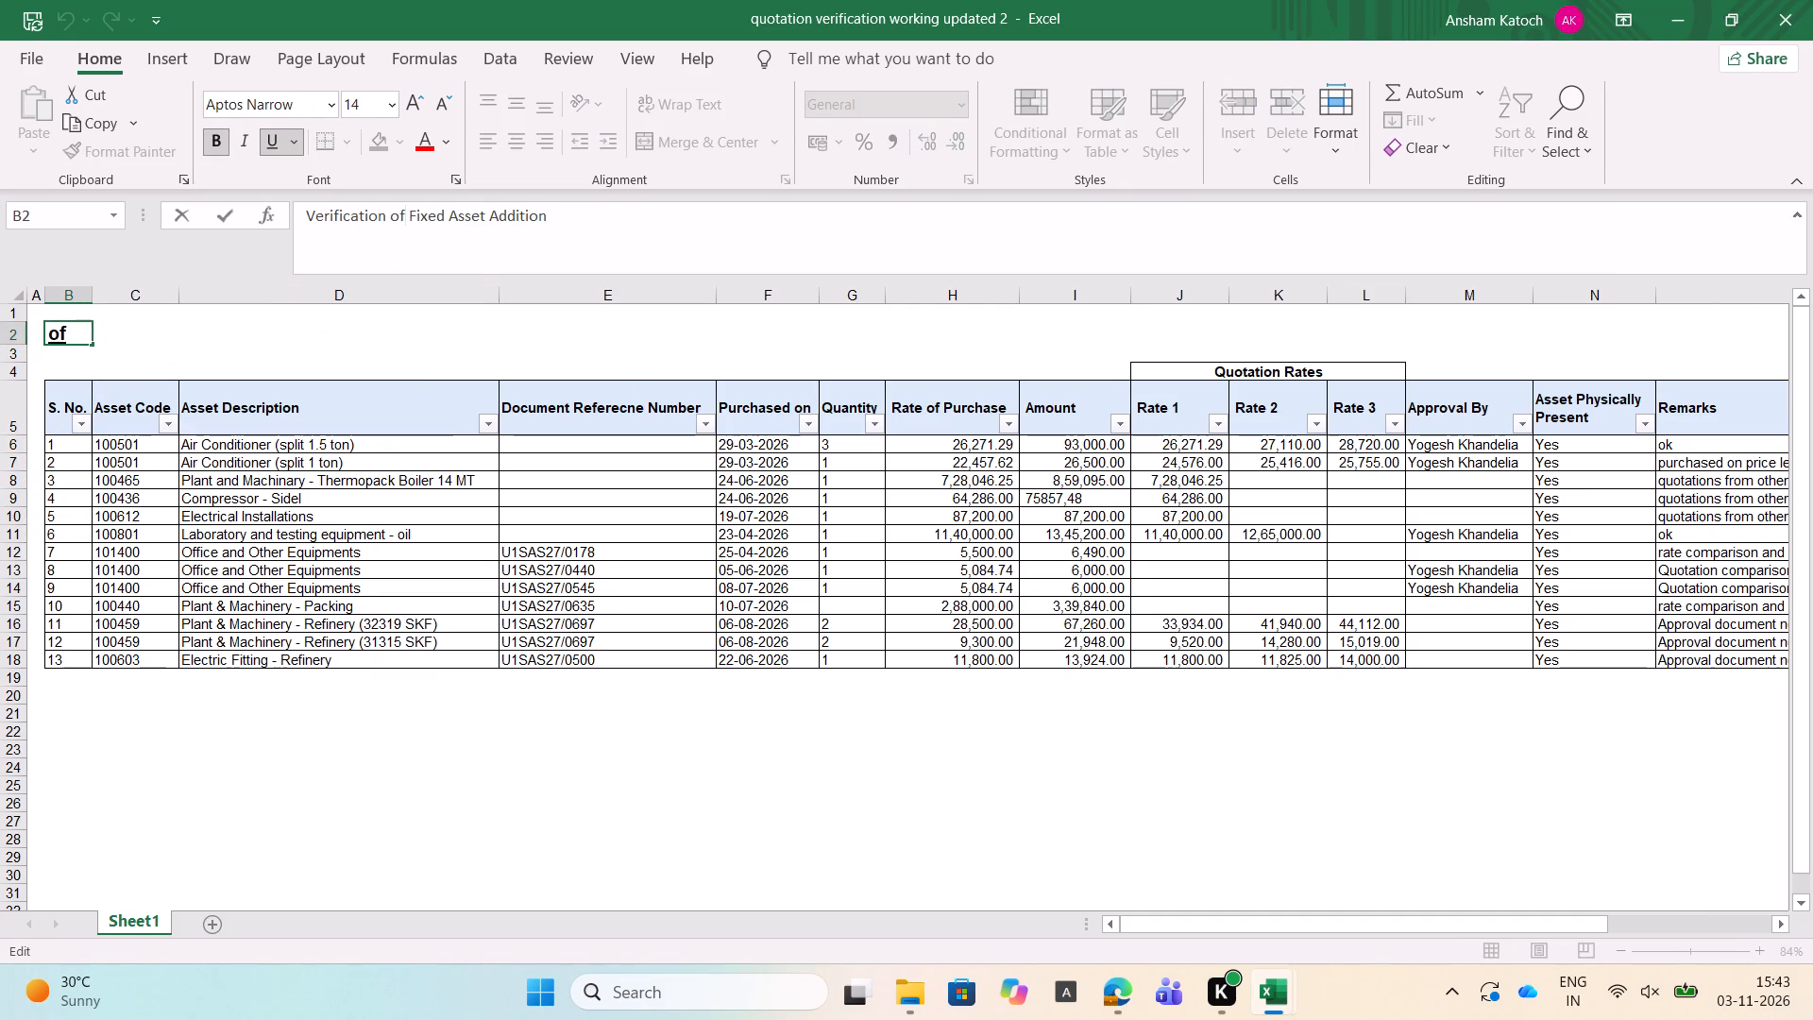
key(space)
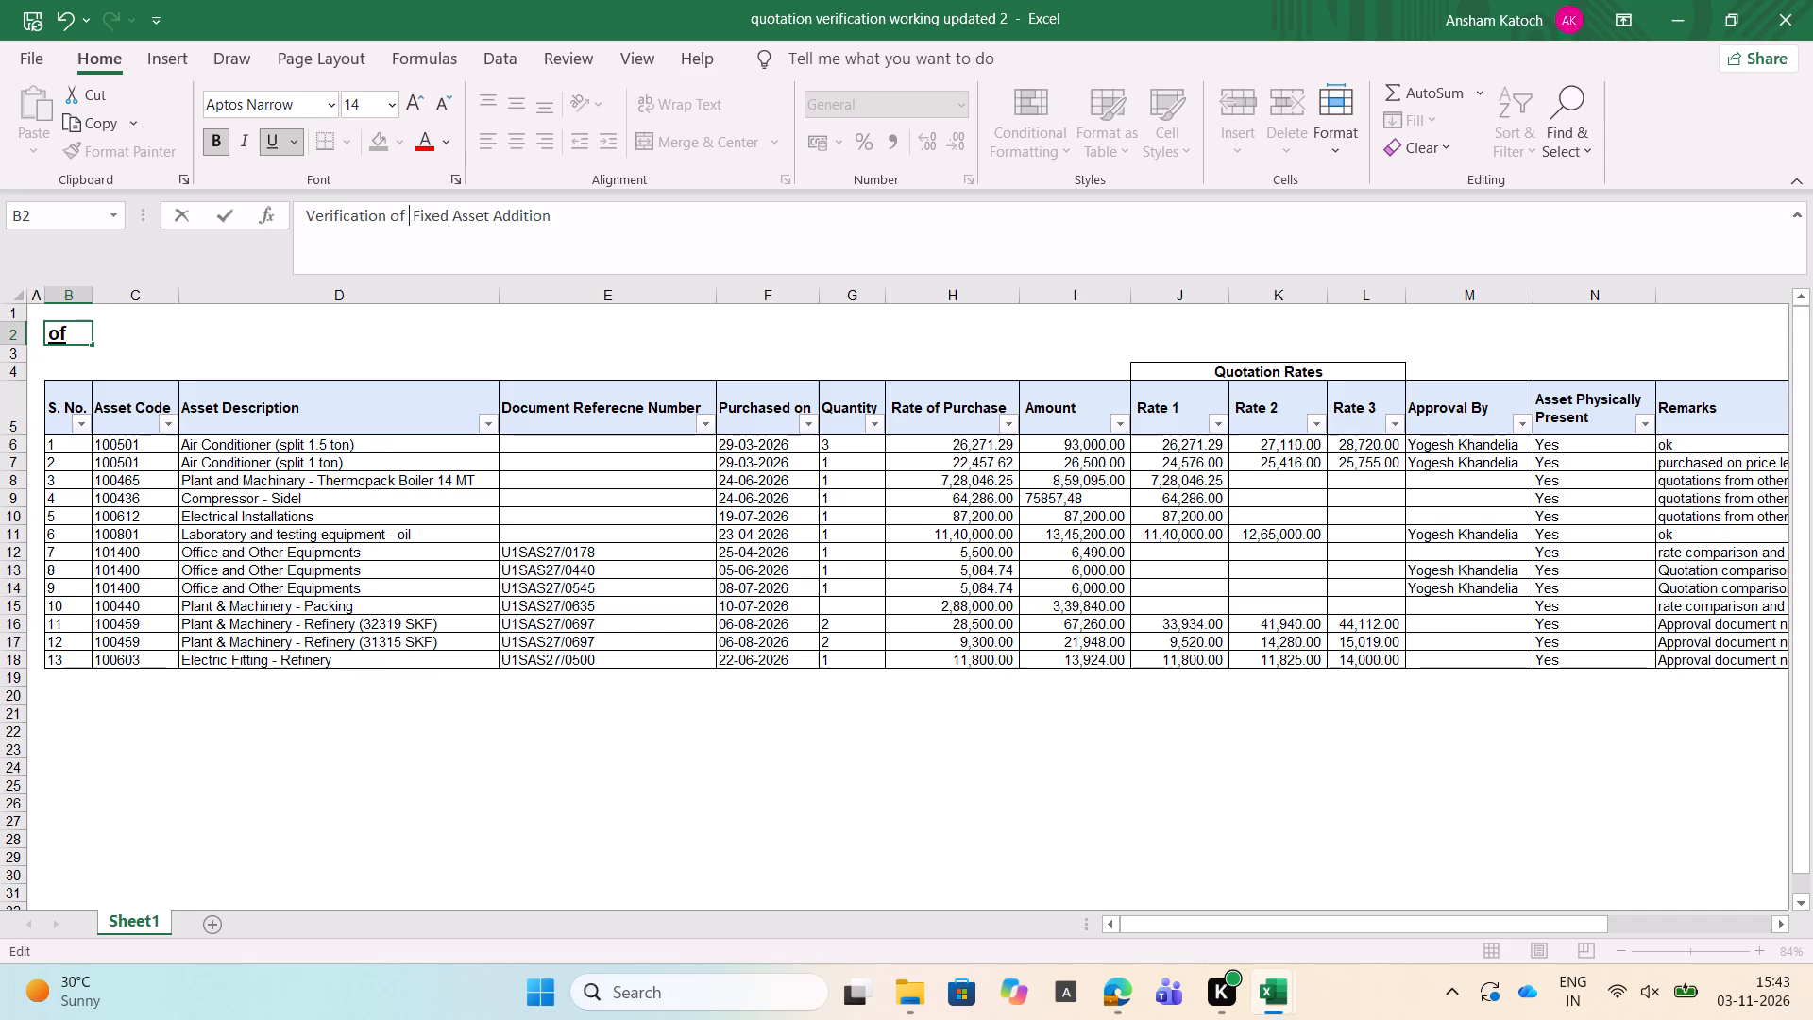
text(uoat)
key(BackSpace)
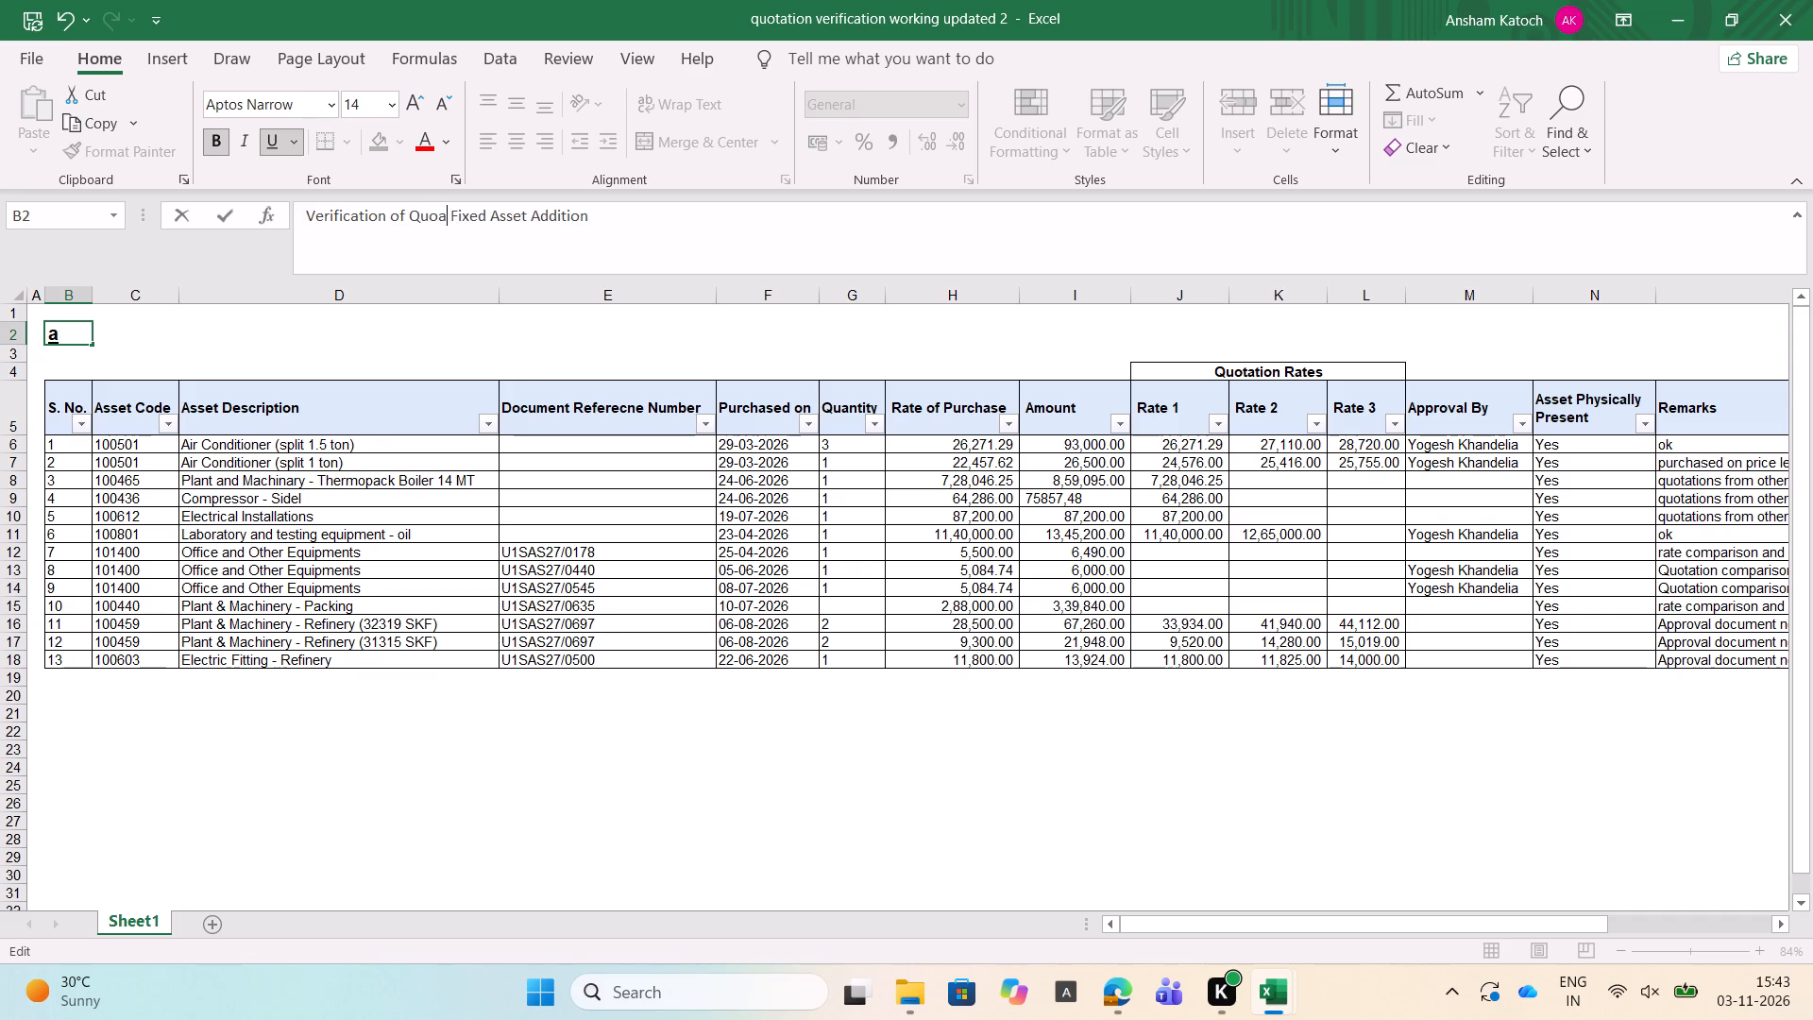
key(BackSpace)
text(tatu)
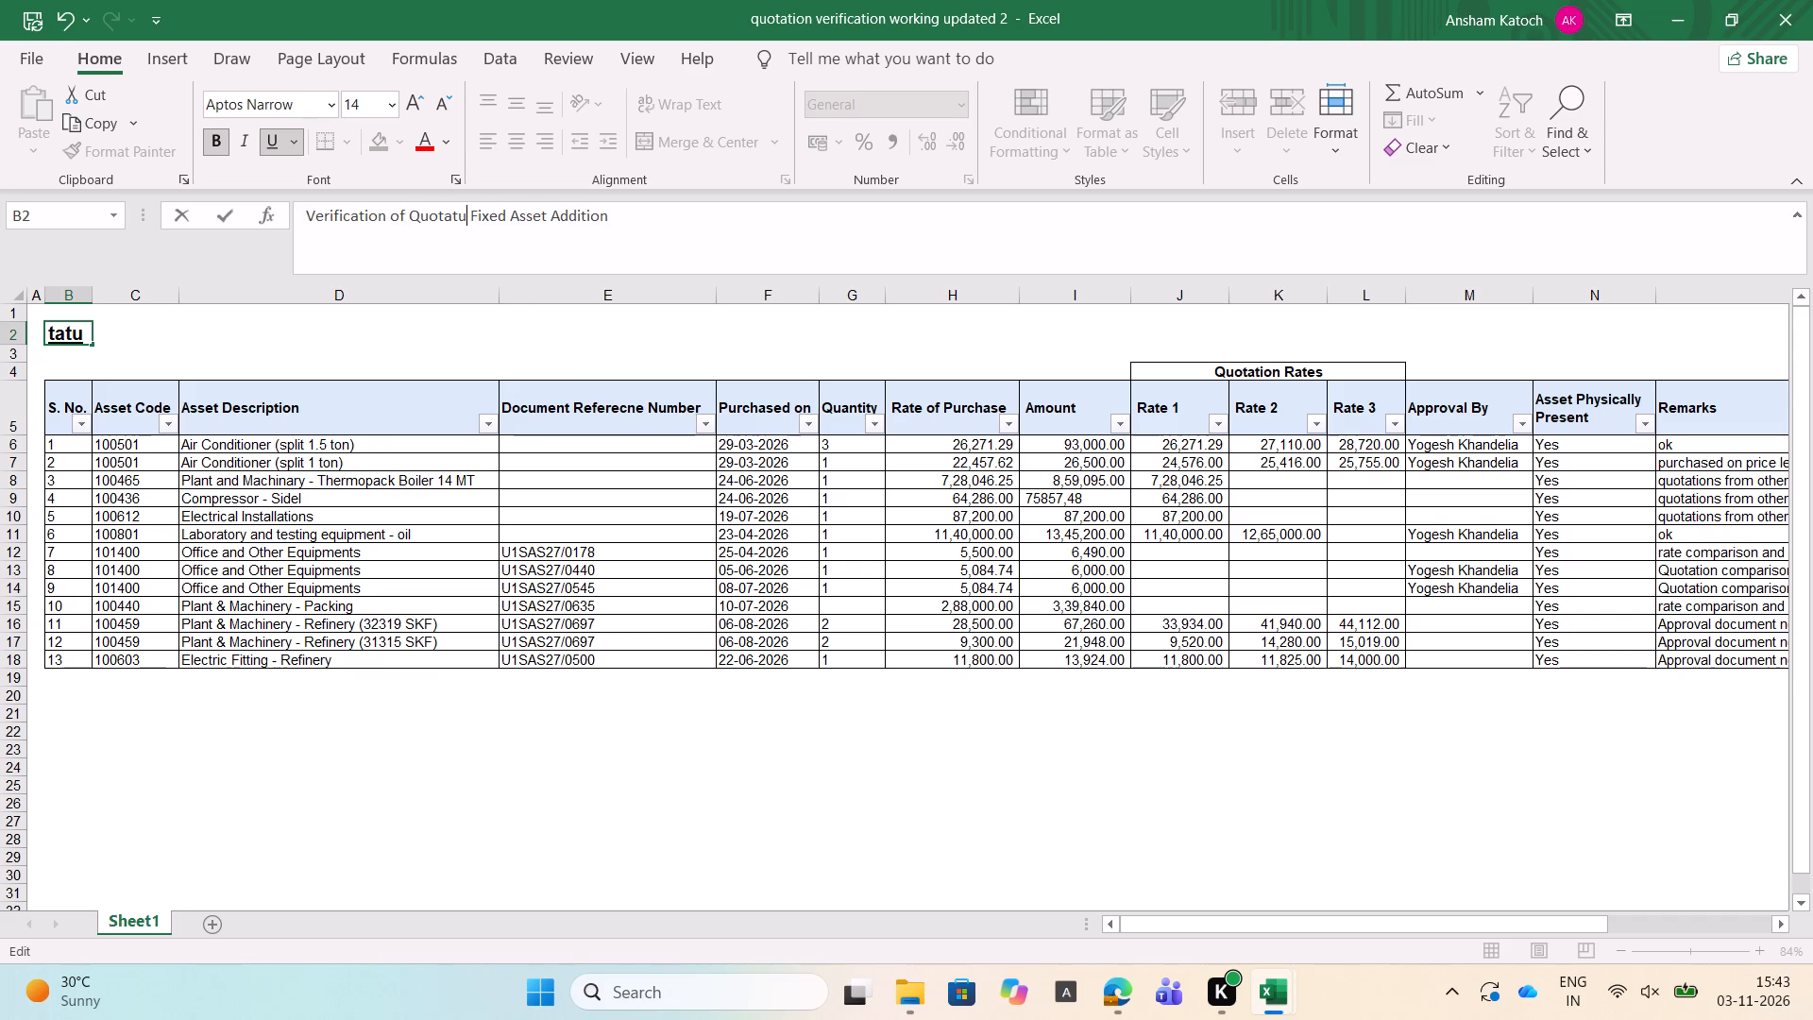
key(BackSpace)
text(ion of)
key(space)
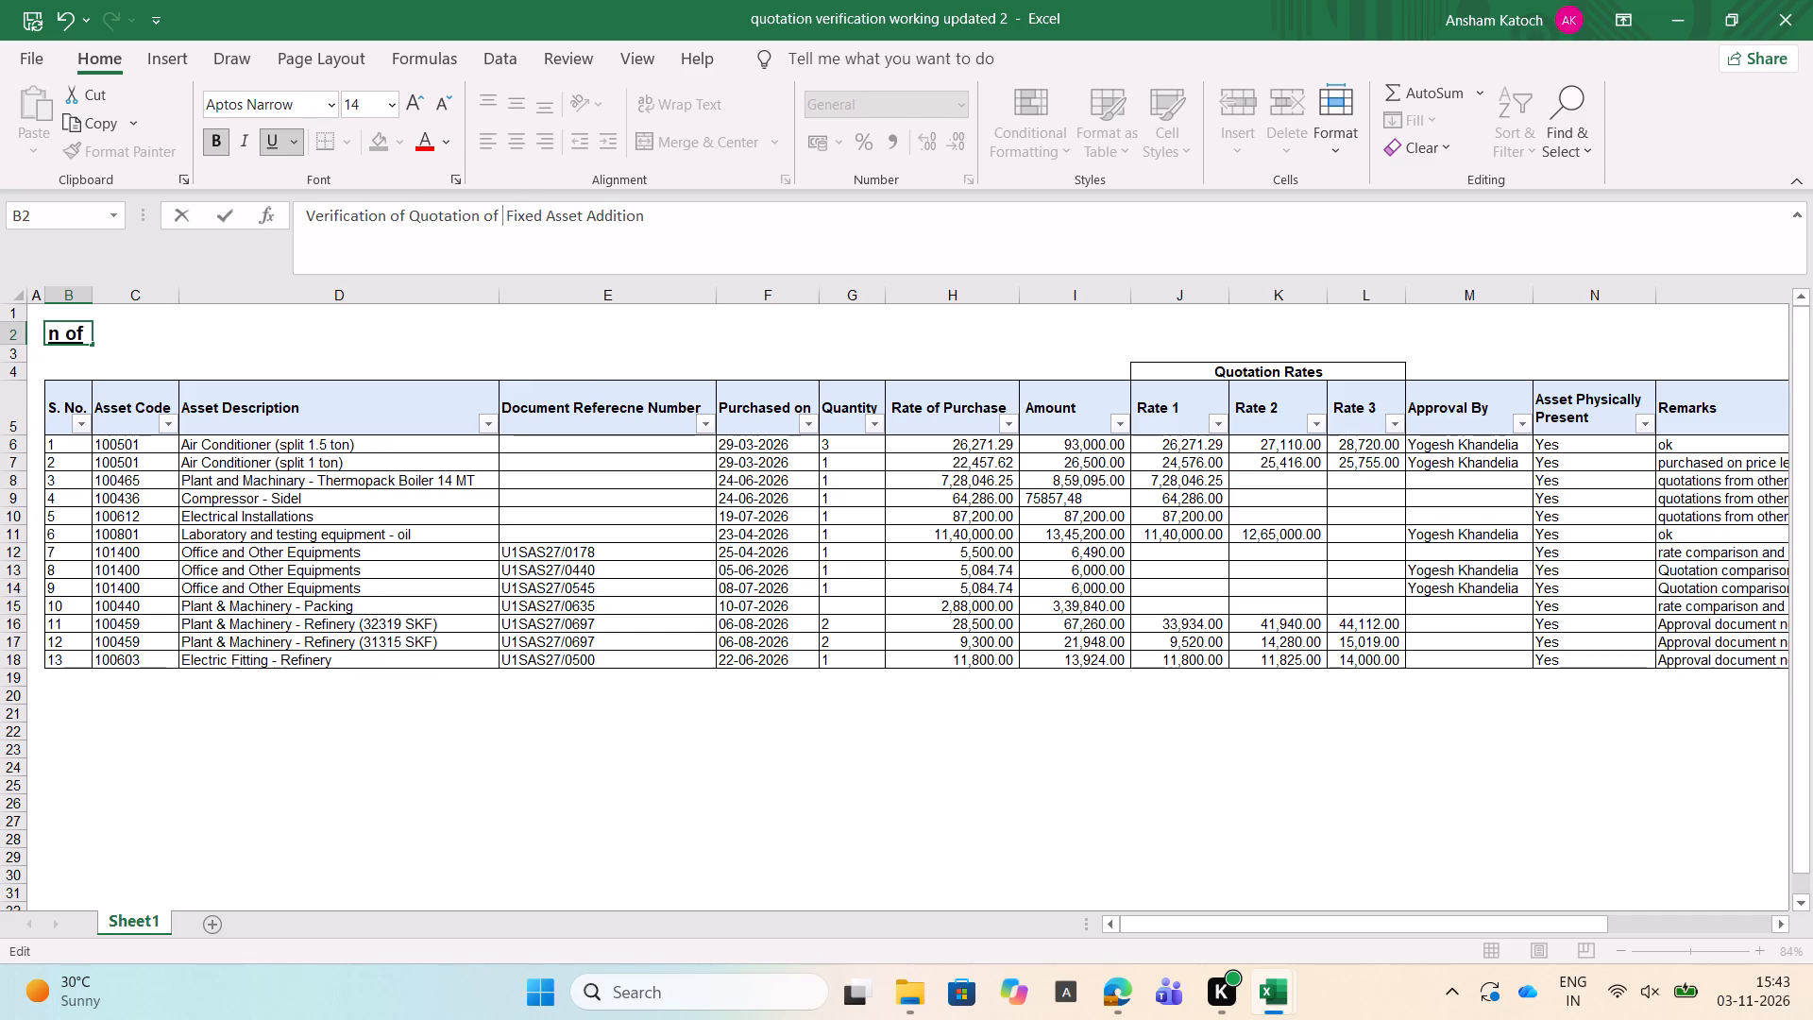
key(BackSpace)
key(Return)
Make "Quotation" plural in the B2 title so it reads "Verification of Quotations of Fixed Asset Addition".
key(Right)
key(Right)
key(Right)
key(Up)
key(Up)
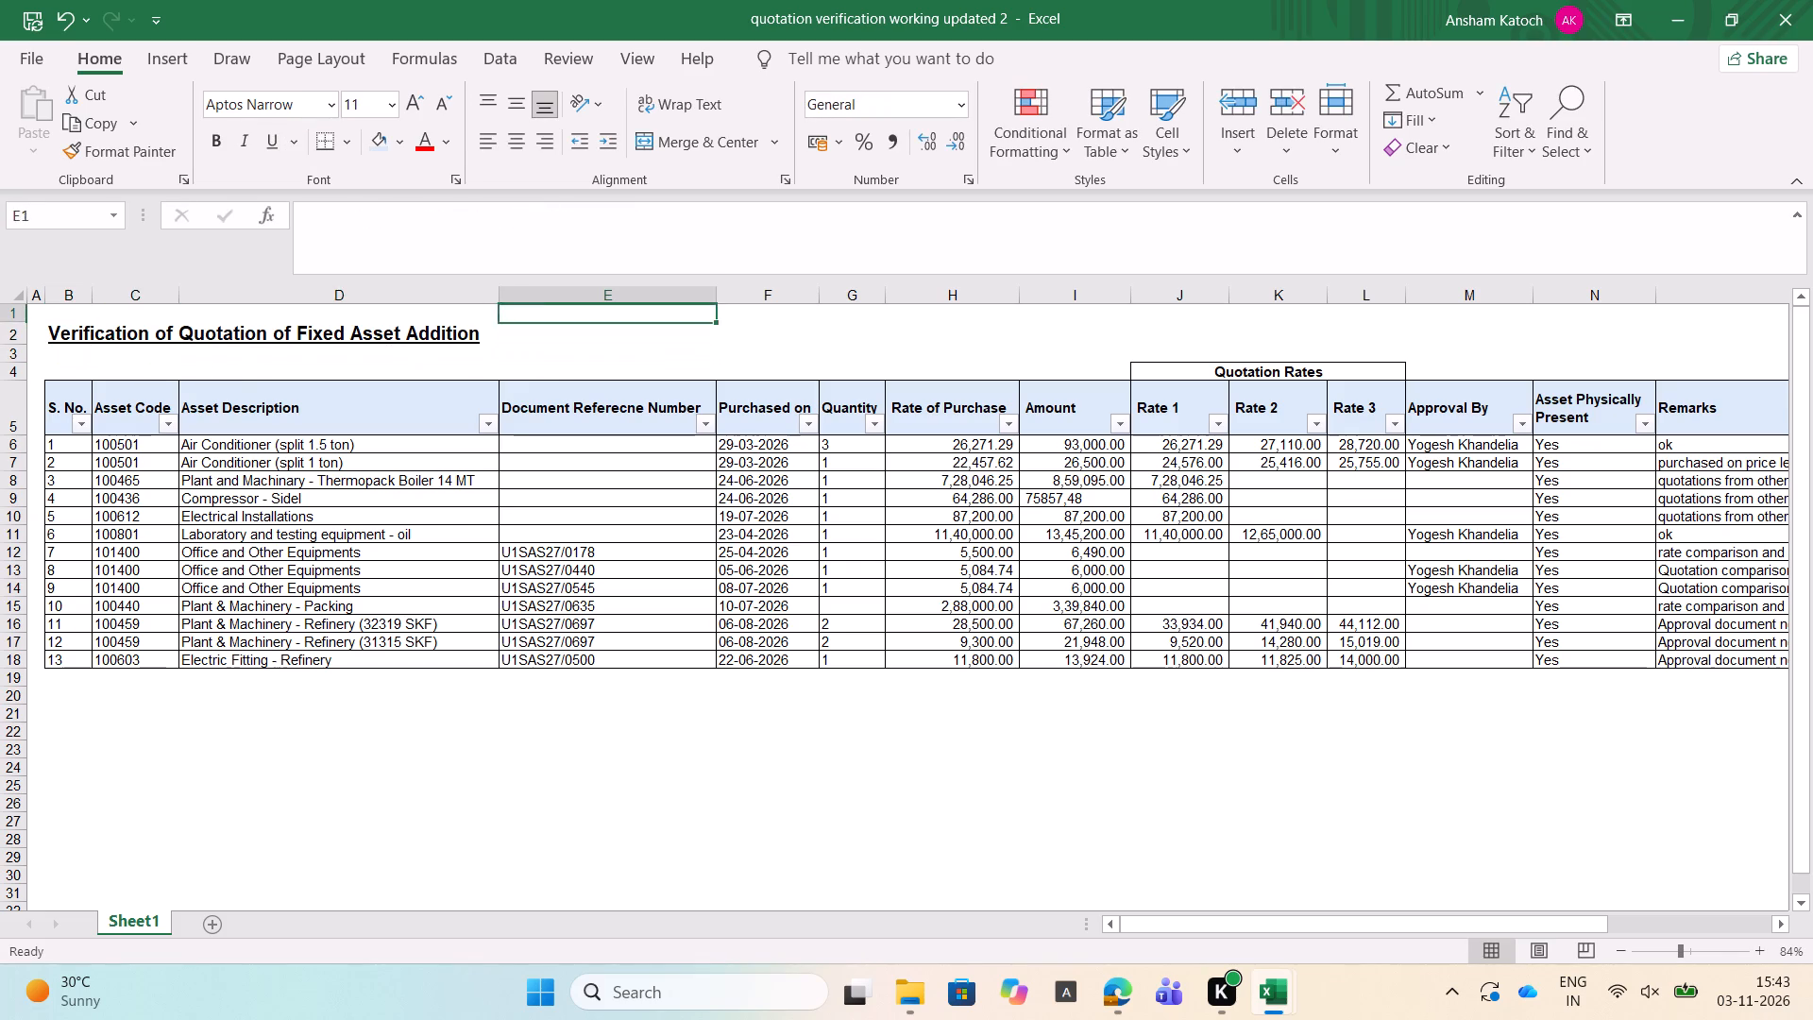
key(Left)
key(Left)
key(Right)
key(Left)
key(Down)
key(Left)
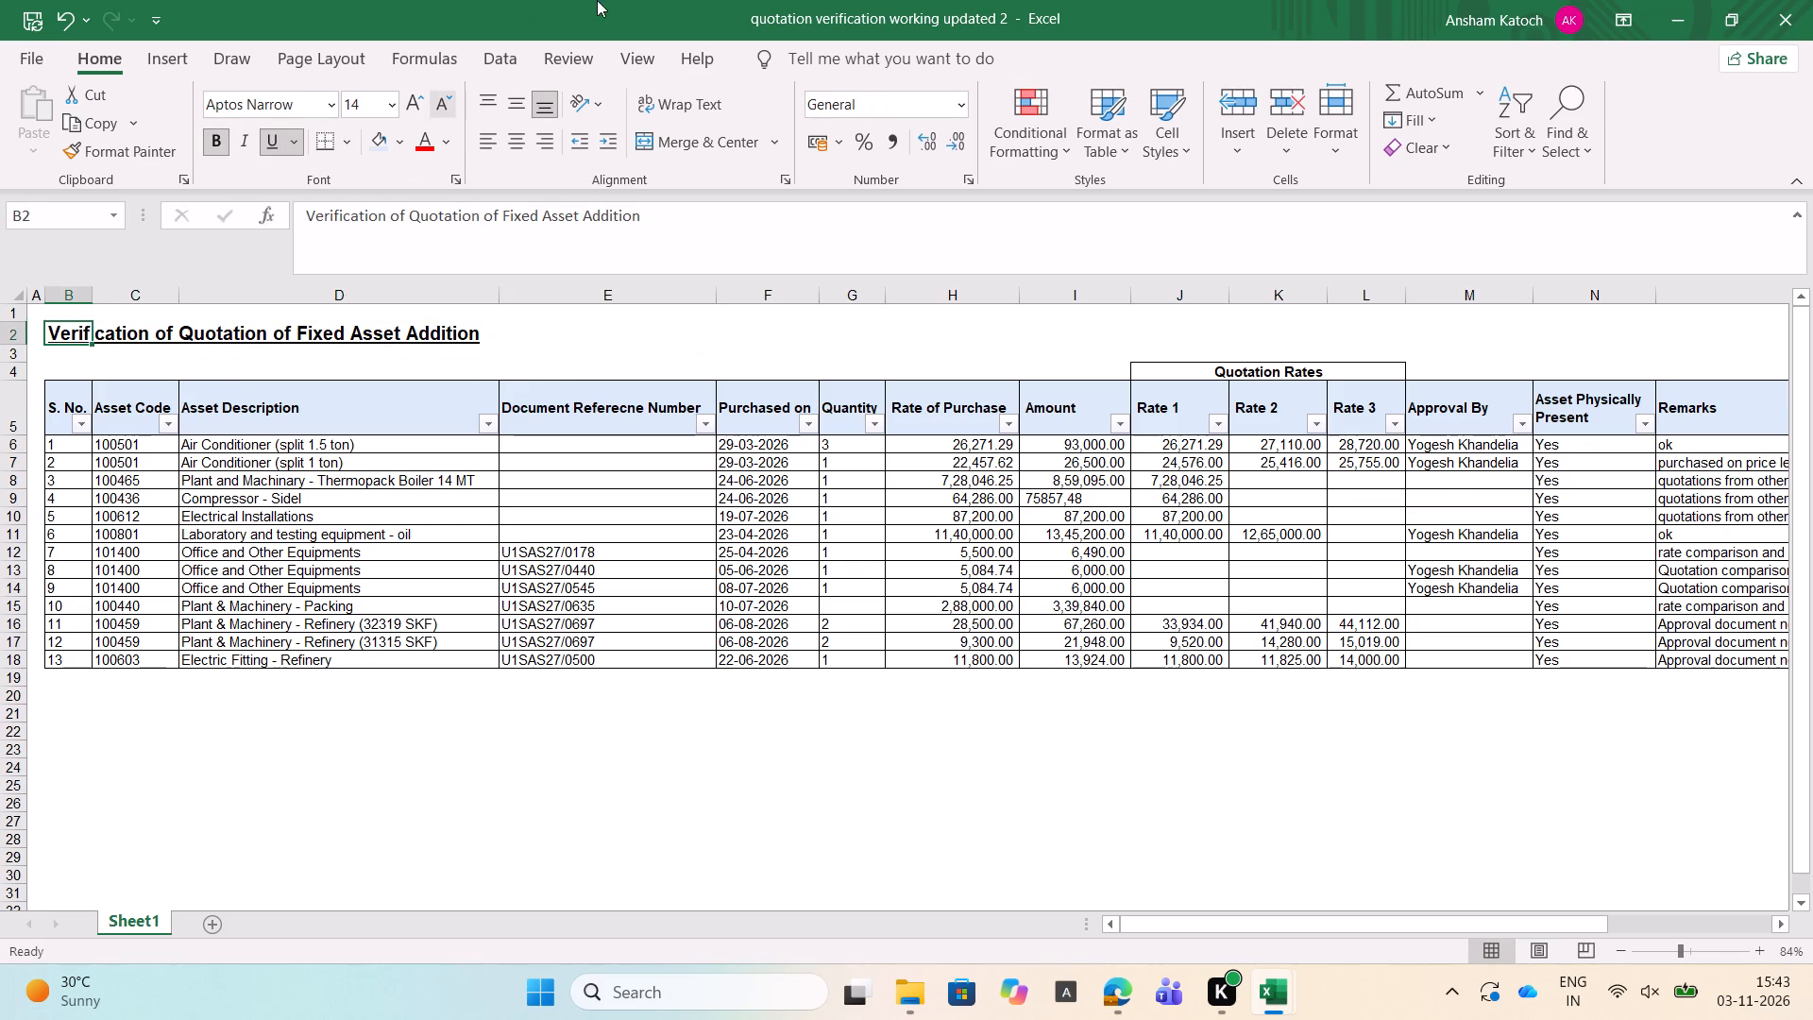
click(478, 219)
key(s)
key(Return)
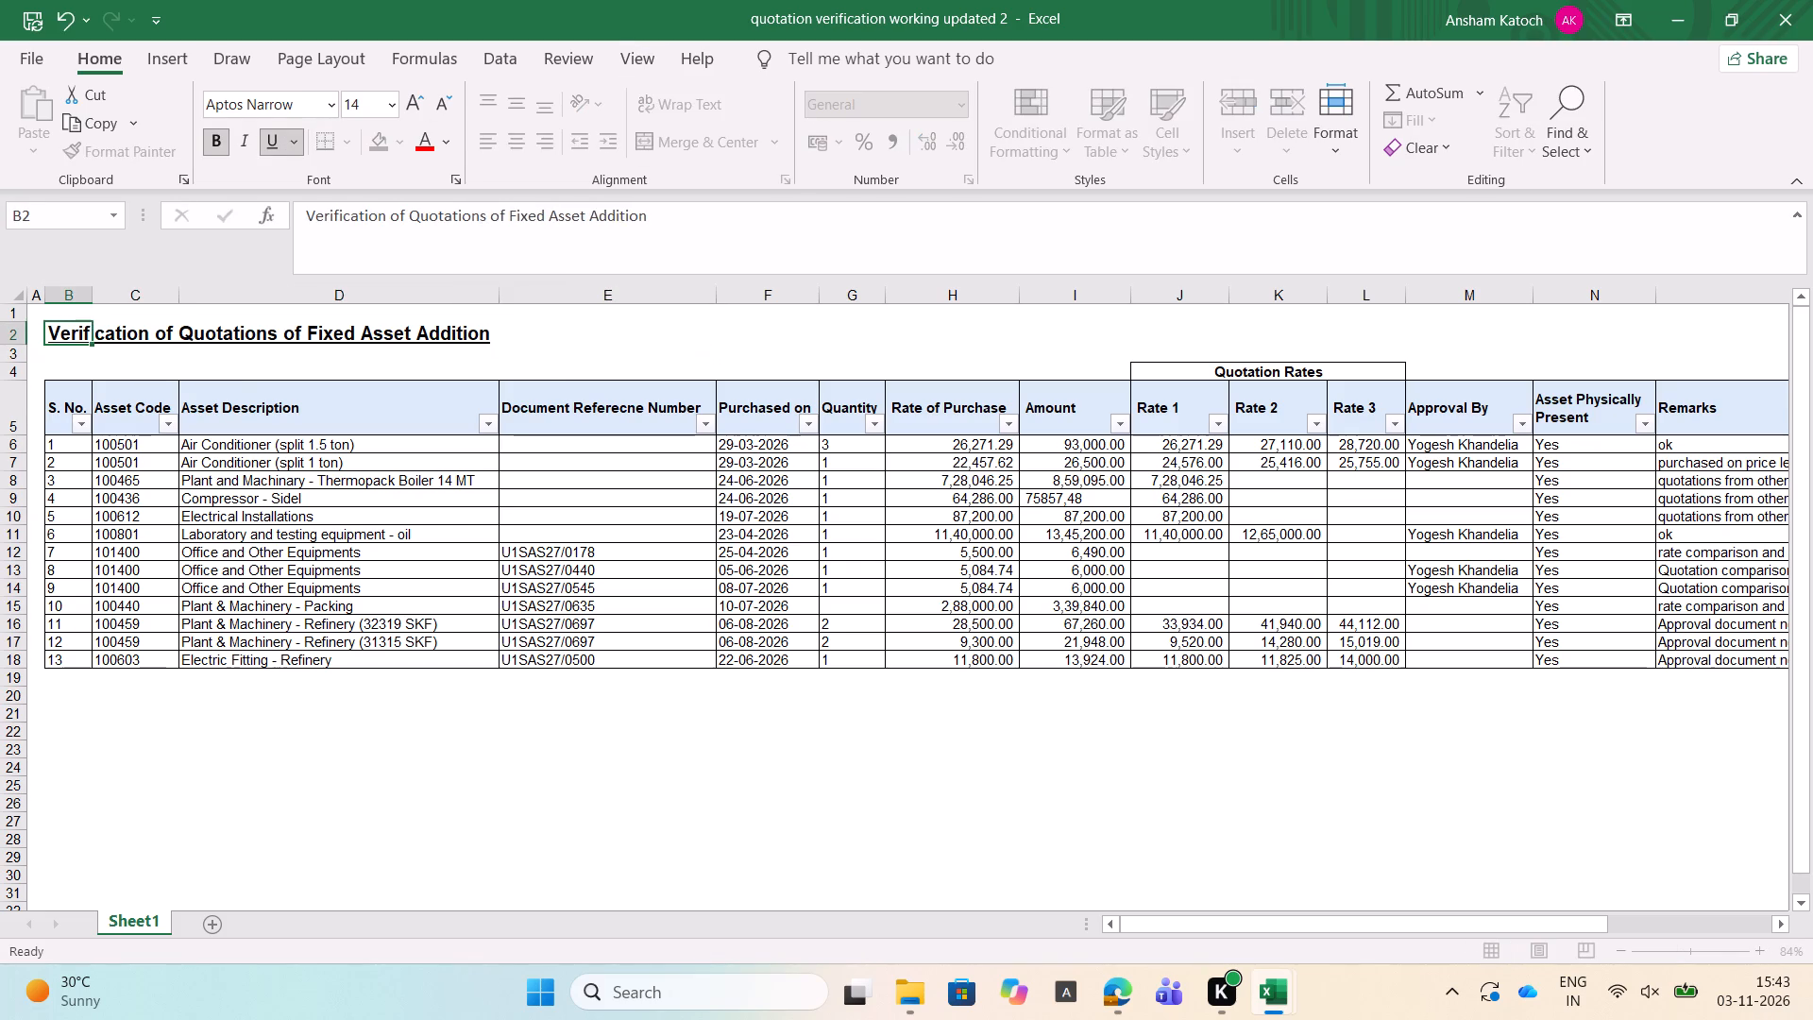
Save and close the quotation verification working updated 2 workbook.
key(Right)
key(ctrl+s)
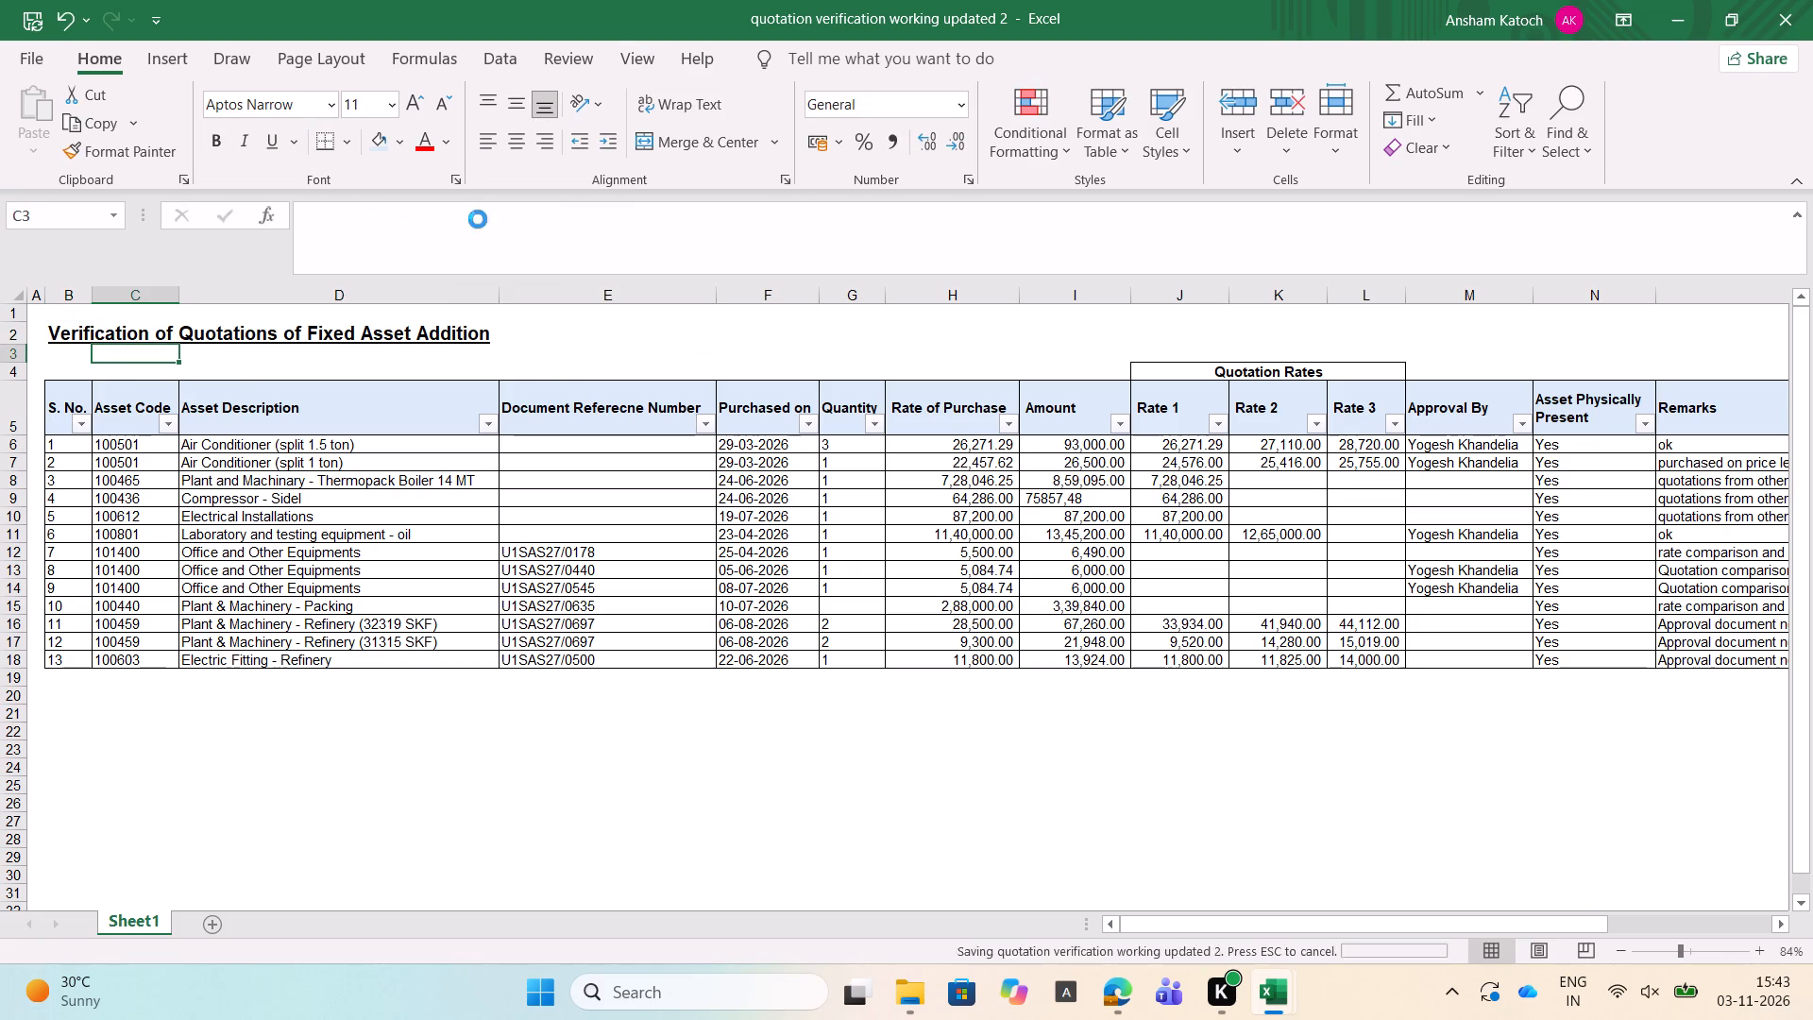
click(1812, 0)
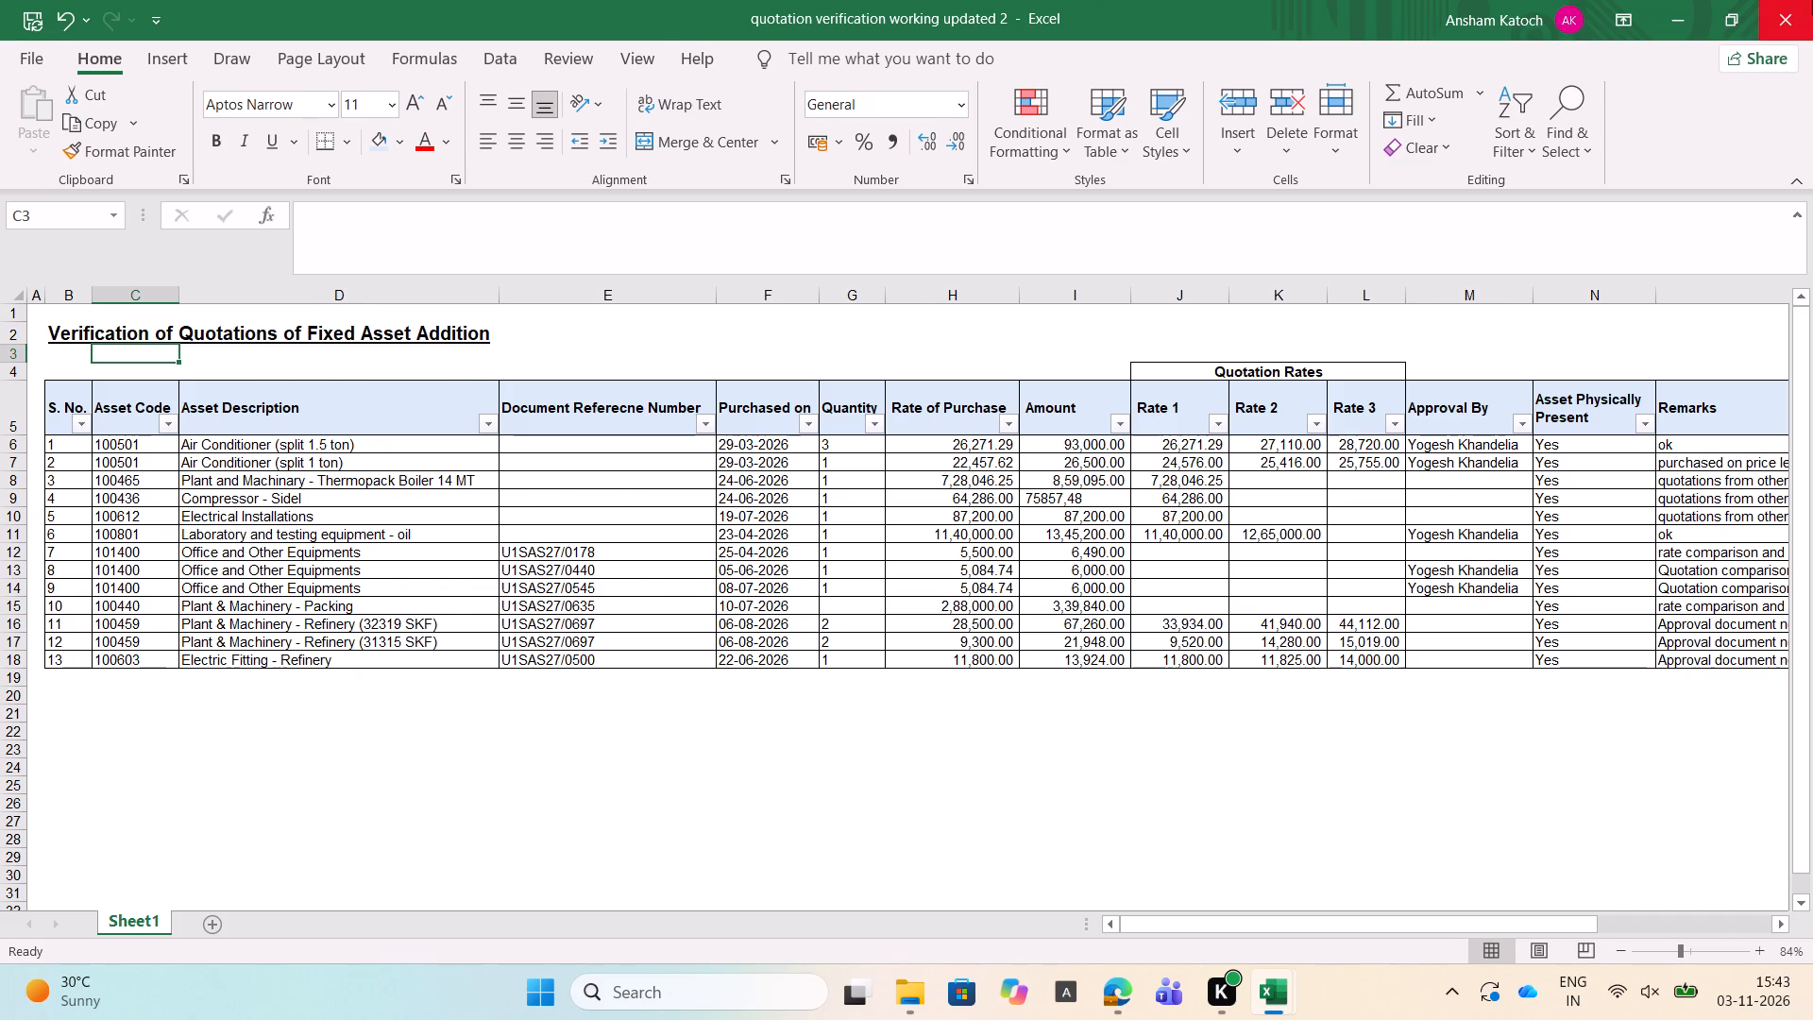
click(1110, 597)
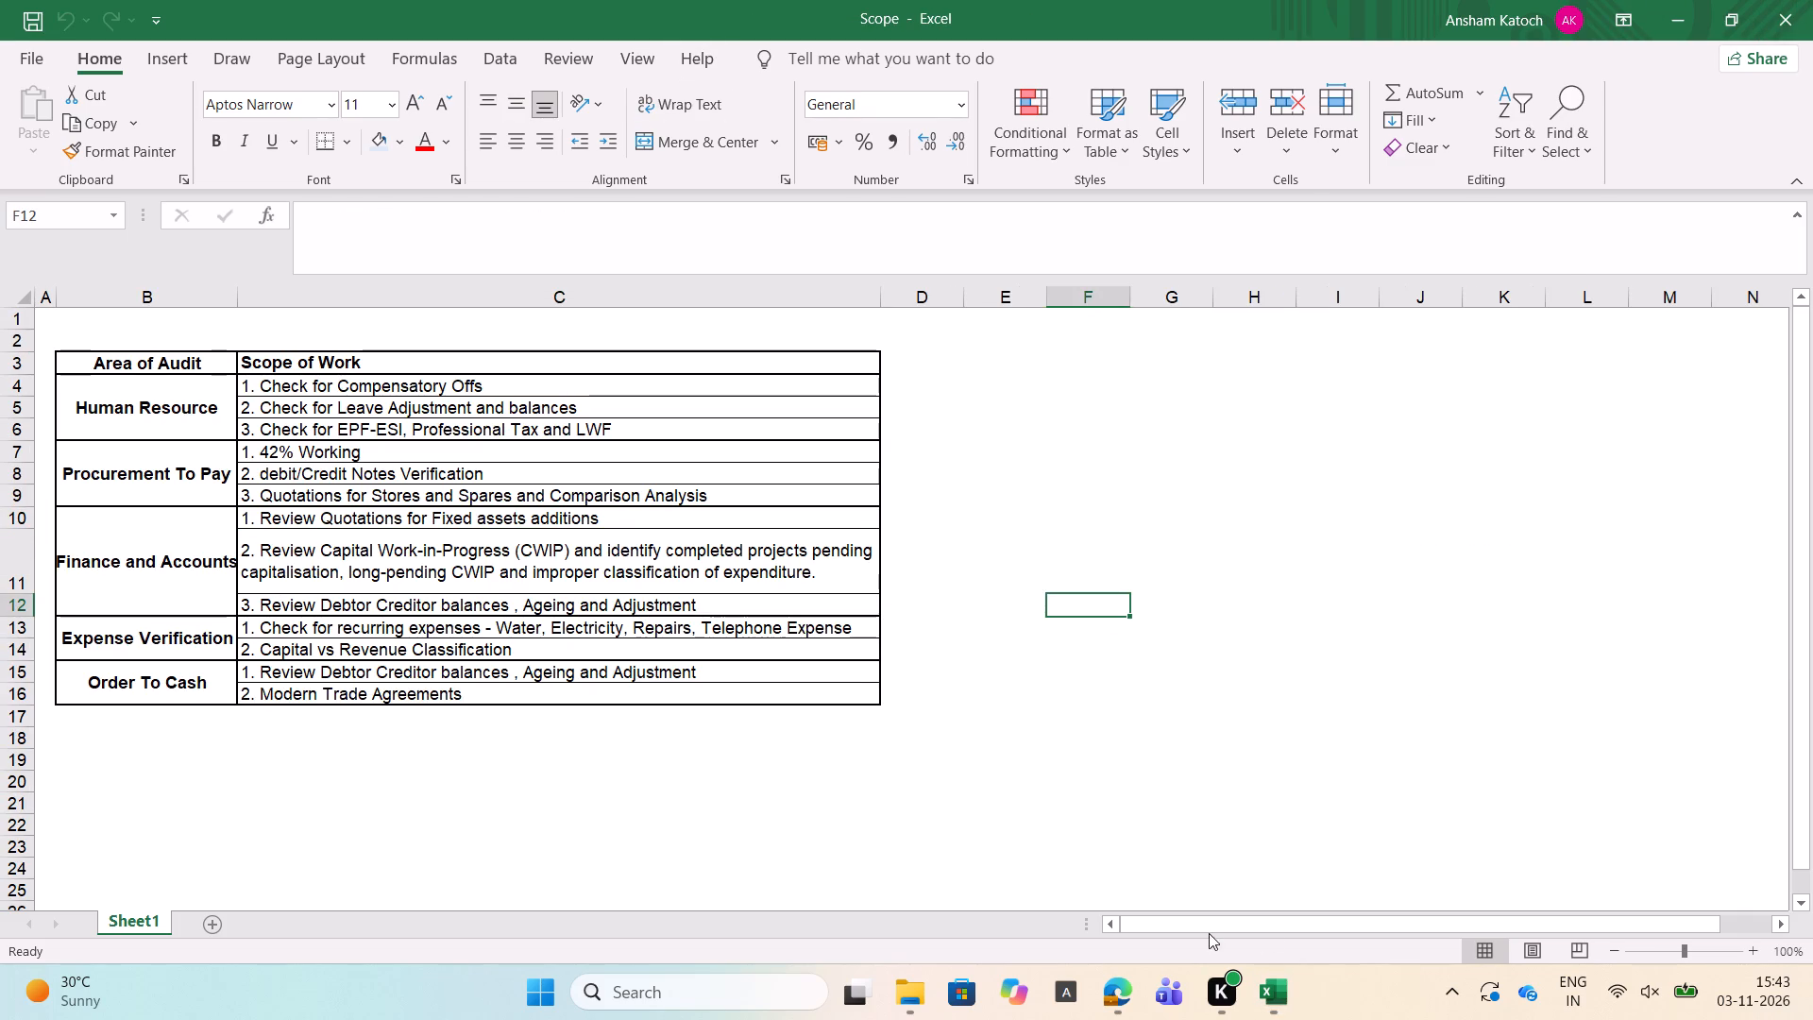
In File Explorer, open the workbook "Draft Report-IA_Amit Compliance Audit- Apr to Sep" from the Amit Engineers report folder's Final Reports in the MGSG & Associates OneDrive.
click(900, 985)
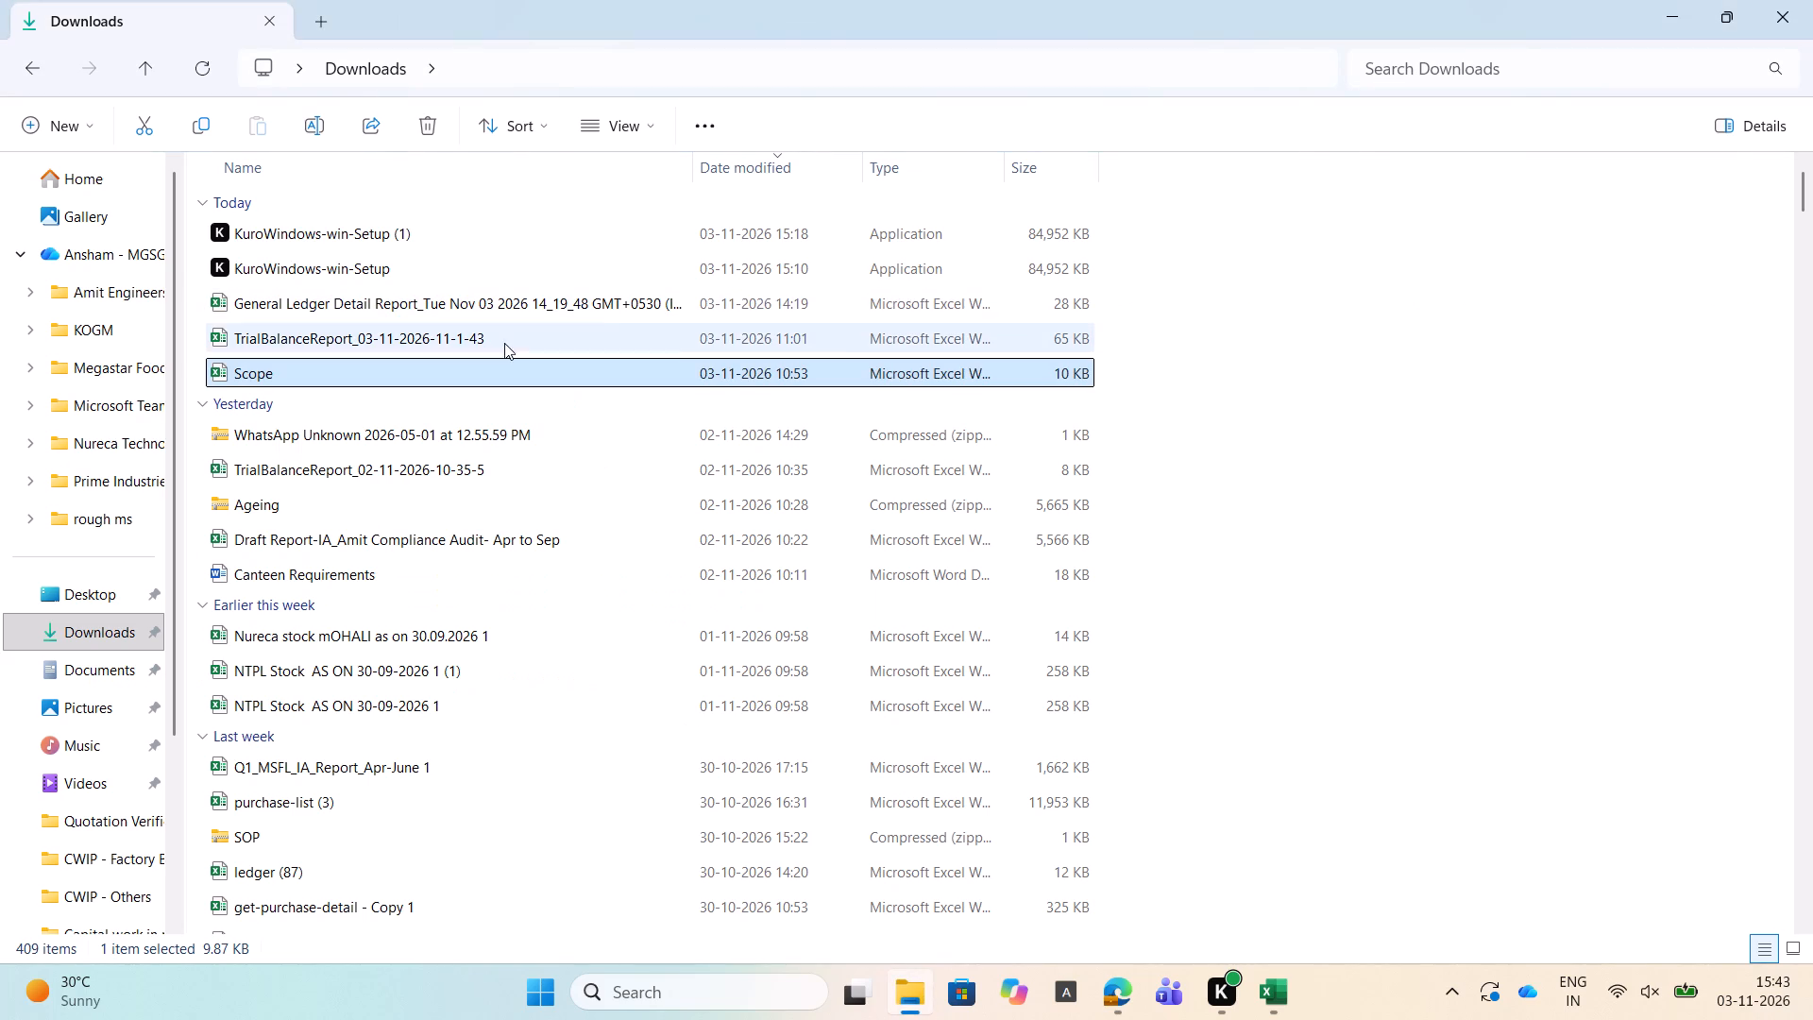
click(110, 233)
double_click(94, 250)
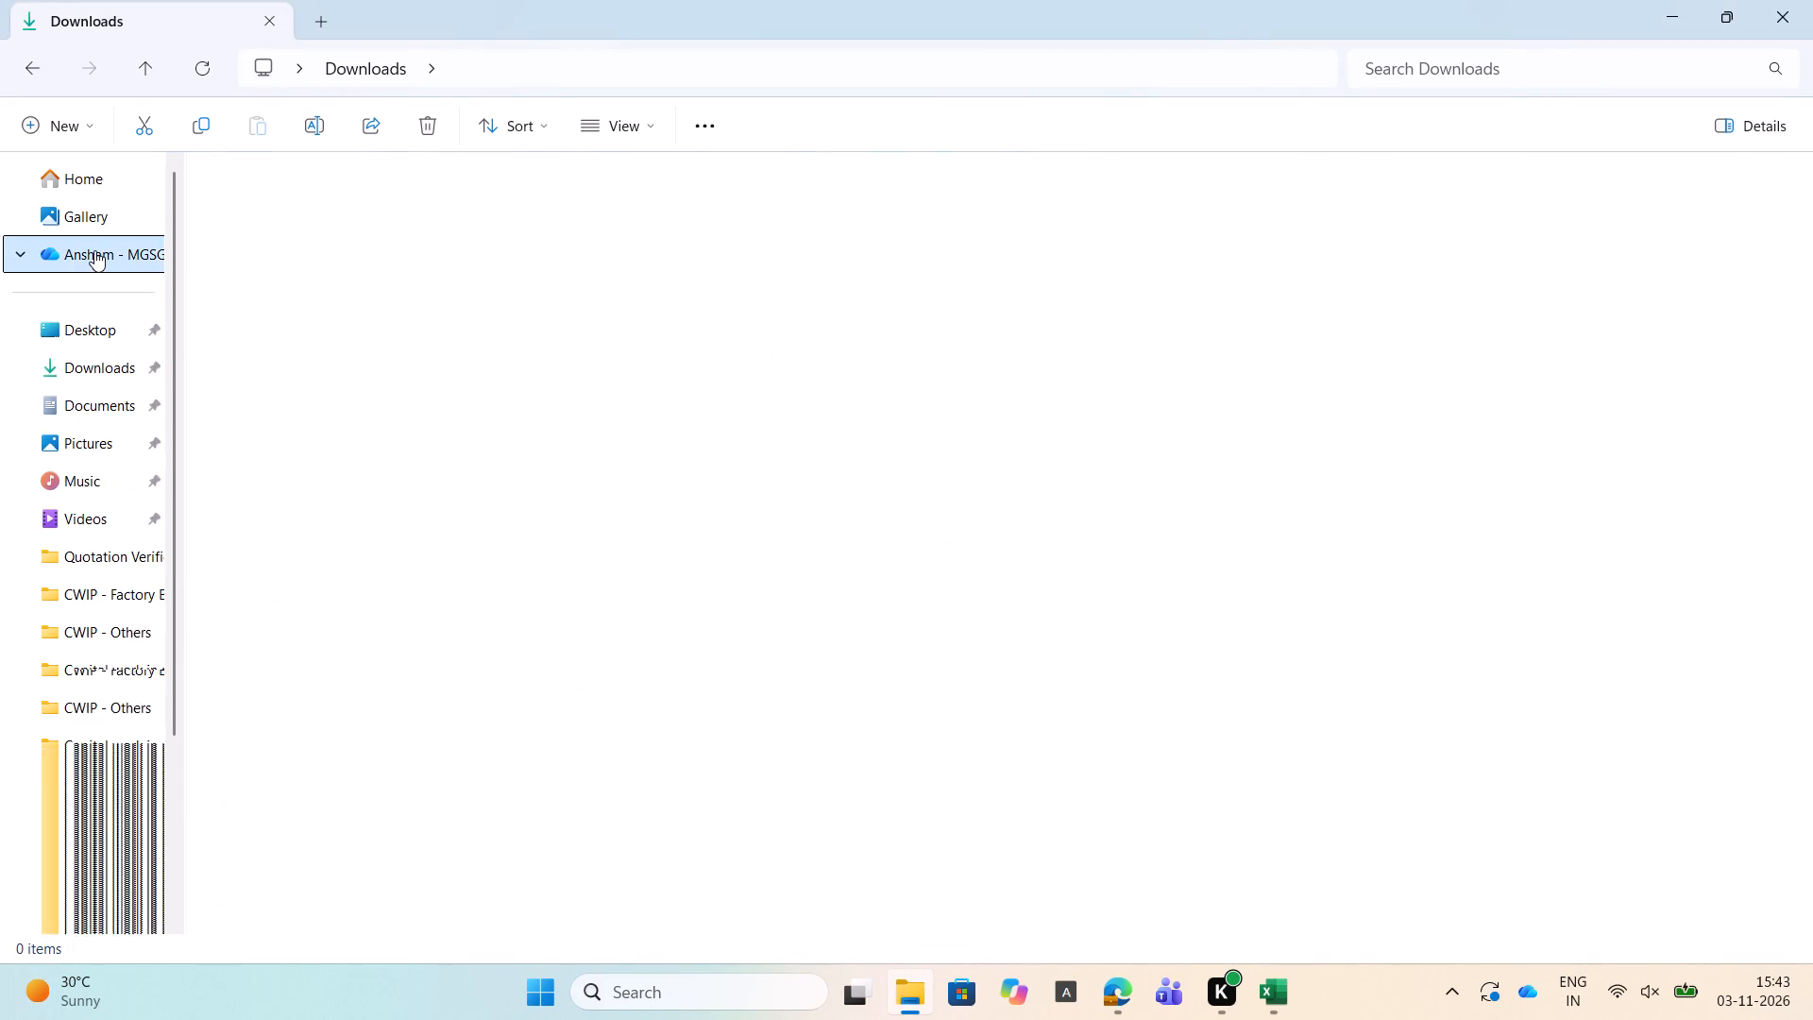
double_click(50, 240)
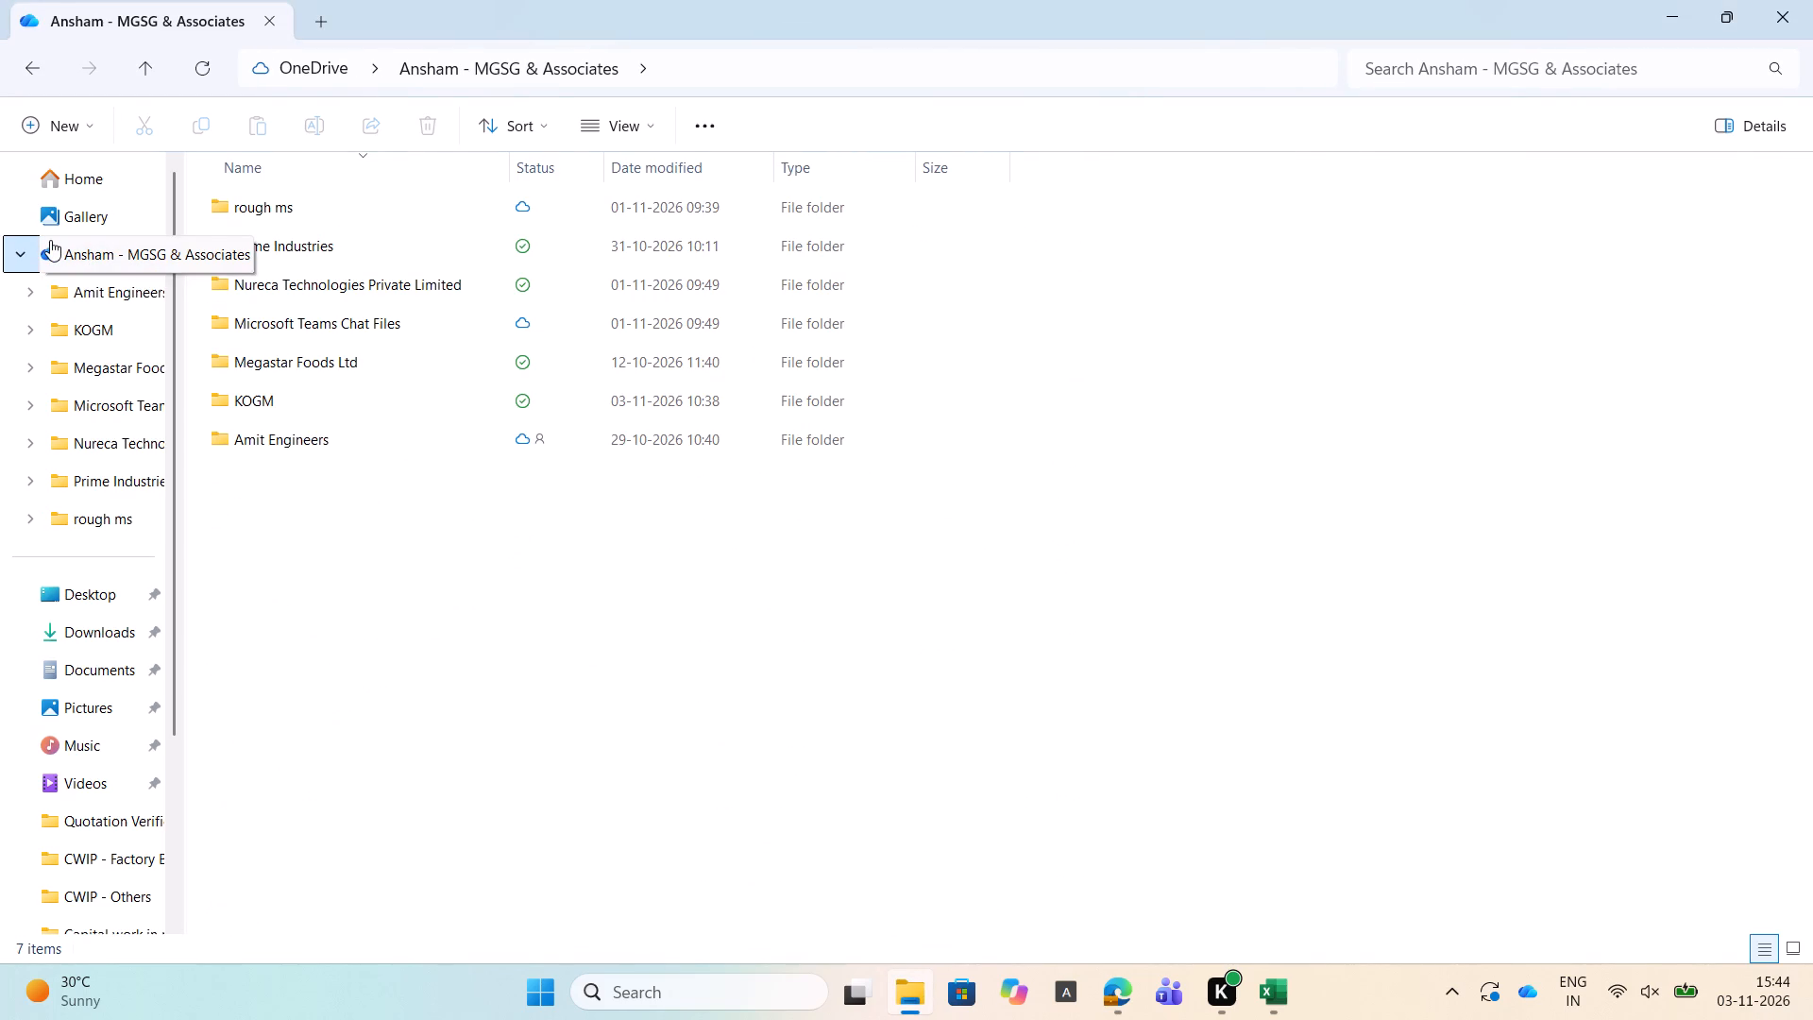
double_click(363, 428)
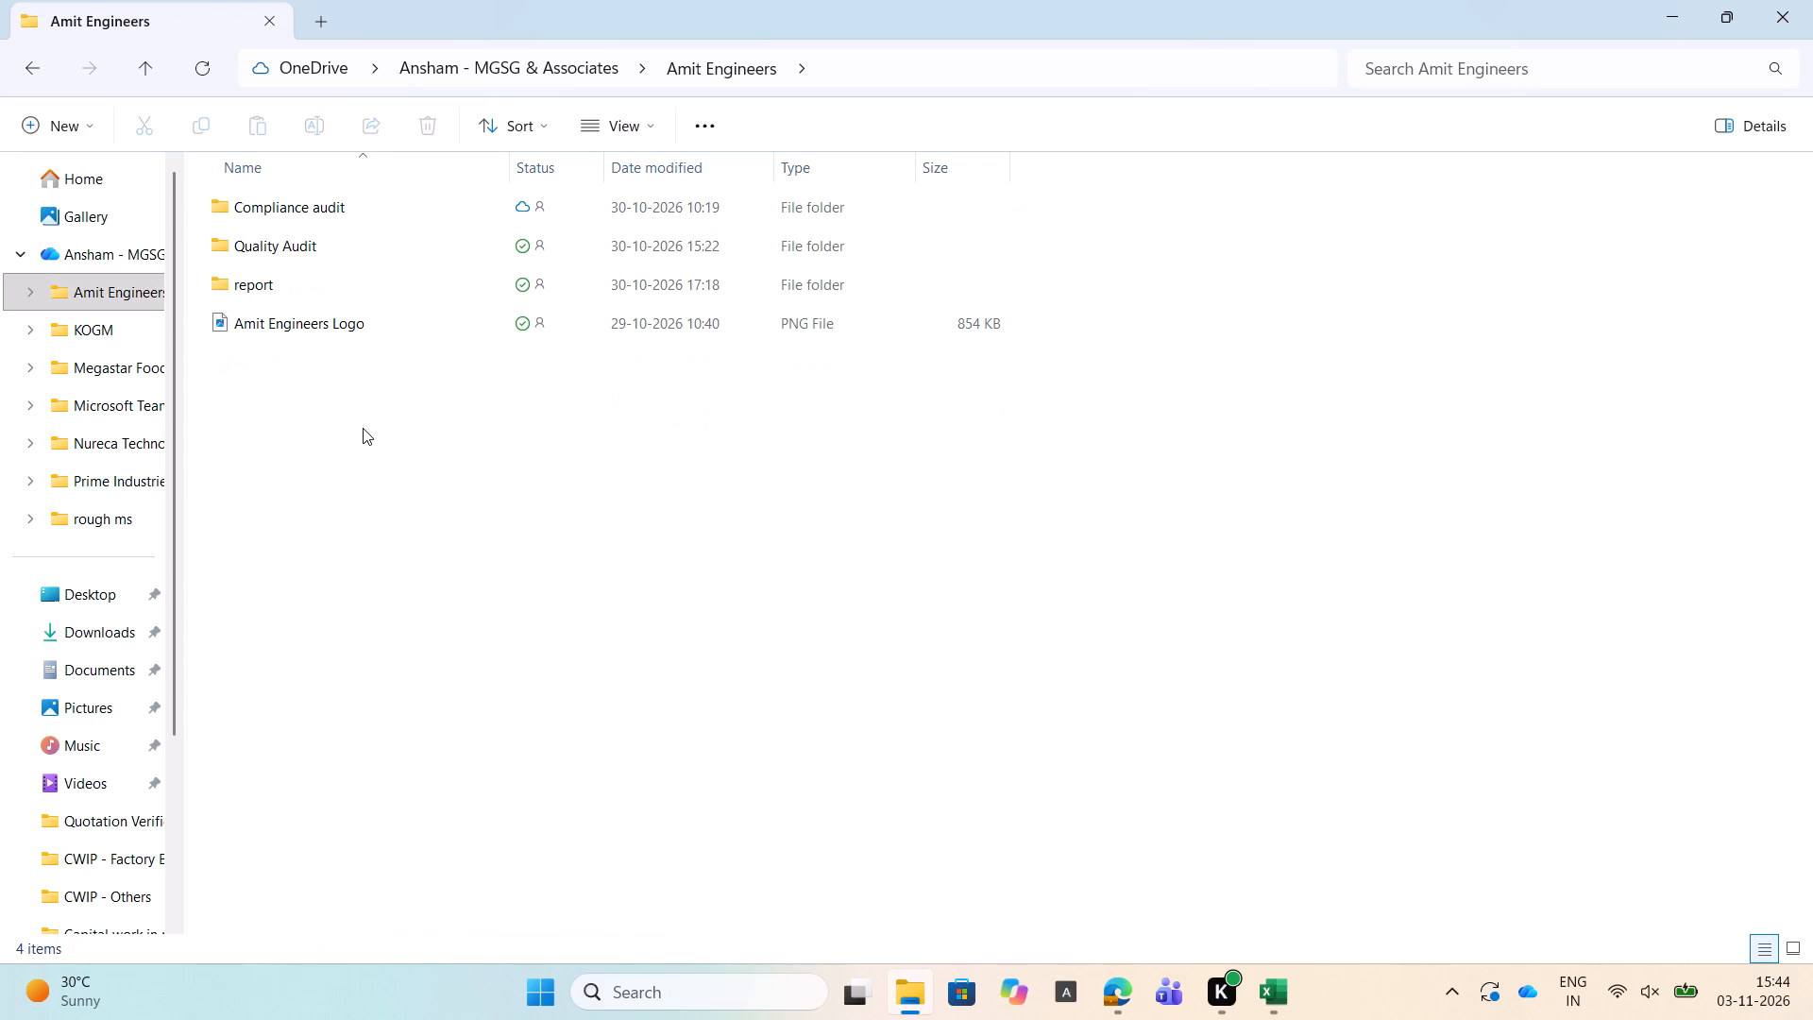
double_click(361, 279)
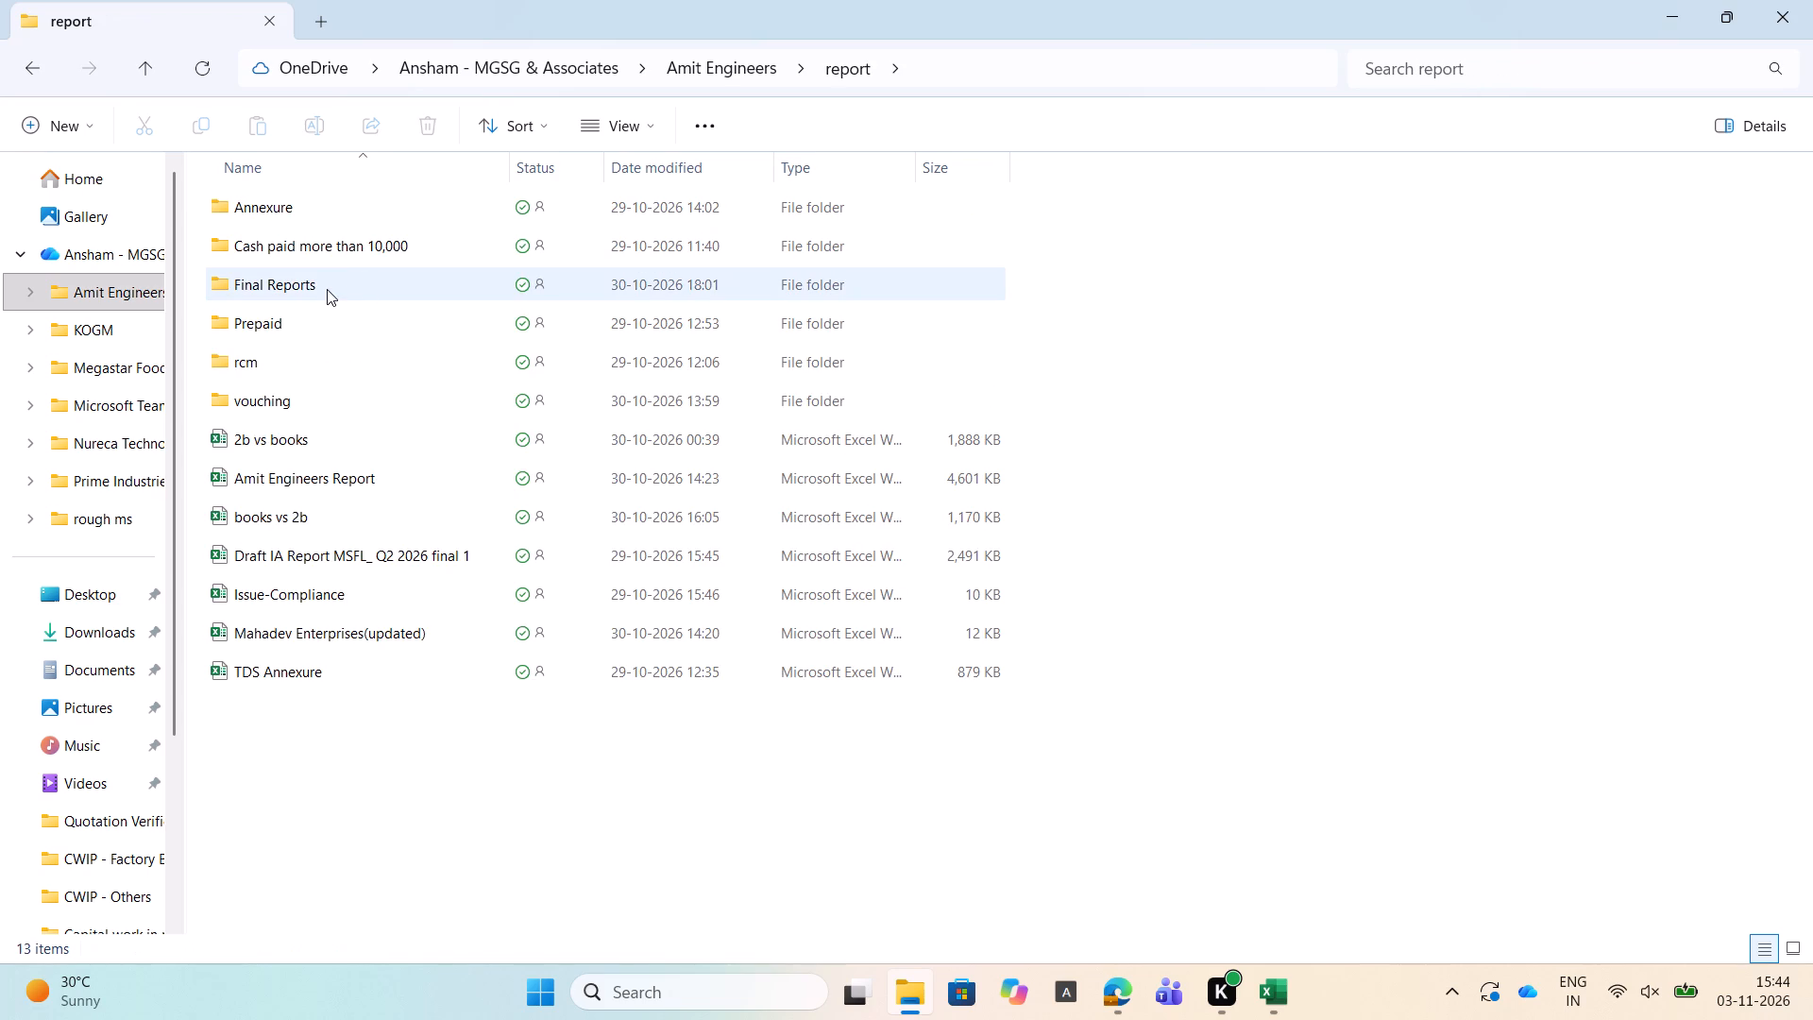
double_click(327, 289)
double_click(369, 245)
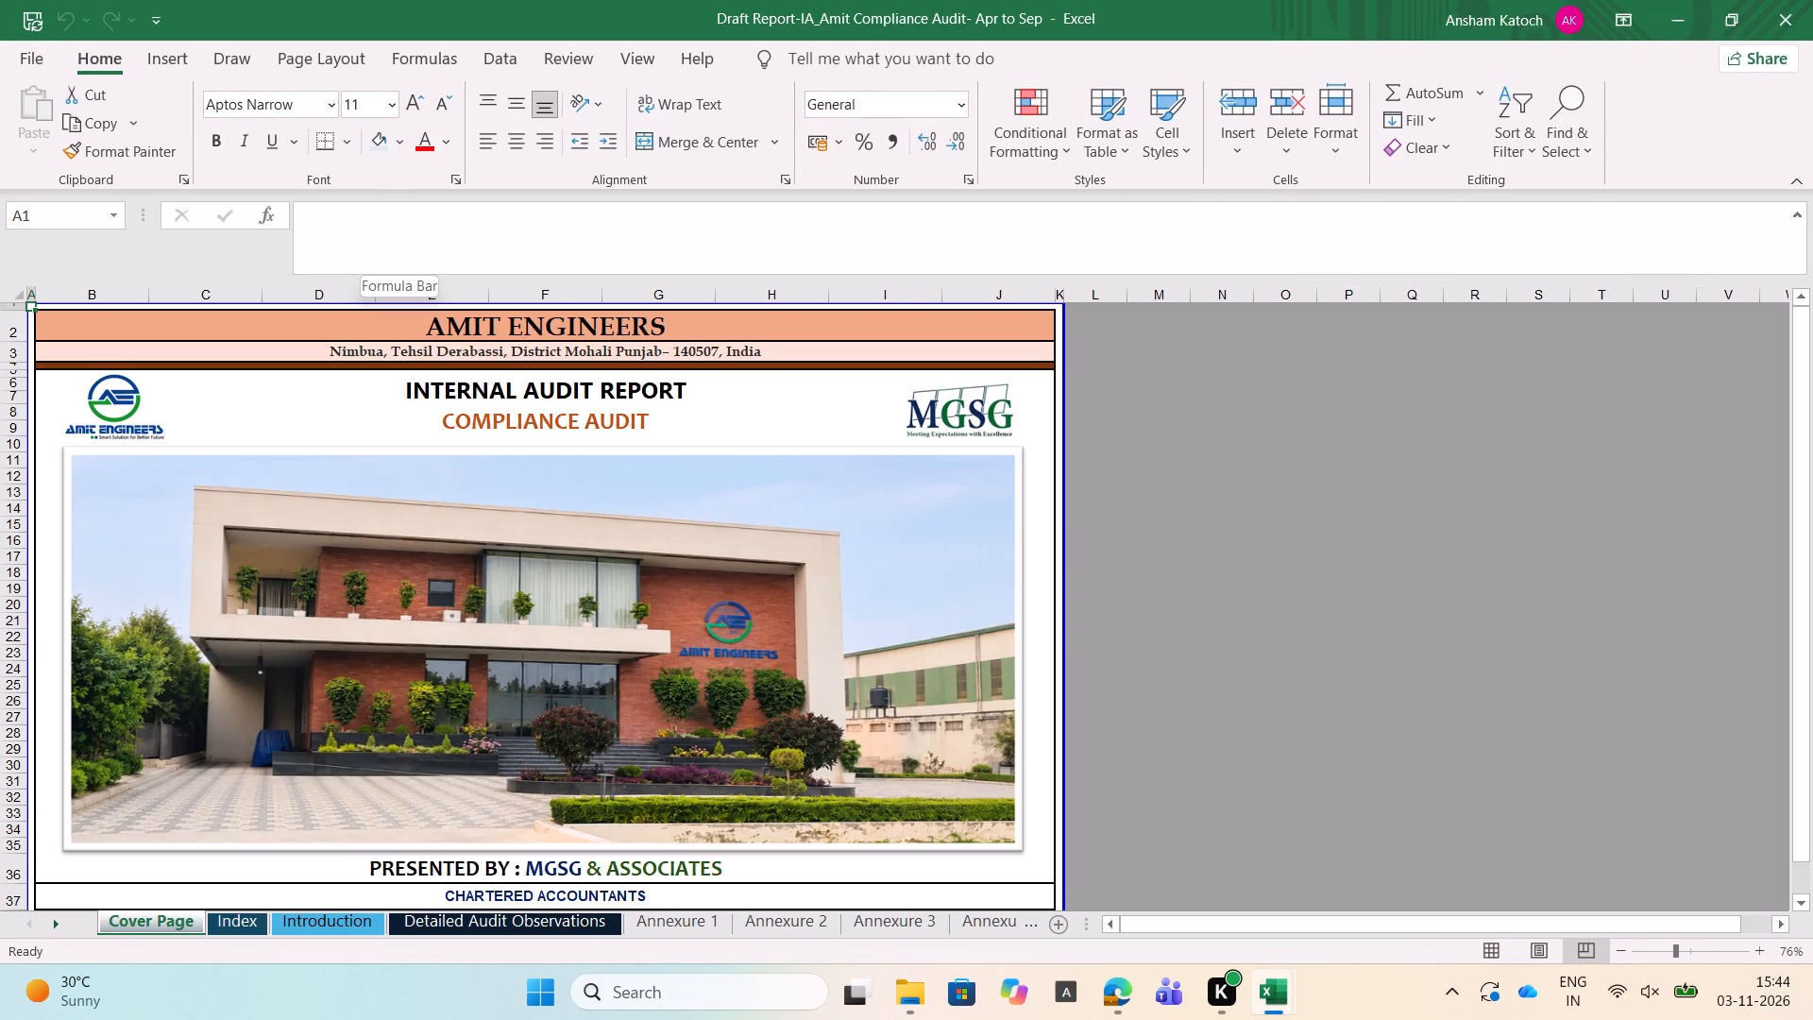
Look over the Cover Page, Index and Introduction sheets of the draft internal audit report.
scroll(369, 245, down, 2)
scroll(415, 522, down, 6)
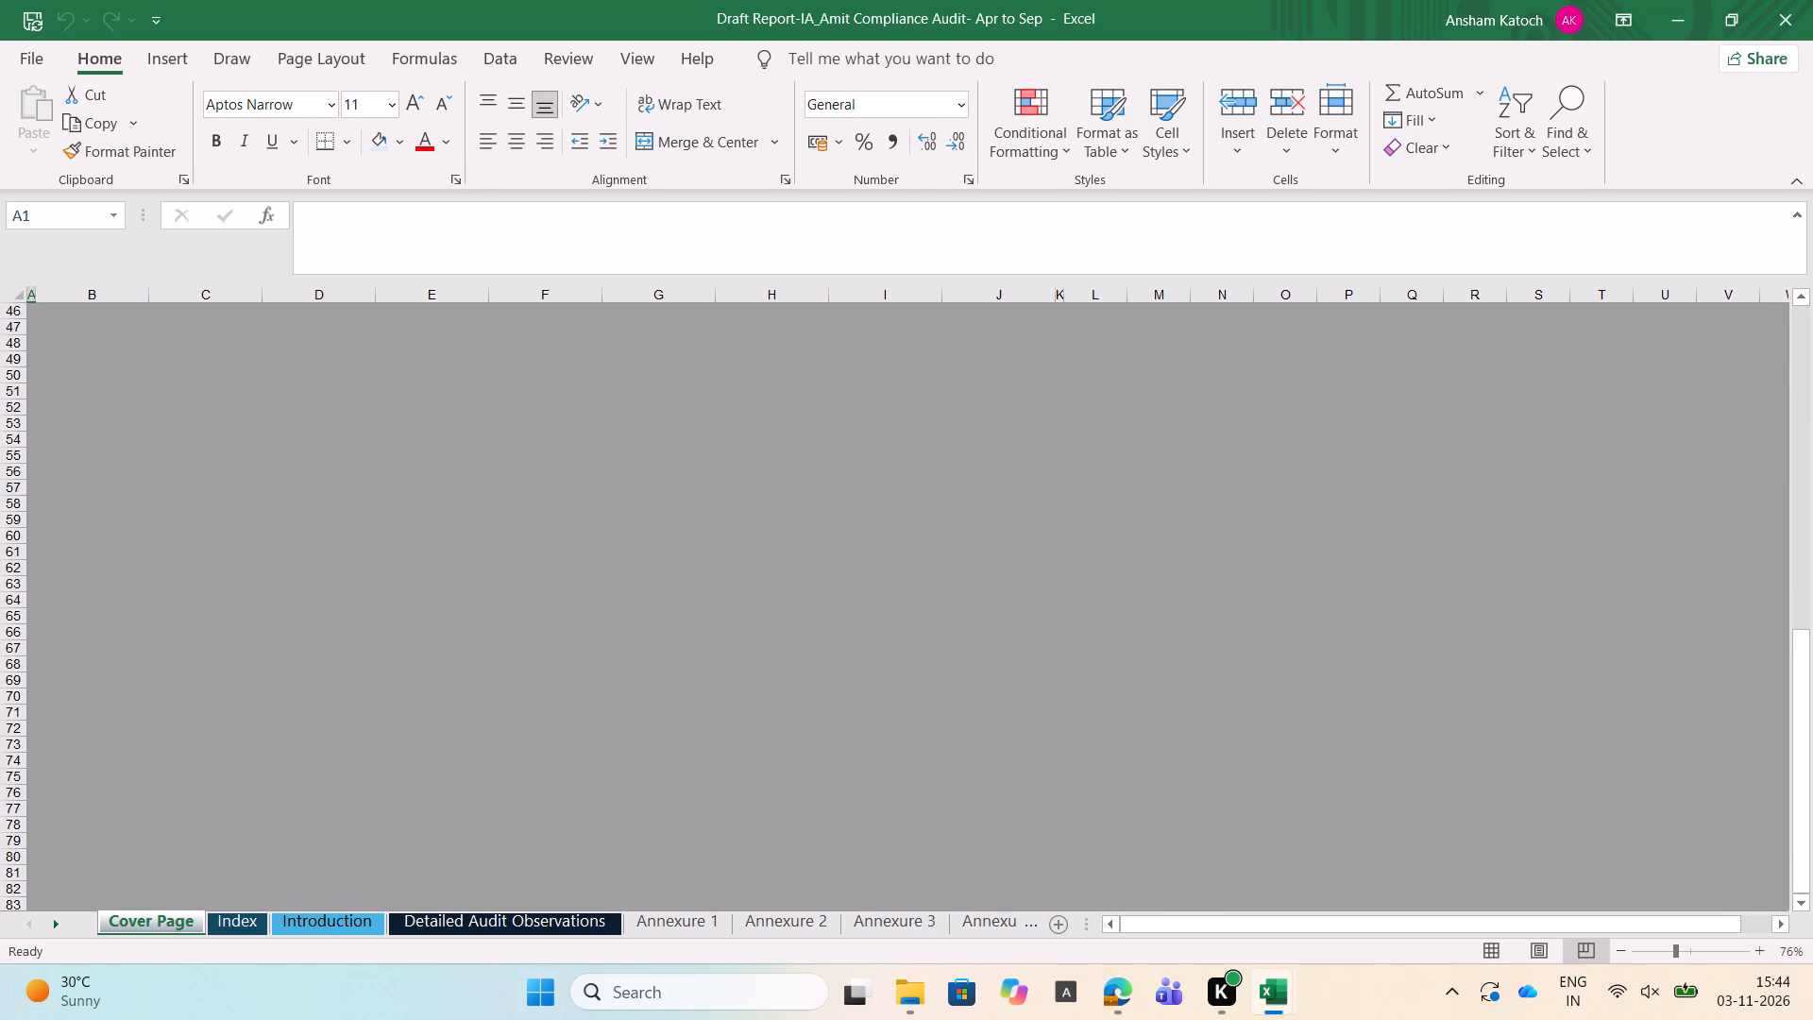
key(ctrl+Page_Down)
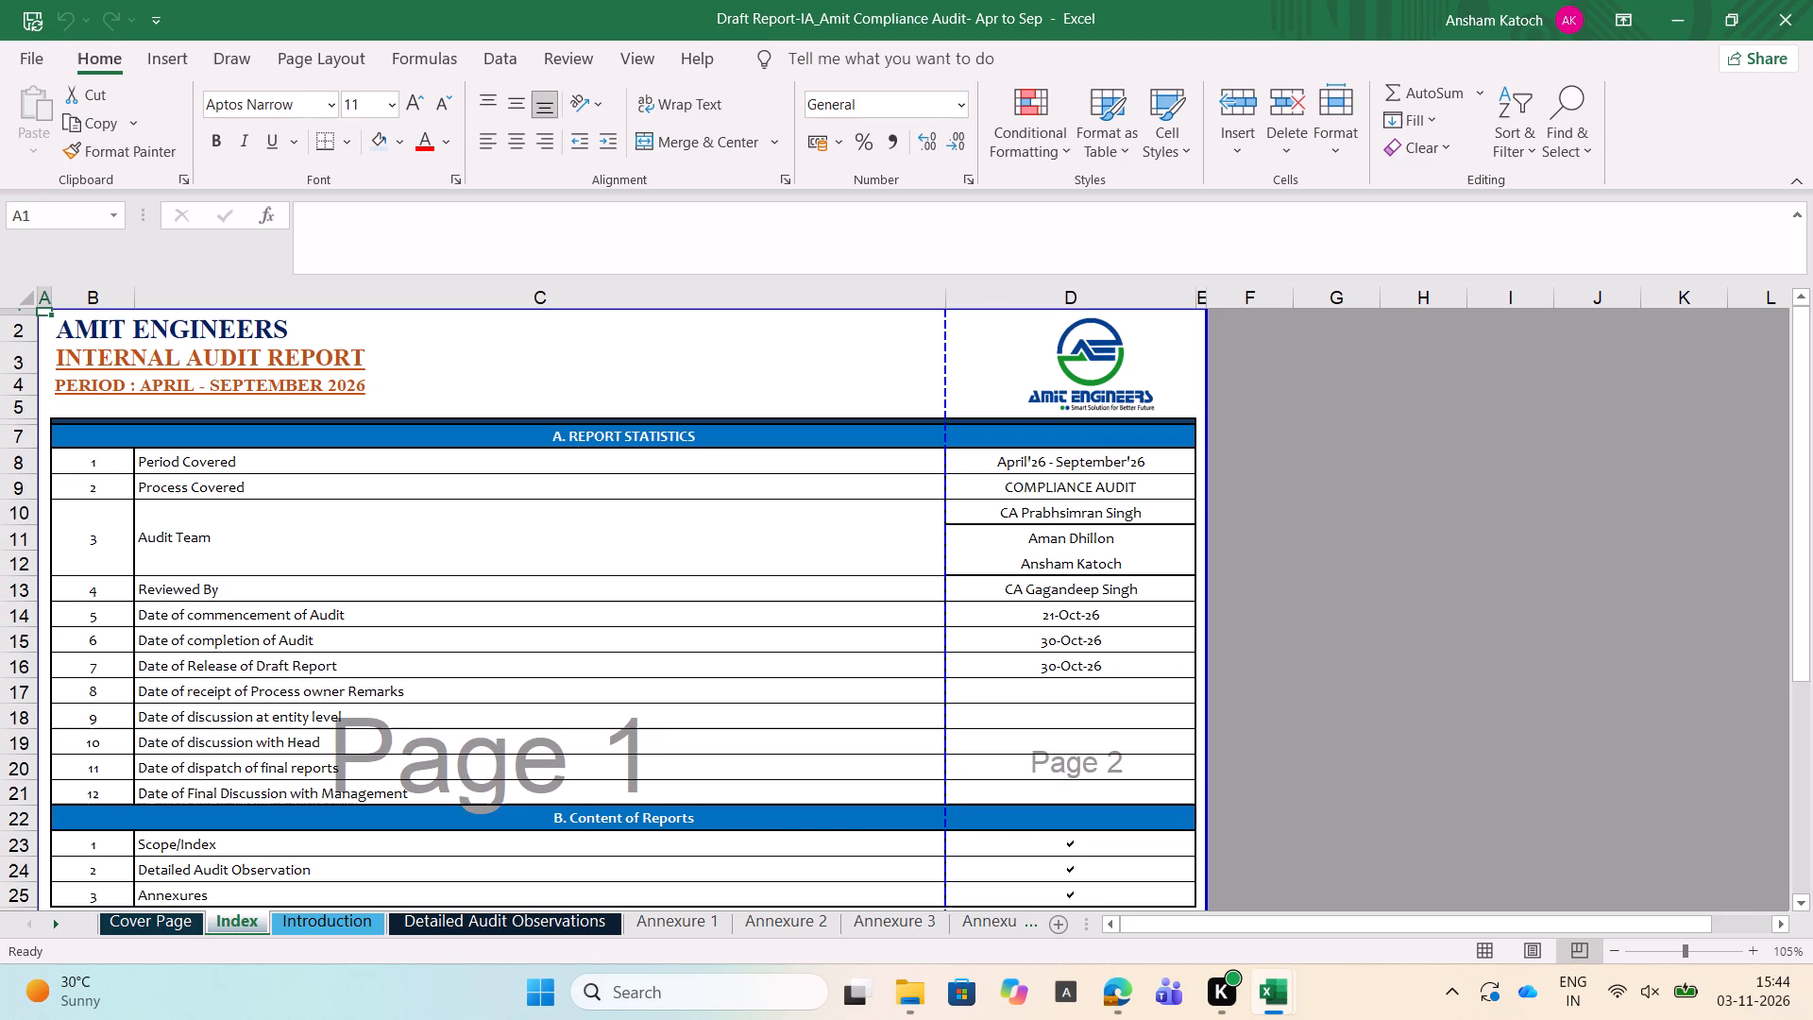
key(ctrl+Page_Down)
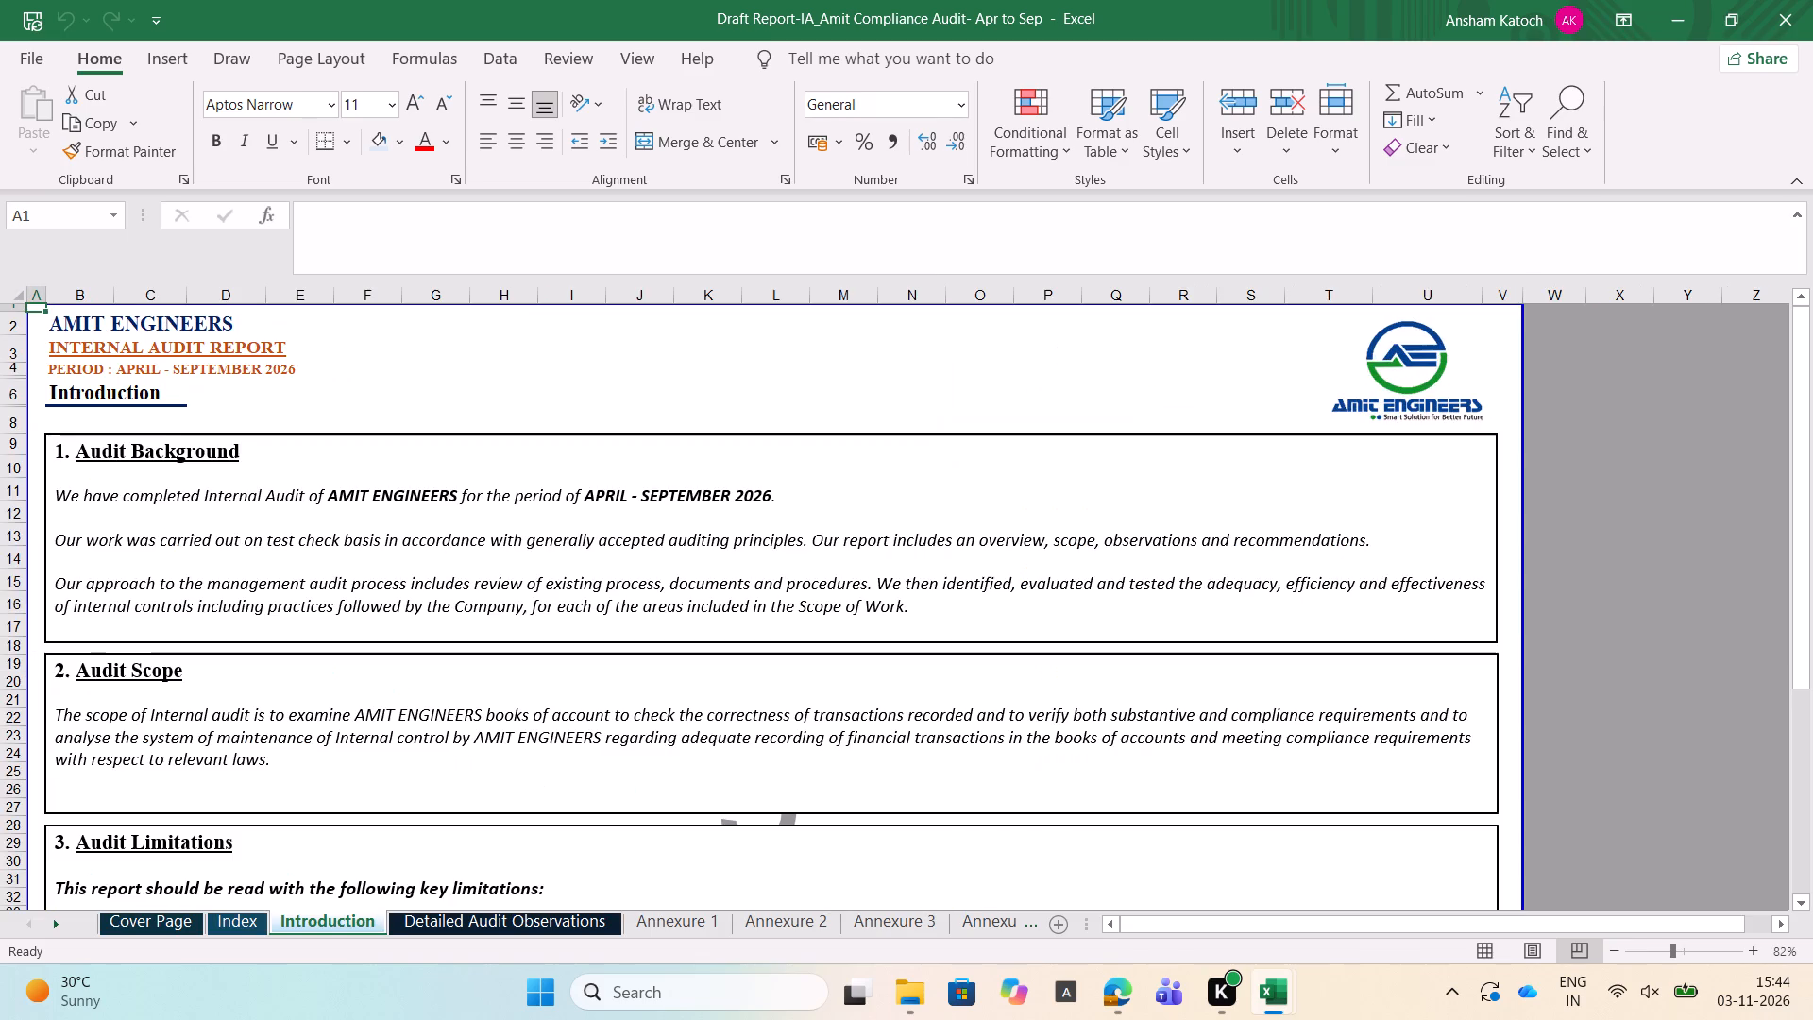
Review the TDS observation in row 9 of Detailed Audit Observations, from its nature and detail across to its annexure reference.
key(ctrl+Page_Down)
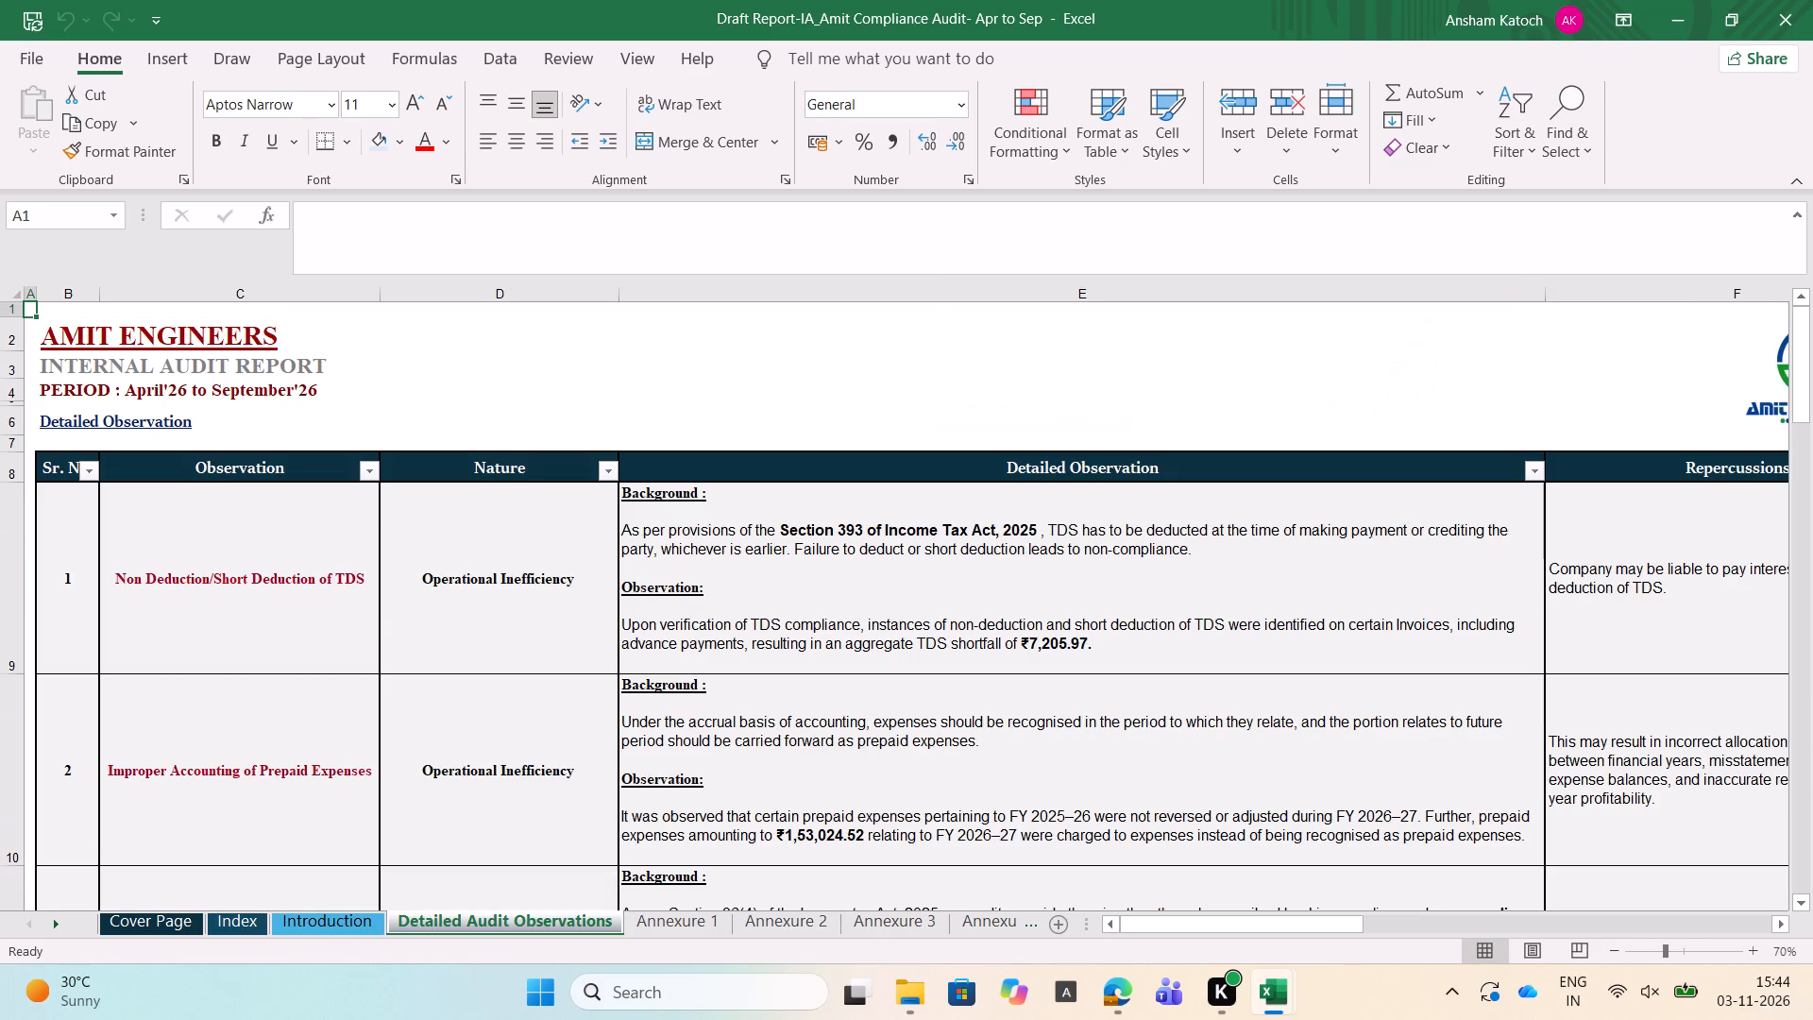
key(Right)
key(Right)
key(Right)
key(Down)
key(Down)
key(Down)
key(Down)
key(Left)
key(Left)
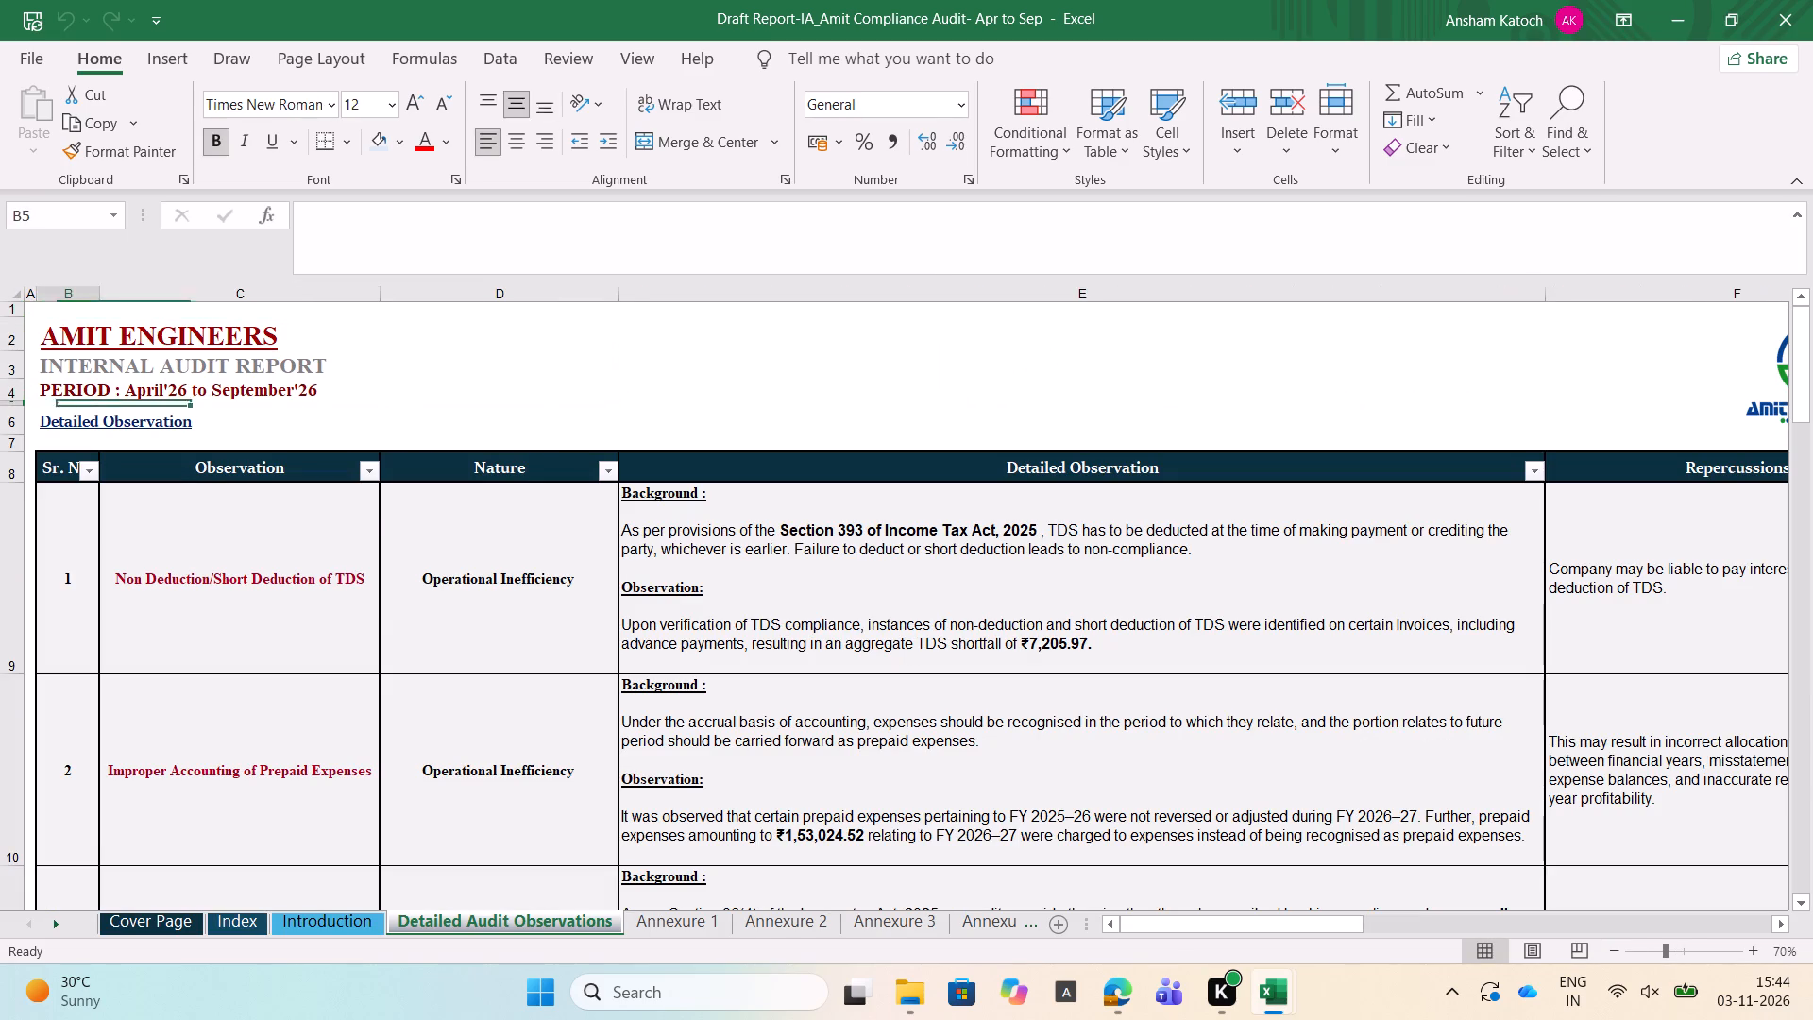
key(Left)
key(Down)
key(Down)
key(Down)
key(Down)
key(Right)
key(Right)
key(Right)
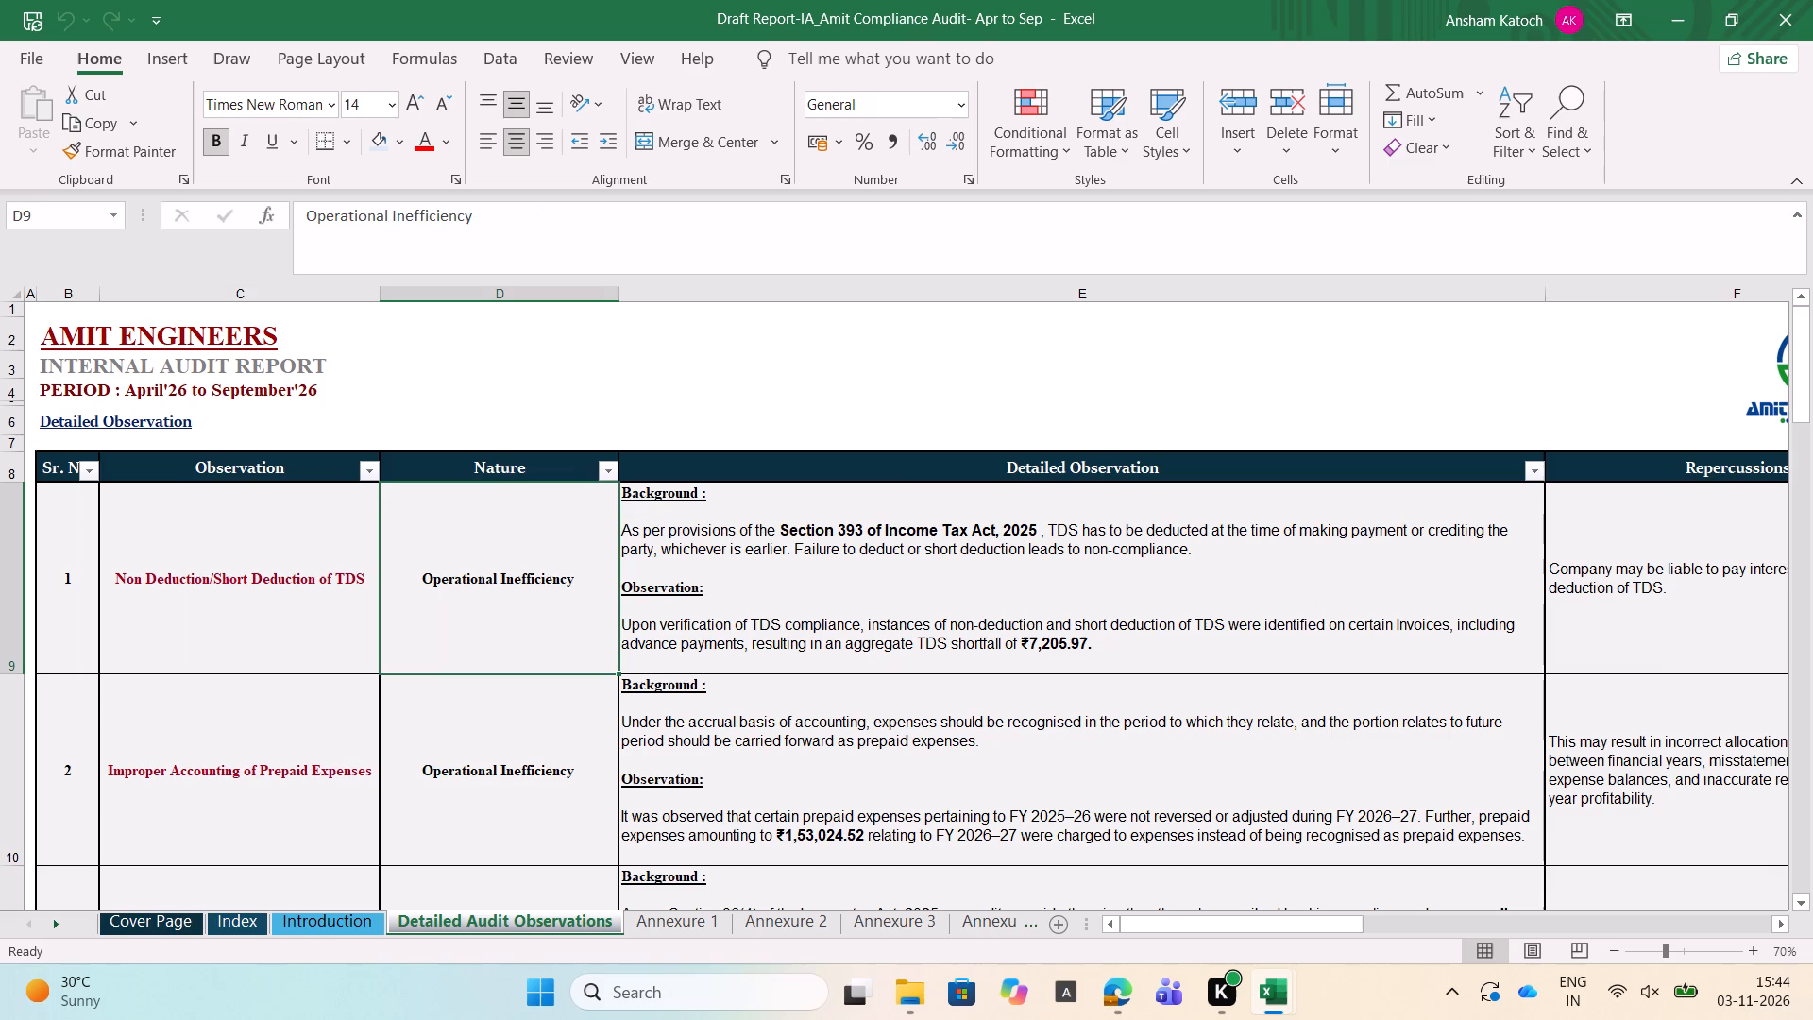
key(Right)
key(Right)
key(Right)
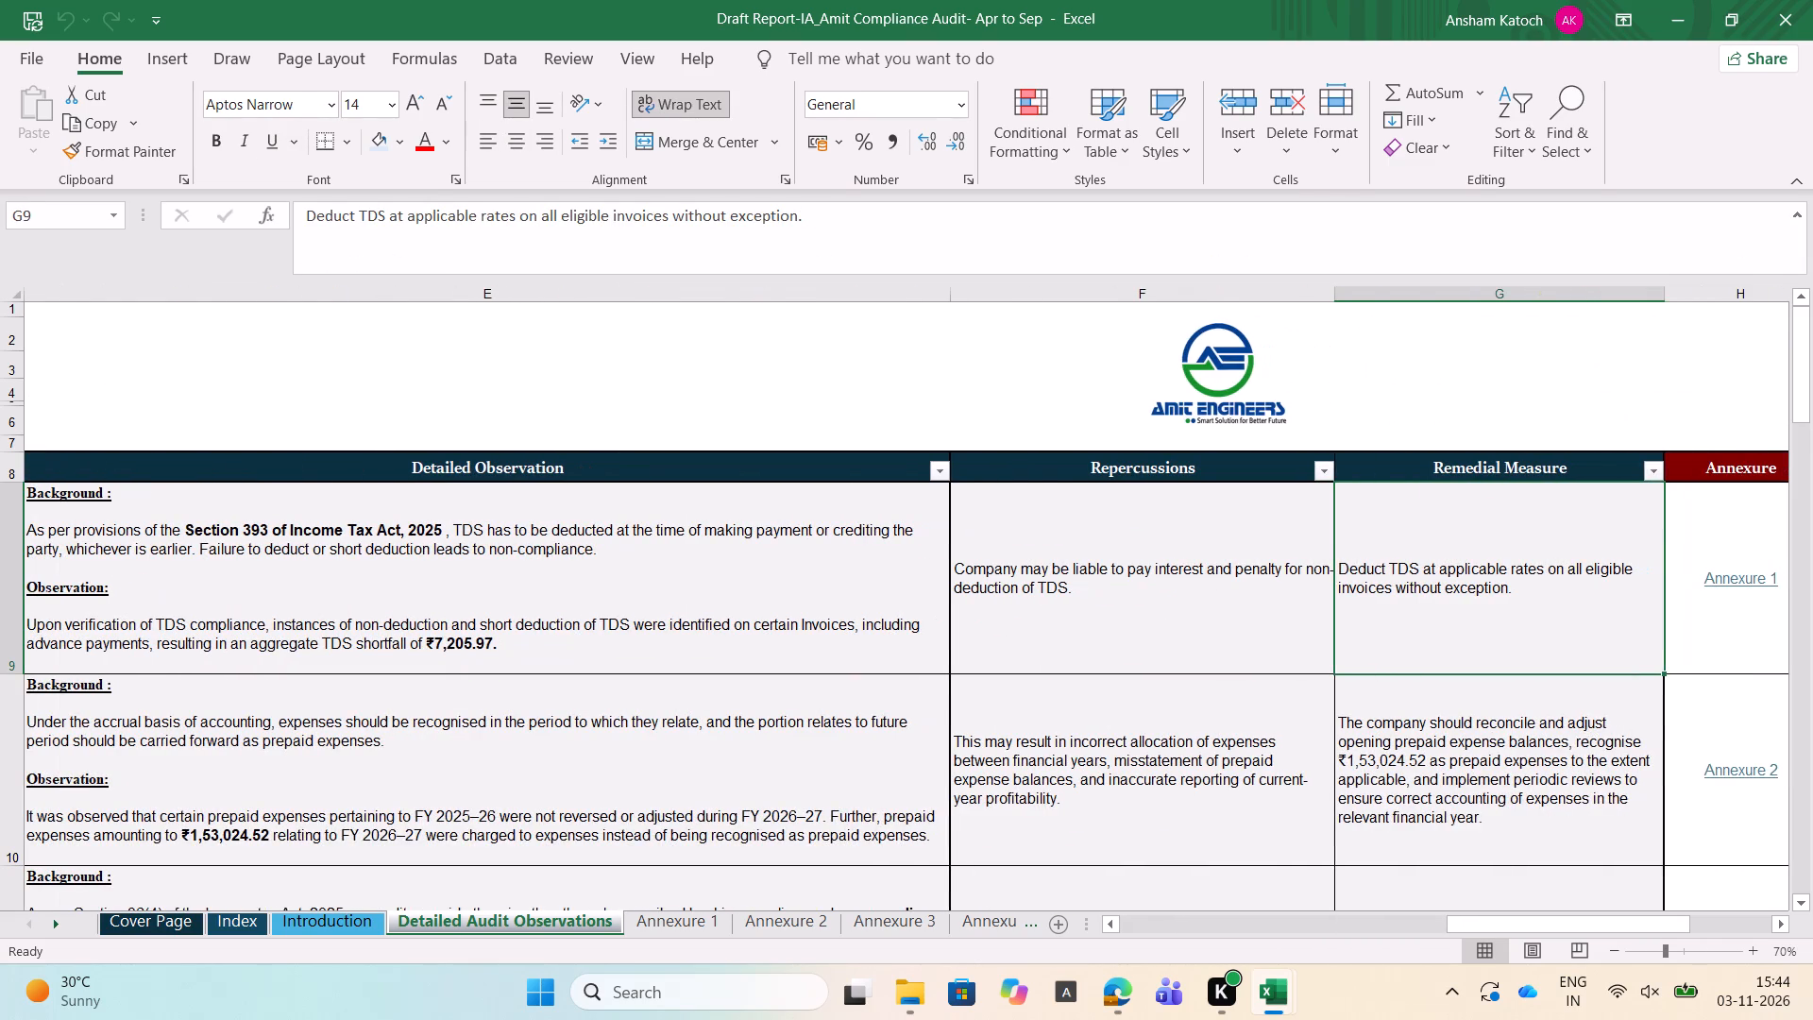
key(Left)
key(Left)
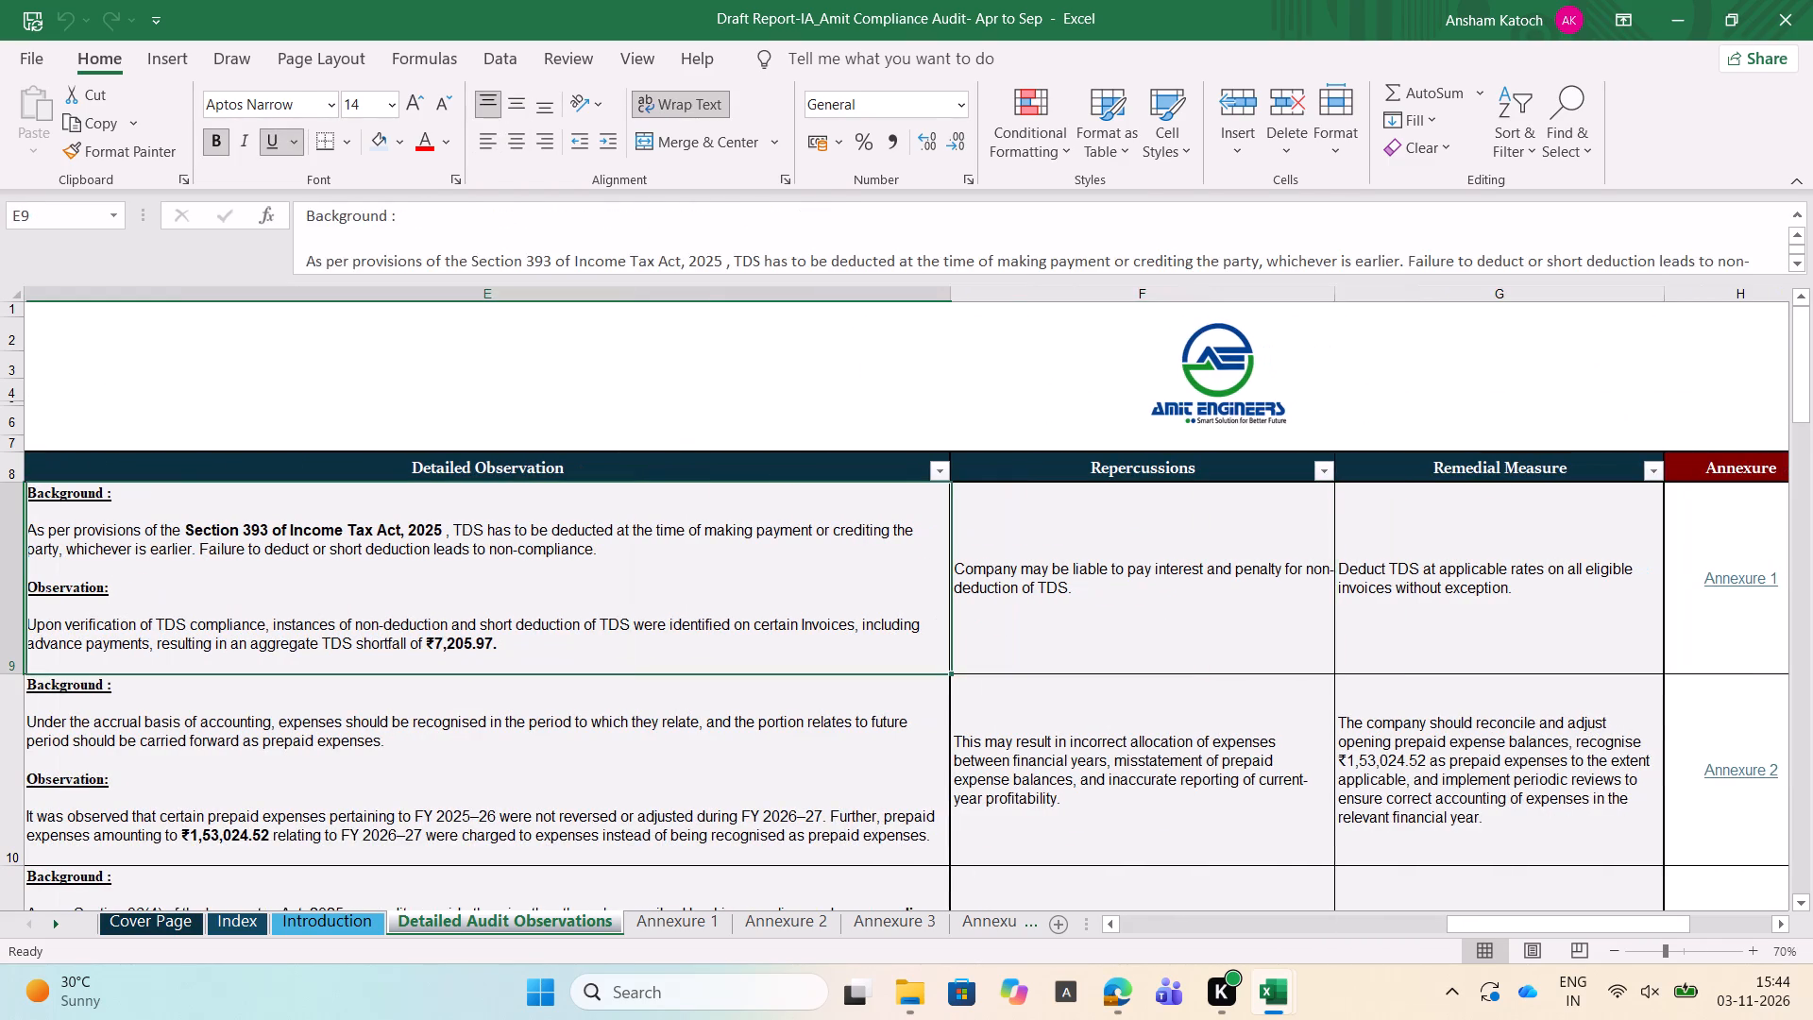
key(Right)
key(Right)
key(Right)
key(Right)
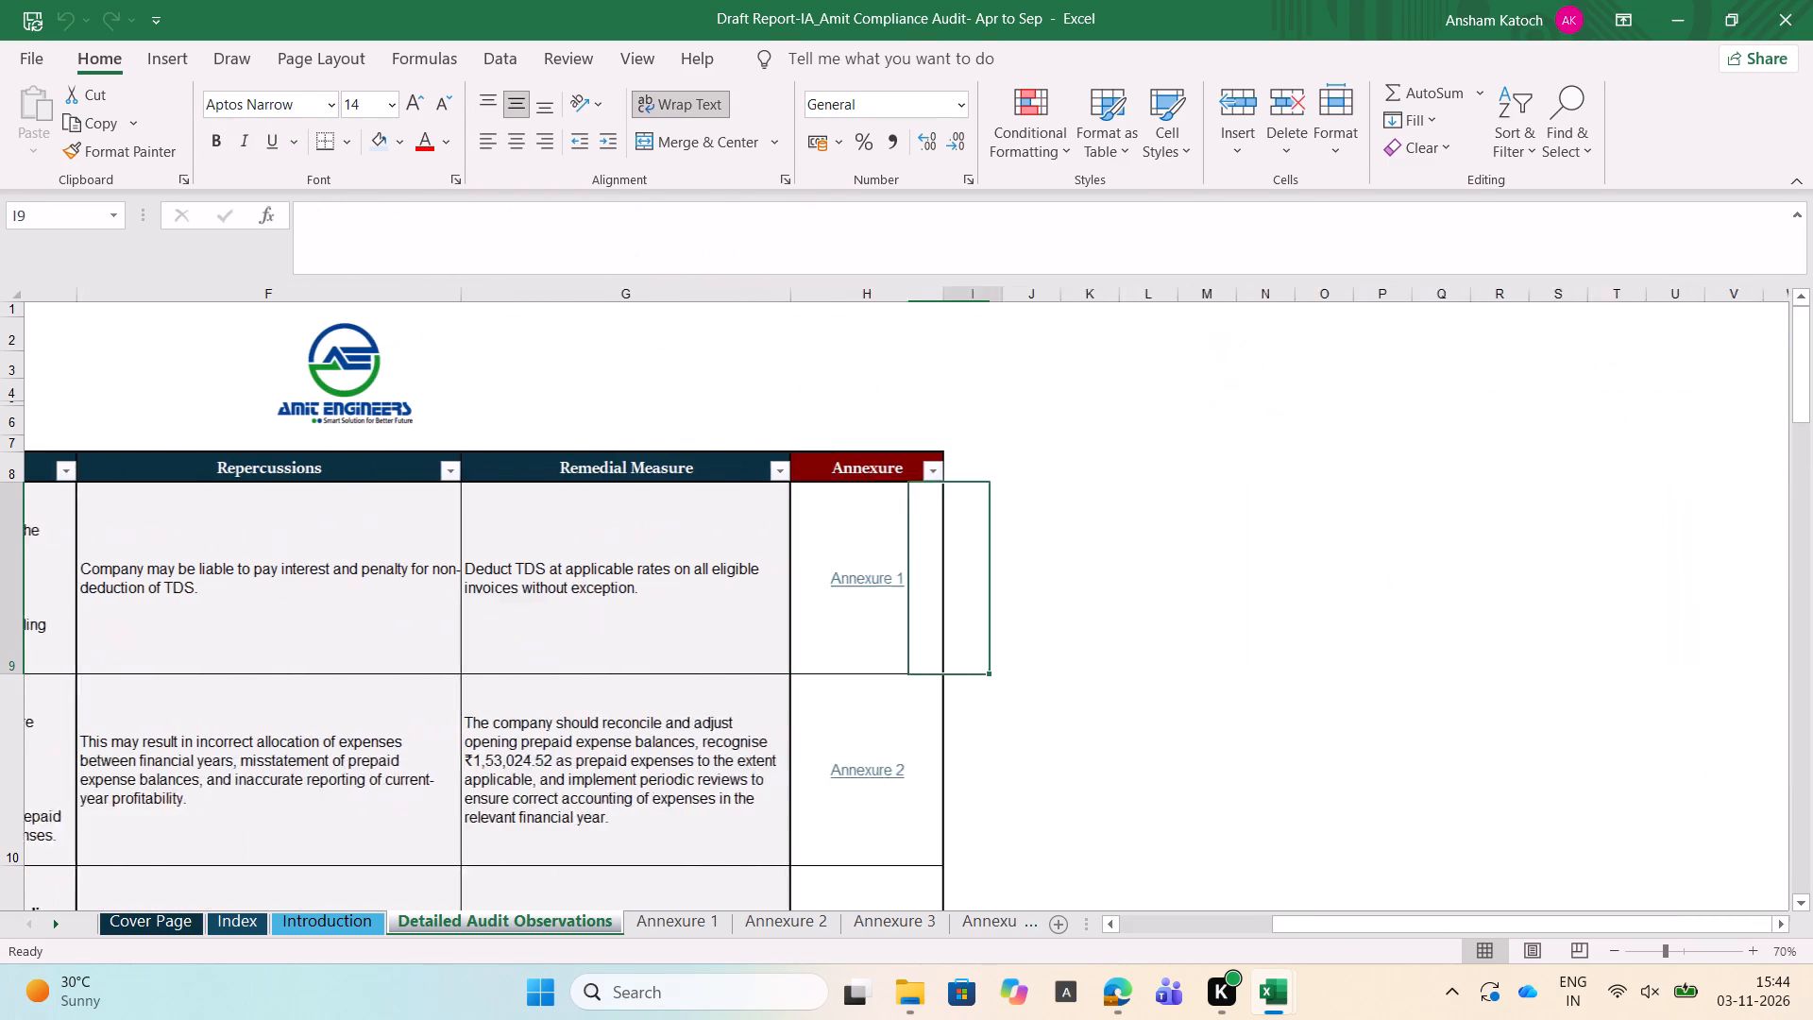
key(Right)
key(Left)
key(Left)
key(Left)
key(Left)
key(Right)
key(Right)
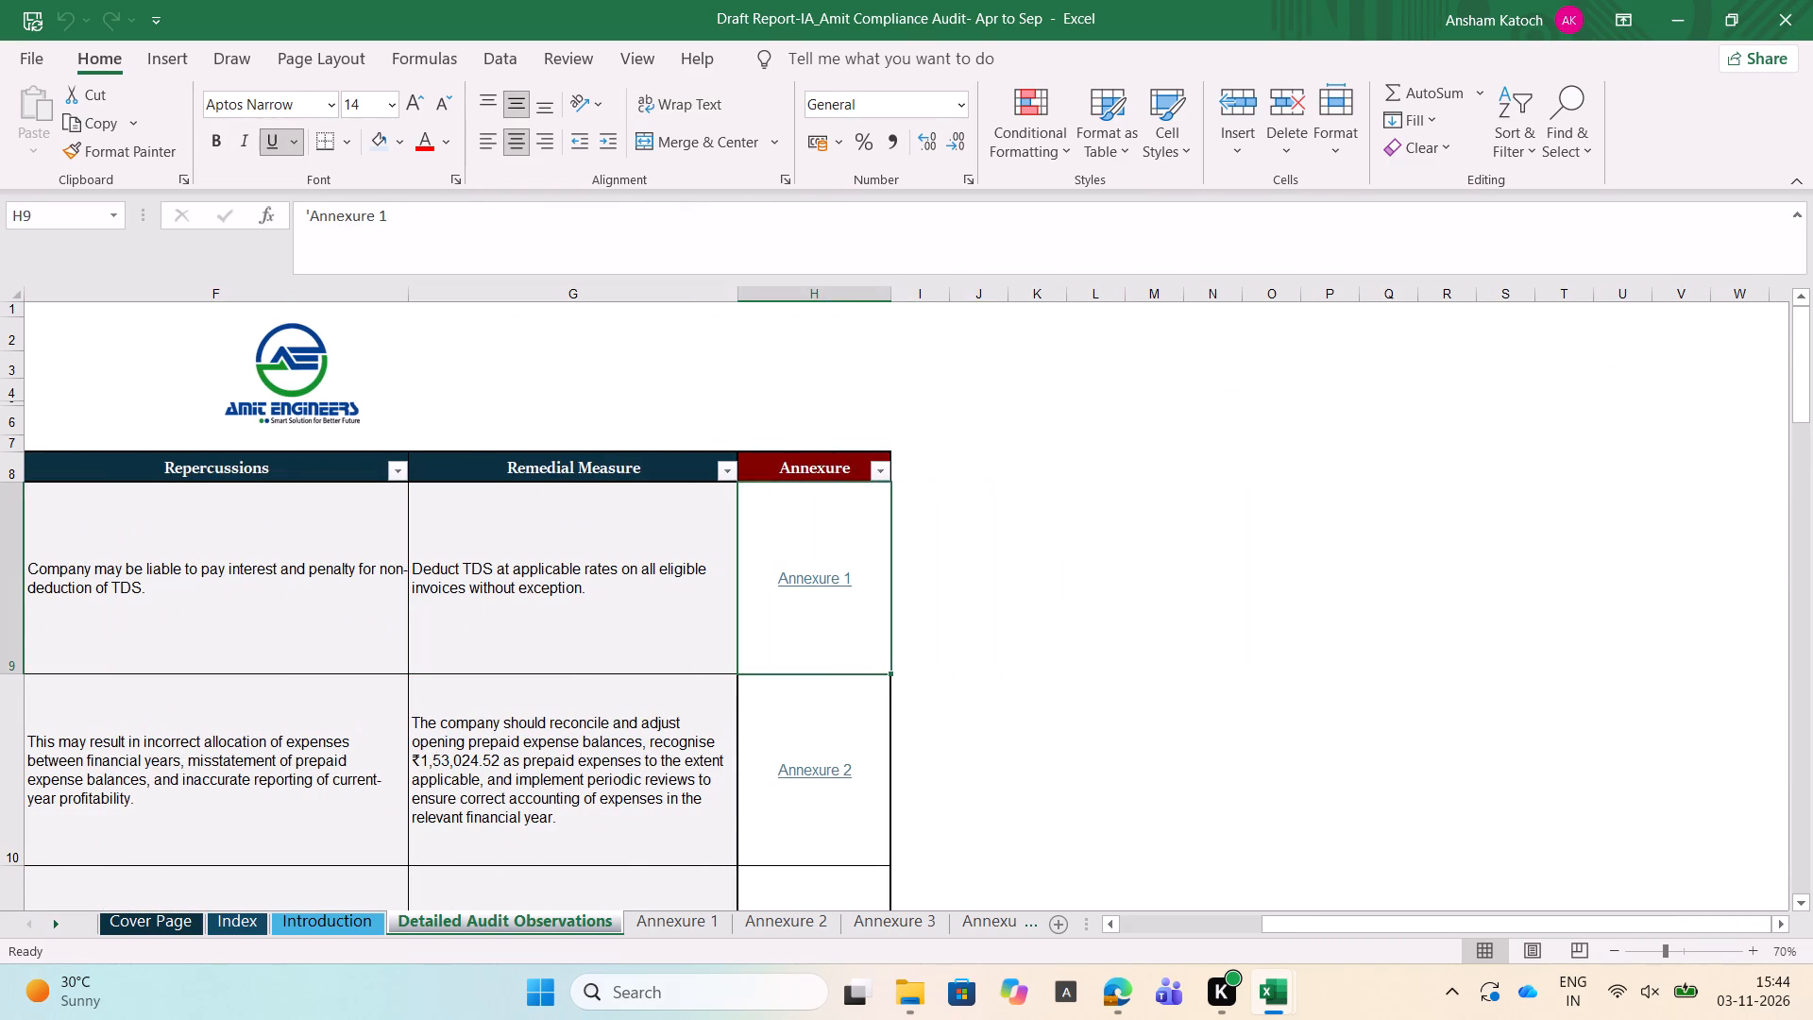
key(Return)
key(Up)
Examine the party list in the Annexure 1 table on non-deduction and short deduction of TDS.
key(ctrl+Page_Down)
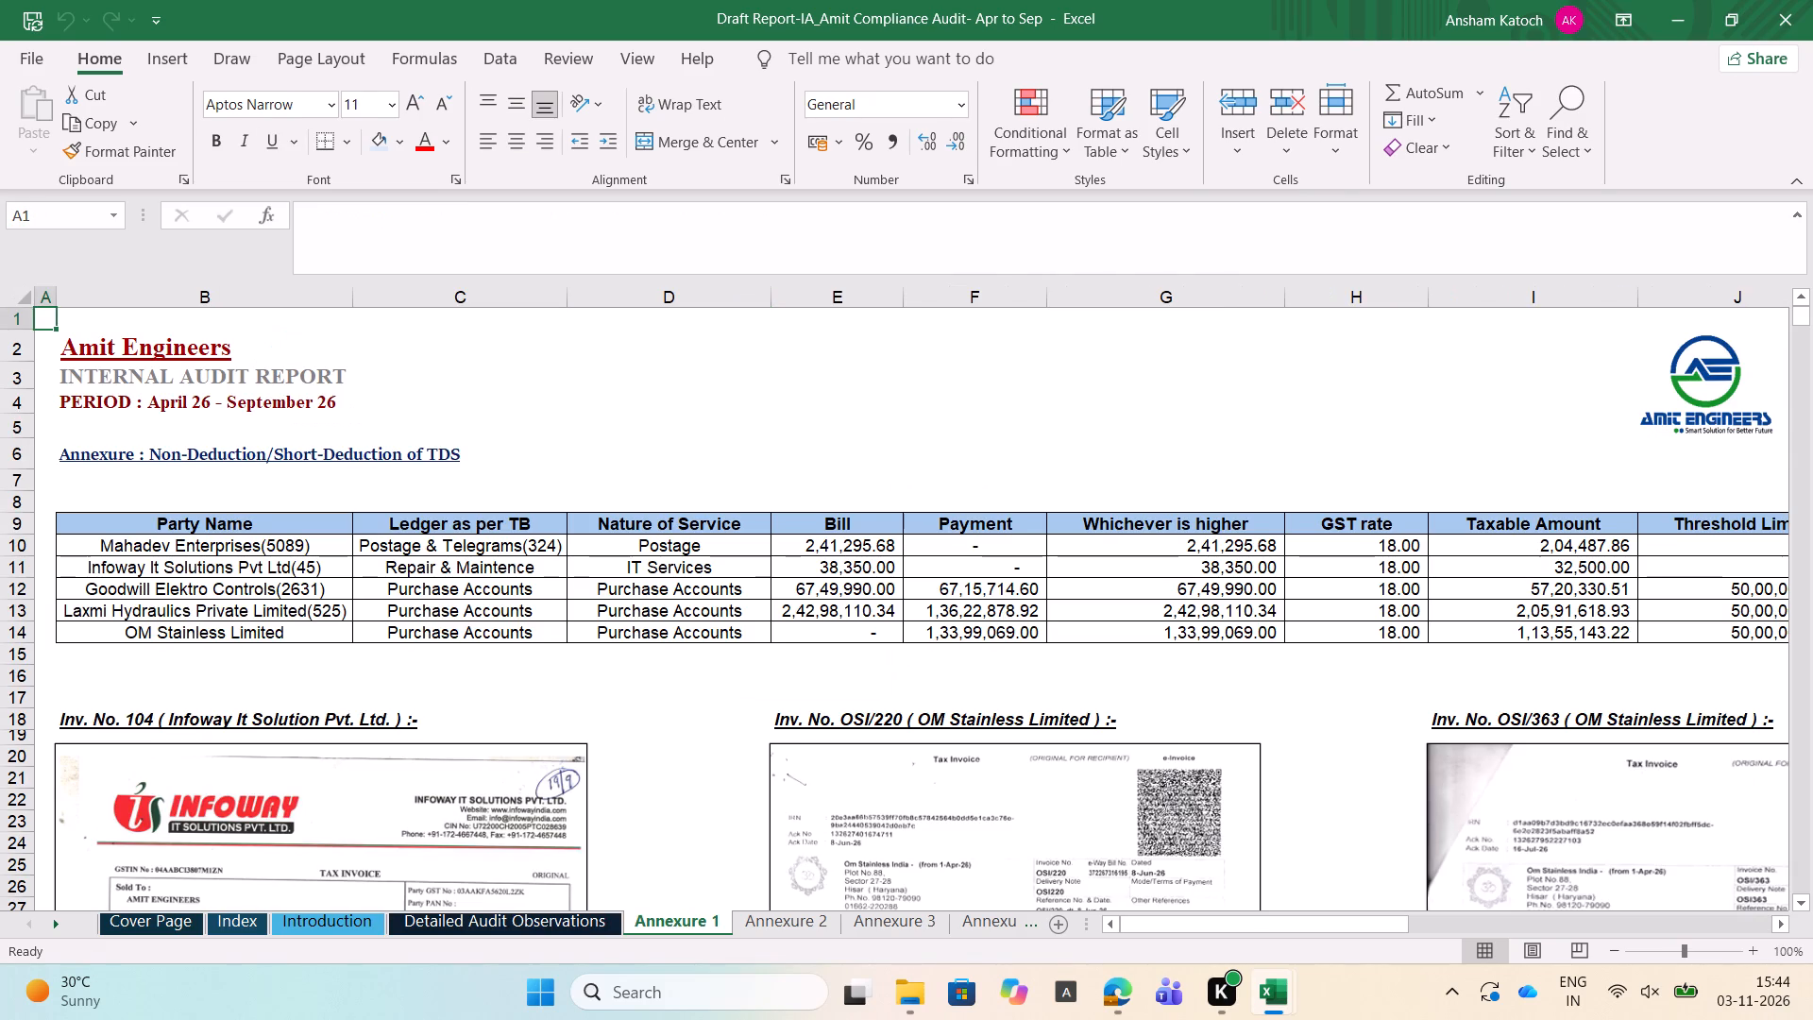
key(Down)
key(Down)
key(Down)
key(Down)
key(Down)
key(Down)
key(Right)
key(Right)
key(Down)
key(Down)
key(Left)
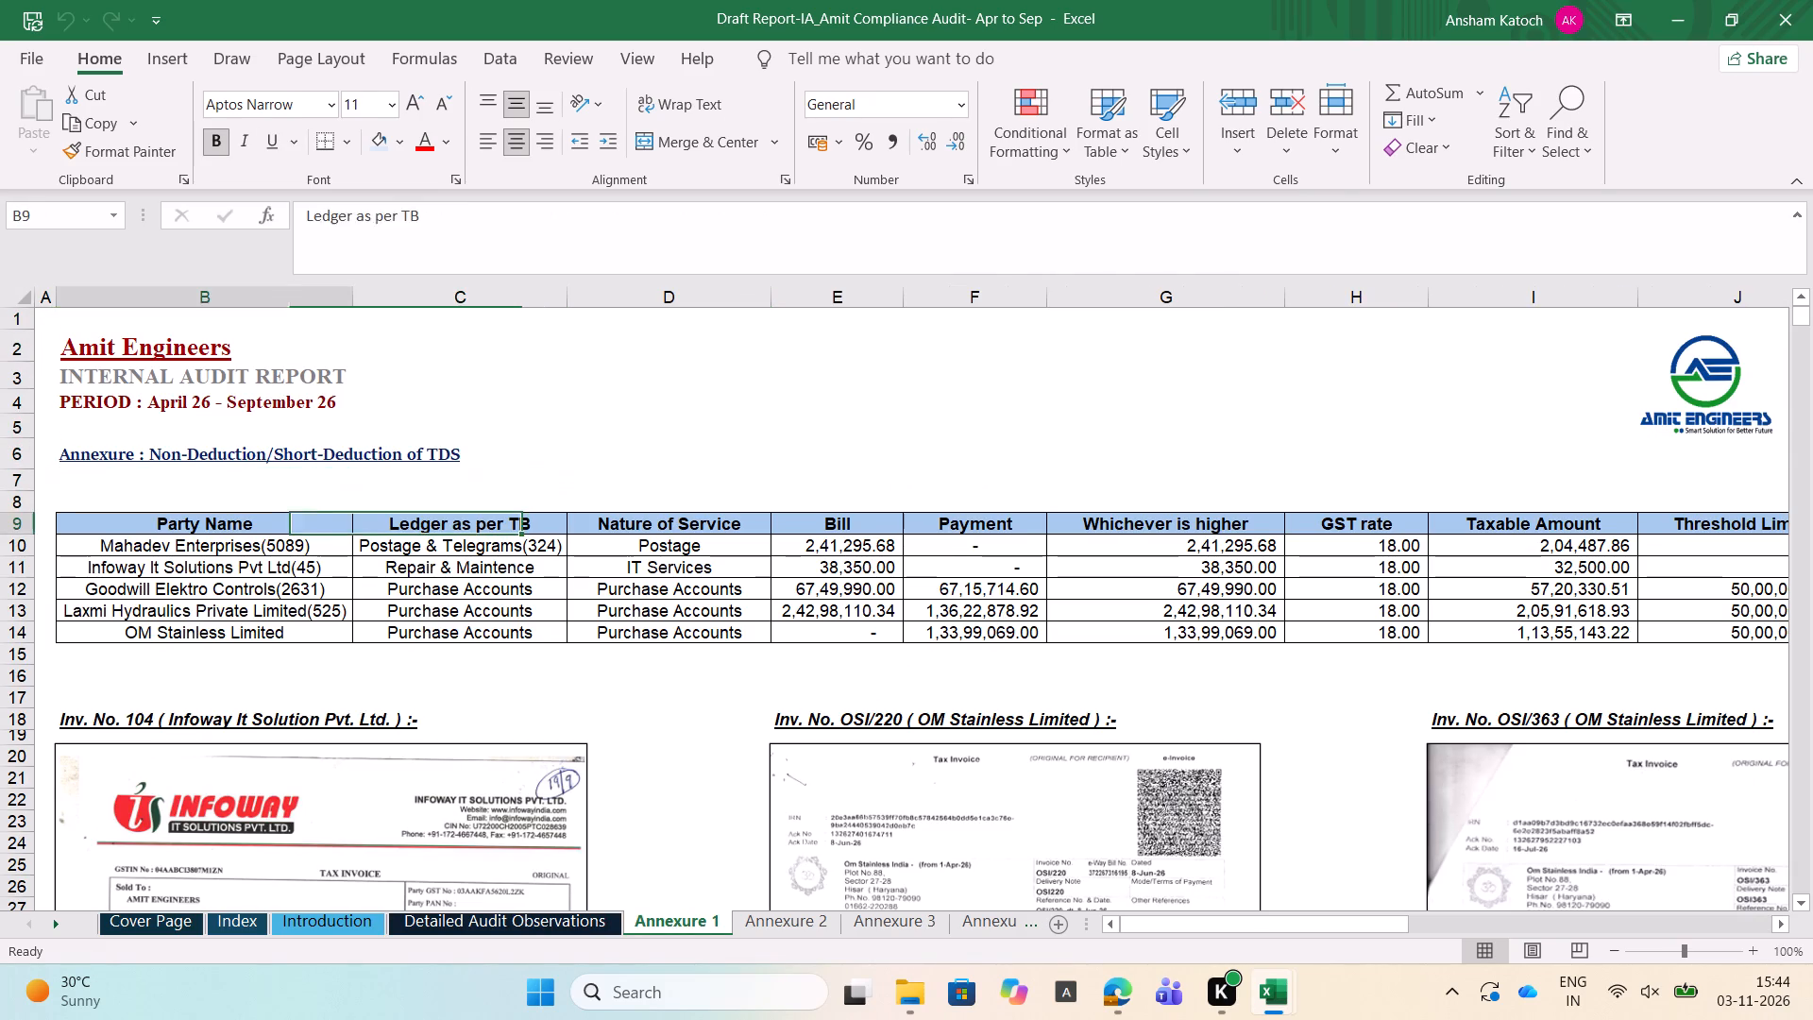
key(Down)
key(Down)
key(Down)
key(Down)
key(Down)
key(Down)
key(Up)
key(Up)
key(Up)
key(Up)
key(Up)
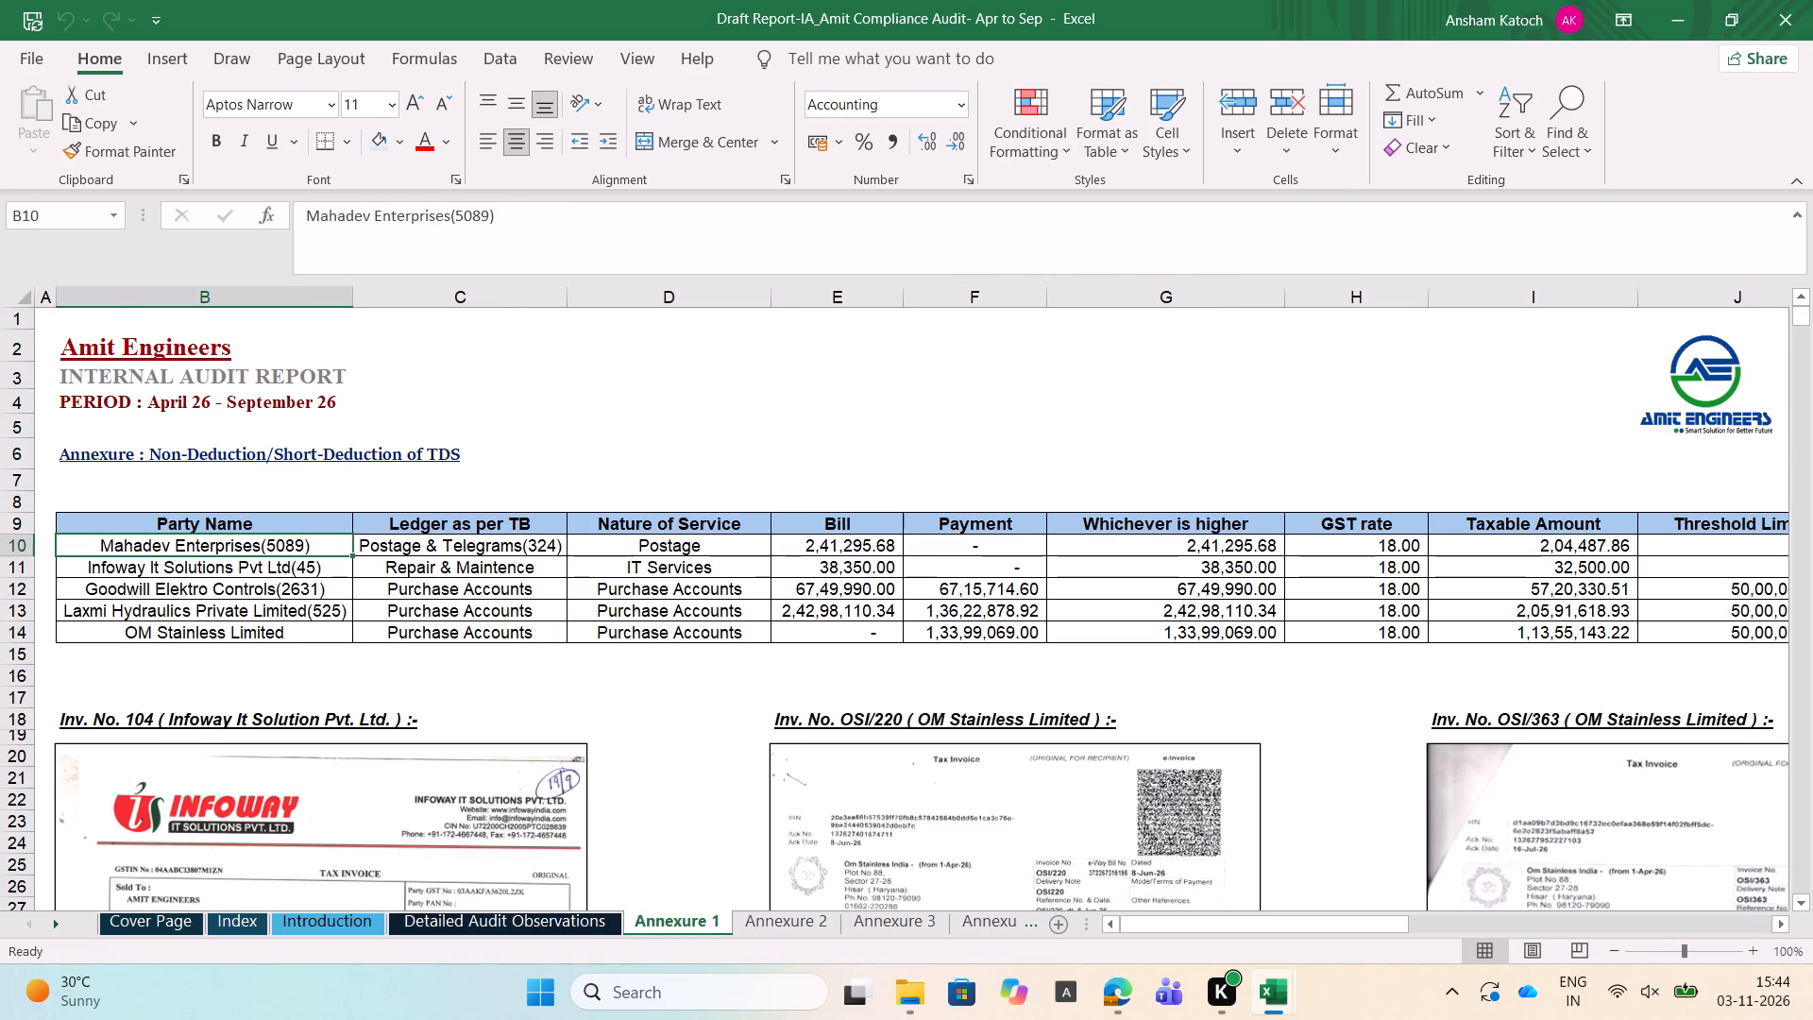
Examine Annexure 1's TDS calculation, variance, Auditor Remarks and Process Owner Remarks columns.
key(Right)
key(Right)
key(Right)
key(Right)
key(Right)
key(Right)
key(Right)
key(Right)
key(Right)
key(Right)
key(Right)
key(Right)
key(Right)
key(Right)
key(Right)
key(Right)
key(Left)
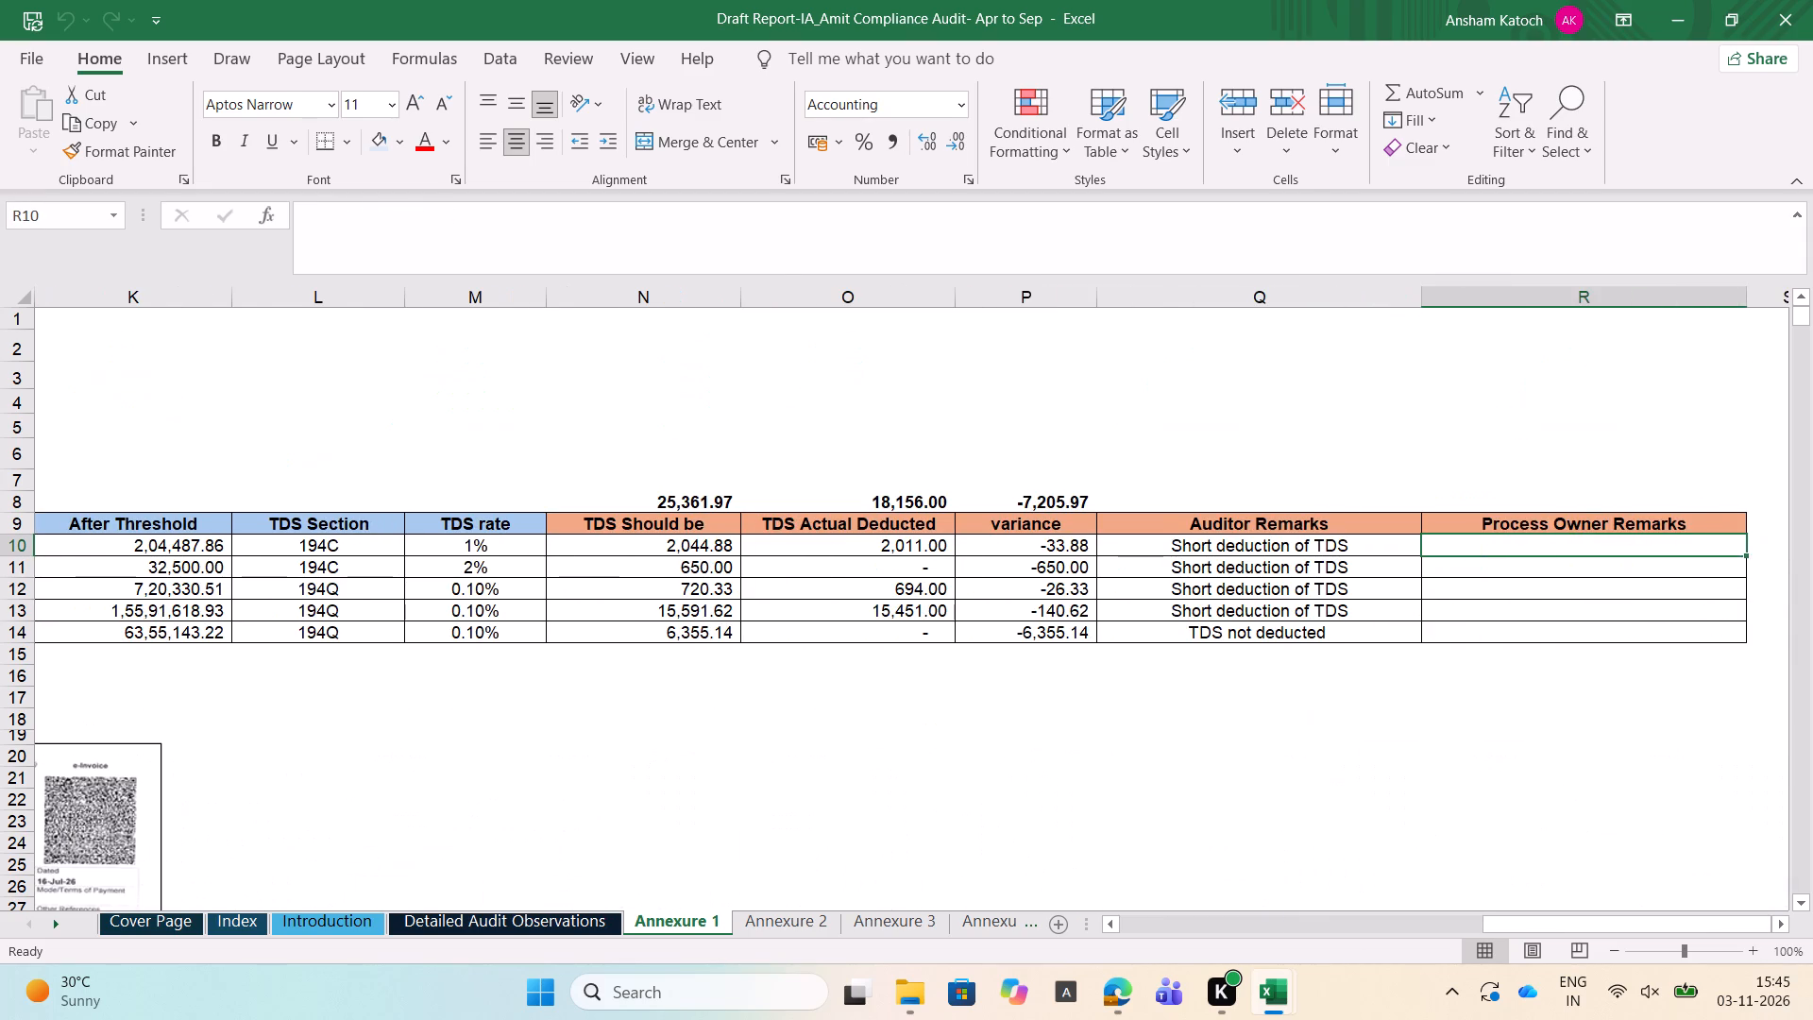
key(Left)
key(Right)
key(Right)
key(Right)
key(Left)
key(Left)
key(Up)
key(Left)
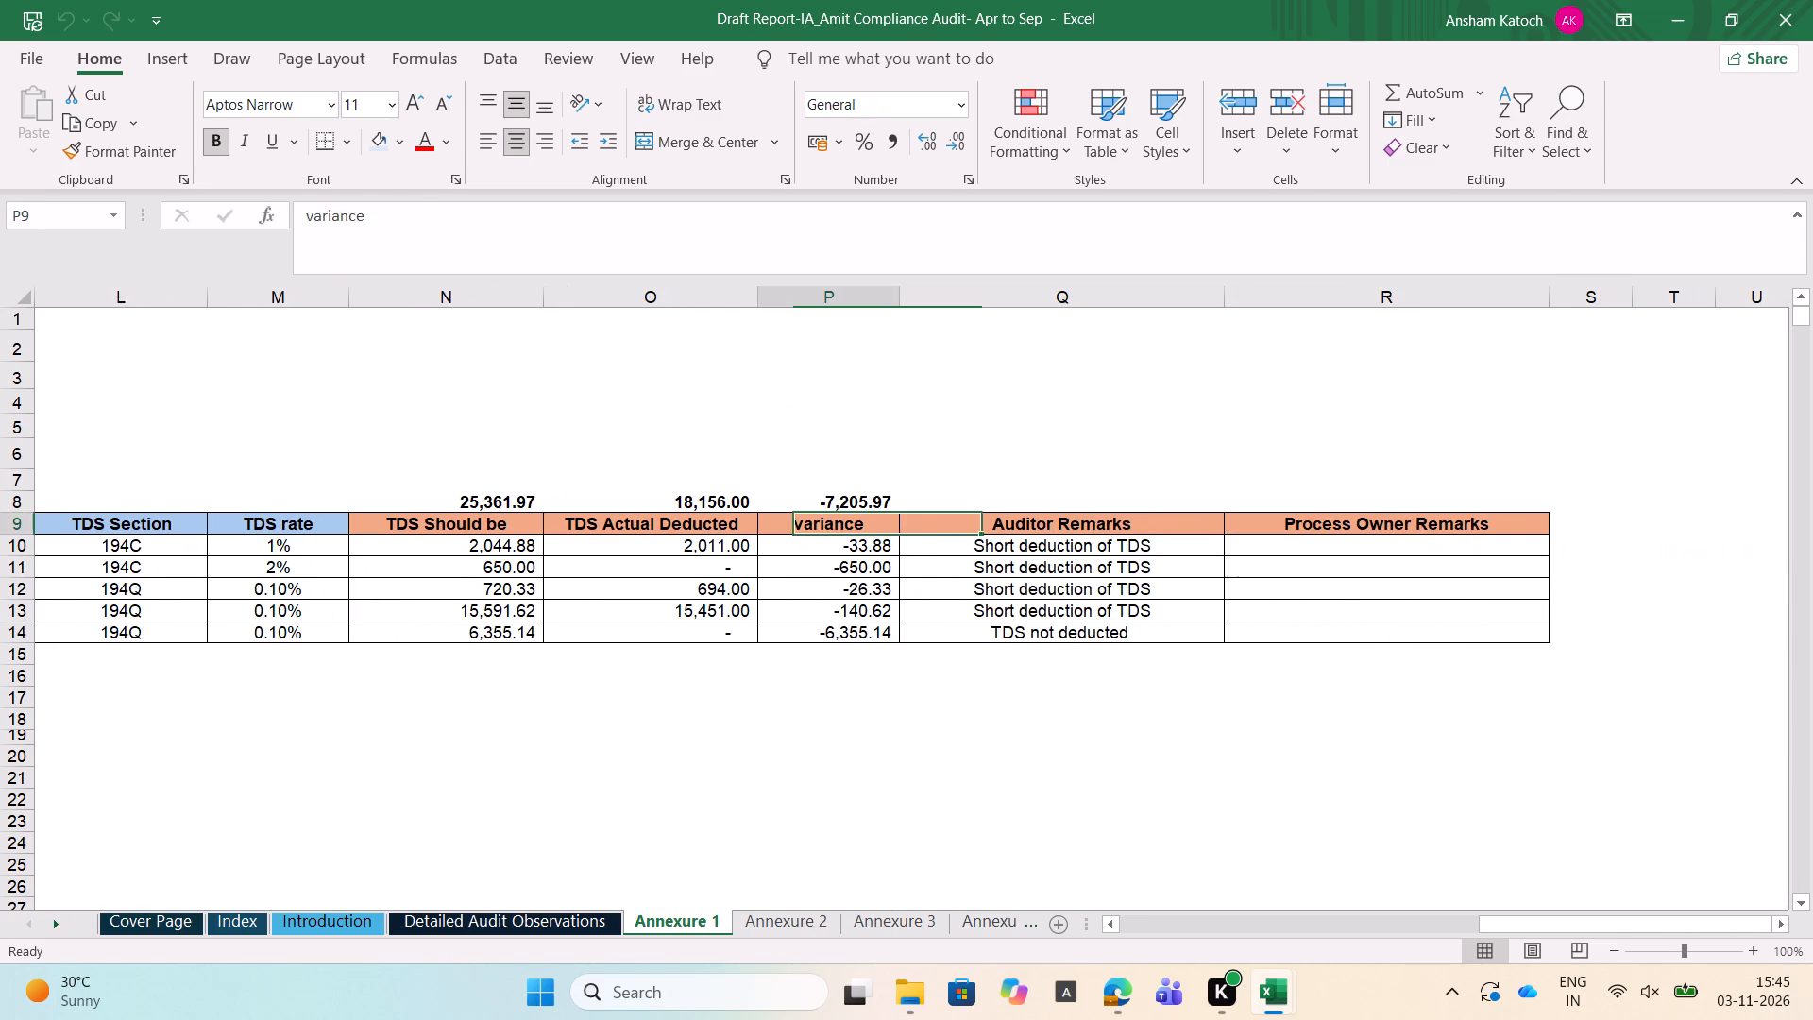
key(Up)
key(Down)
key(Down)
Go back across Annexure 1's first party row to recheck its party name, ledger and nature of service.
key(Left)
key(Left)
key(Left)
key(Left)
key(Left)
key(Left)
key(Left)
key(Left)
key(Left)
key(Left)
key(Left)
key(Left)
key(Left)
key(Left)
key(Left)
key(Left)
key(Left)
key(Left)
key(Left)
key(Left)
key(Left)
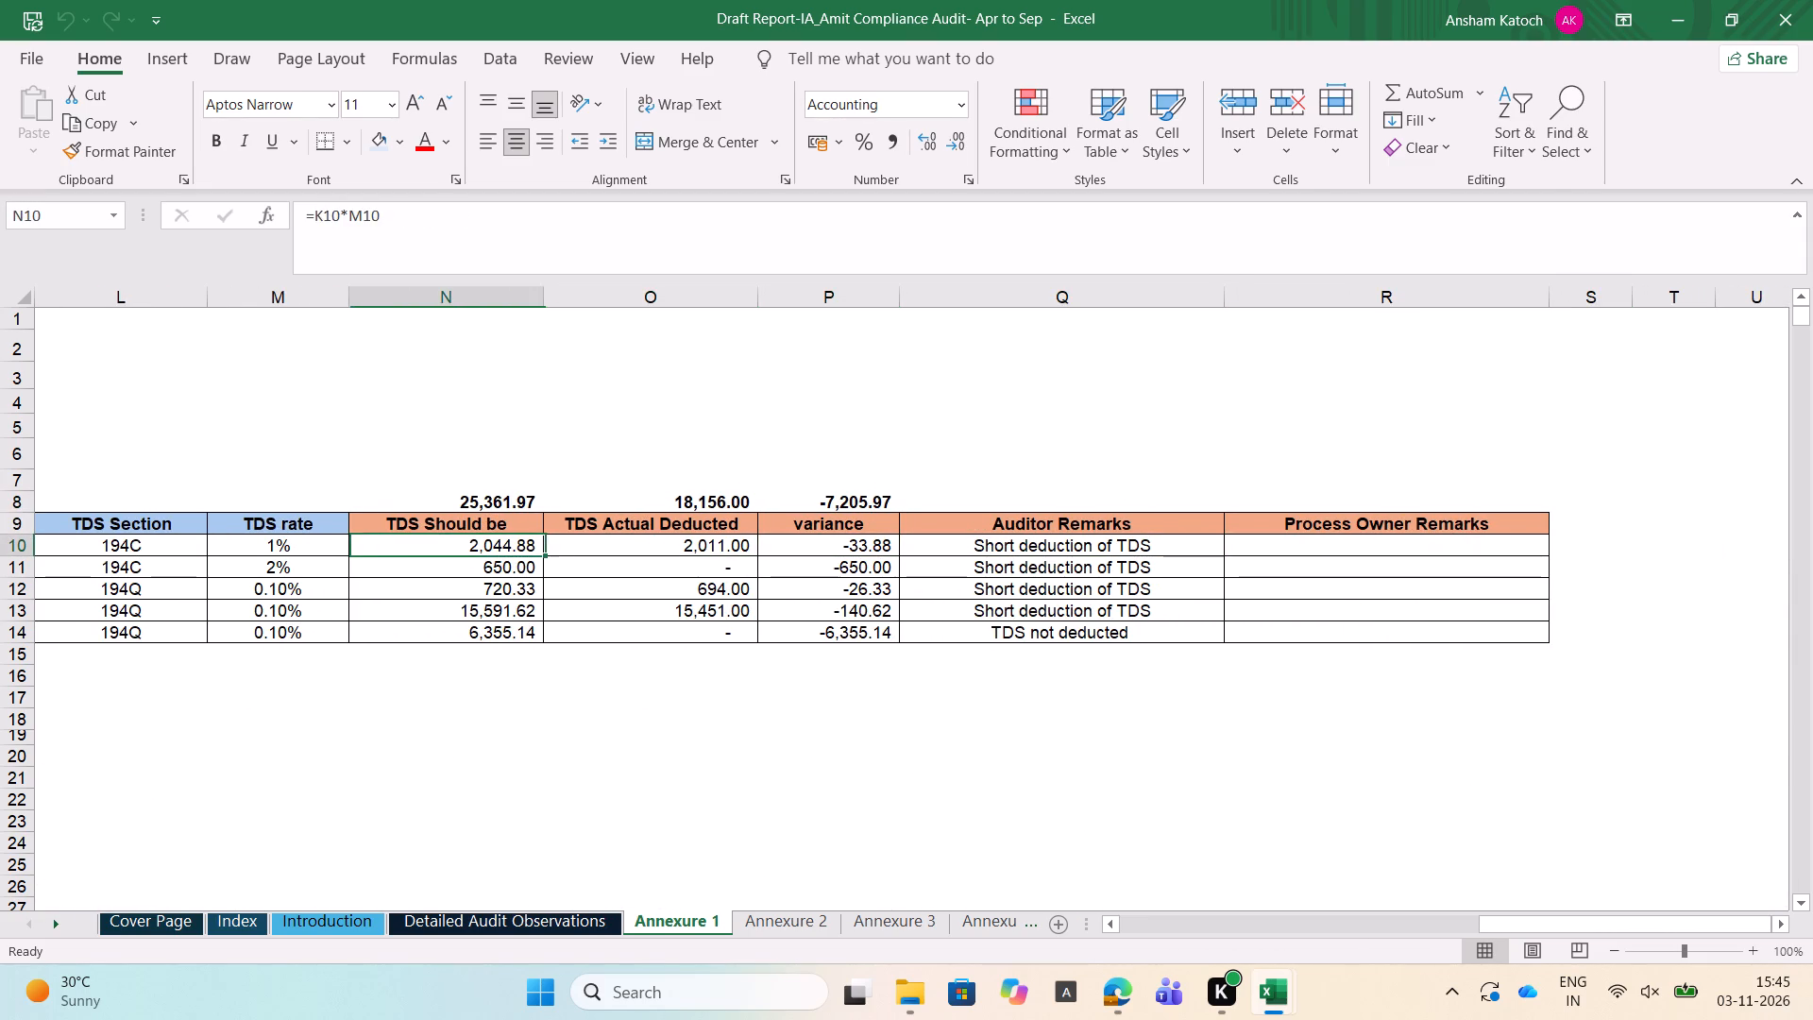
key(Right)
key(Right)
key(Right)
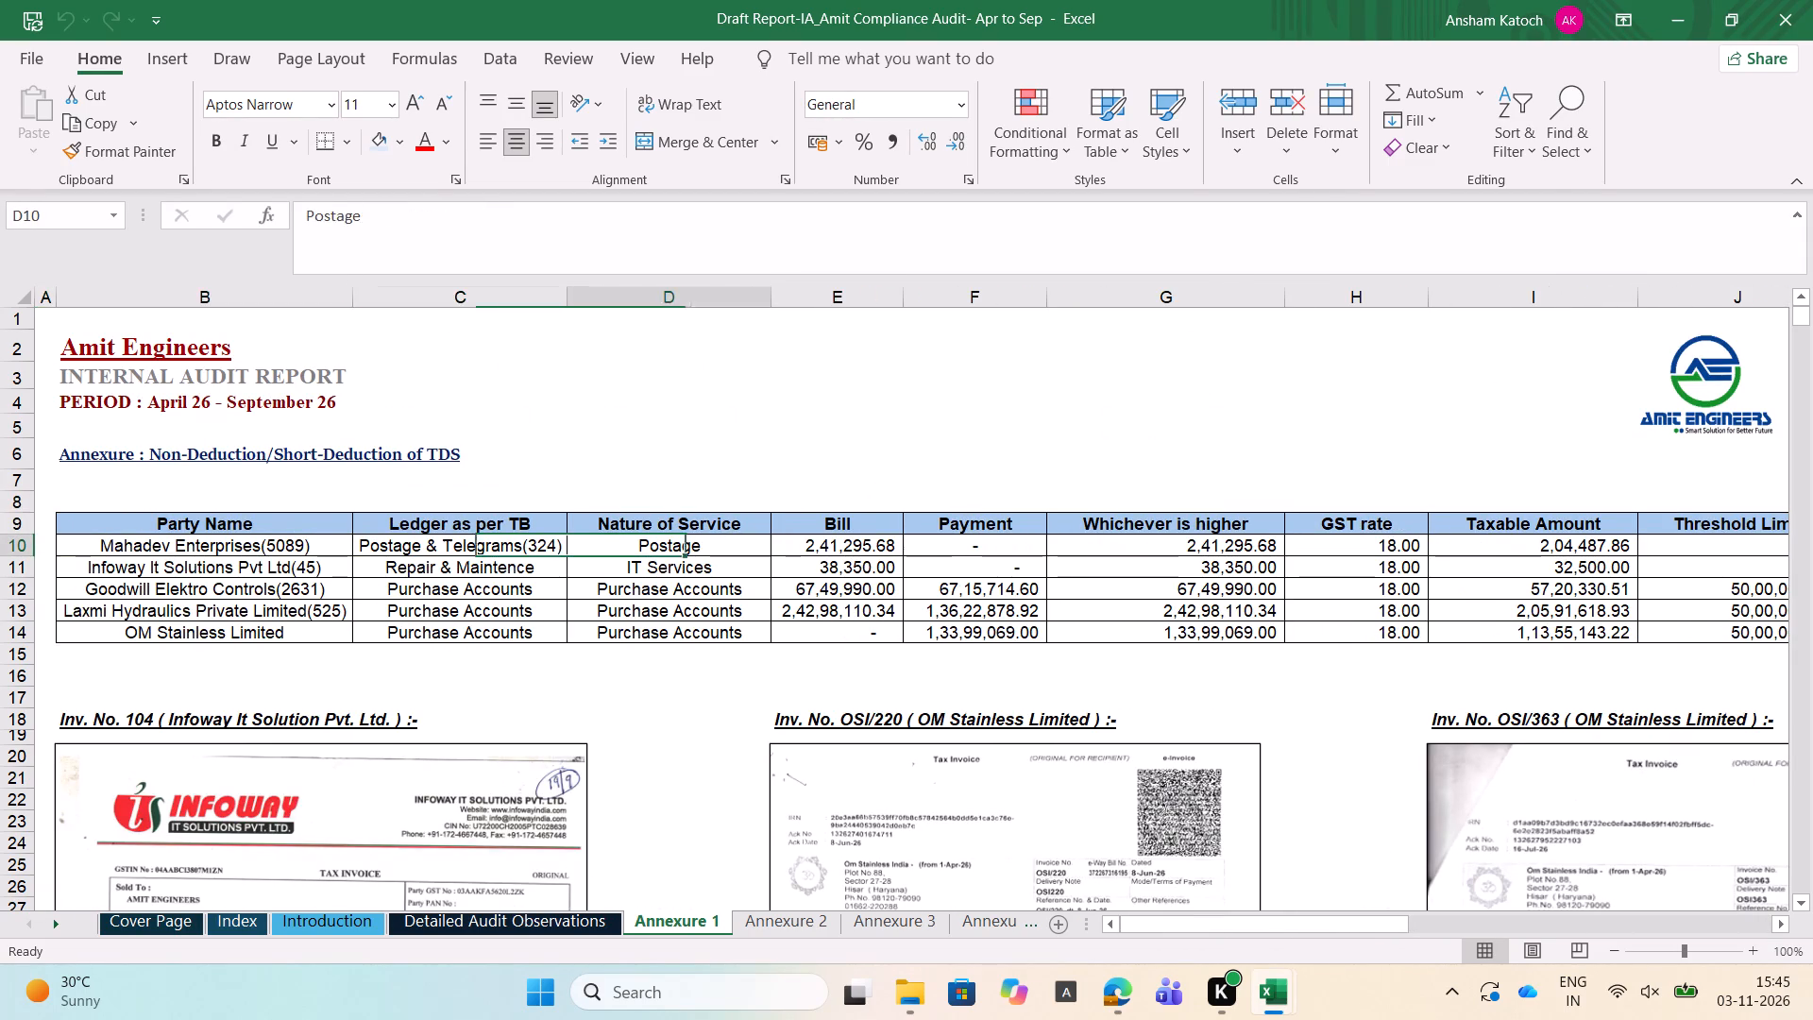
key(Left)
key(Left)
key(Left)
key(Right)
key(Left)
key(Left)
key(Right)
key(Right)
key(Right)
key(Right)
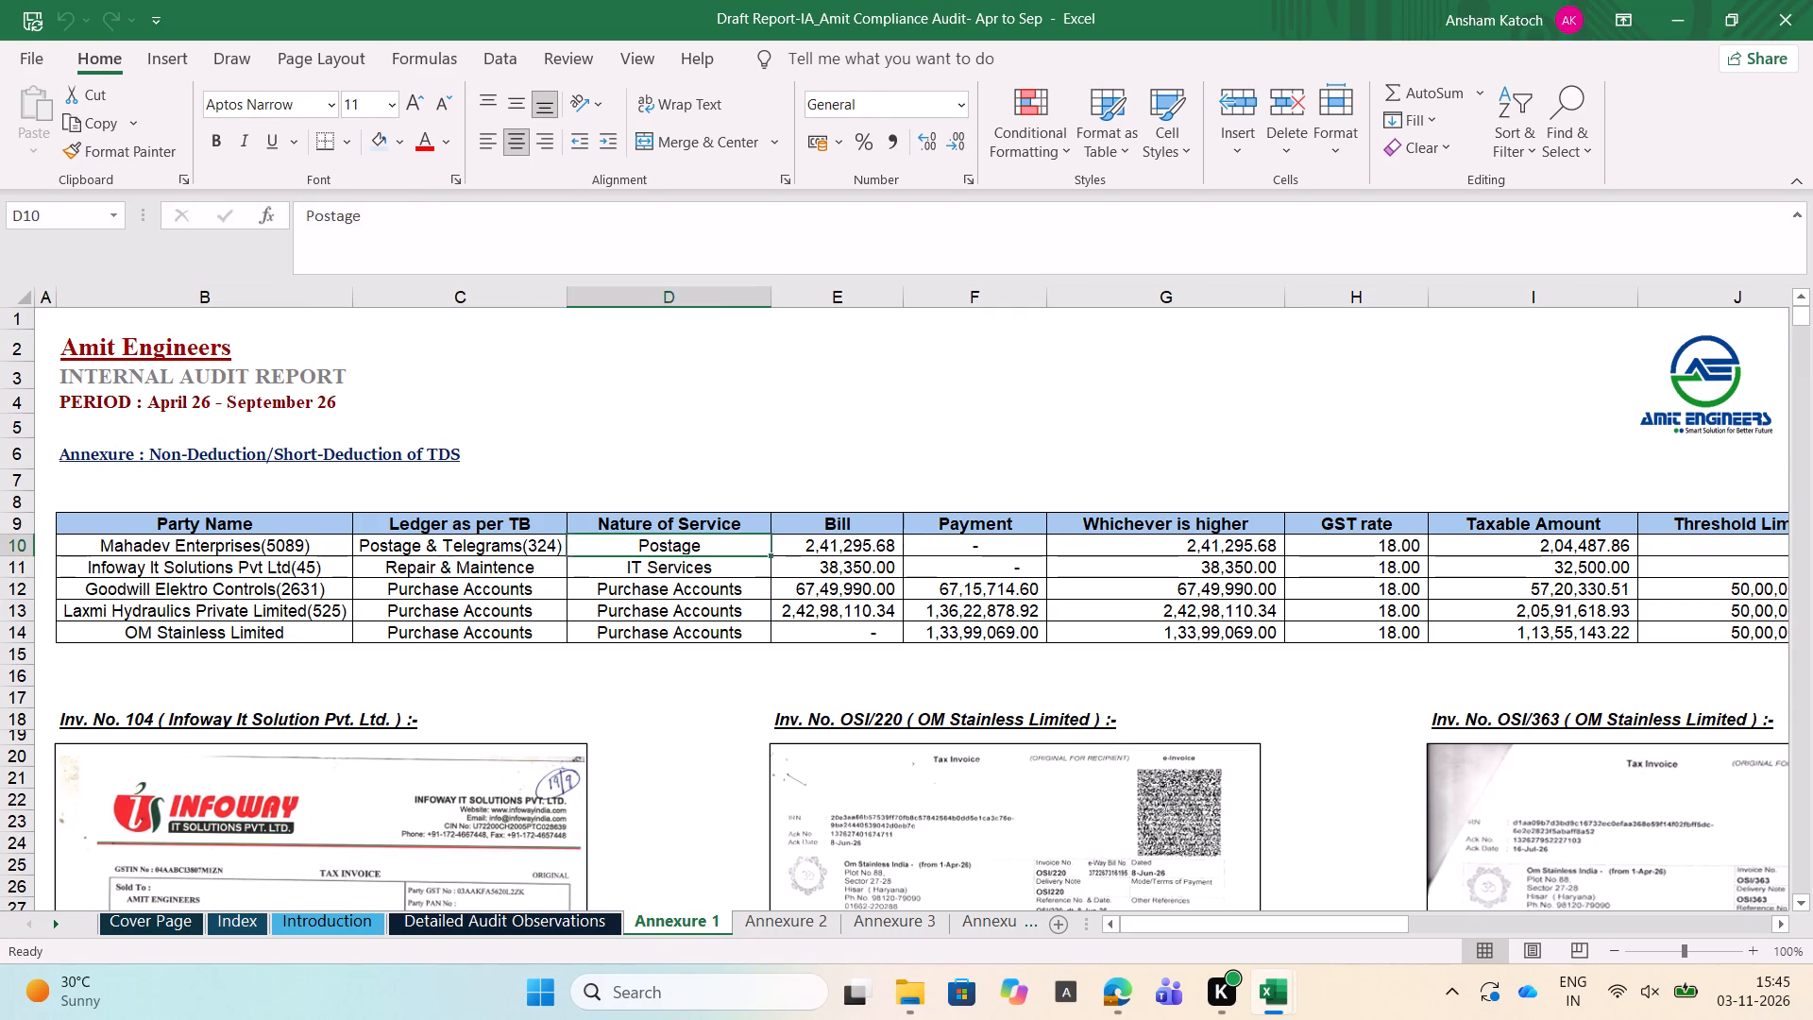
key(Right)
key(Left)
key(Left)
key(Left)
Open Annexure 2 on improper accounting of prepaid expenses and look over its heading and the F.Y. 2026-27 working's column headers.
key(ctrl+Page_Down)
key(Right)
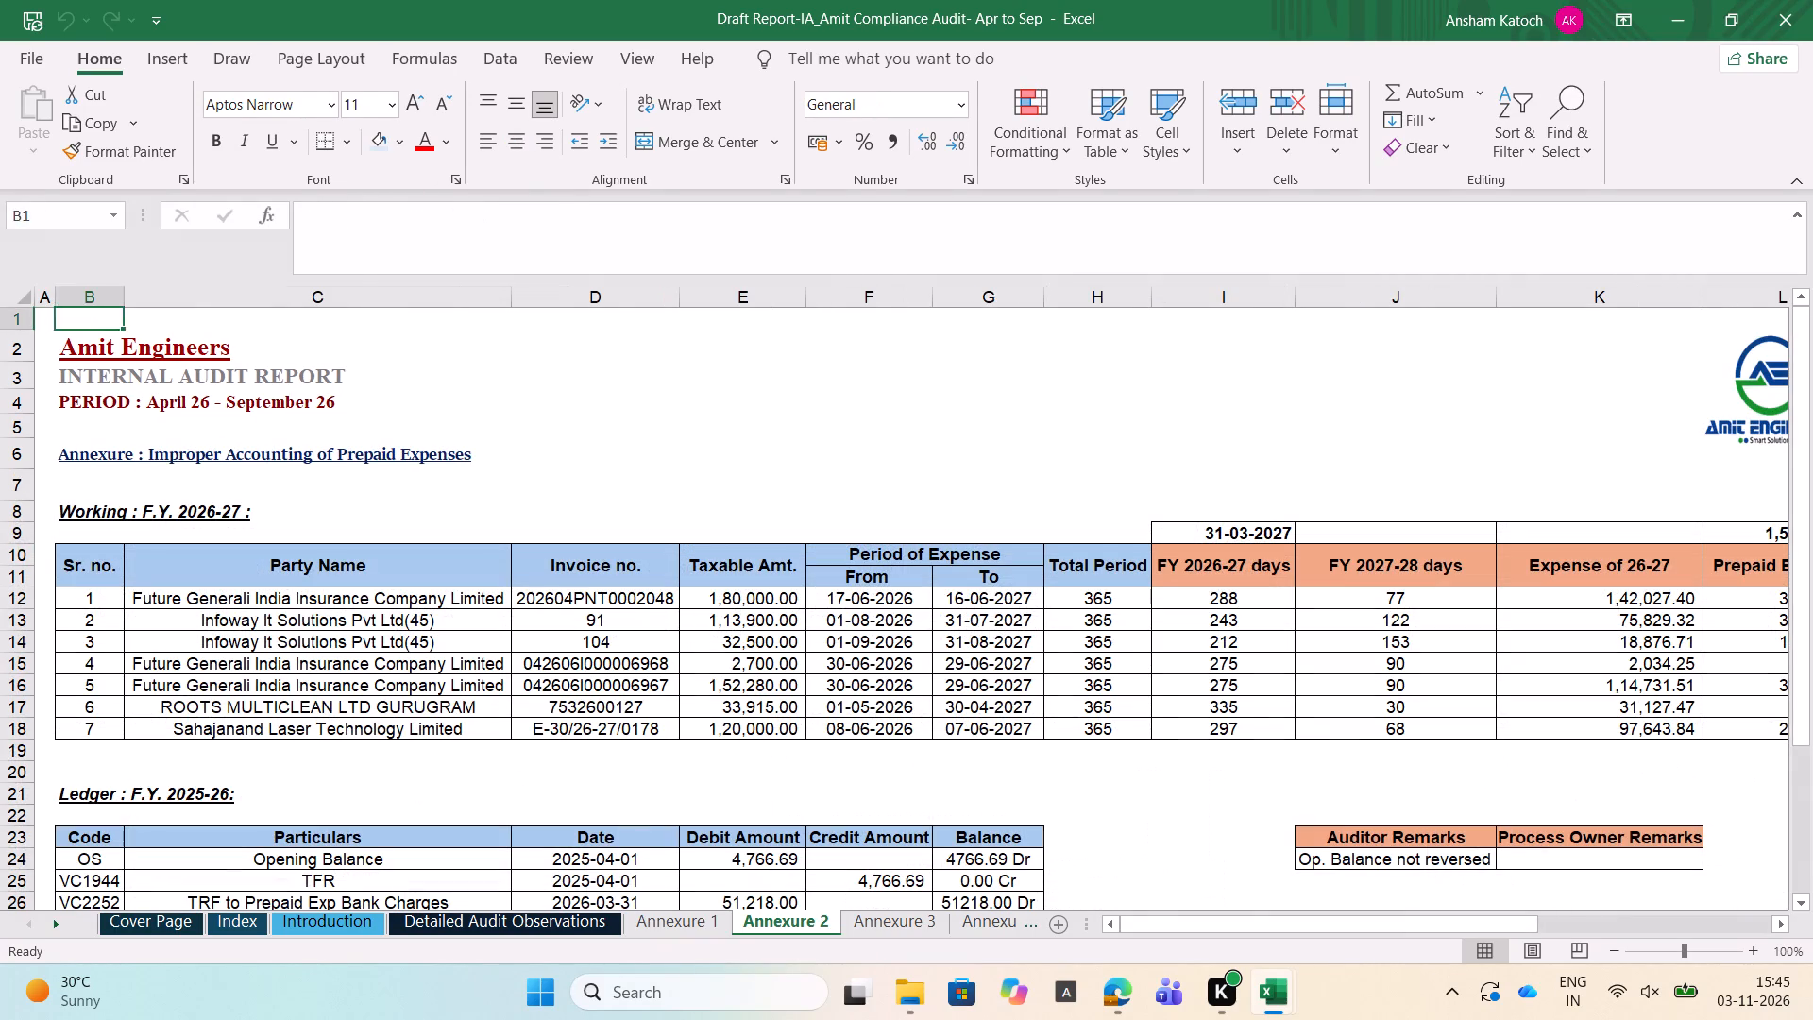
key(Right)
key(Right)
key(Right)
key(Right)
key(Right)
key(Right)
key(Left)
key(Left)
key(Left)
key(Left)
key(Left)
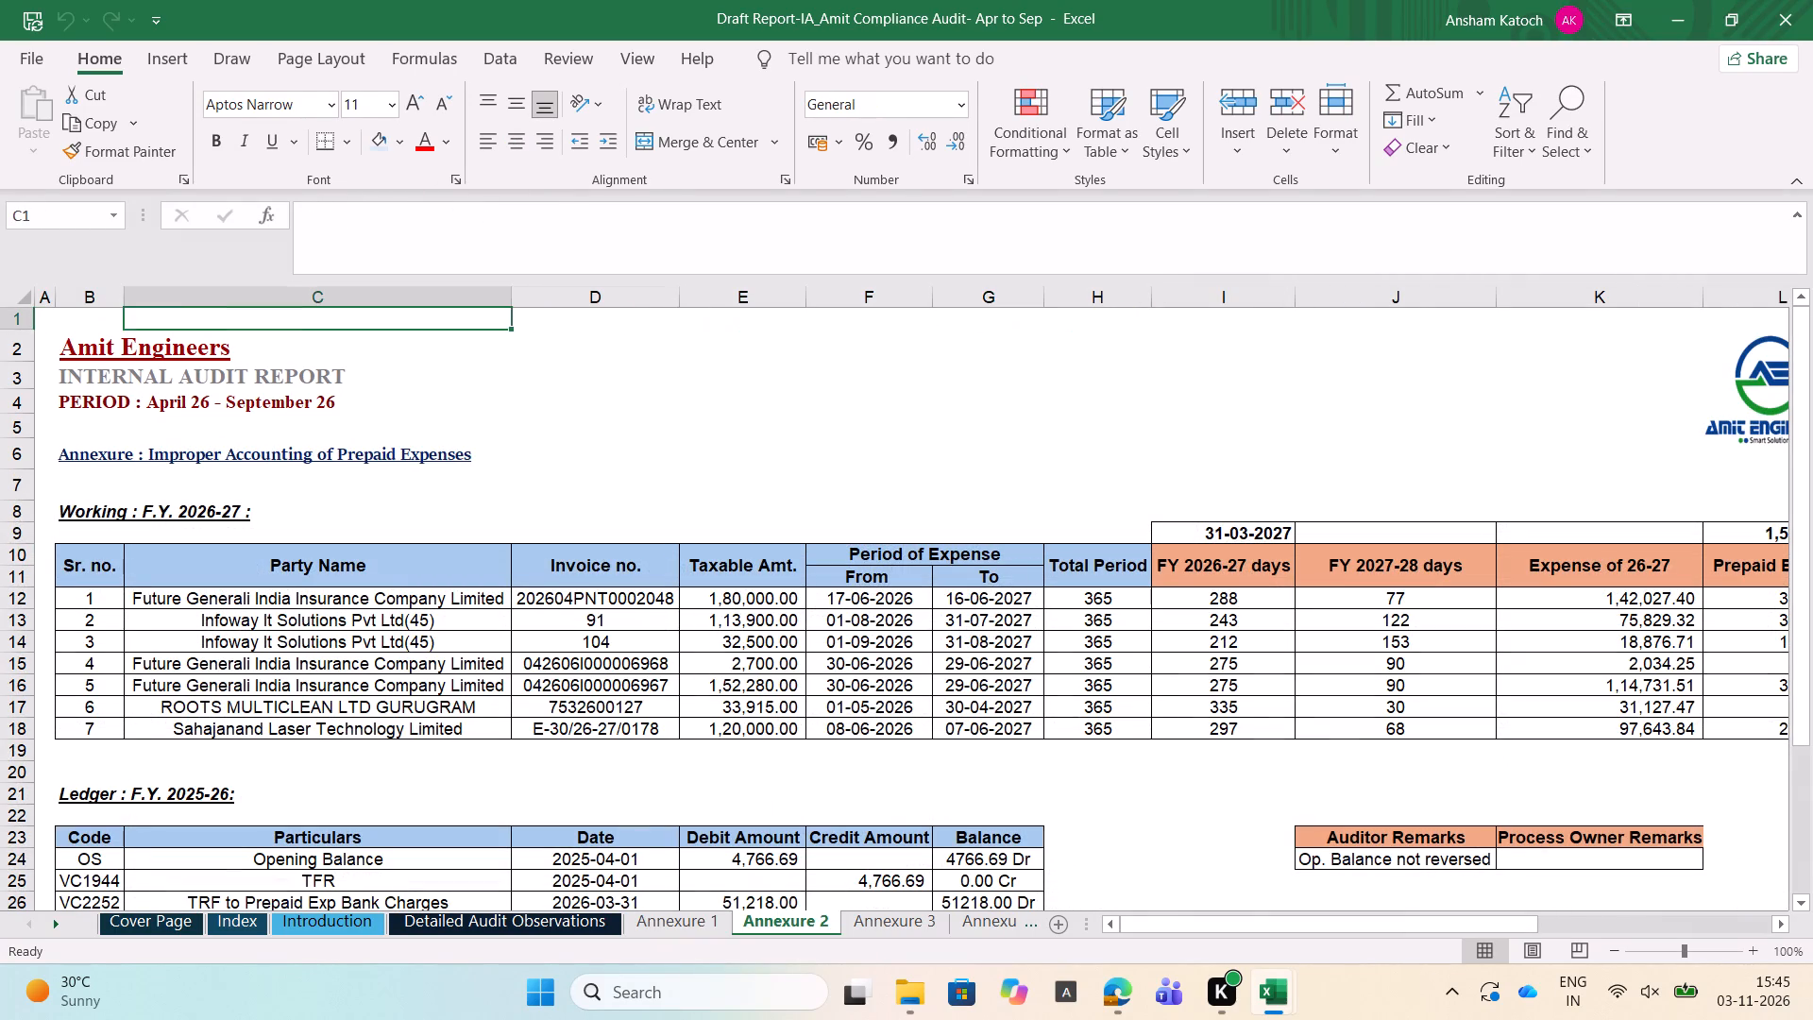
key(Right)
key(Down)
key(Down)
key(Down)
key(Down)
key(Down)
key(Down)
key(Down)
key(Down)
key(Down)
key(Left)
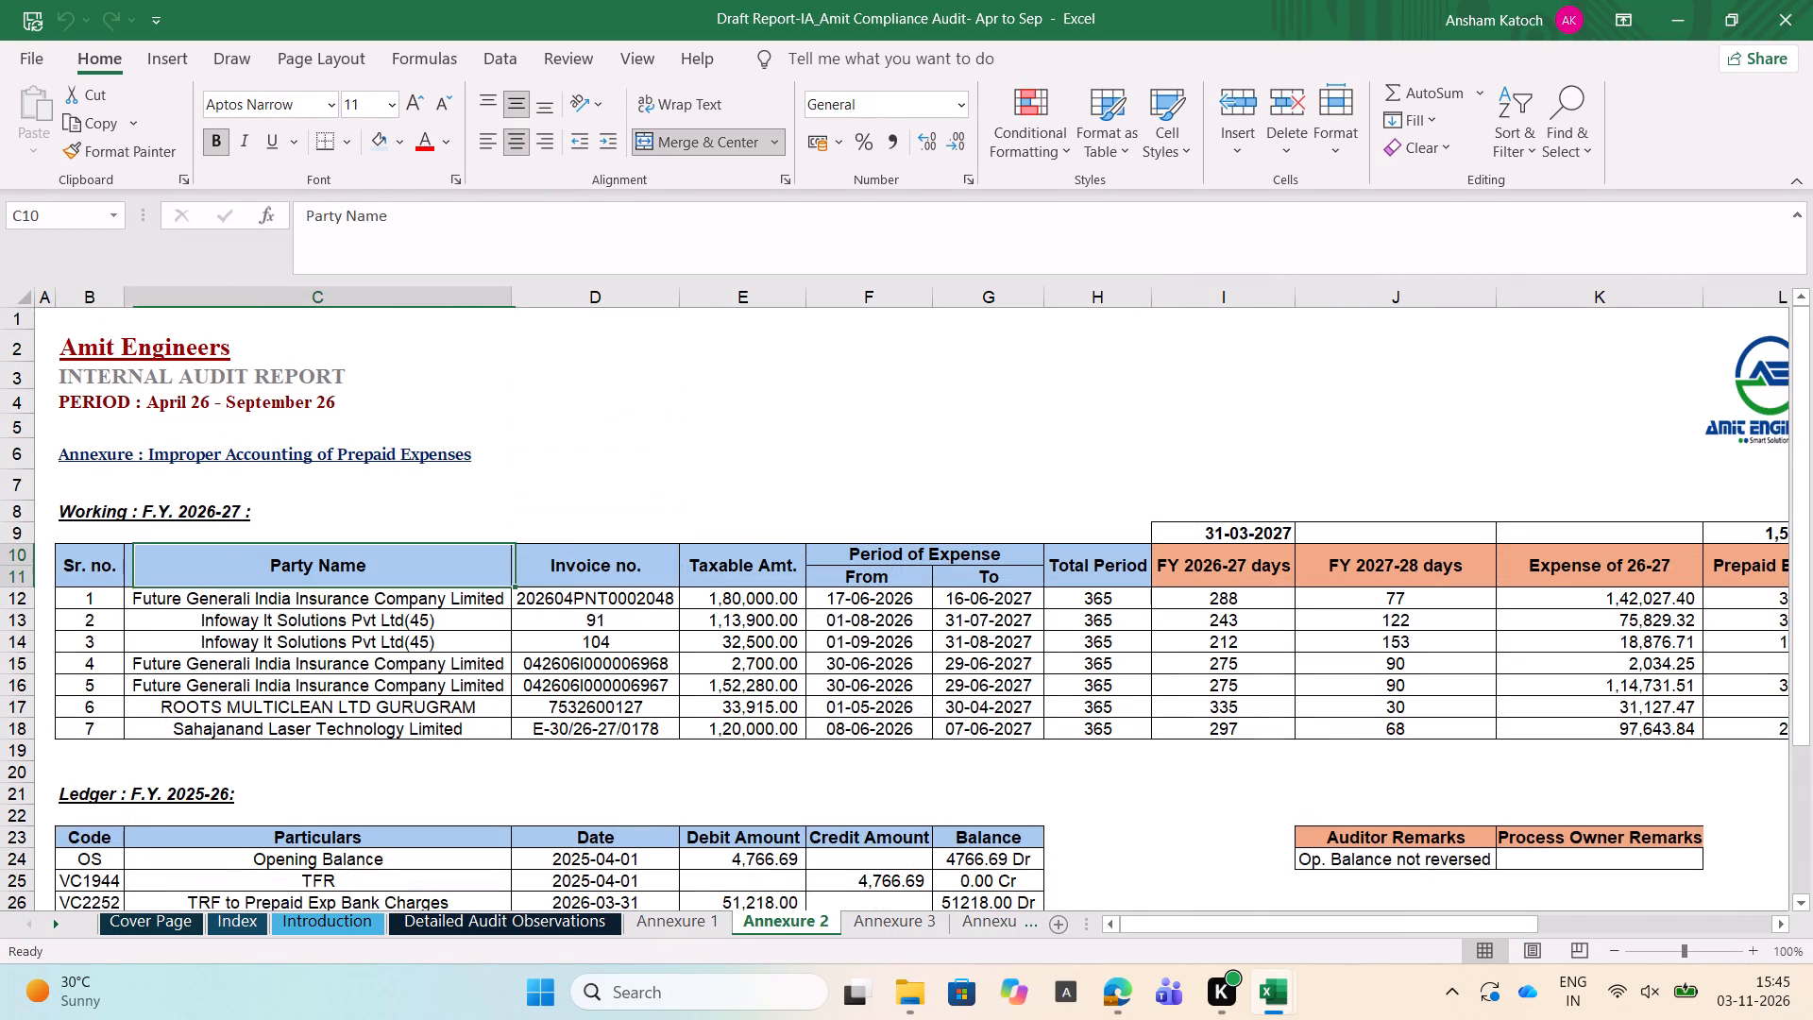
Examine the serial number, party name and invoice number of the first entries in the F.Y. 2026-27 prepaid working.
key(Left)
key(Down)
key(Right)
key(Right)
key(Right)
key(Left)
key(Left)
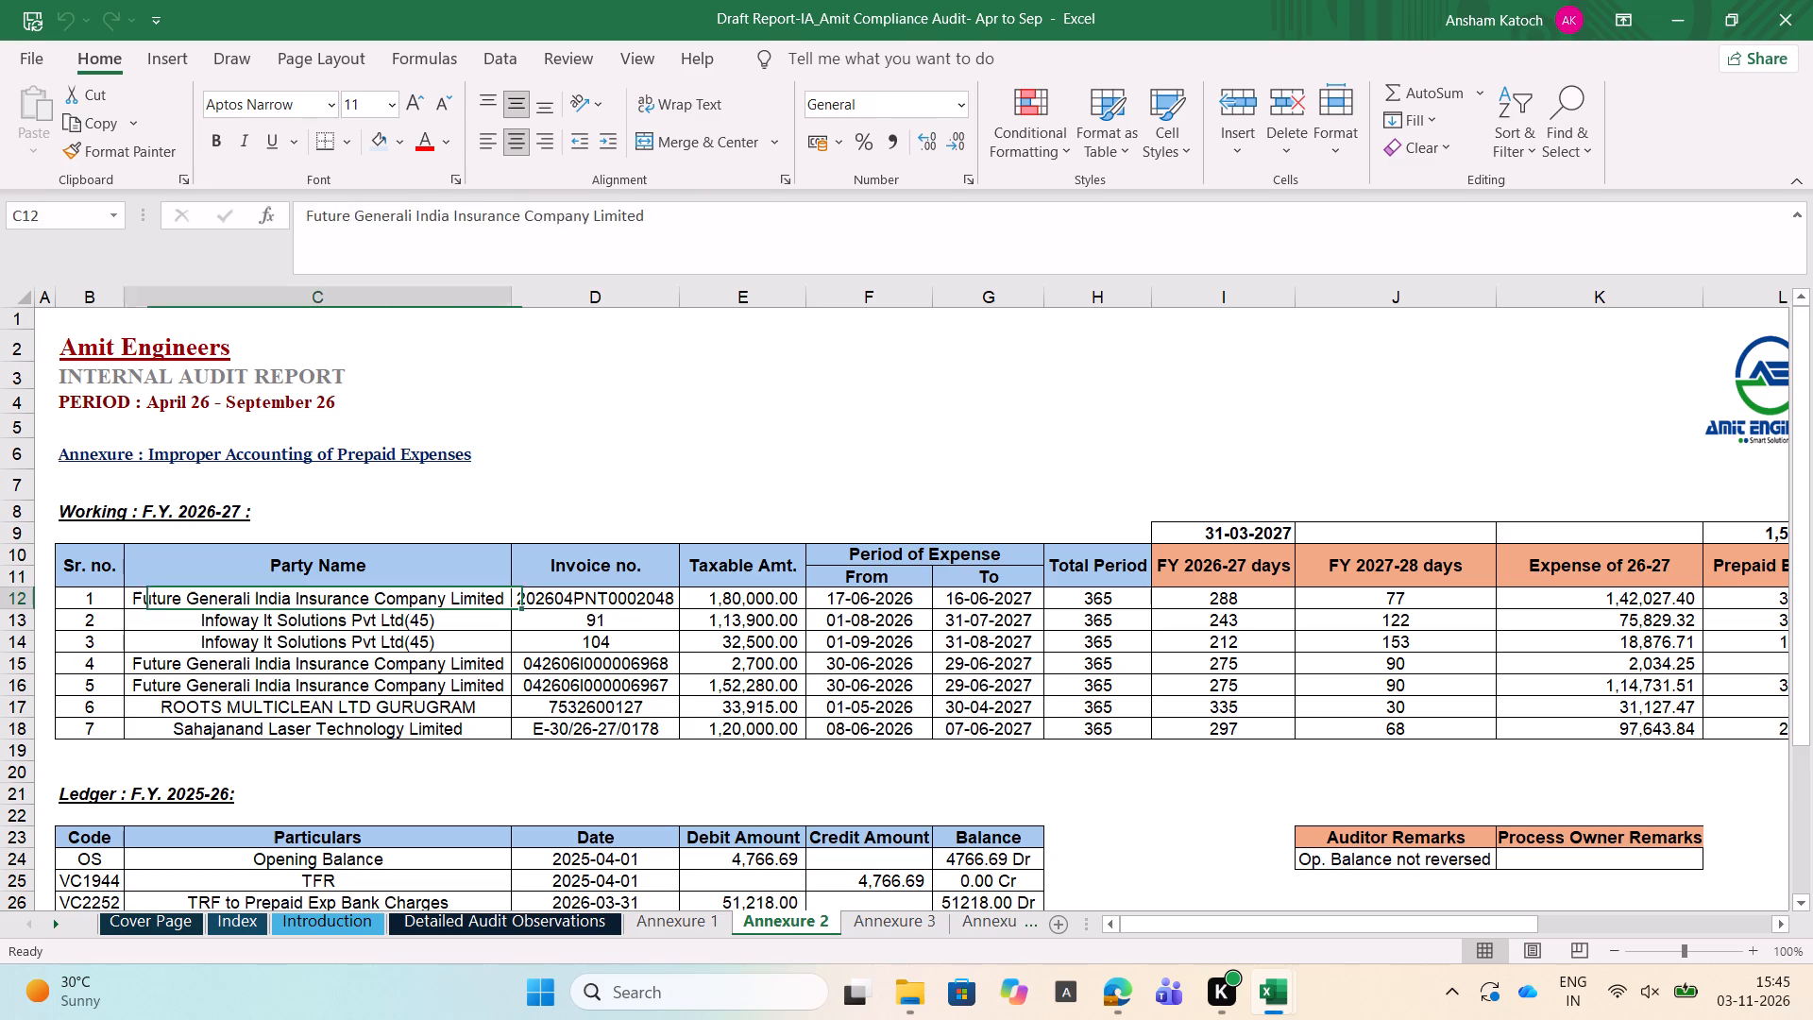
key(Left)
key(Left)
key(Right)
key(Right)
key(Down)
key(Left)
key(Up)
key(Up)
key(Right)
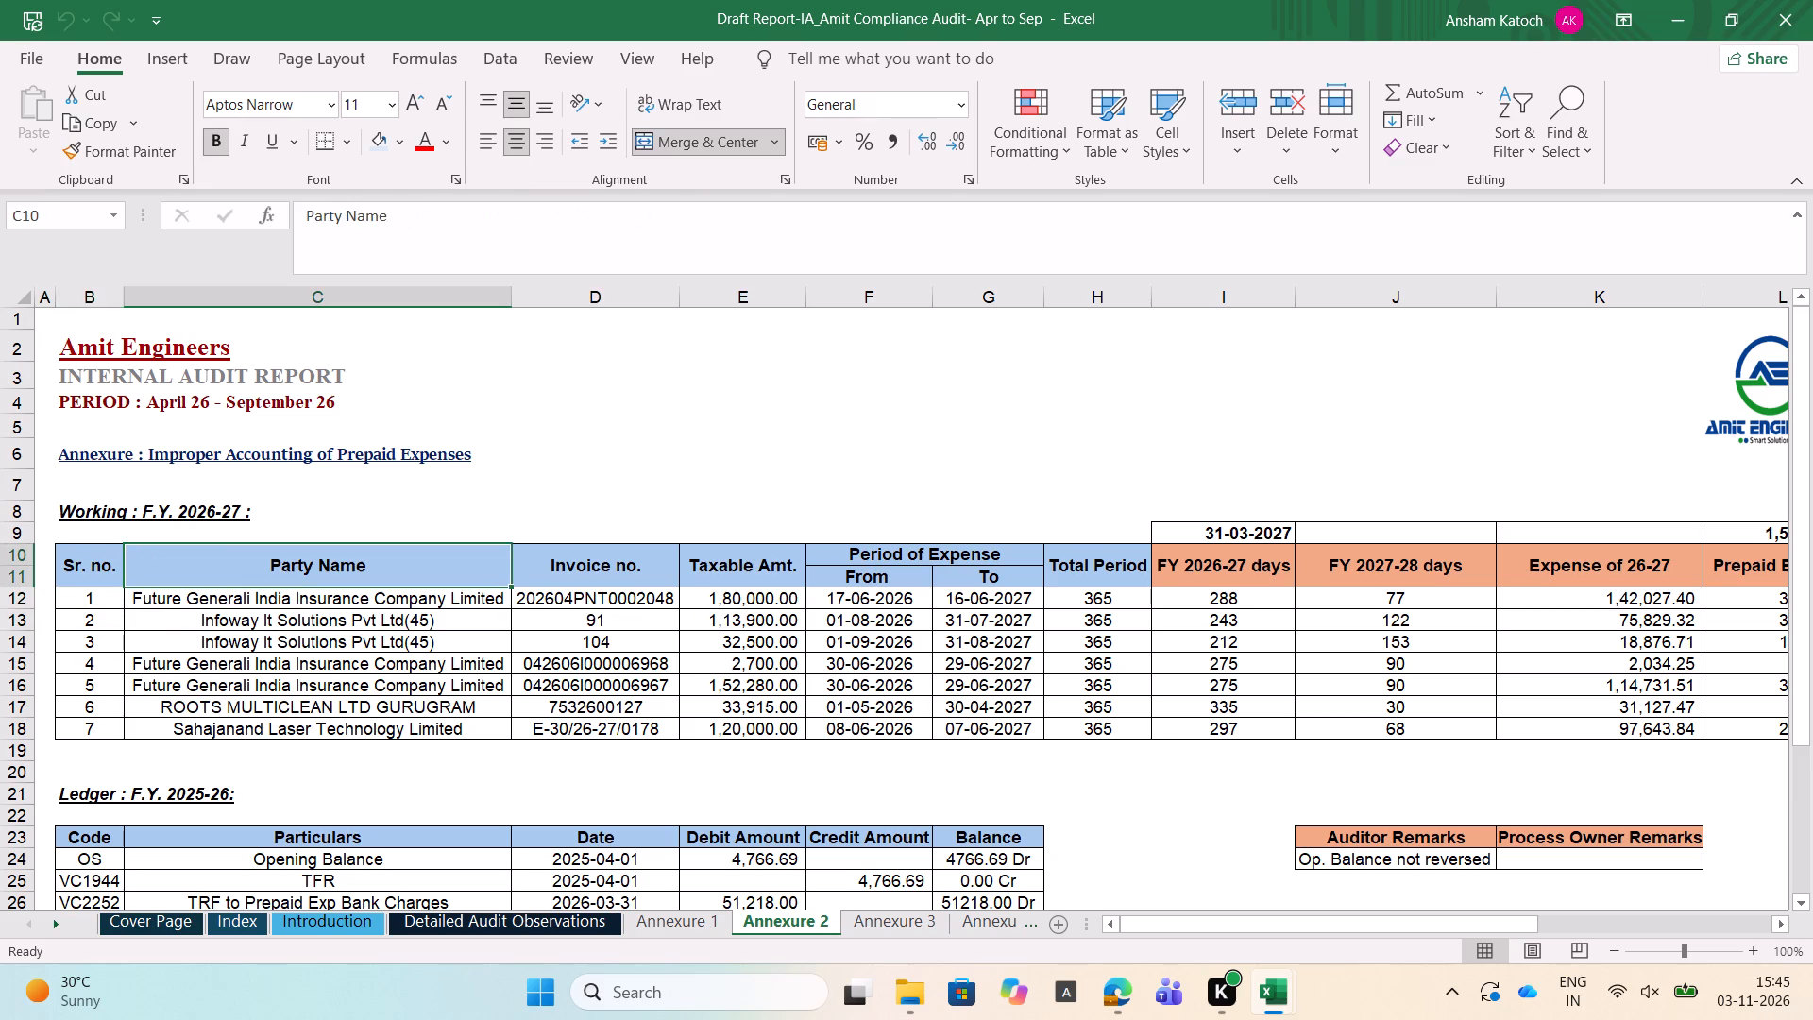
Read down Annexure 2 through all the prepaid working entries to the Total row of the F.Y. 2025-26 ledger.
key(Left)
key(Down)
key(Down)
key(Down)
key(Down)
key(Down)
key(Down)
key(Down)
key(Down)
key(Down)
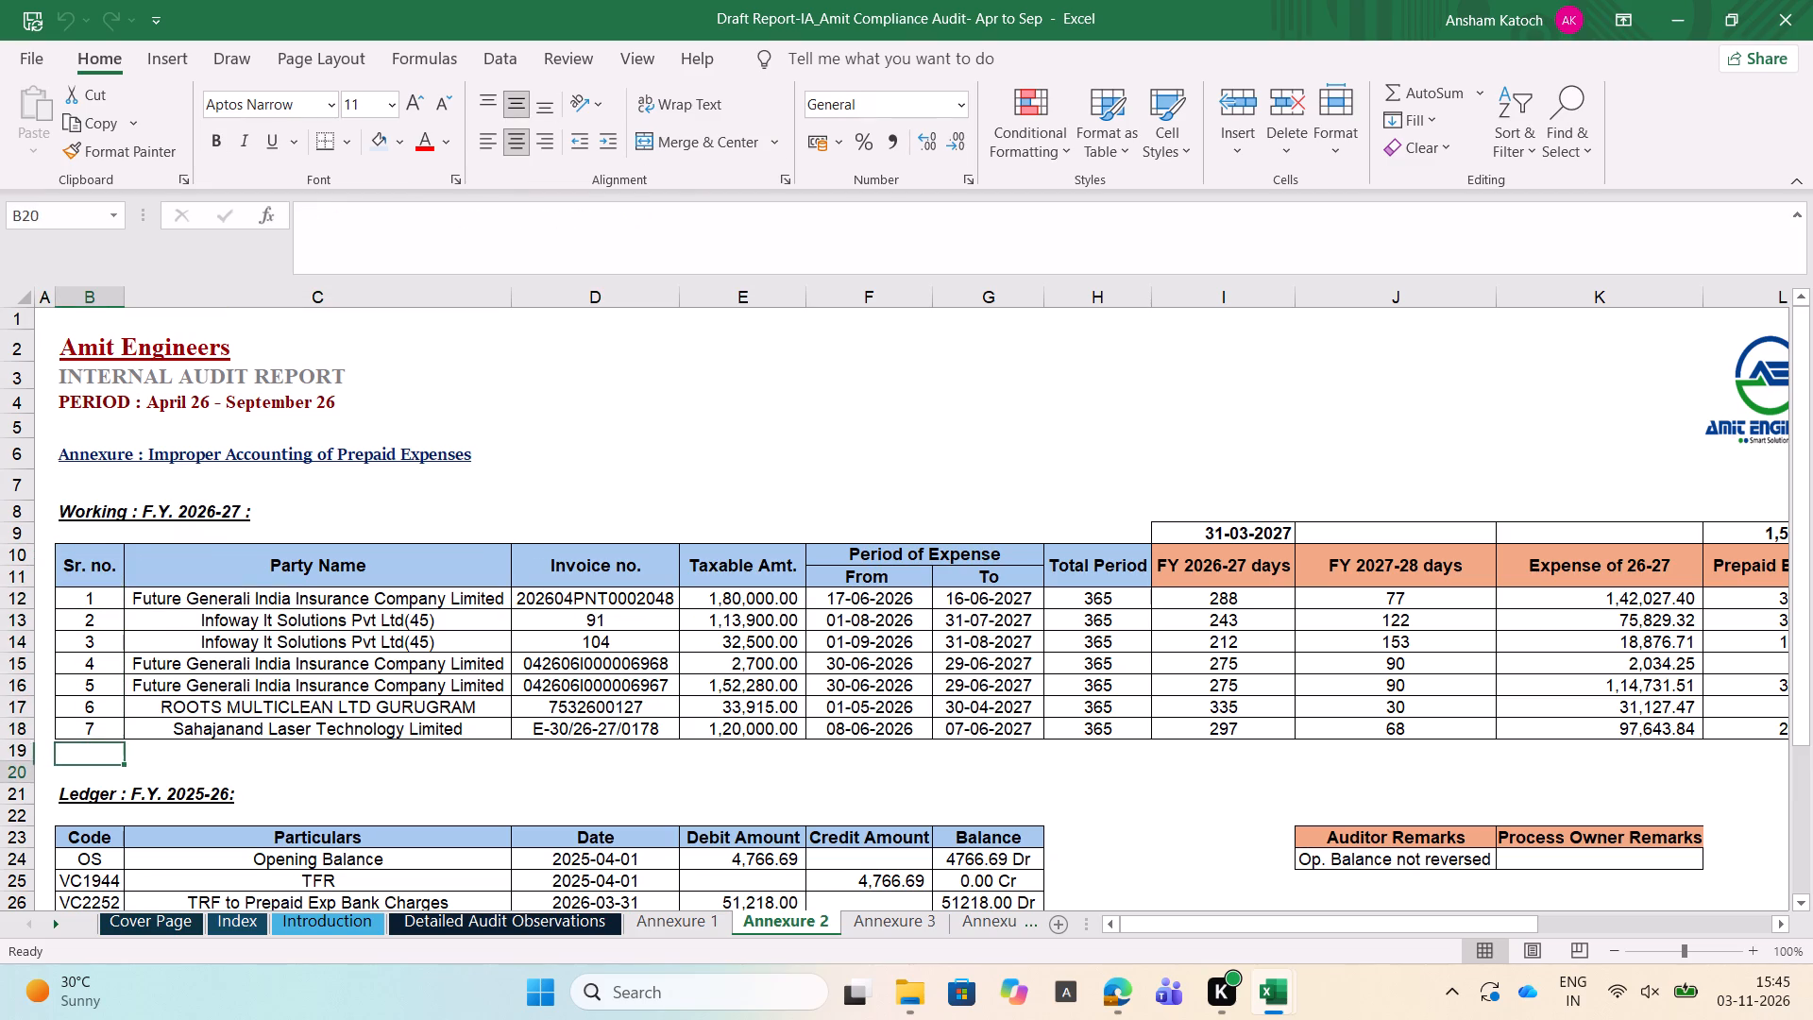
key(Down)
key(Down)
key(Down)
key(Down)
key(Down)
key(Down)
key(Down)
key(Down)
key(Down)
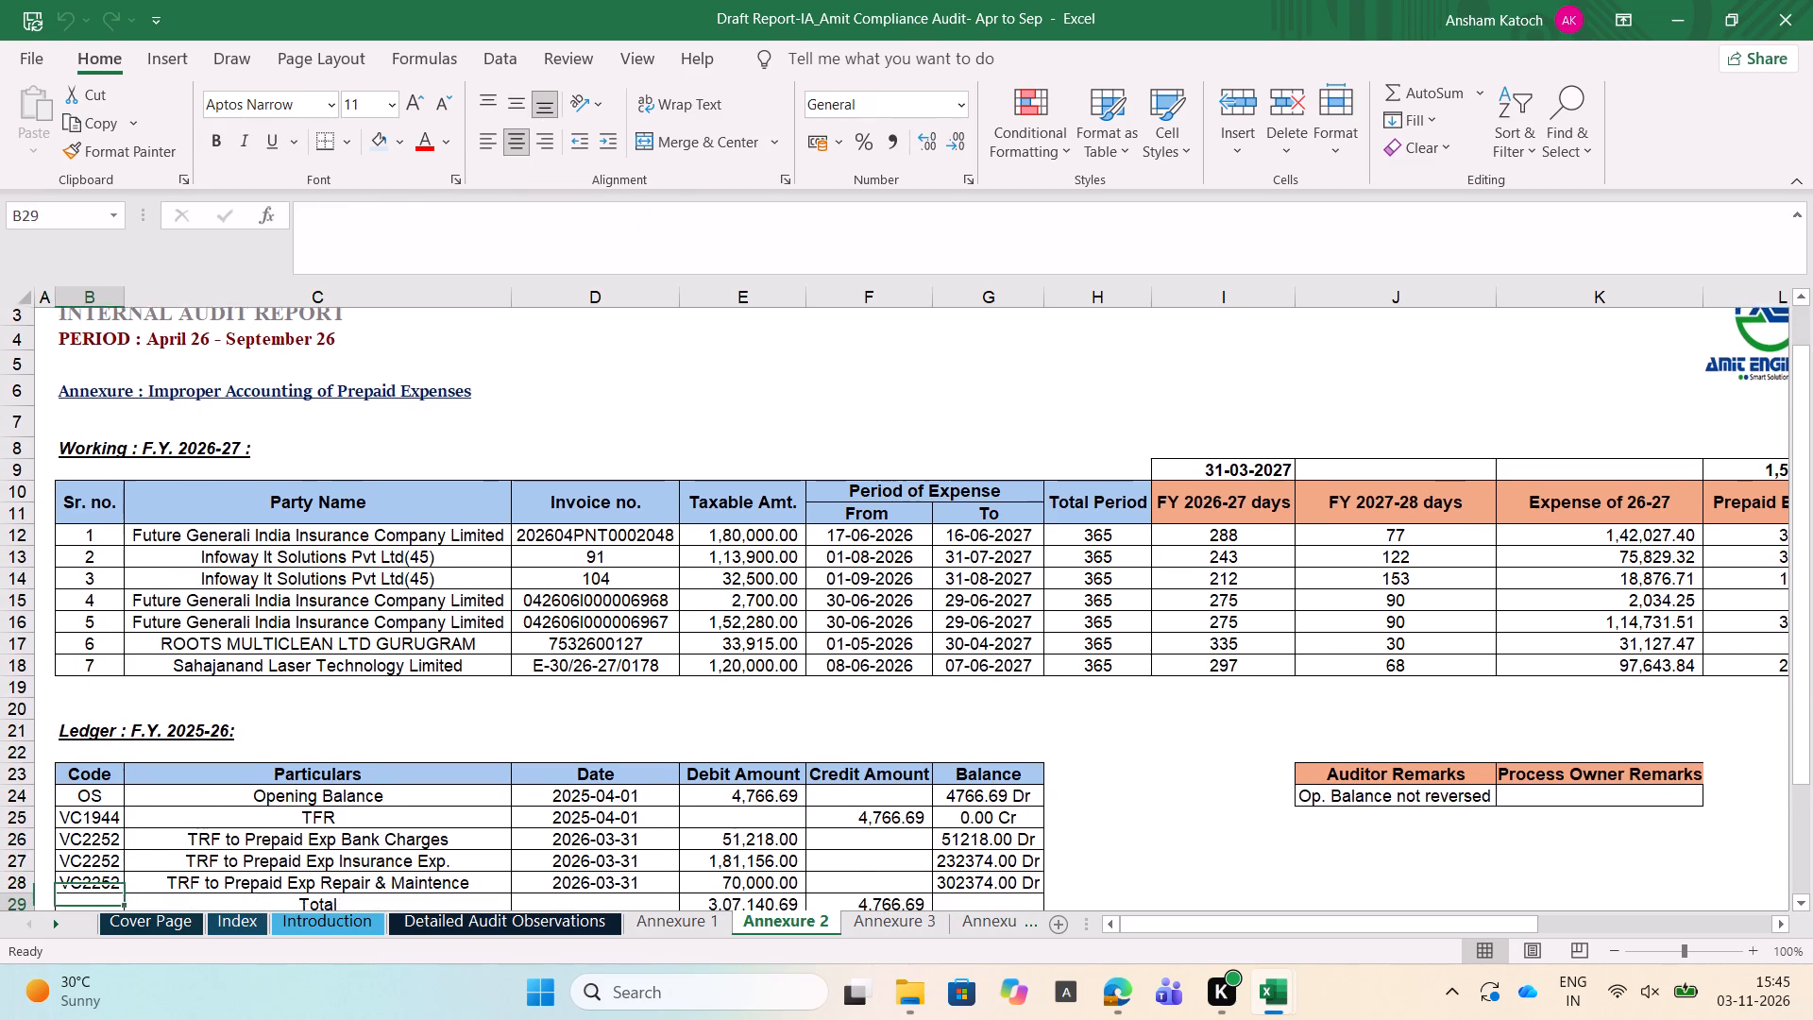
Check where the second ledger table begins, and go back over the first F.Y. 2025-26 ledger's voucher codes to its opening balance.
key(Down)
key(Down)
key(Down)
key(Down)
key(Up)
key(Up)
key(Up)
key(Up)
key(Up)
key(Up)
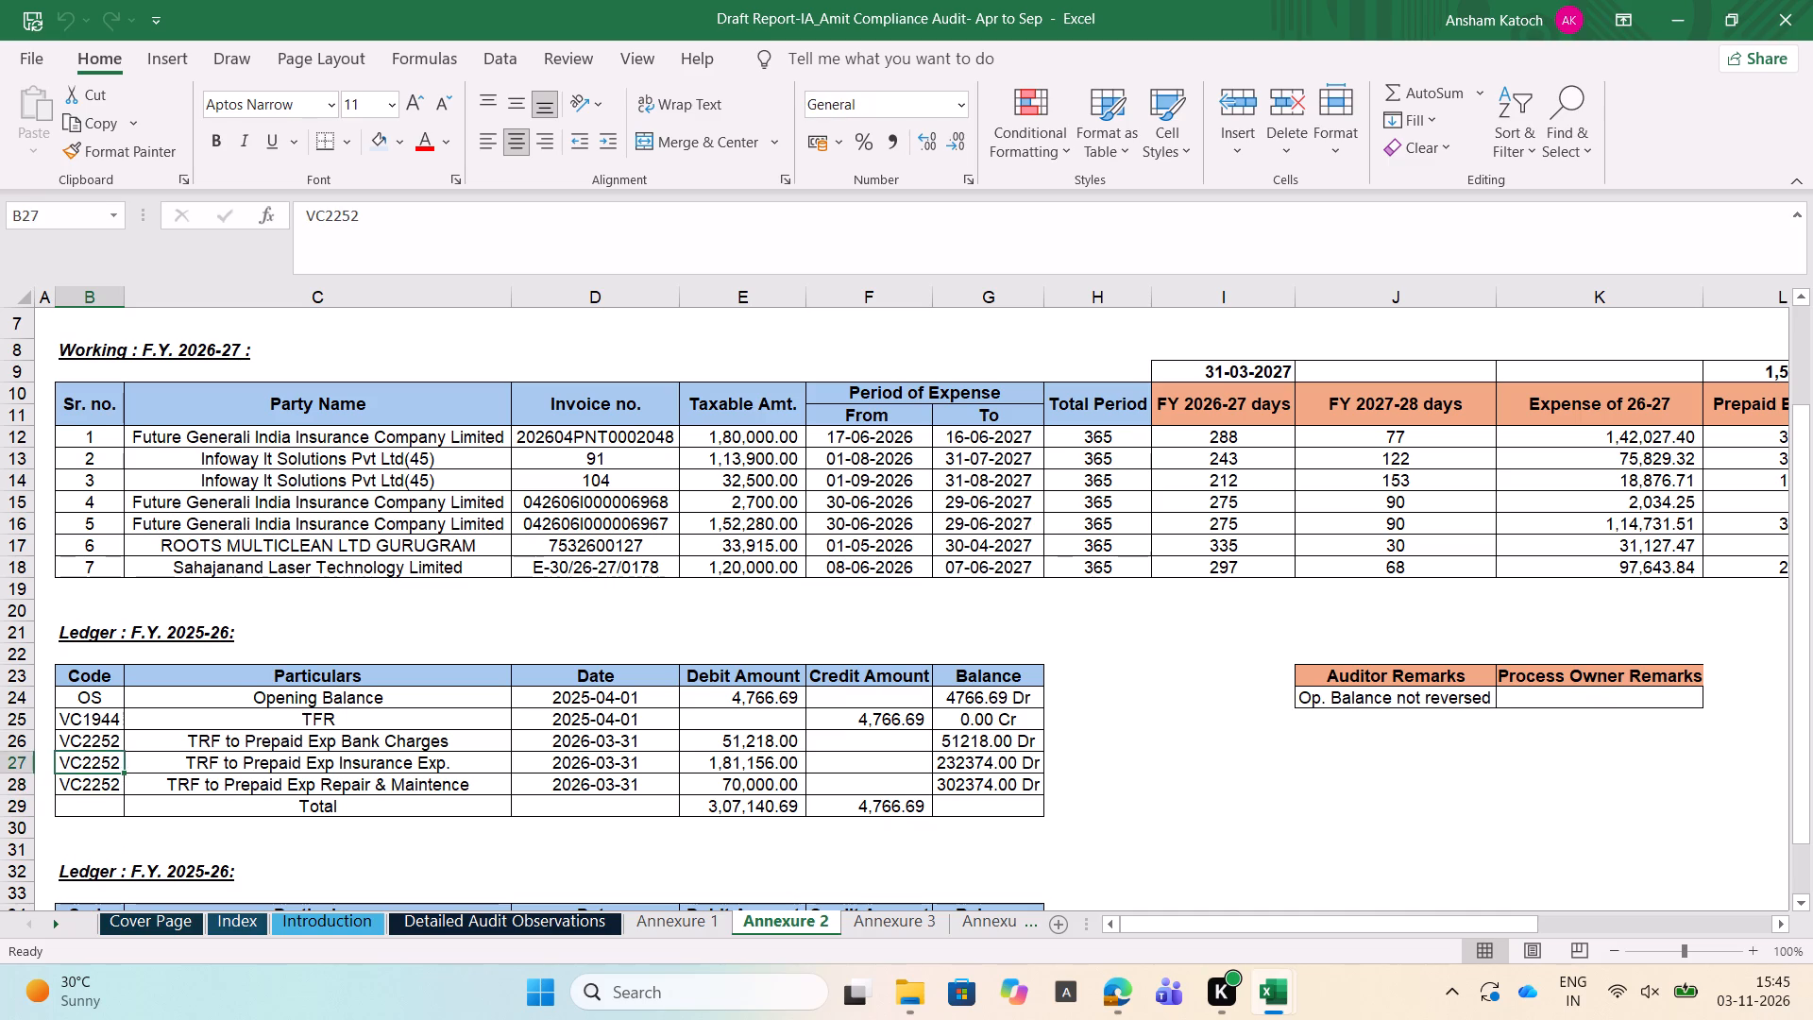
key(Up)
key(Up)
key(Up)
Examine the particulars, dates and debit amounts of the first F.Y. 2025-26 ledger, from the Opening Balance entry to the prepaid transfers.
key(Right)
key(Right)
key(Right)
key(Left)
key(Left)
key(Left)
key(ctrl+Down)
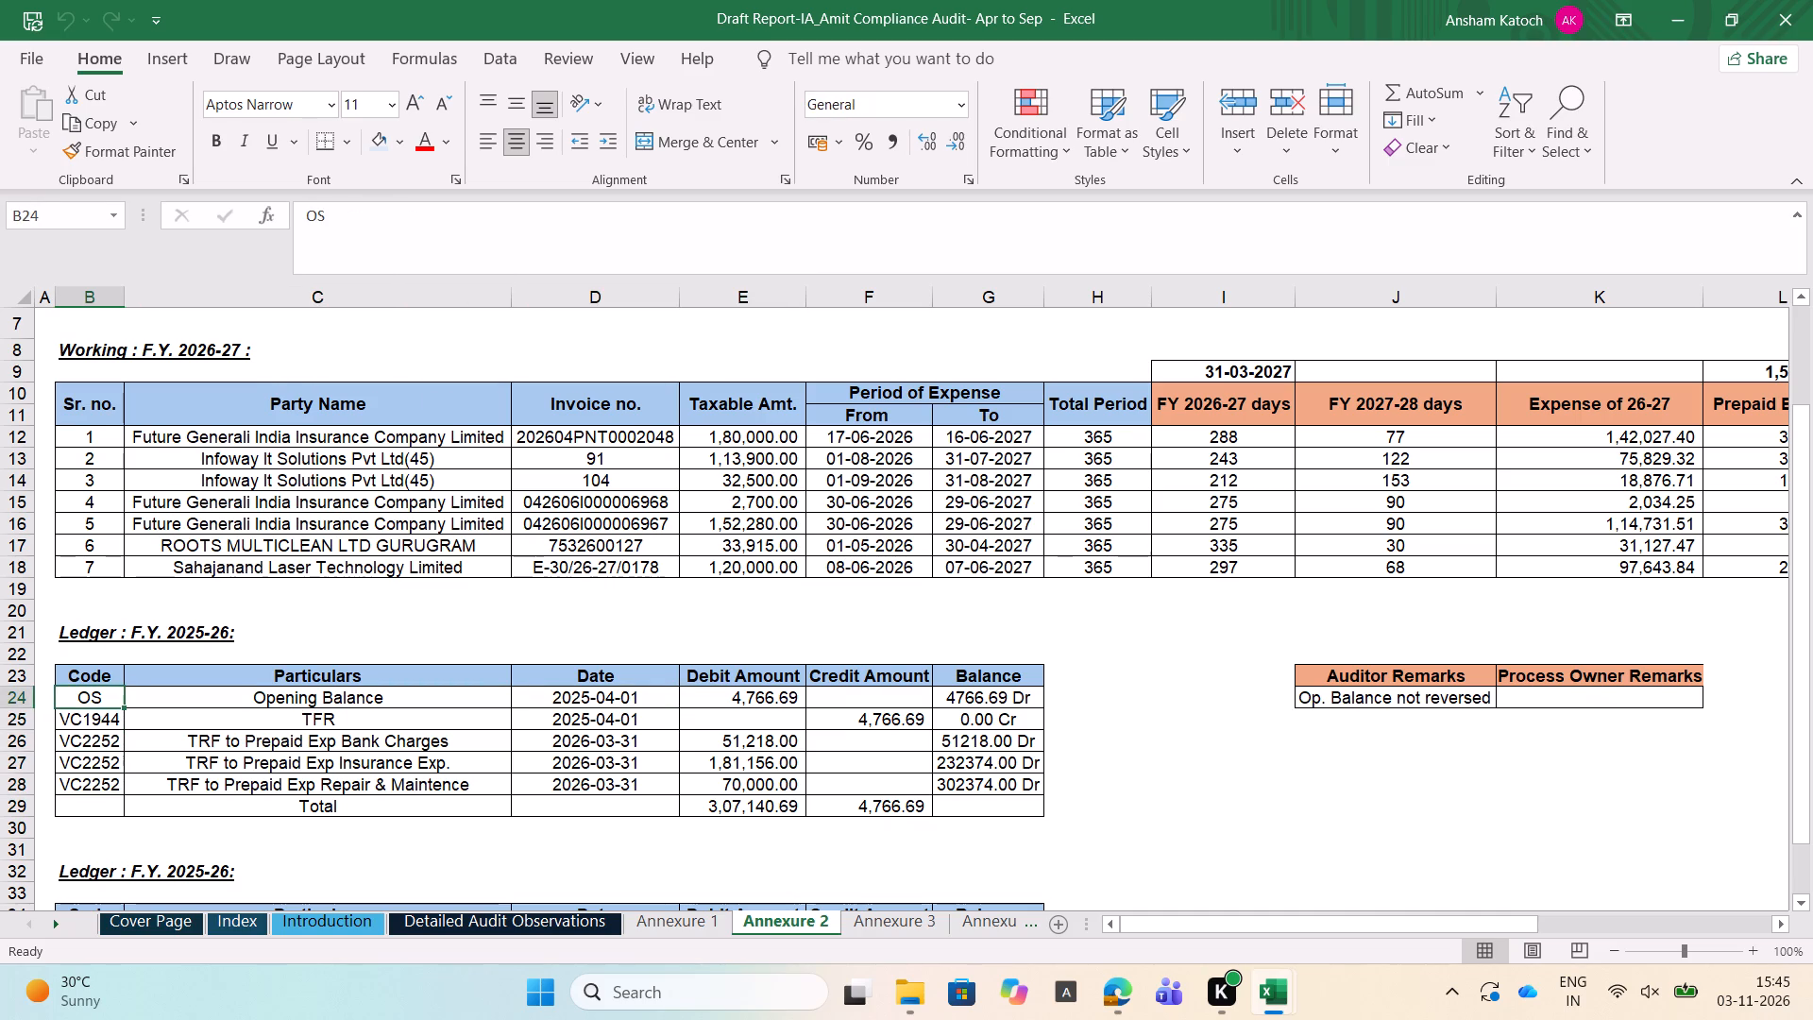
key(Right)
key(Right)
key(Up)
key(Up)
key(Up)
key(Left)
key(Left)
key(Up)
key(Right)
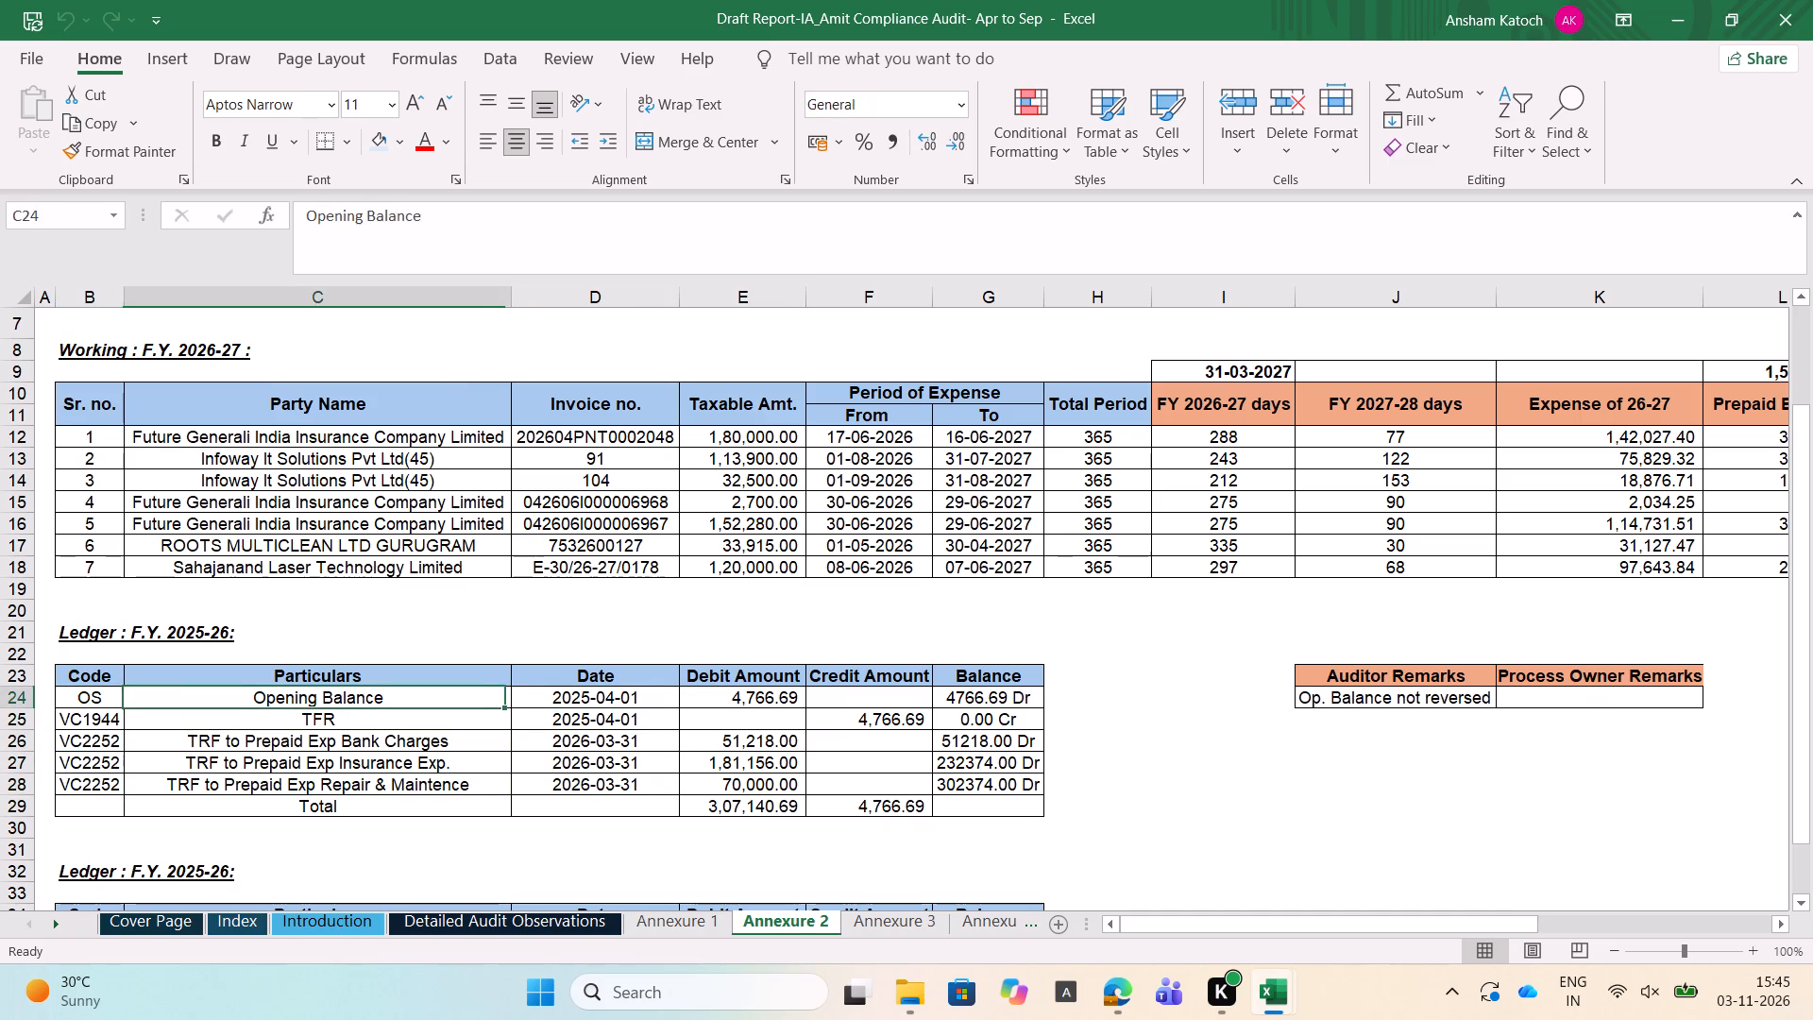
Follow the Opening Balance row across to Annexure 2's prepaid calculation, Auditor Remarks and Process Owner Remarks columns.
key(Right)
key(Right)
key(Right)
key(Right)
key(Right)
key(Right)
key(Right)
key(Right)
key(Right)
key(Right)
key(Right)
key(Left)
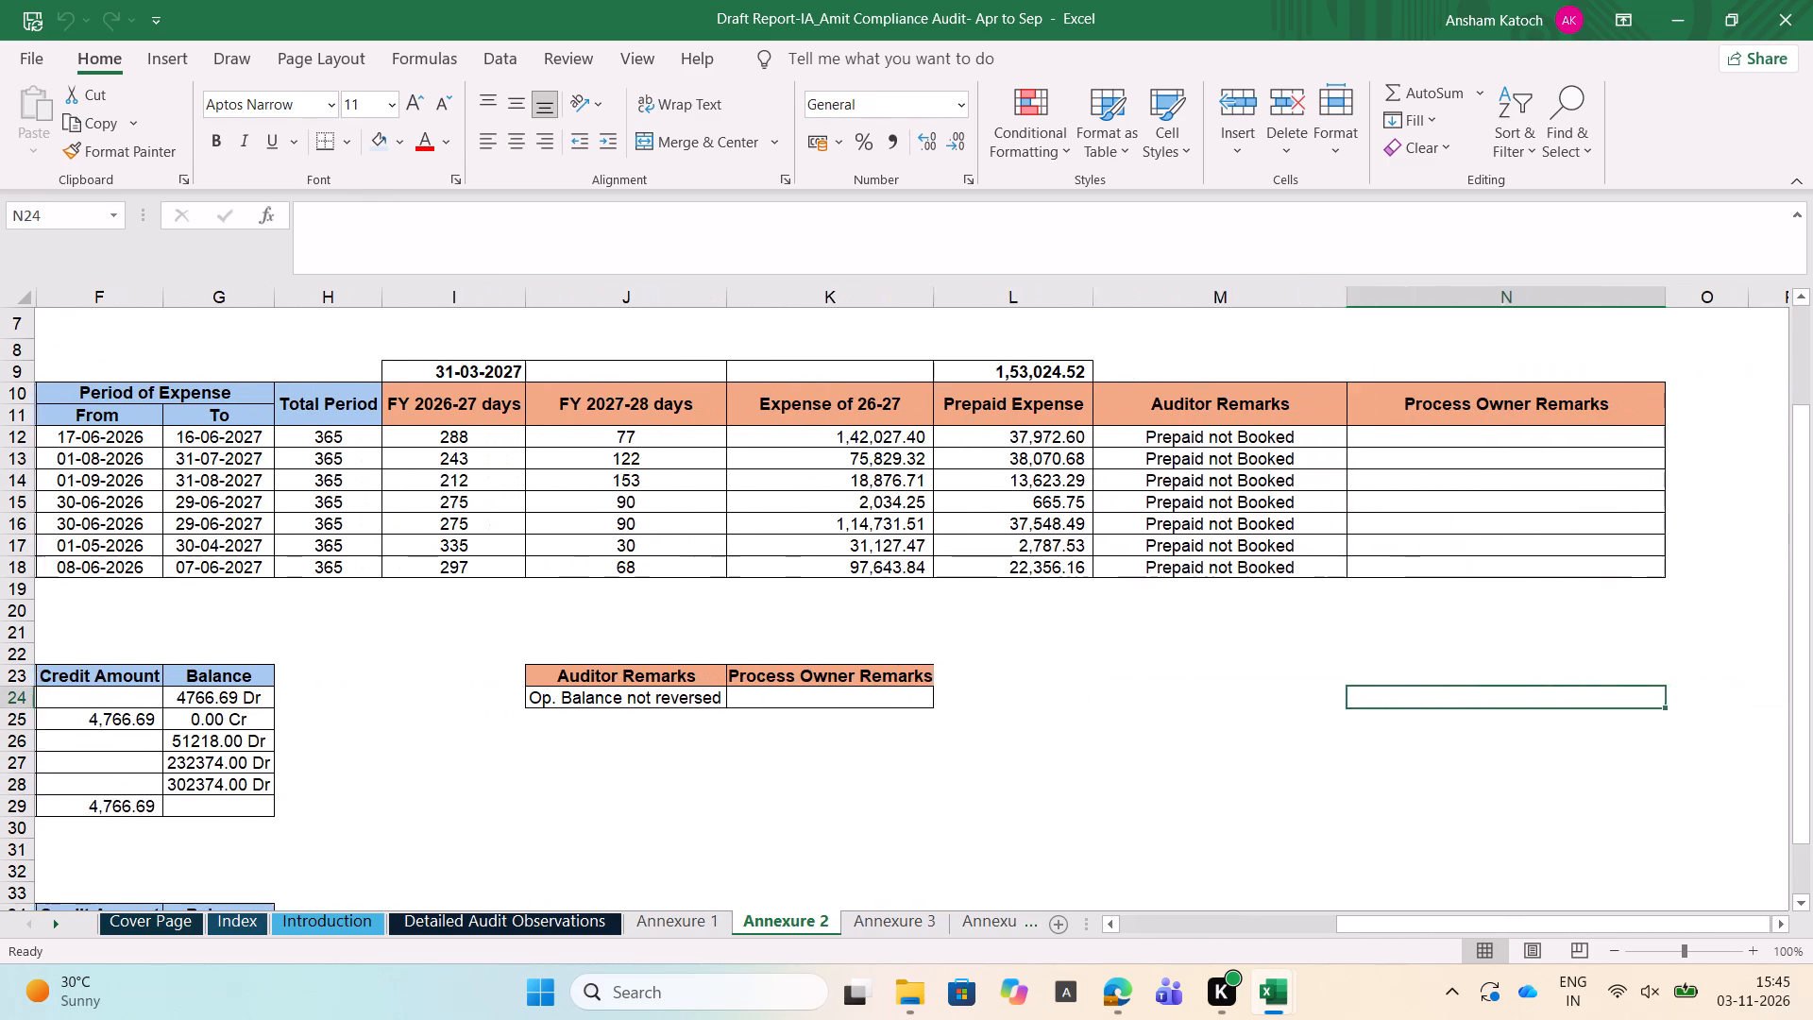
key(Left)
Open Annexure 3 on cash paid more than ₹10,000 and look over its heading down to the payments table.
key(ctrl+Page_Down)
key(Left)
key(Left)
key(Left)
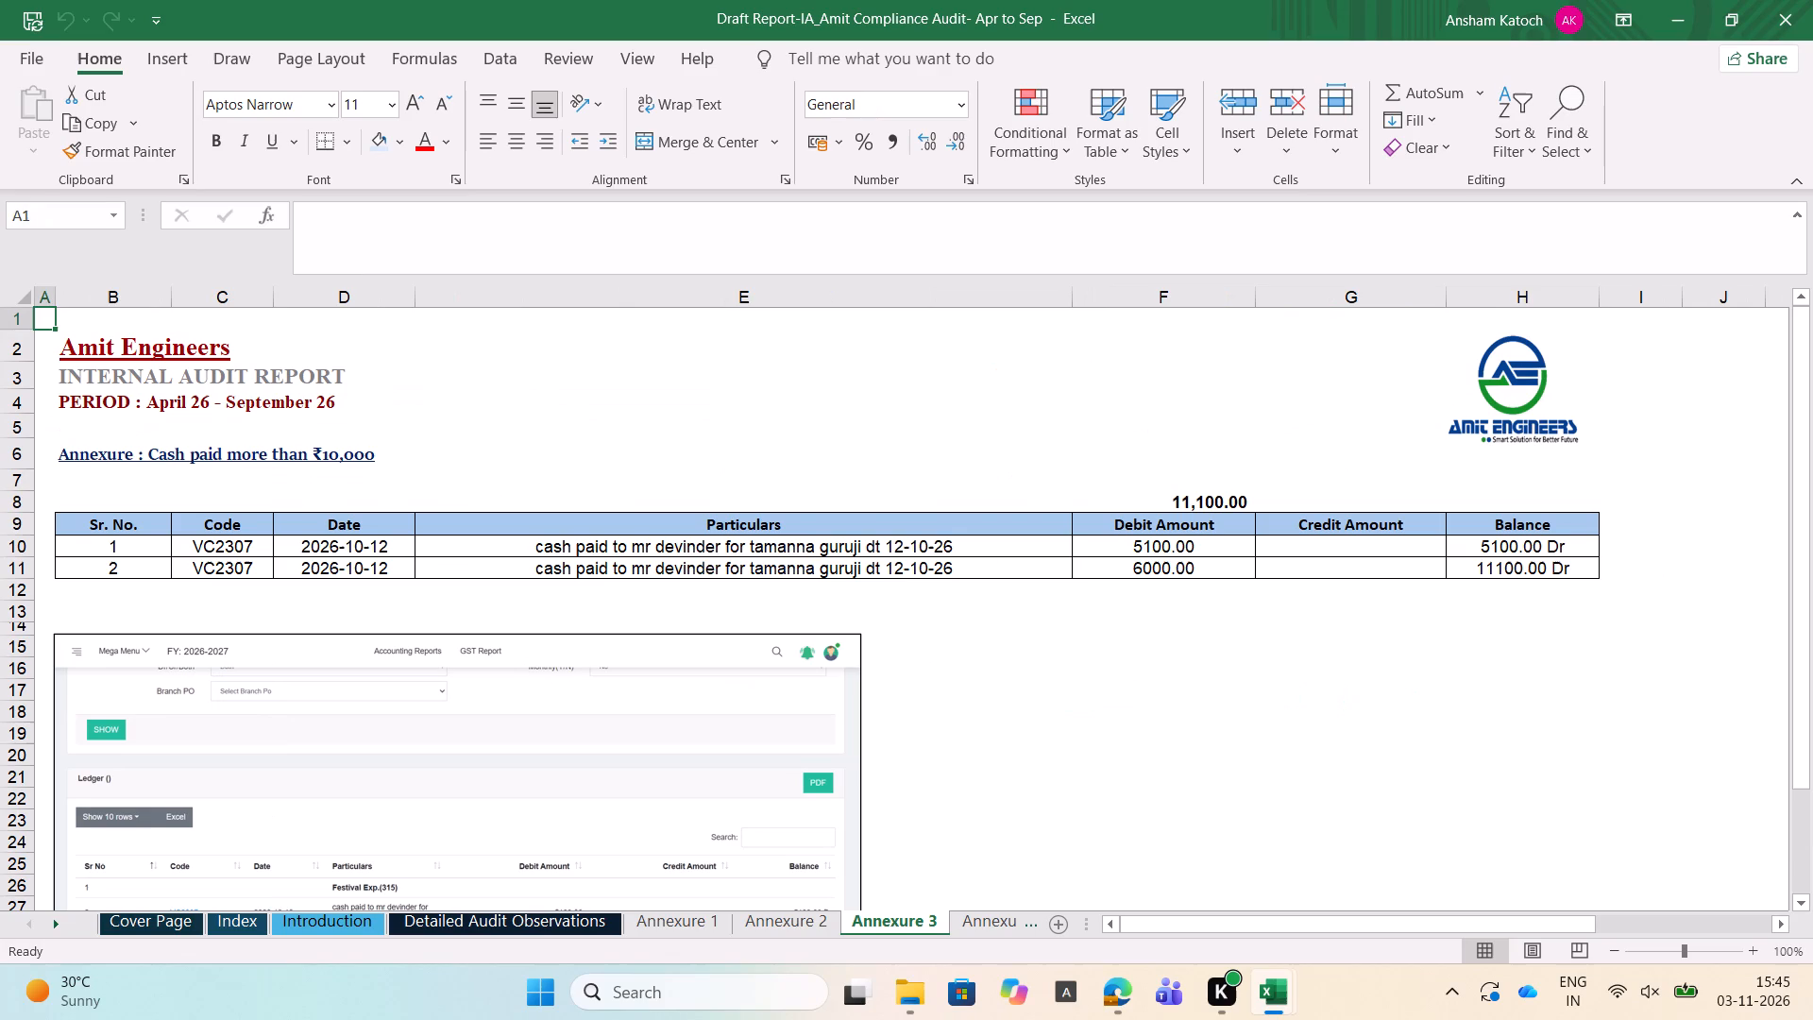
key(Right)
key(Right)
key(Left)
key(Left)
key(Down)
key(Down)
key(Down)
key(Down)
key(Down)
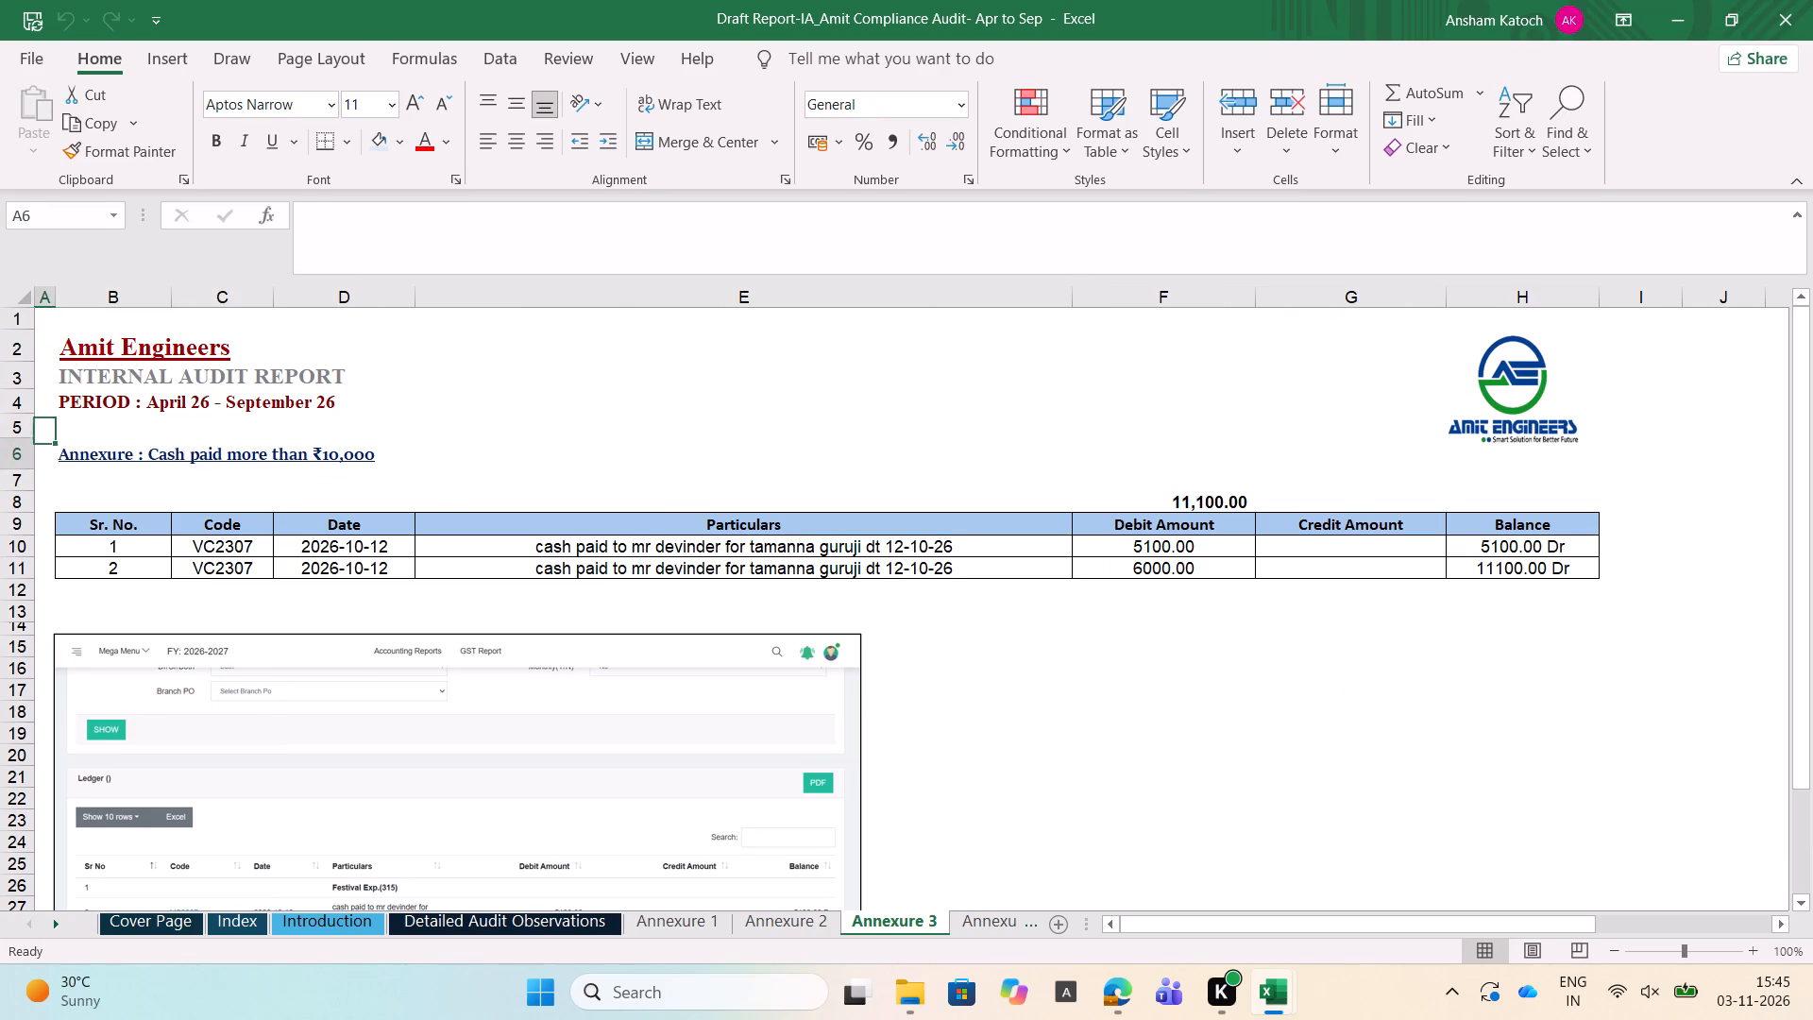
key(Down)
key(Right)
key(Right)
key(Up)
key(Down)
key(Down)
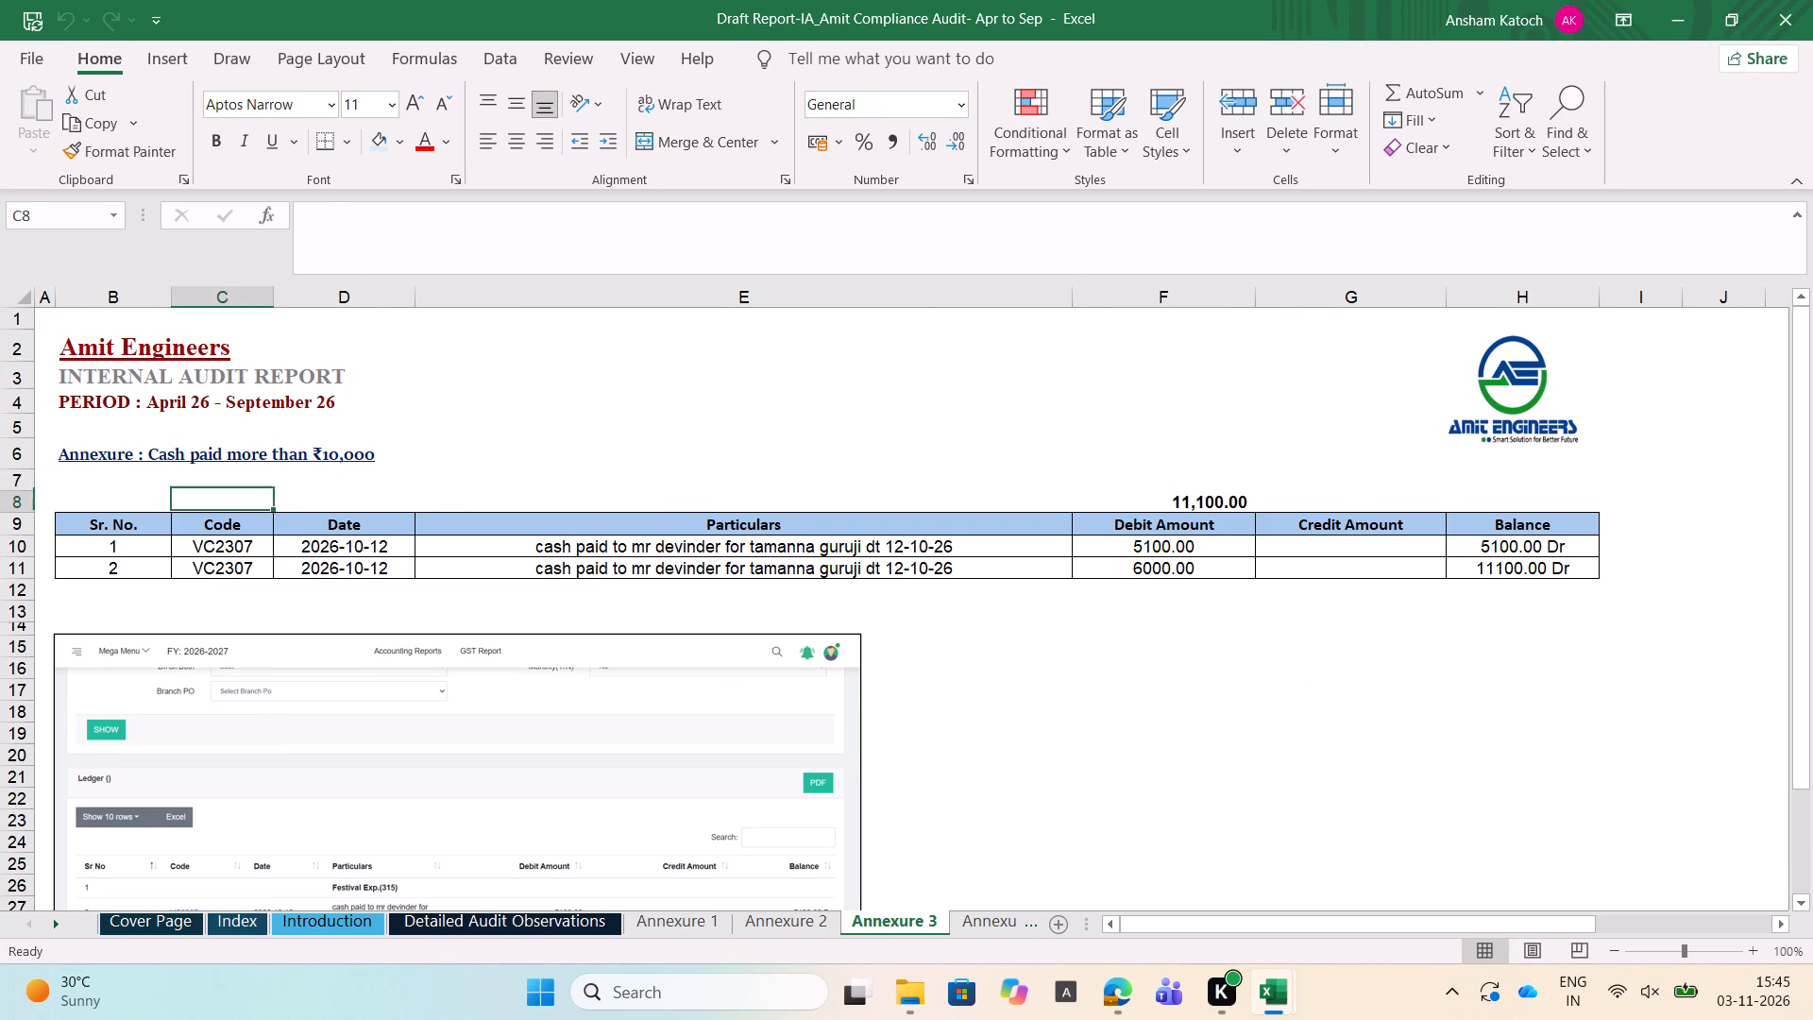
Examine the first cash payment entry in Annexure 3 from its serial number across to its balance.
key(Down)
key(Left)
key(Down)
key(Down)
key(Up)
key(Right)
key(Right)
key(Right)
key(Right)
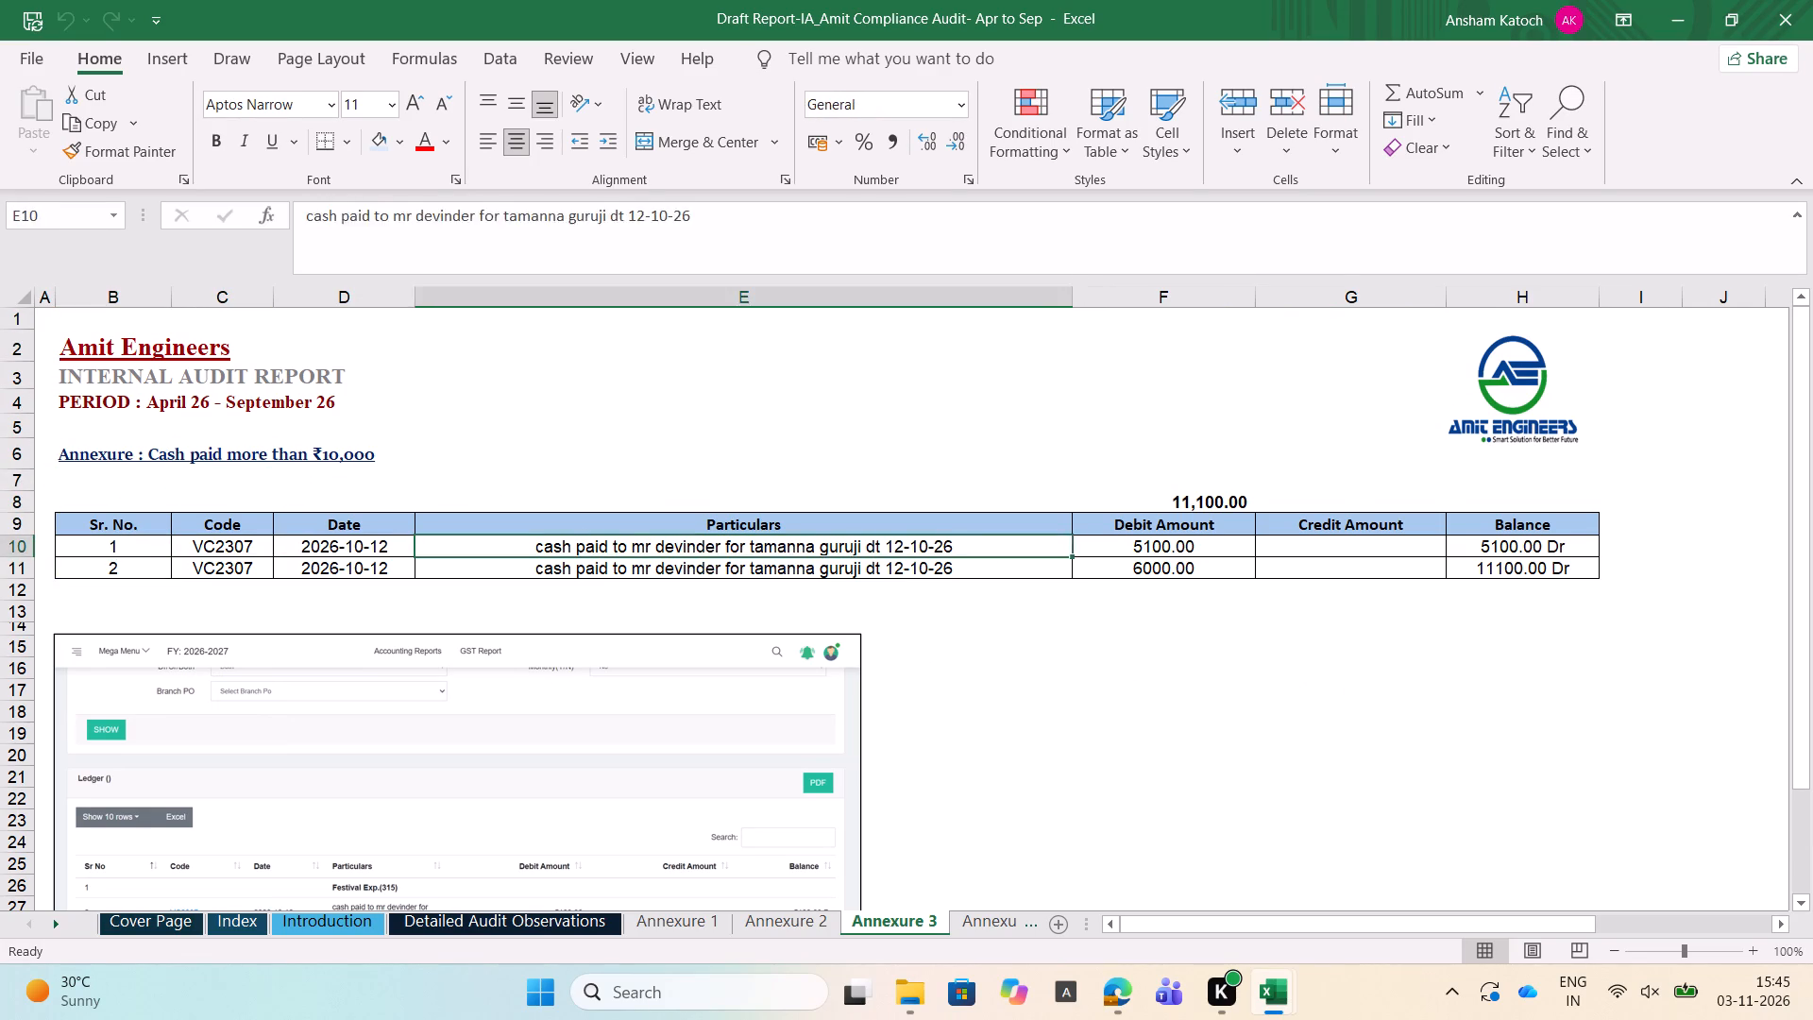
key(Right)
key(Right)
key(Right)
Examine the second cash payment entry in Annexure 3, and recheck the first entry's particulars and amounts.
key(Down)
key(Left)
key(Left)
key(Left)
key(Left)
key(Left)
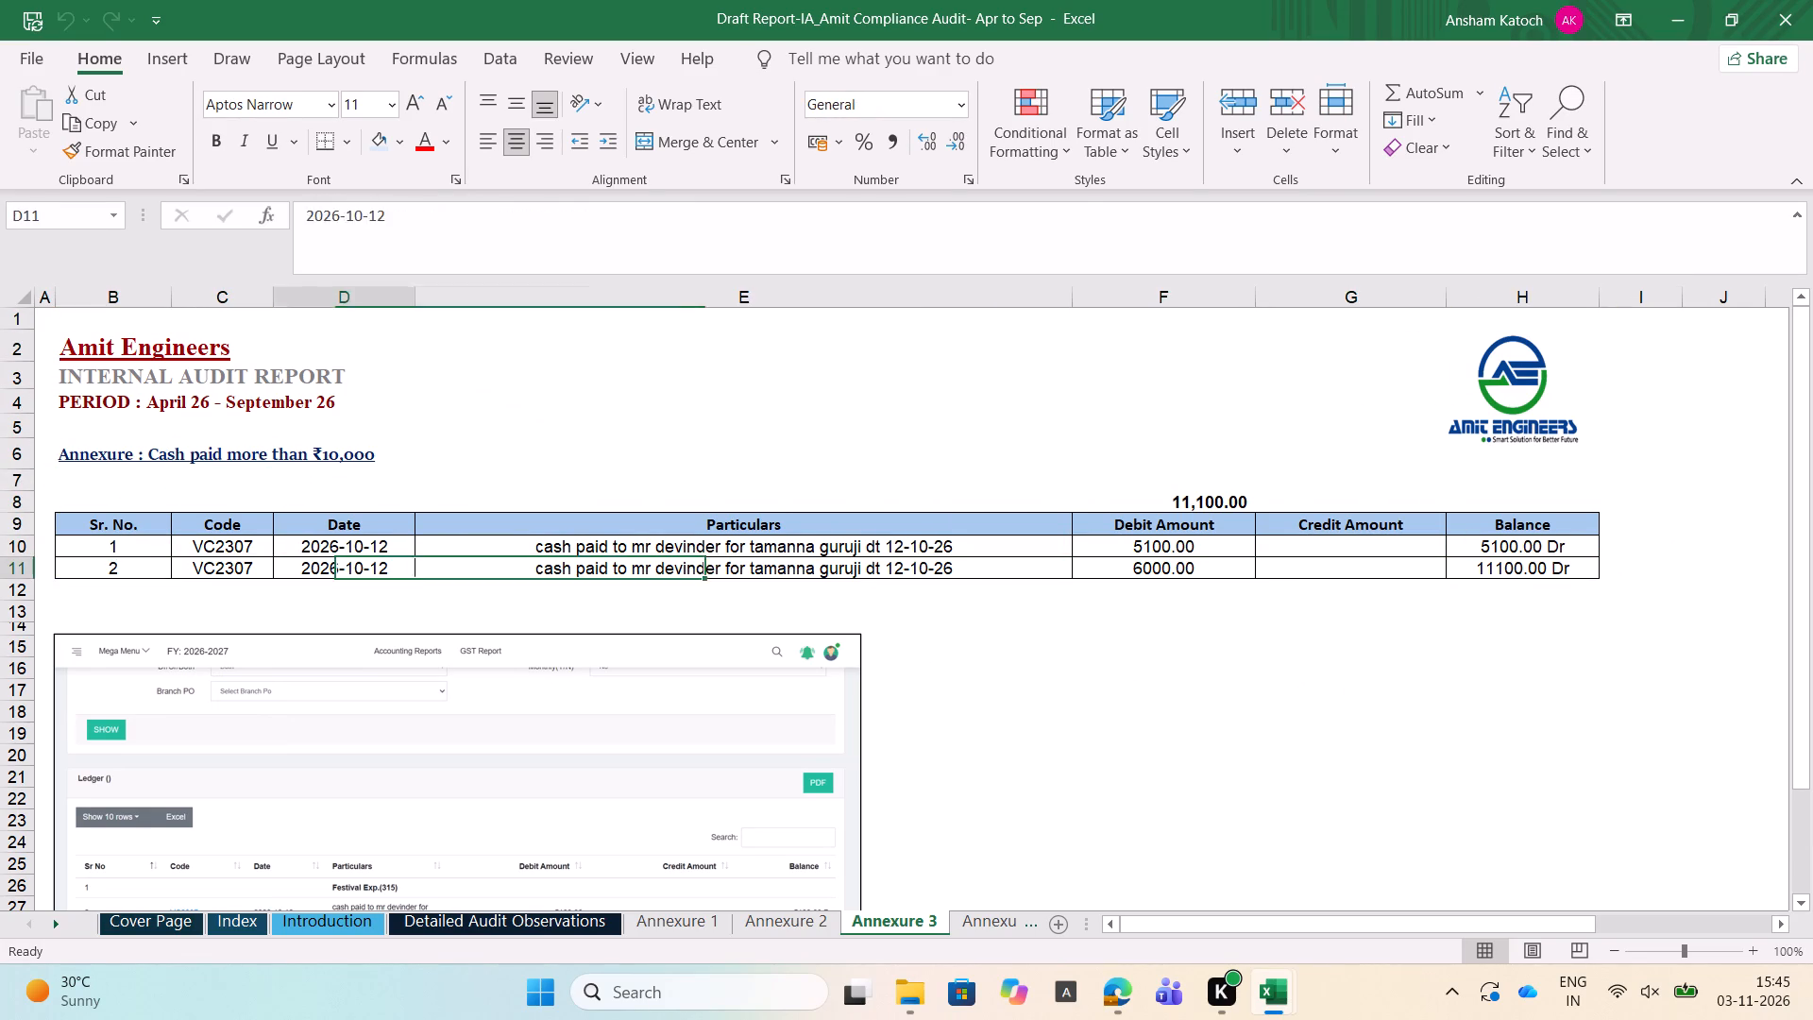
key(Left)
key(Left)
key(Up)
key(ctrl+Right)
key(ctrl+Right)
key(Left)
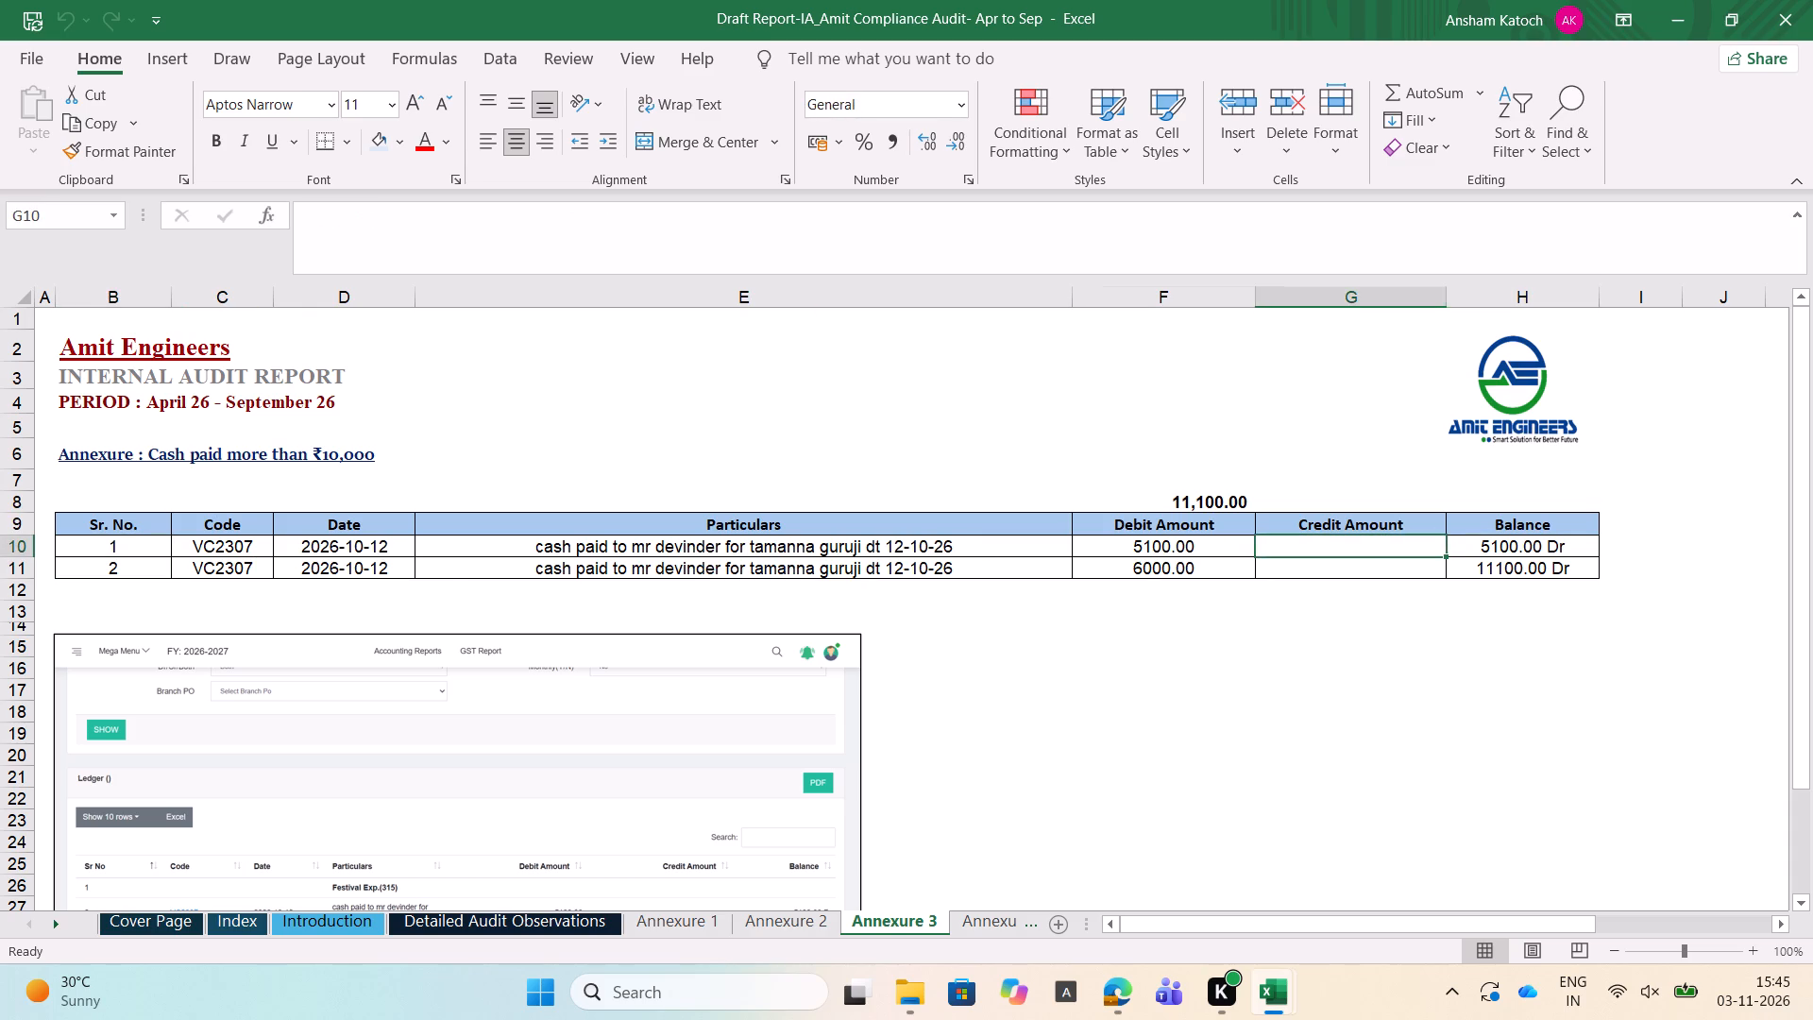
key(Left)
key(Left)
Open Annexure 4 on GST under Reverse Charge Mechanism for legal services and look from its heading down to the first invoice.
key(ctrl+Page_Down)
key(Left)
key(Left)
key(Left)
key(Right)
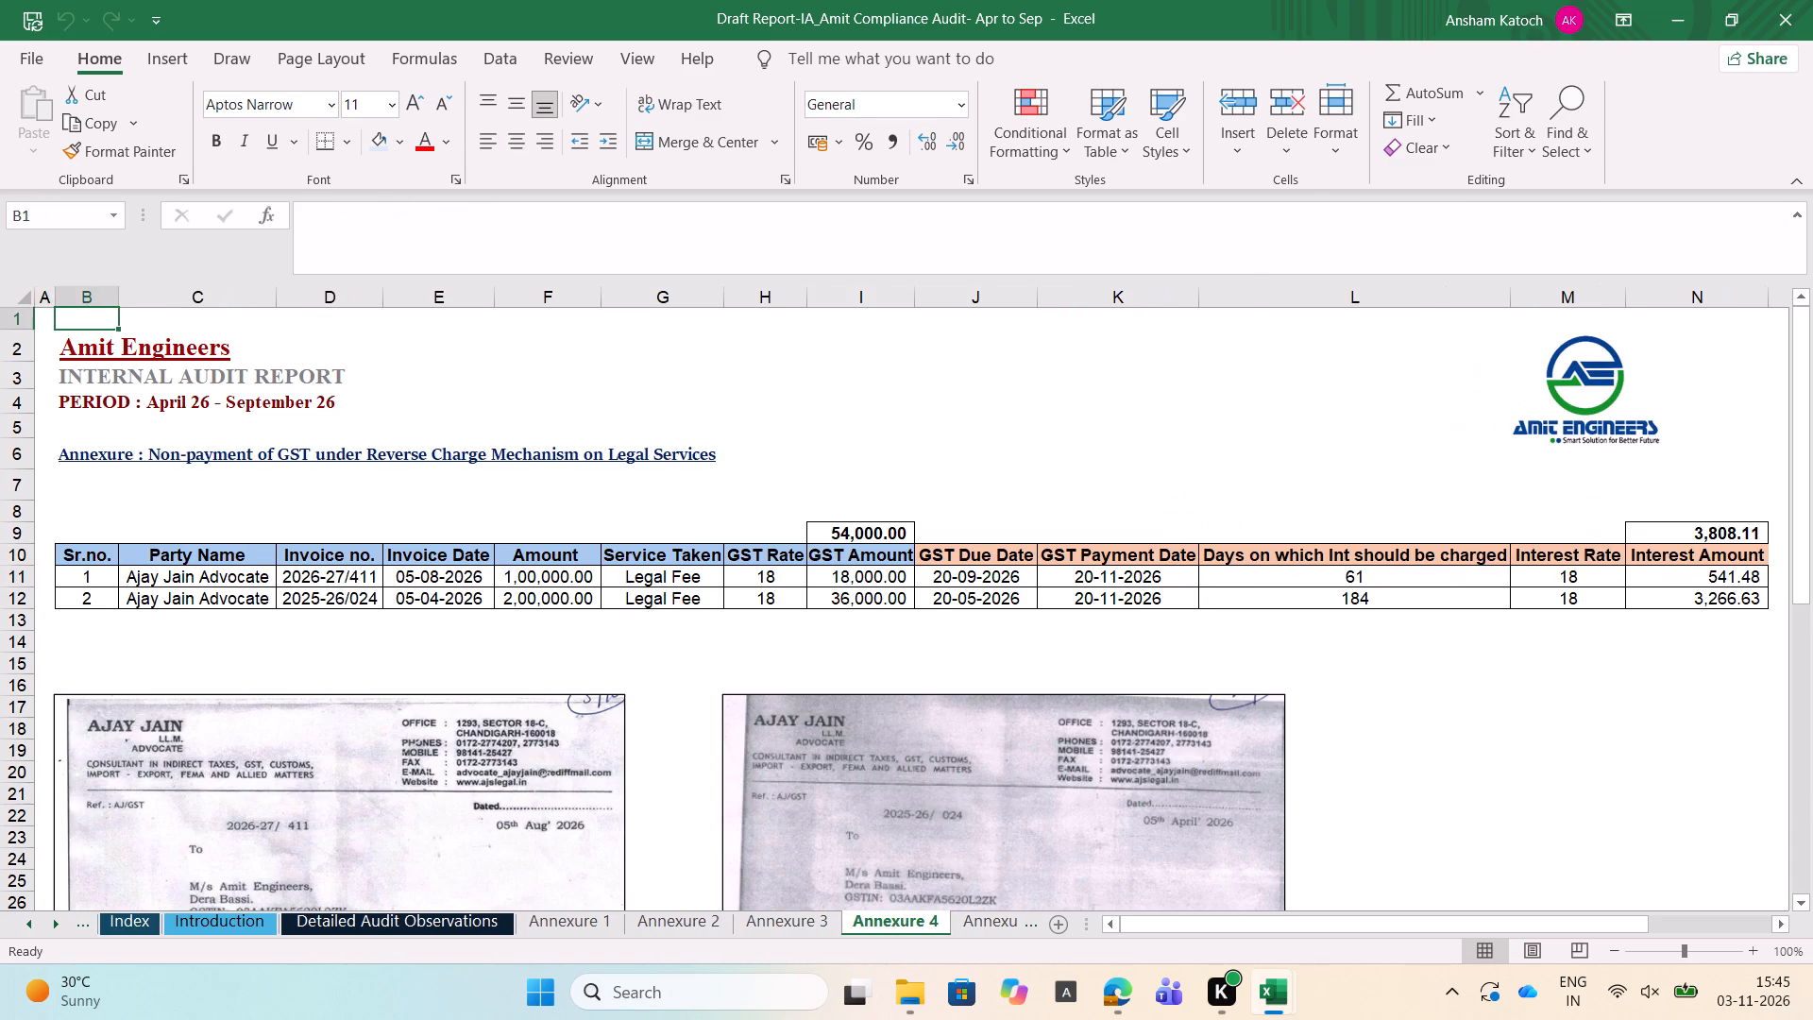
key(Left)
key(Down)
key(Down)
key(Right)
key(Up)
key(Down)
key(Down)
key(Down)
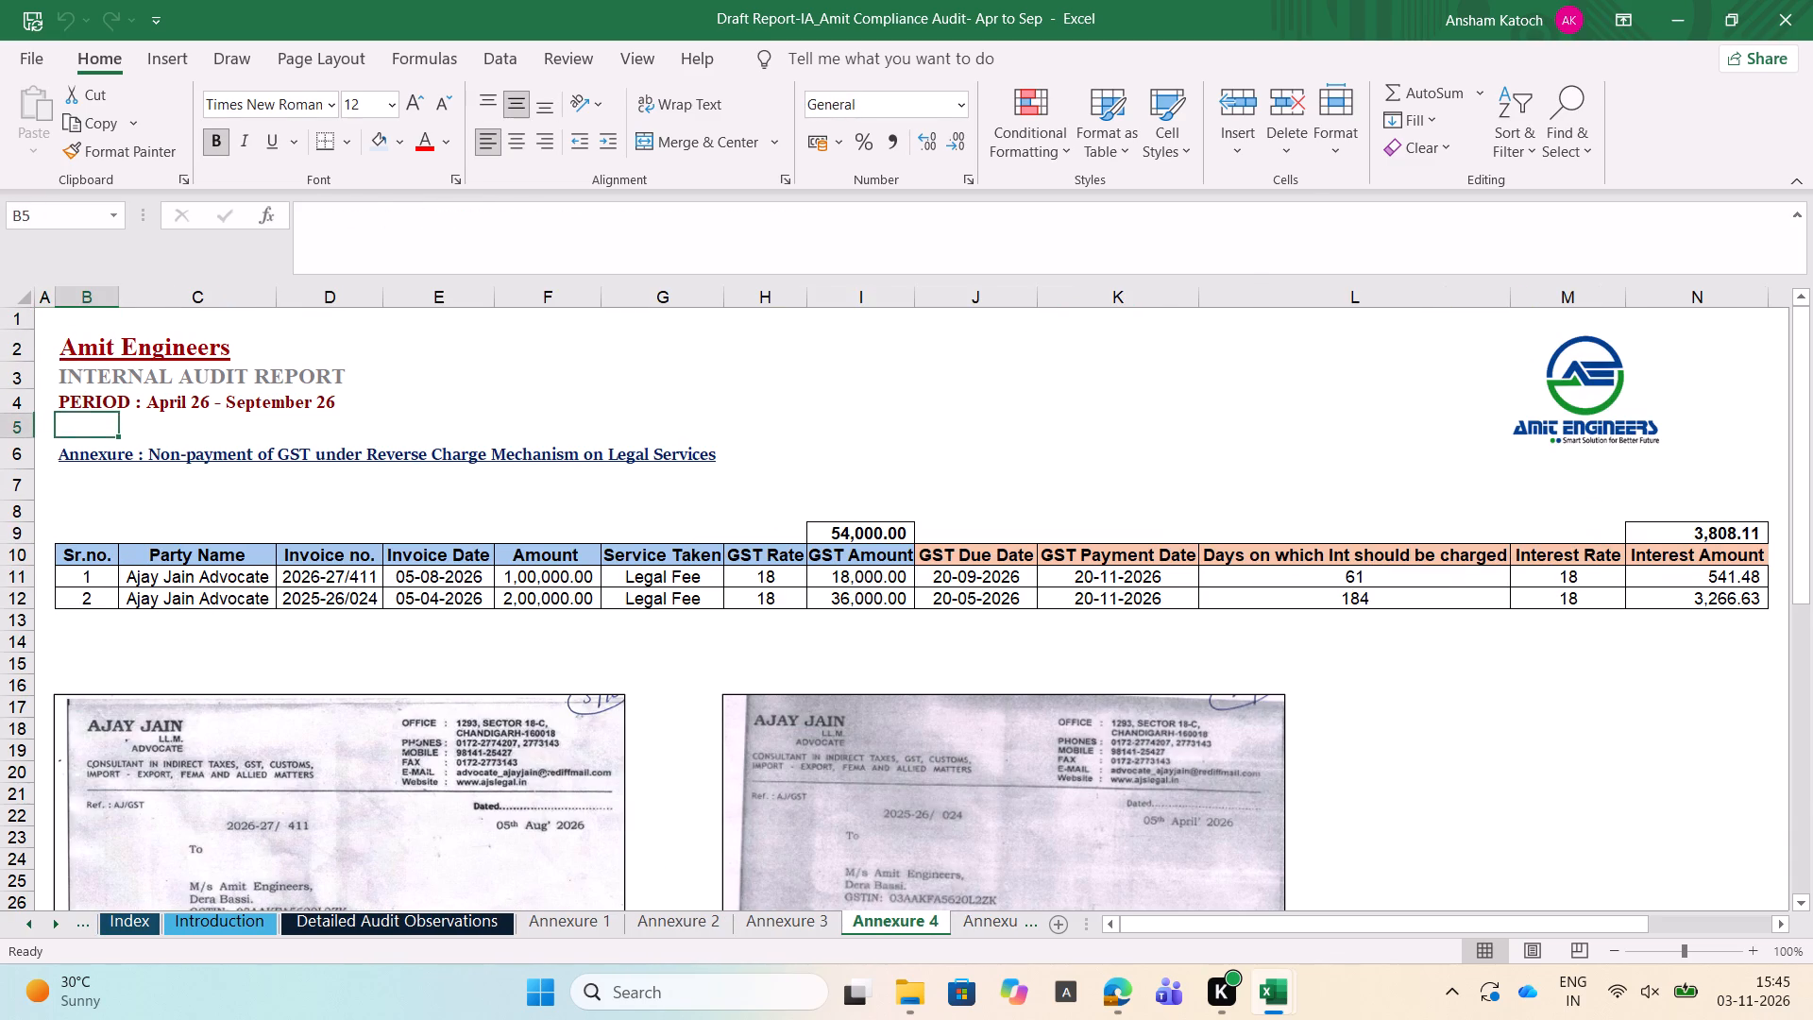
key(Down)
key(Down)
key(Down)
key(Down)
key(Down)
key(Down)
Examine Annexure 4's interest calculation for the first invoice, including the chargeable days, interest rate and the totals above the table.
key(ctrl+Right)
key(Left)
key(Left)
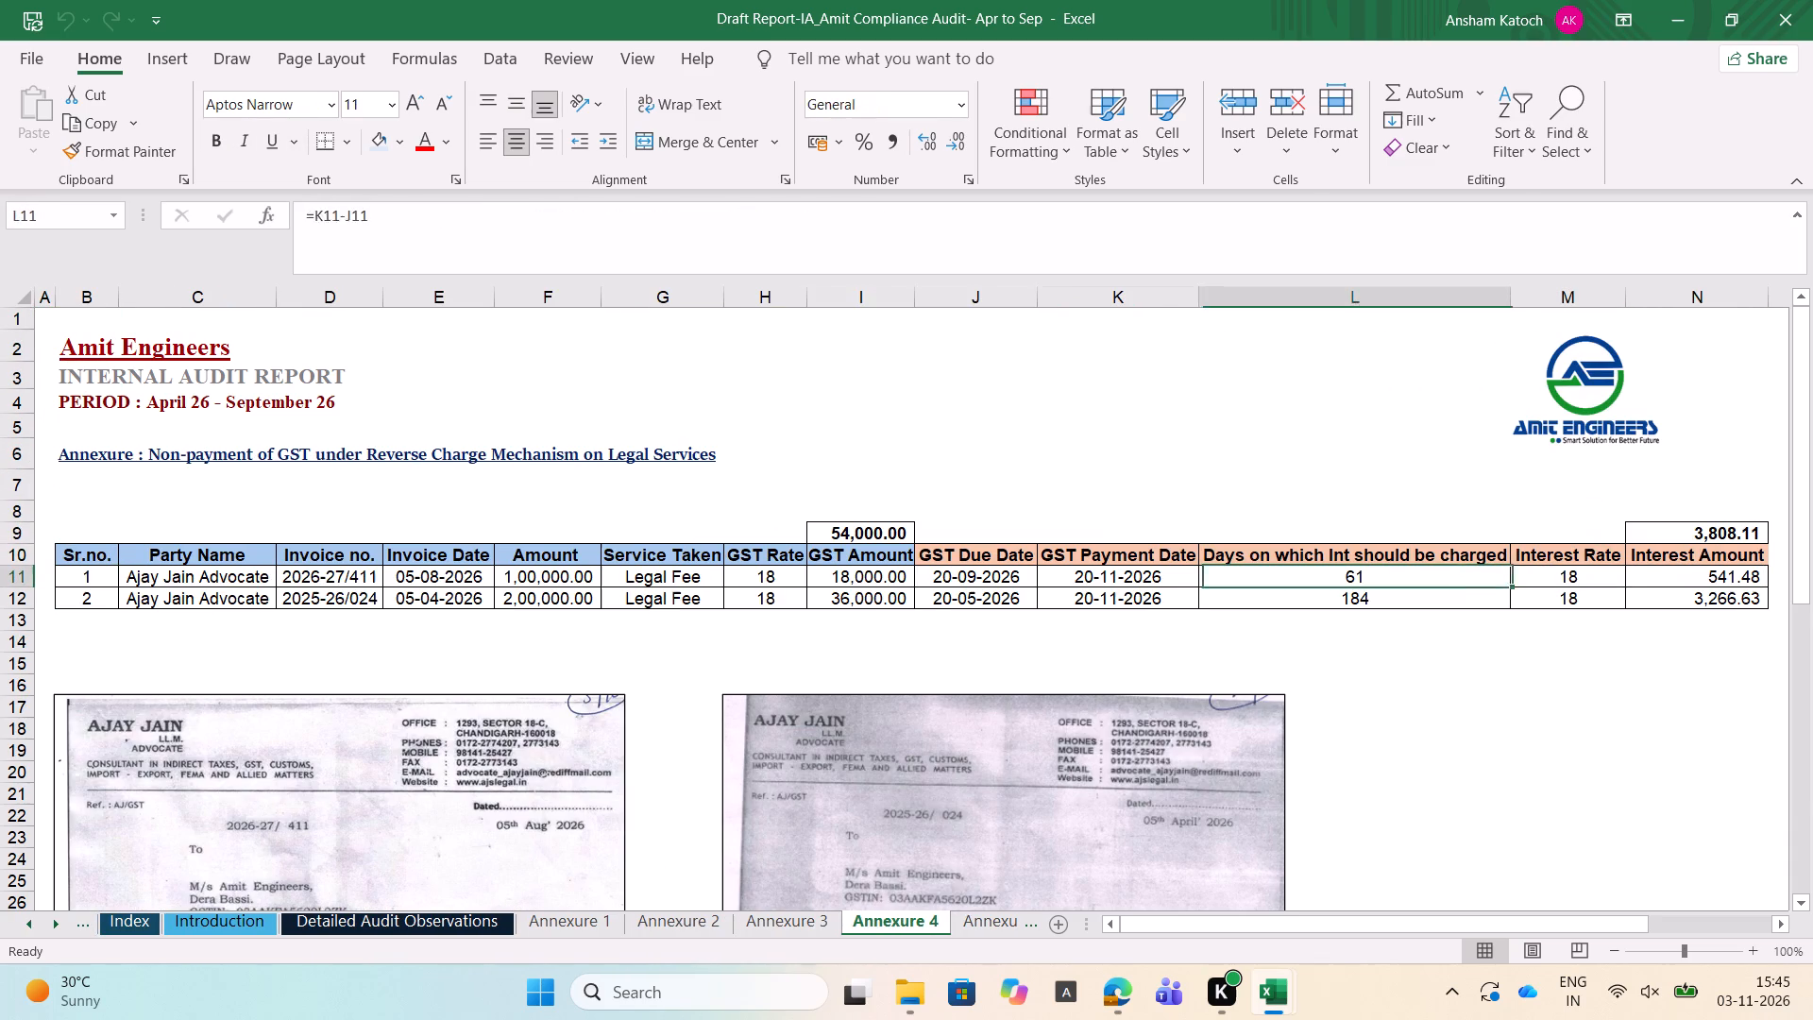
key(Left)
key(Left)
key(Left)
key(Up)
key(Up)
key(Right)
key(Right)
key(Right)
key(Right)
key(Right)
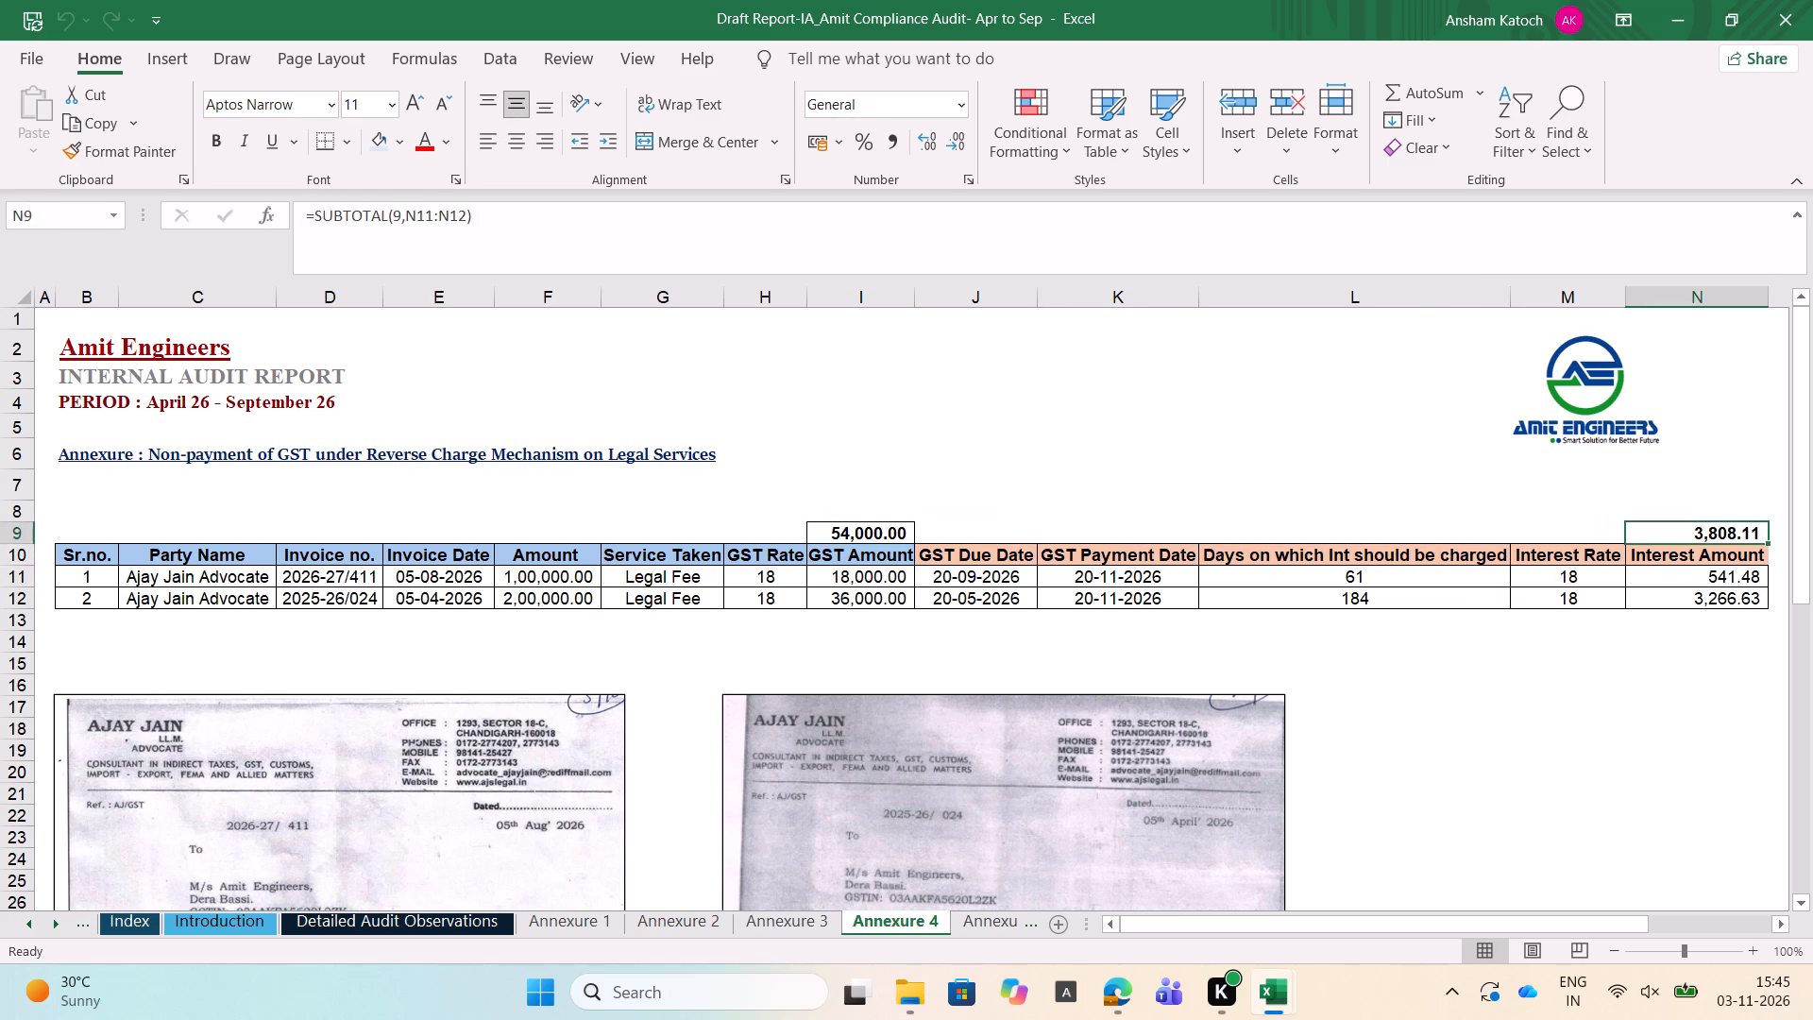
key(Down)
key(Down)
key(Left)
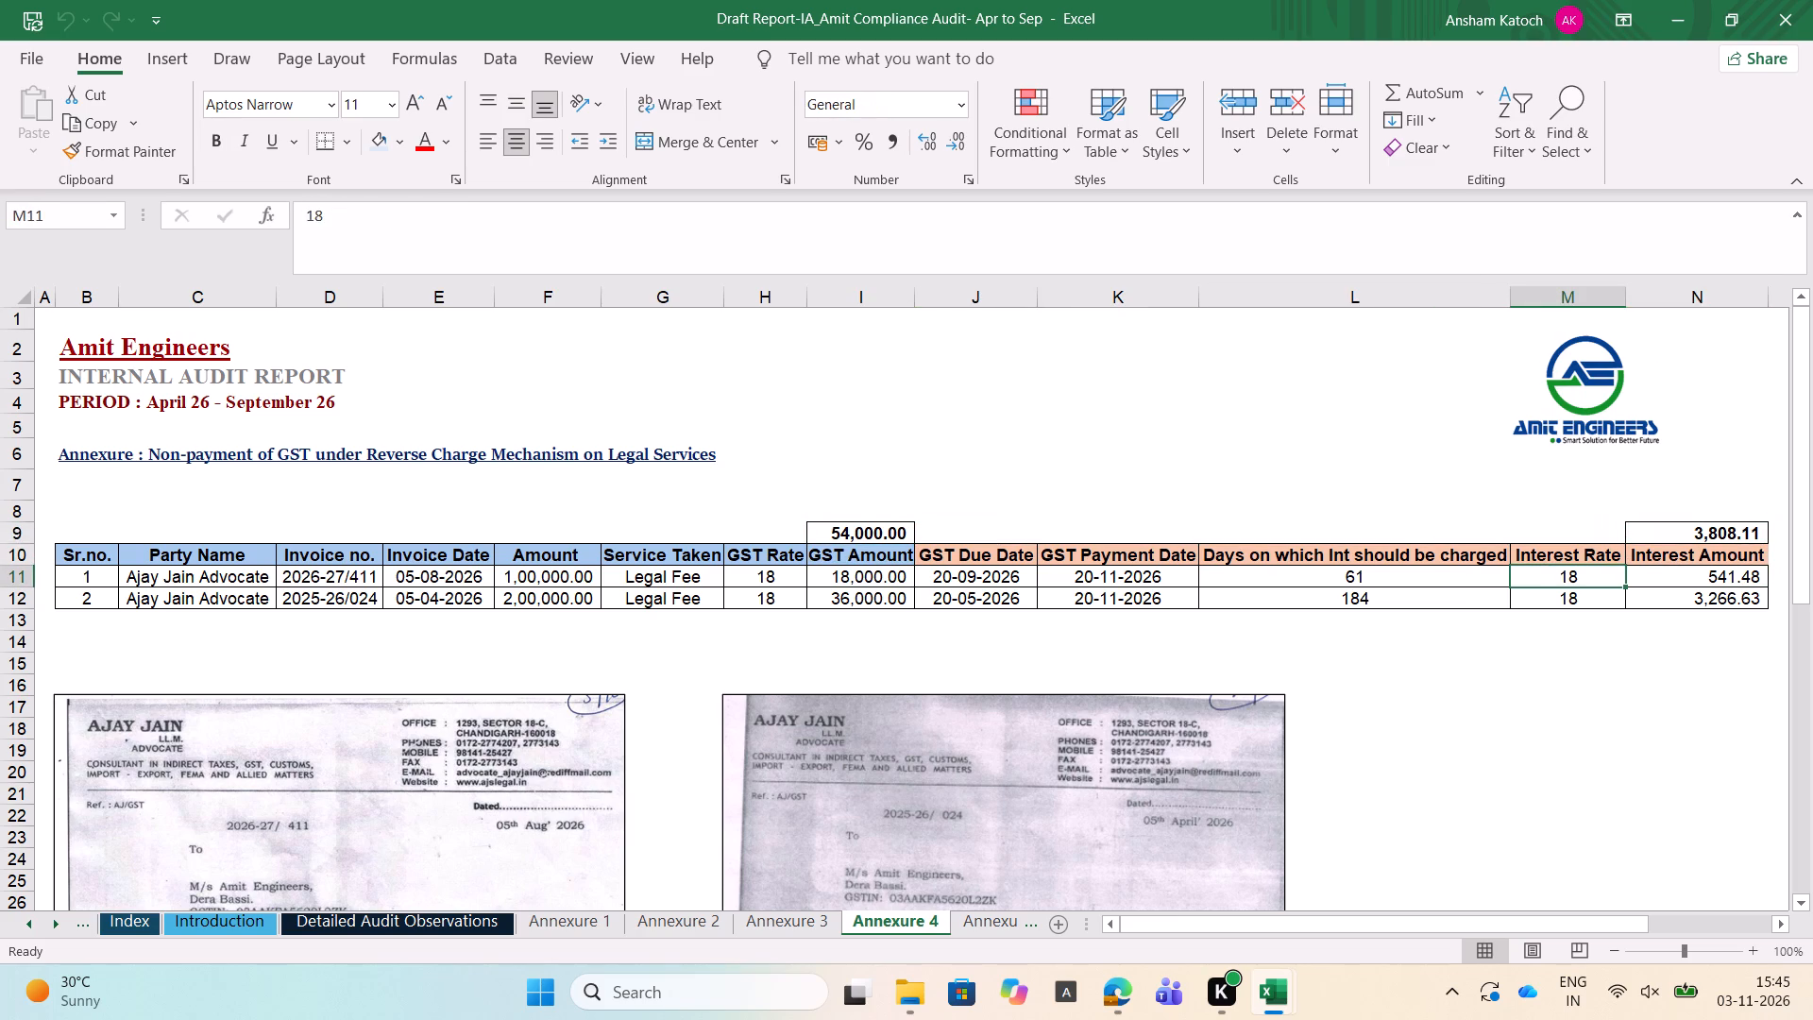
Follow Annexure 4's first invoice back to its party name and invoice details, and recheck its interest amount formula.
key(Right)
key(Left)
key(Left)
key(Left)
key(Left)
key(Left)
key(Left)
key(Left)
key(Left)
key(Left)
key(Left)
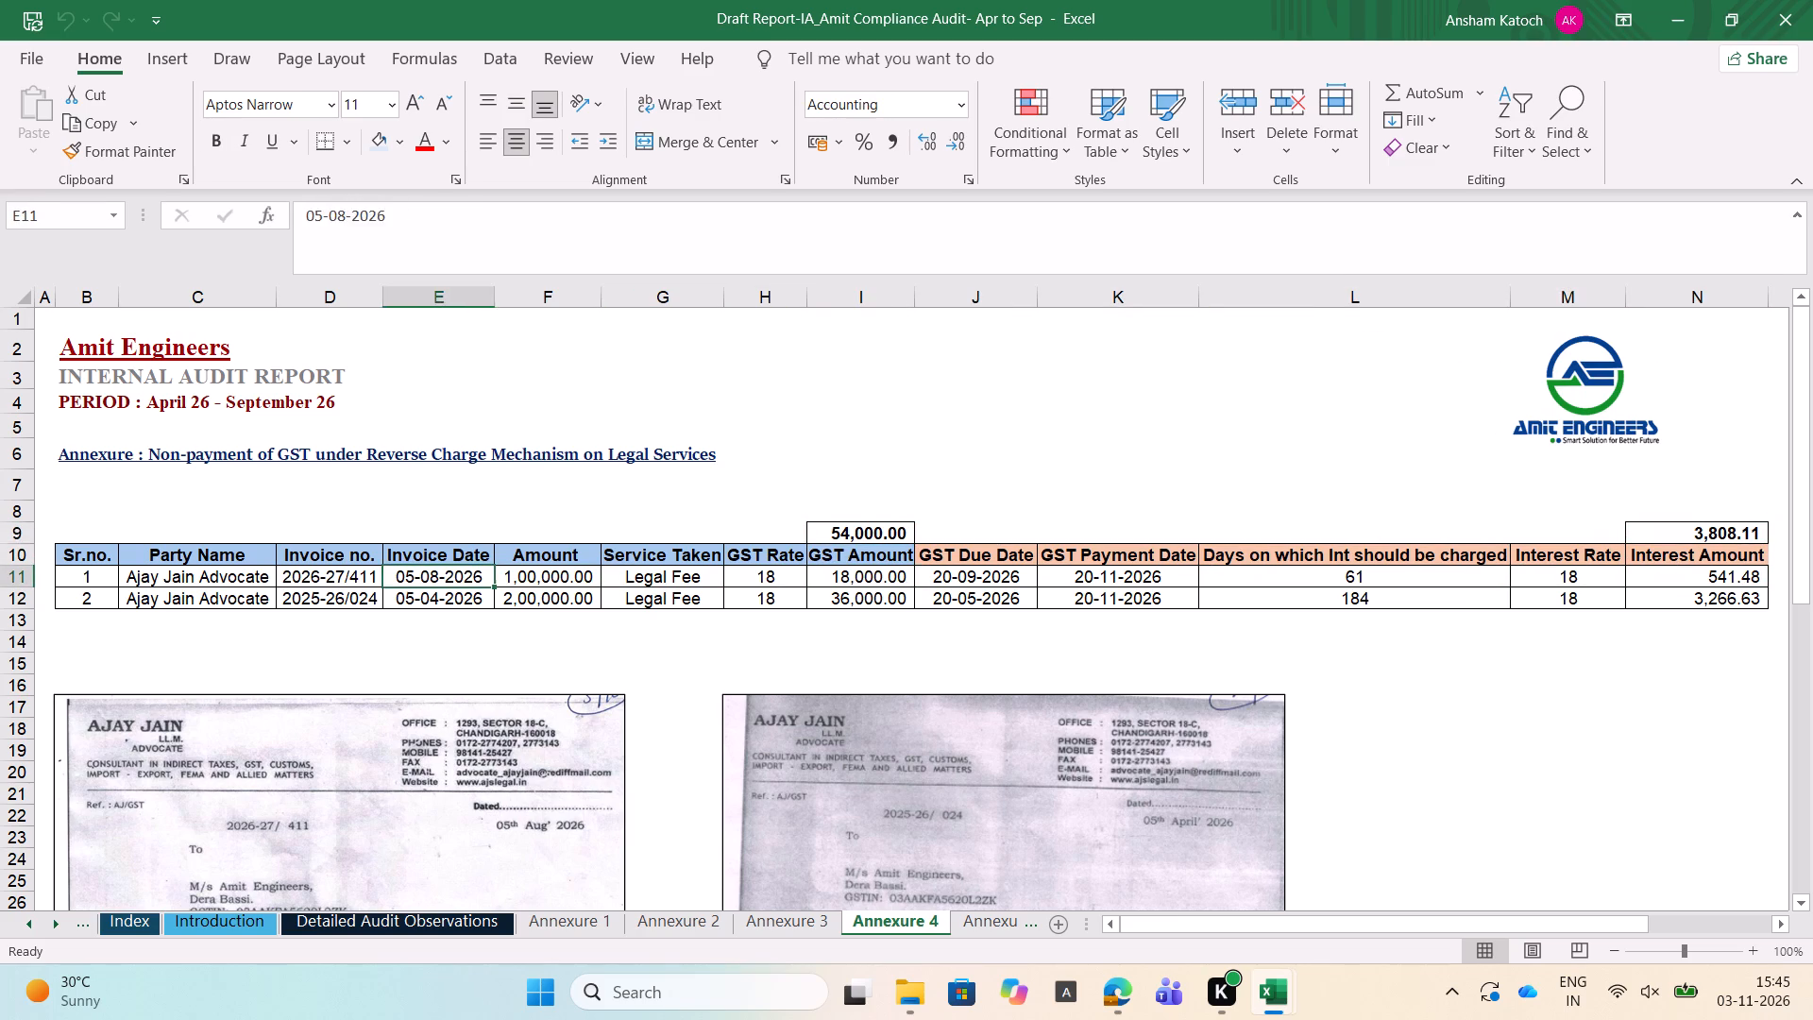
key(Left)
key(Left)
key(Left)
key(Right)
key(Down)
key(Up)
key(ctrl+Right)
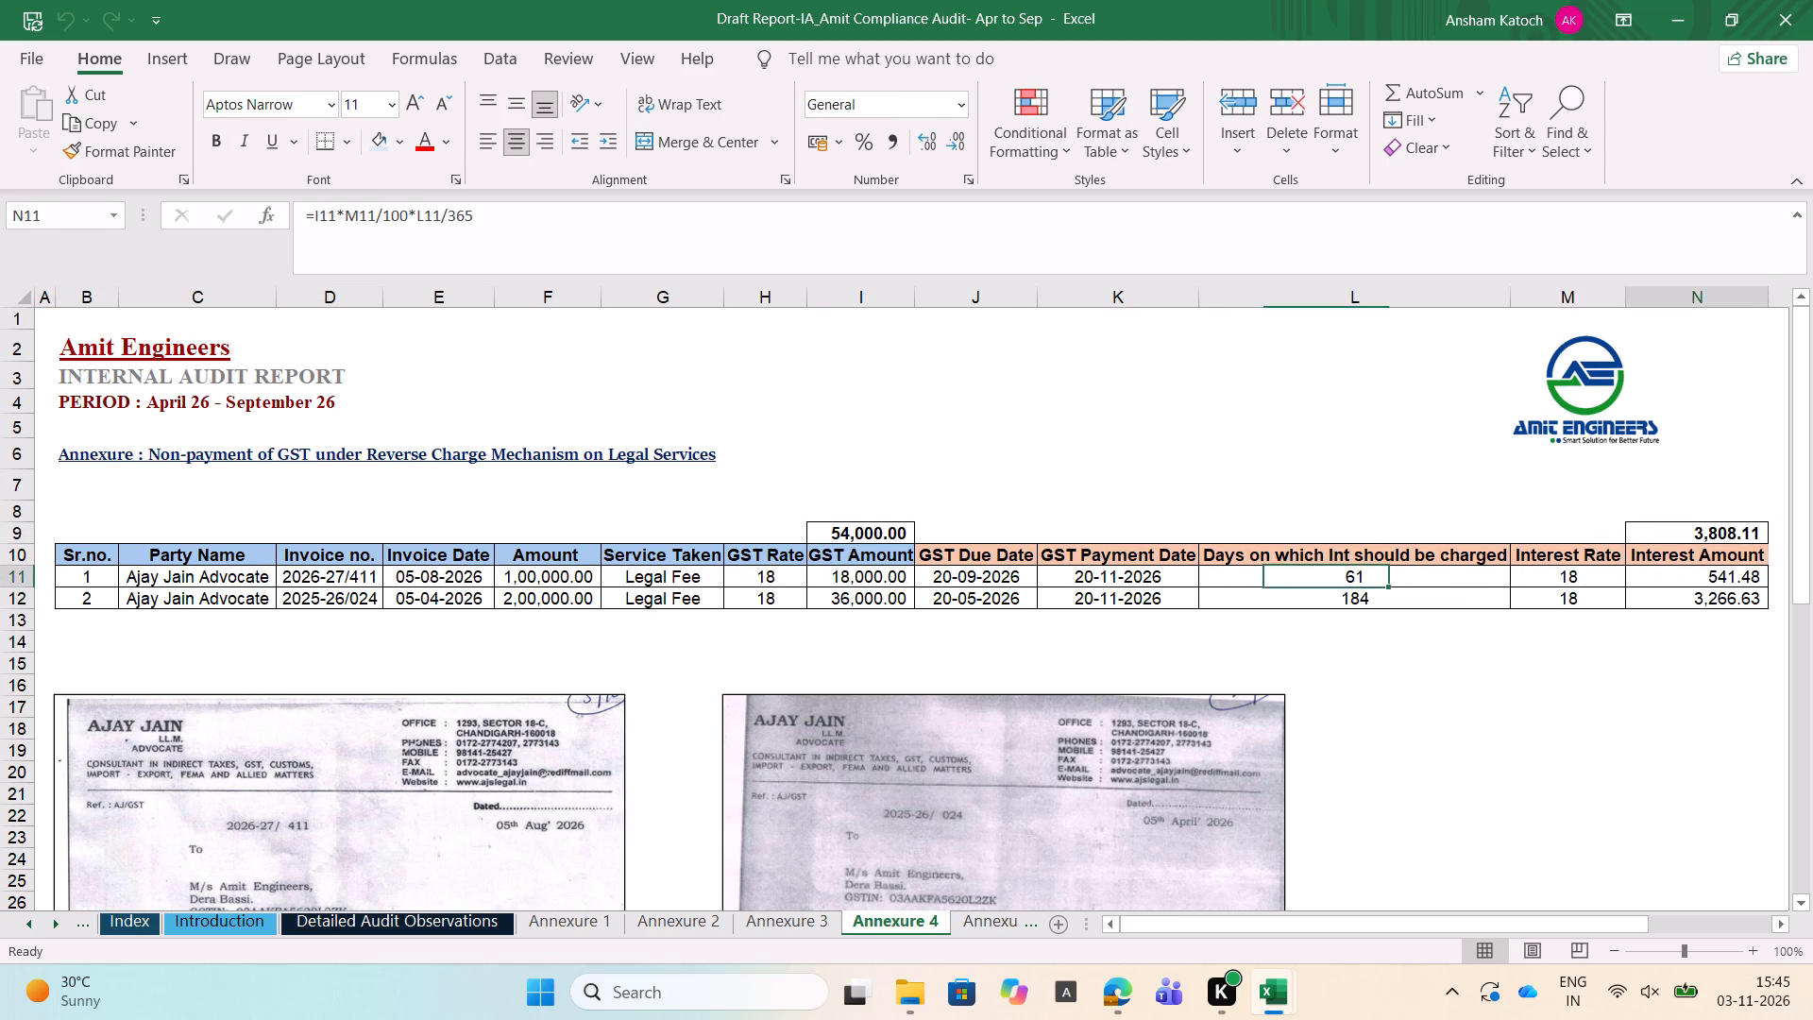
key(Left)
Open Annexure 5 on mismatches between GSTR-2B and Books of Accounts and look from its heading down to the first entry.
key(ctrl+Page_Down)
key(Right)
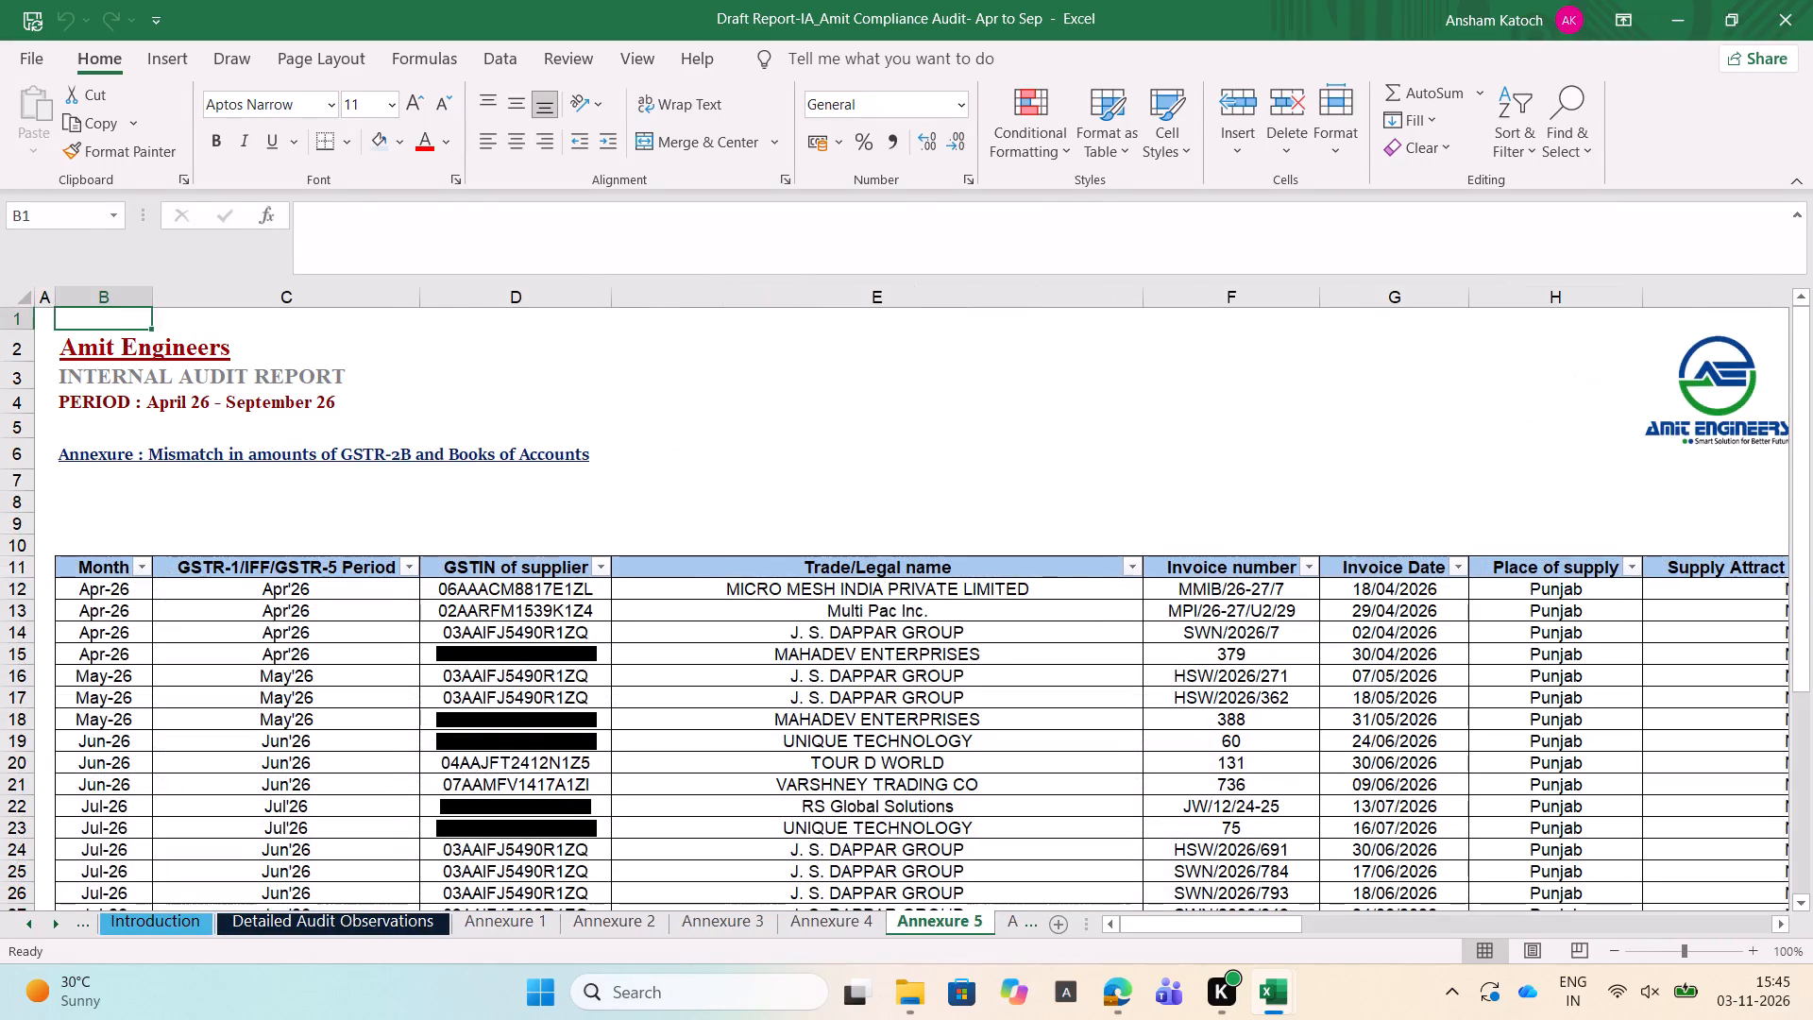
key(Down)
key(Down)
key(Down)
key(Down)
key(Down)
key(Down)
key(Down)
key(Down)
key(Down)
key(Down)
key(Down)
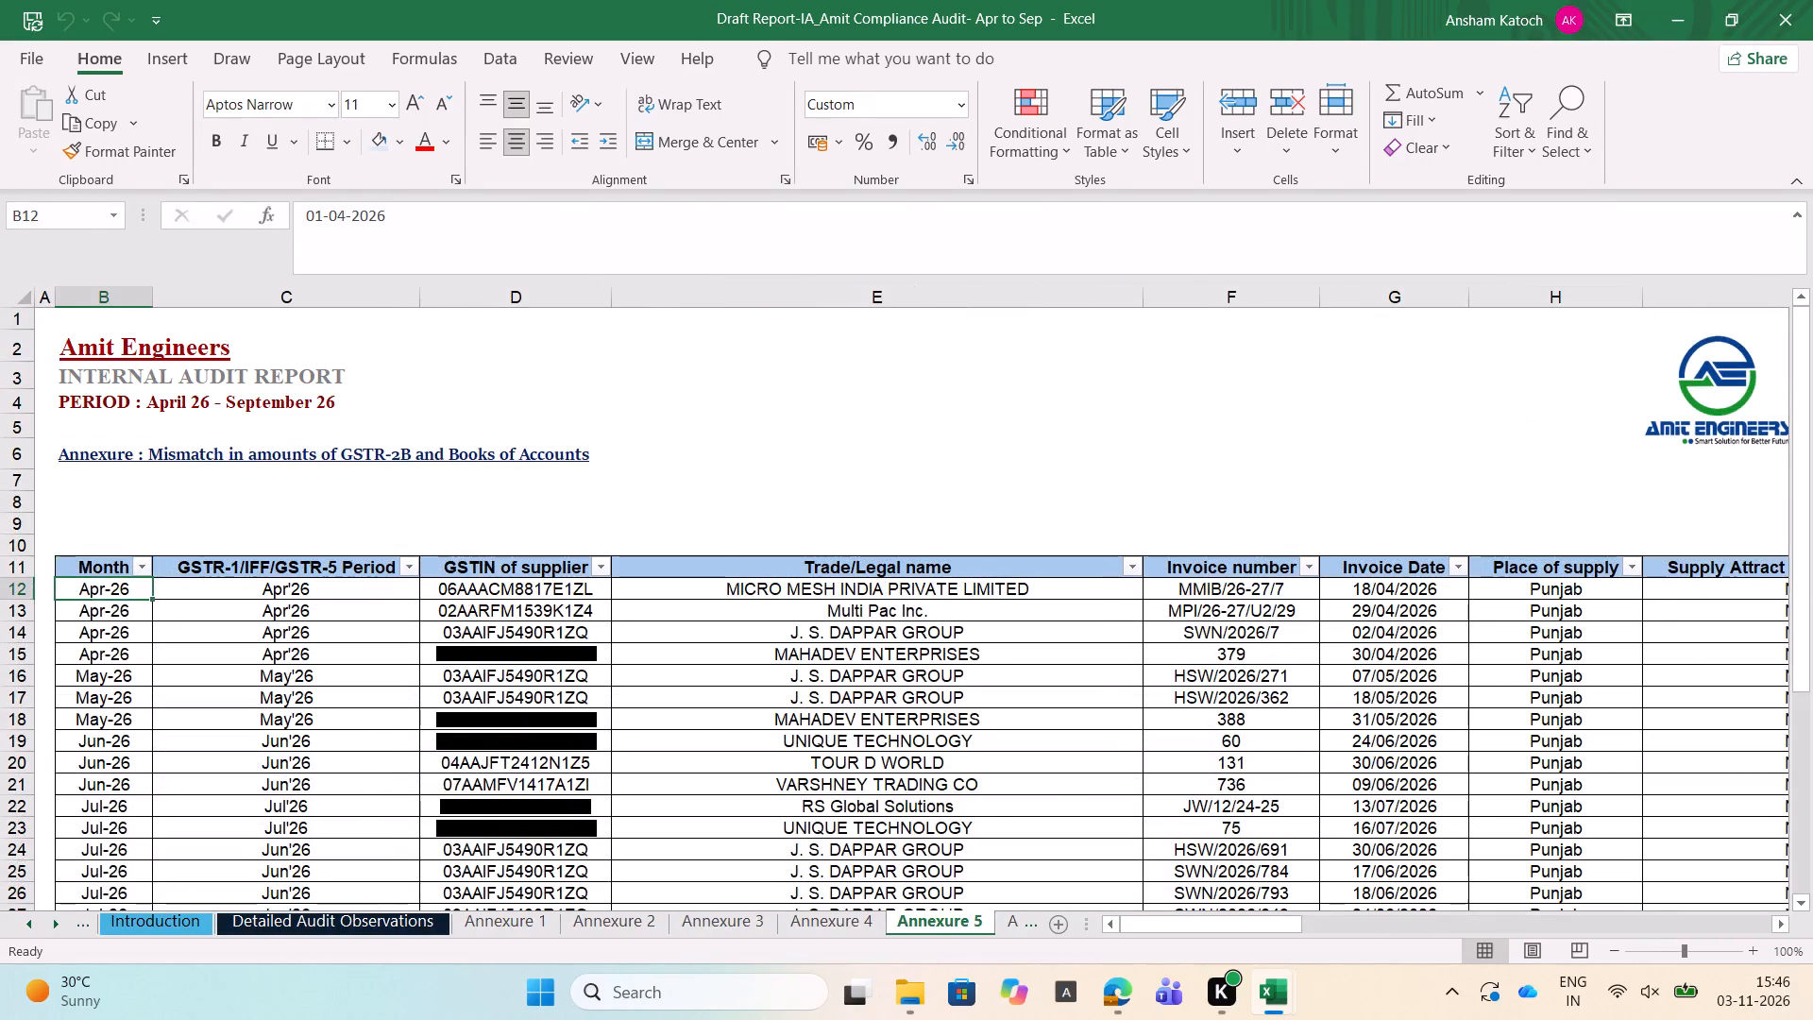
Look across Annexure 5's first entry to its remarks and back, and check the April entries beneath it.
key(ctrl+Right)
key(ctrl+Left)
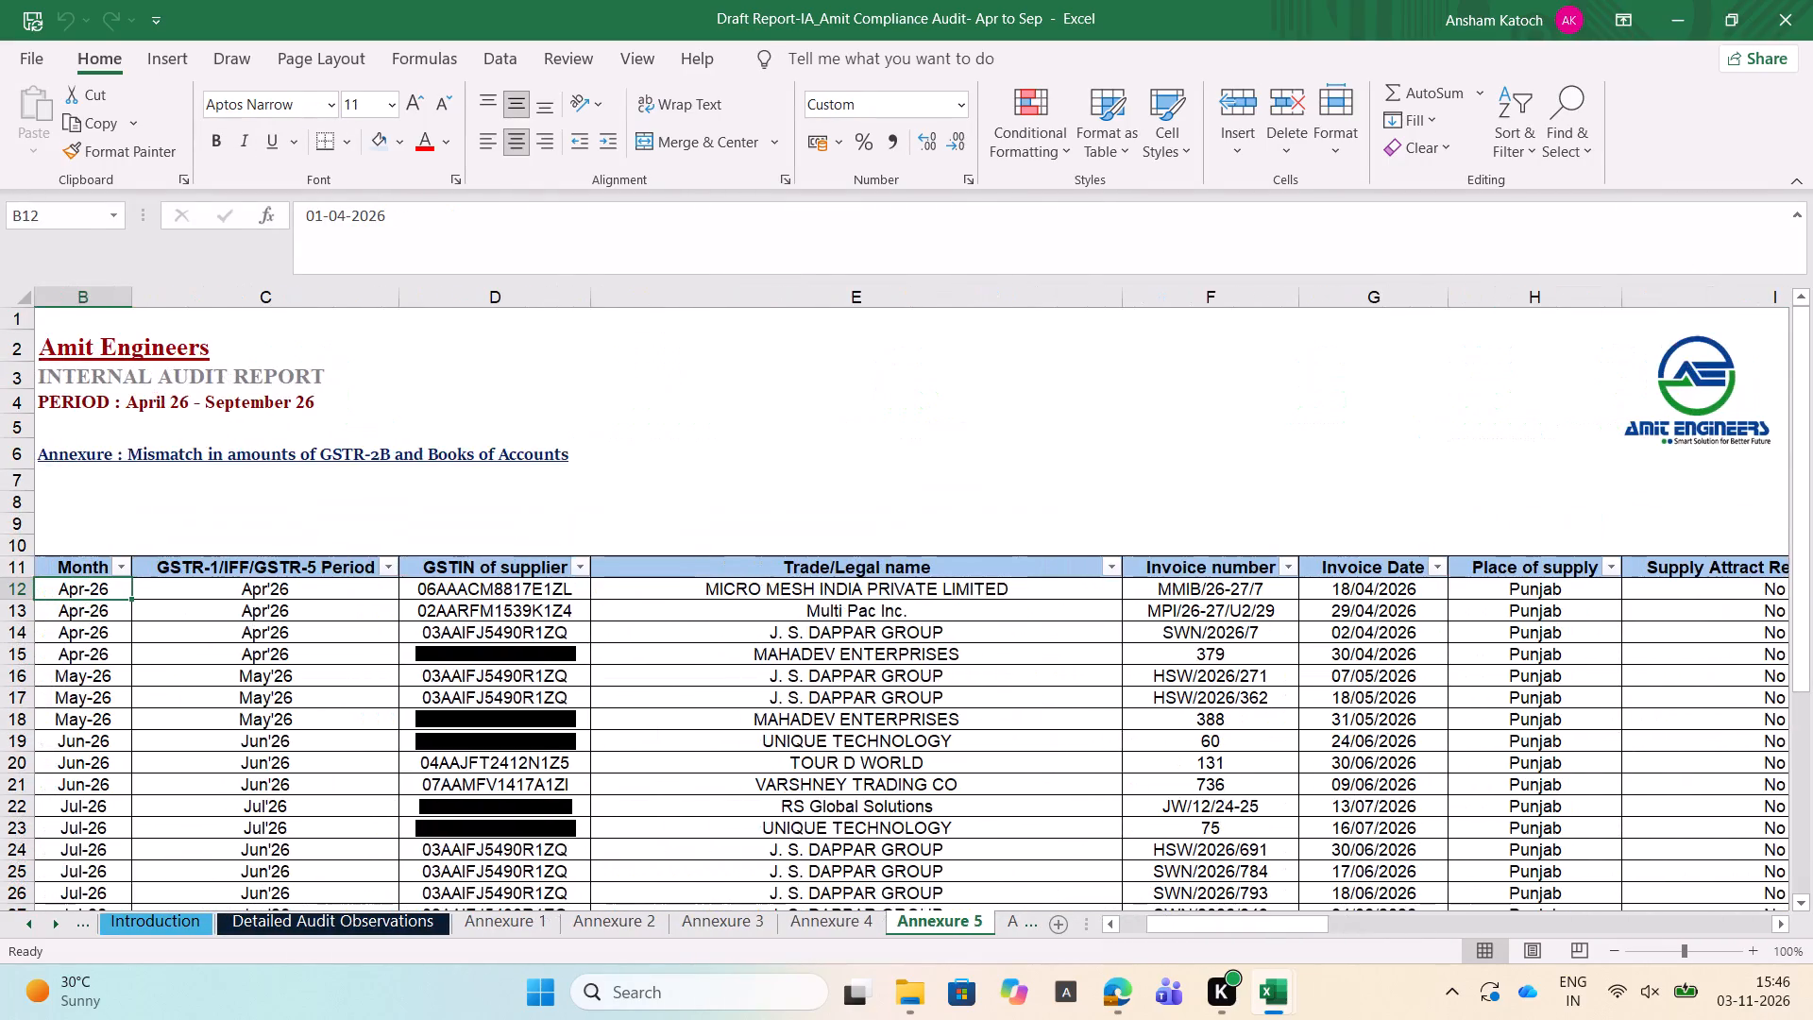
key(ctrl+Right)
key(ctrl+Left)
key(Down)
key(Down)
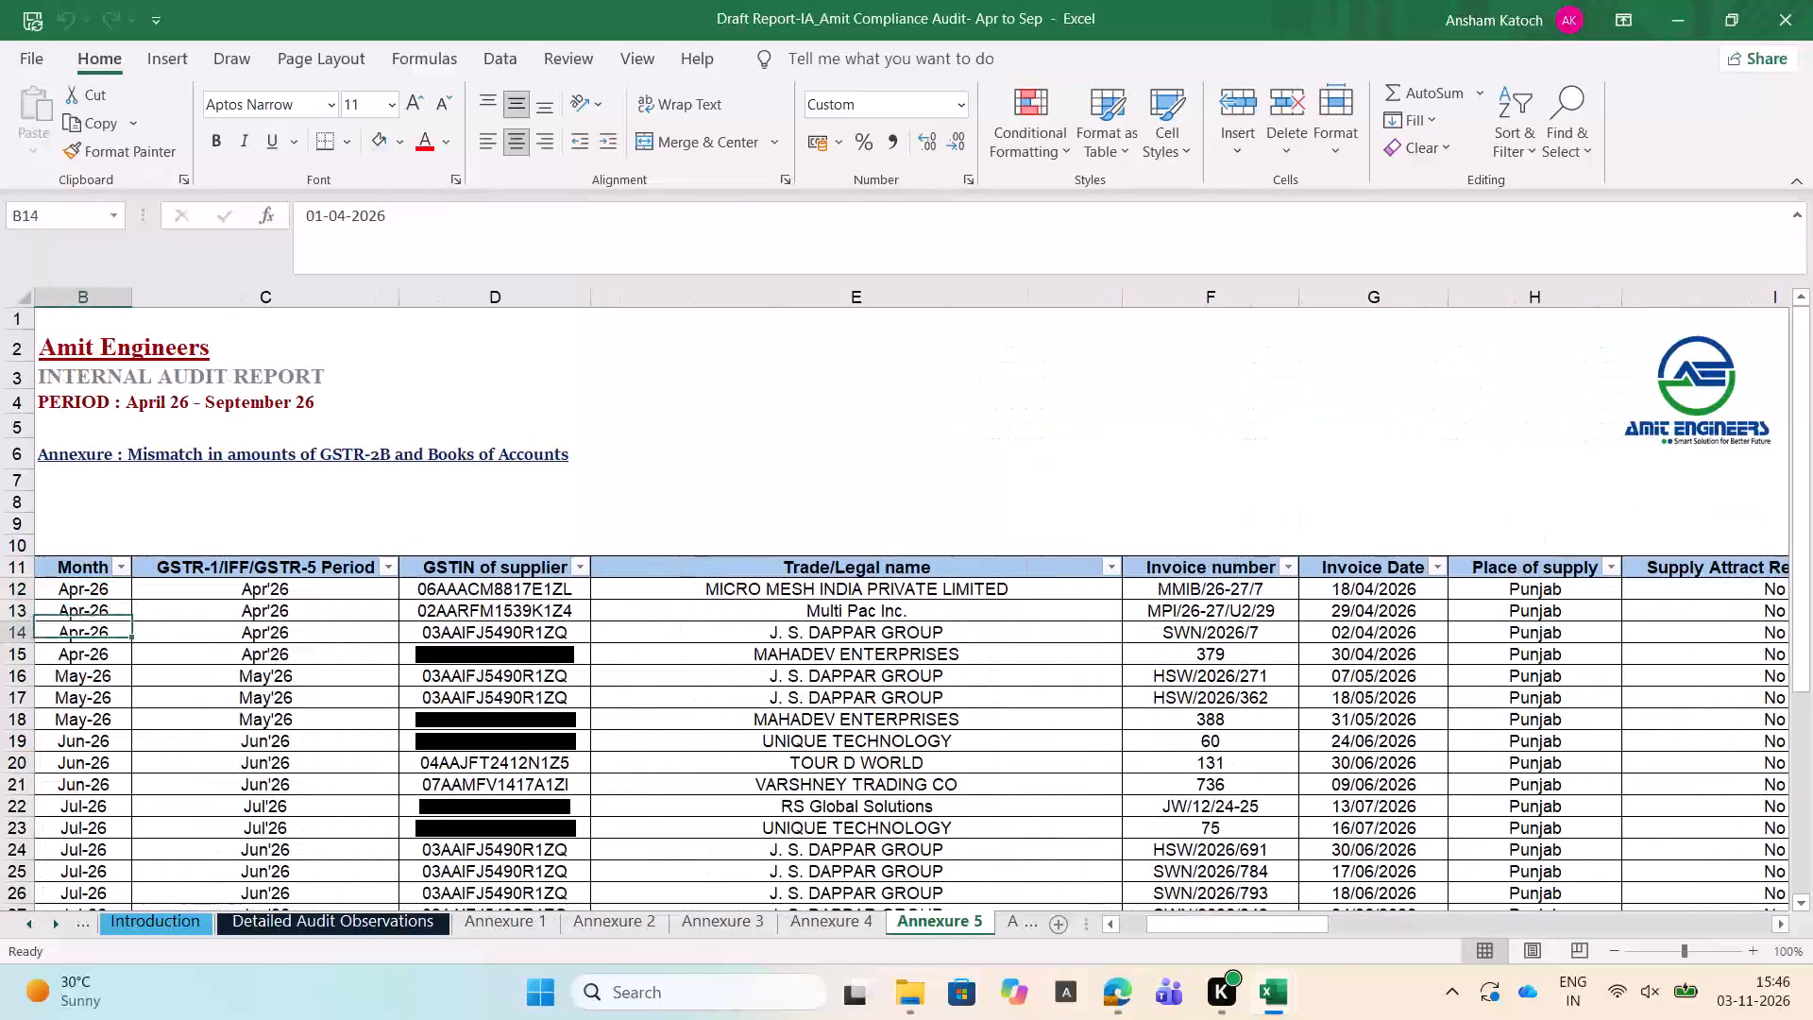
key(Down)
key(Up)
key(Up)
key(Up)
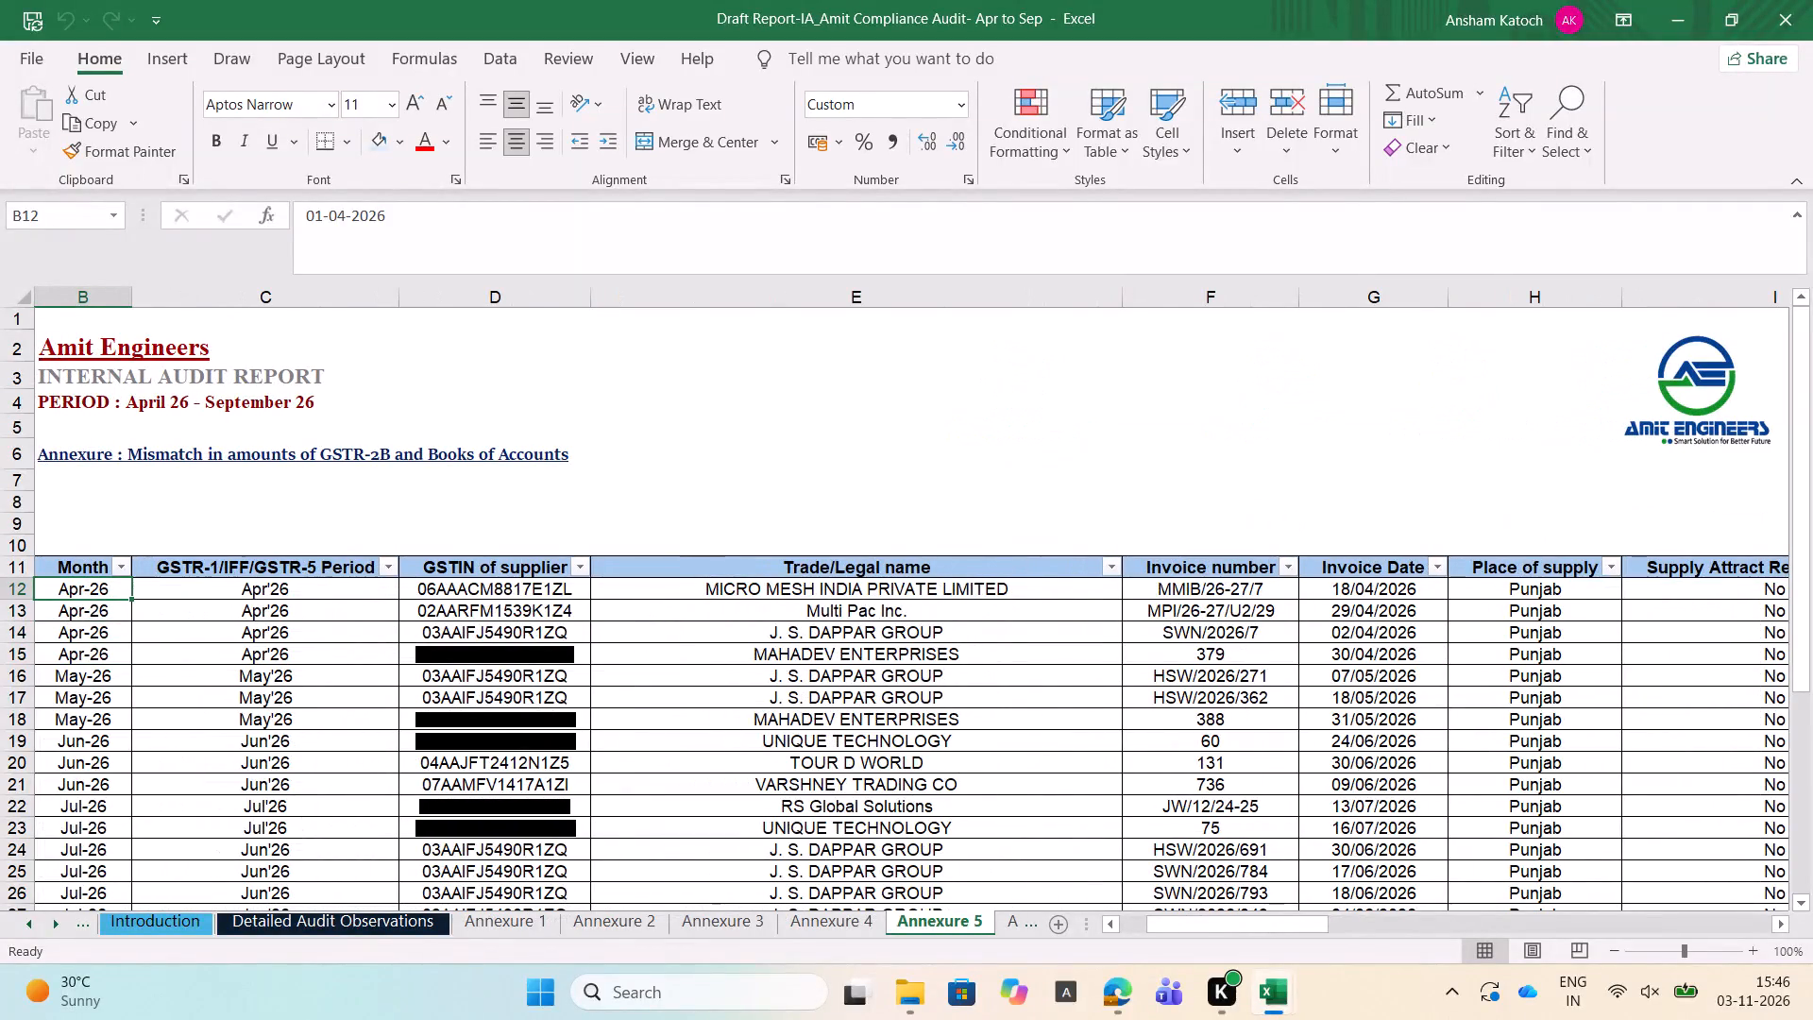
Look down Annexure 5's monthly mismatch entries to the end of the table, and return to its heading.
key(ctrl+shift+Down)
key(Right)
key(Left)
key(Left)
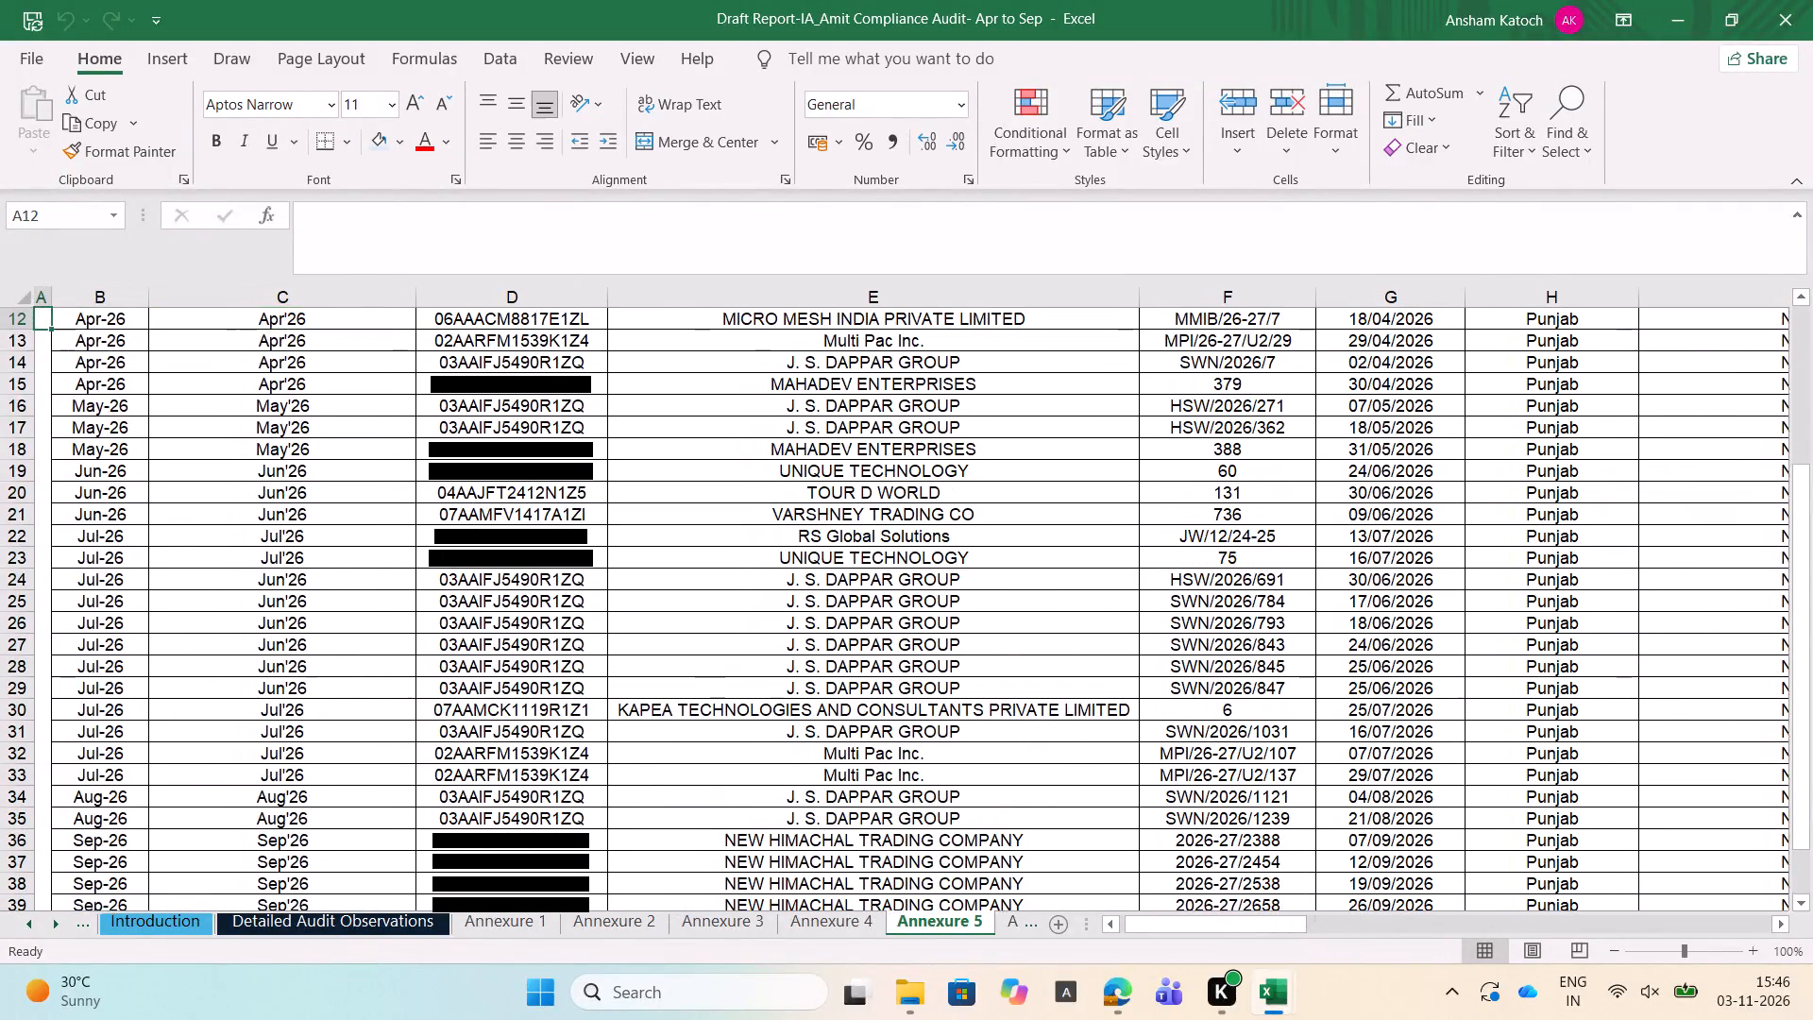
key(ctrl+Up)
key(Up)
key(Up)
key(Down)
key(Down)
key(Down)
key(Down)
key(Down)
key(Down)
key(Down)
key(Down)
key(Down)
key(Down)
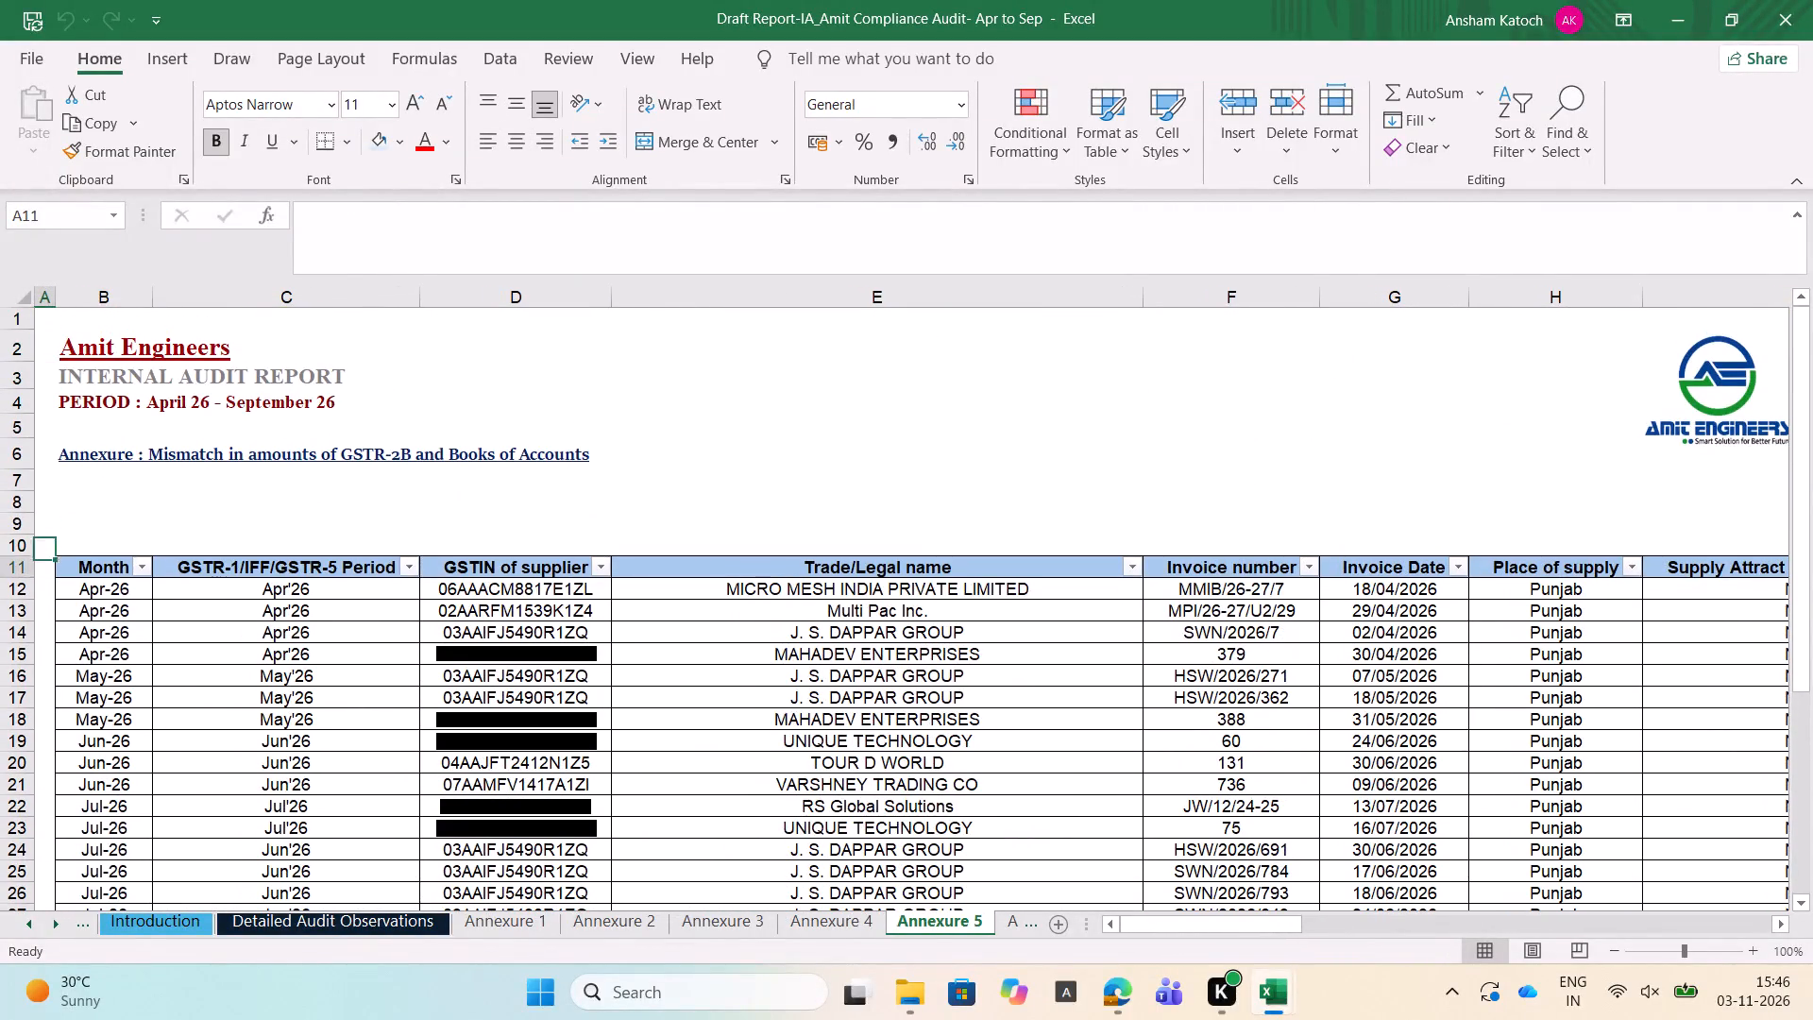
Examine the purchase register, variance and Auditor Remarks columns along Annexure 5's first entry.
key(Down)
key(Right)
key(ctrl+Right)
key(Left)
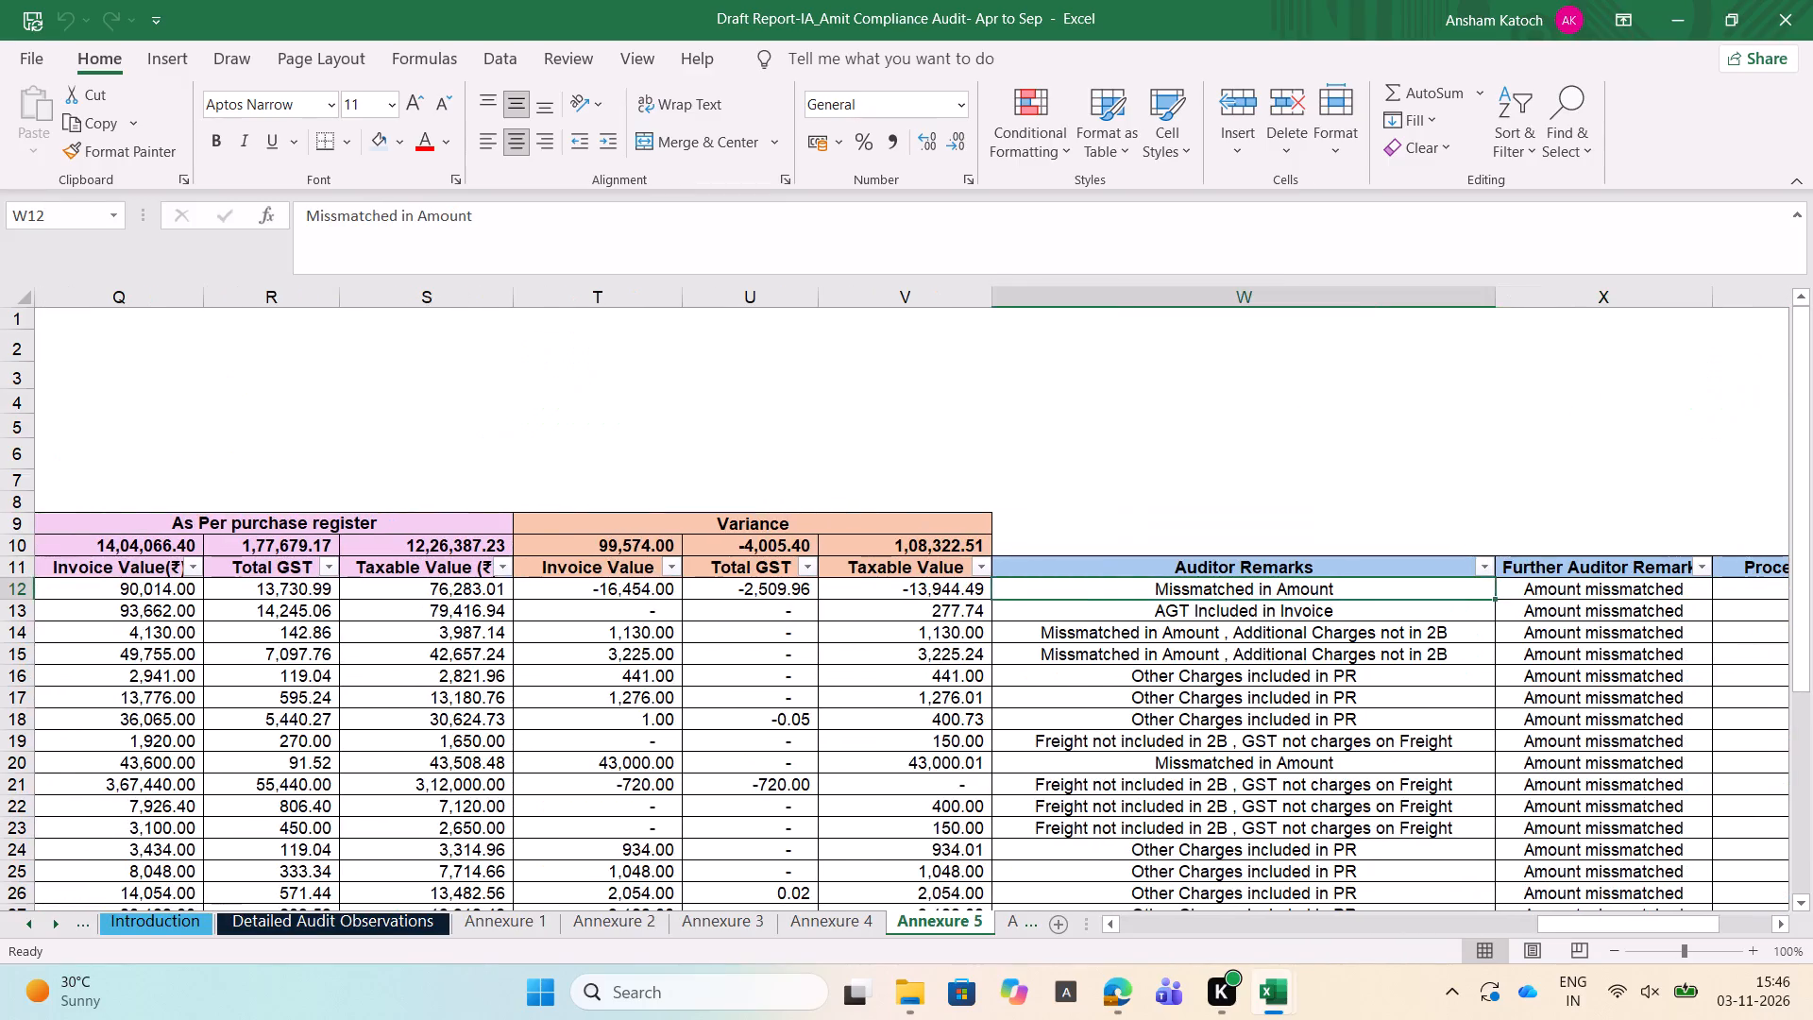
key(ctrl+Left)
key(ctrl+shift+Right)
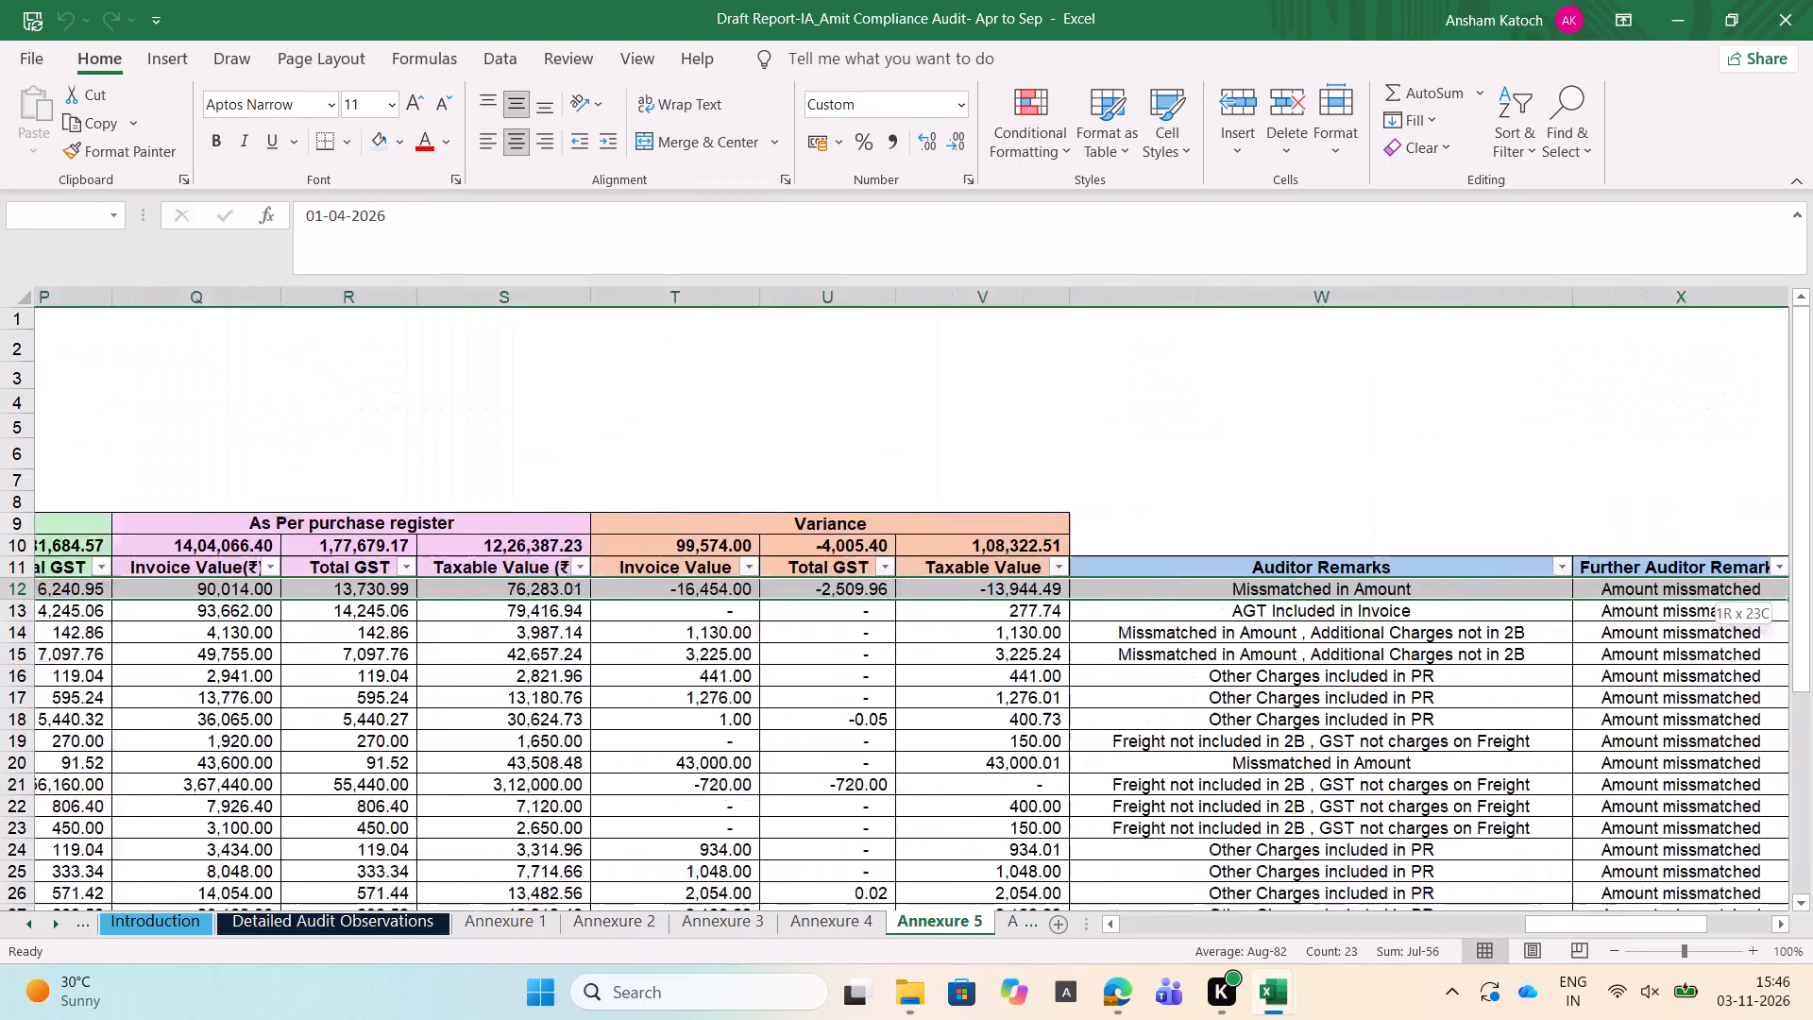
key(Left)
key(Up)
key(Right)
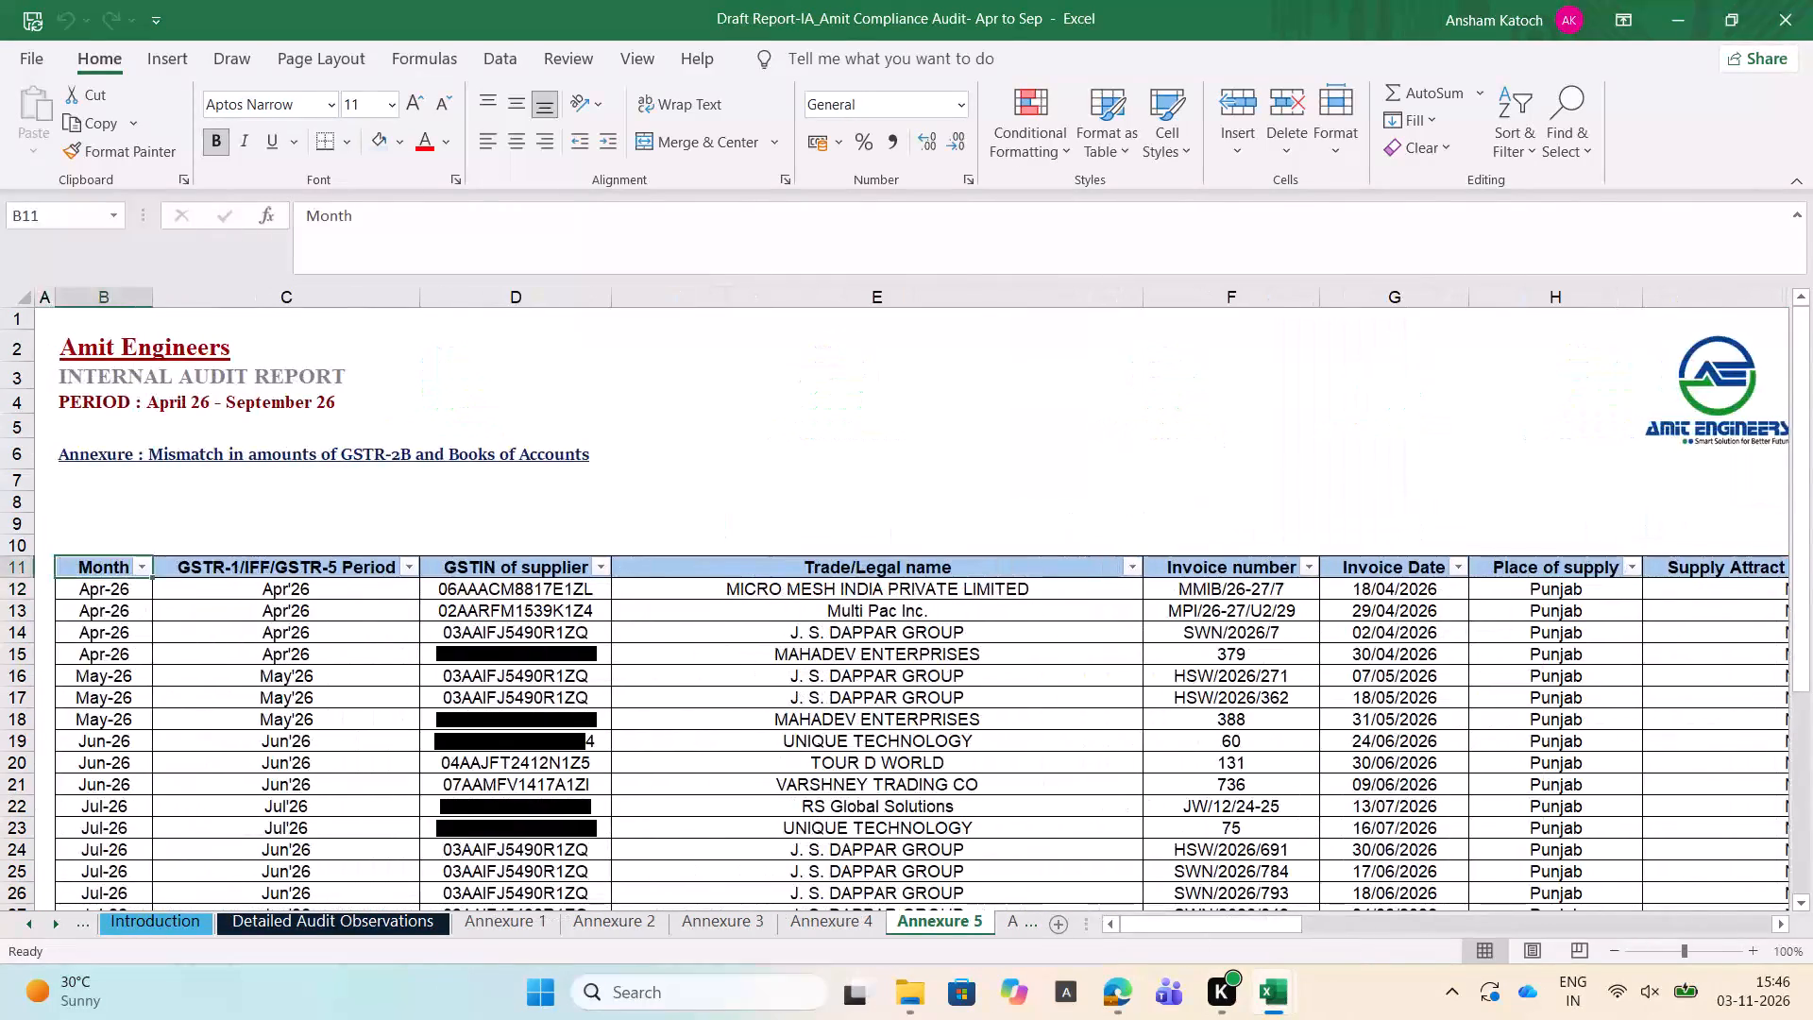
Select Annexure 5's whole mismatch table and look over its variances and remarks through the last entry.
key(ctrl+shift+Down)
key(ctrl+shift+Right)
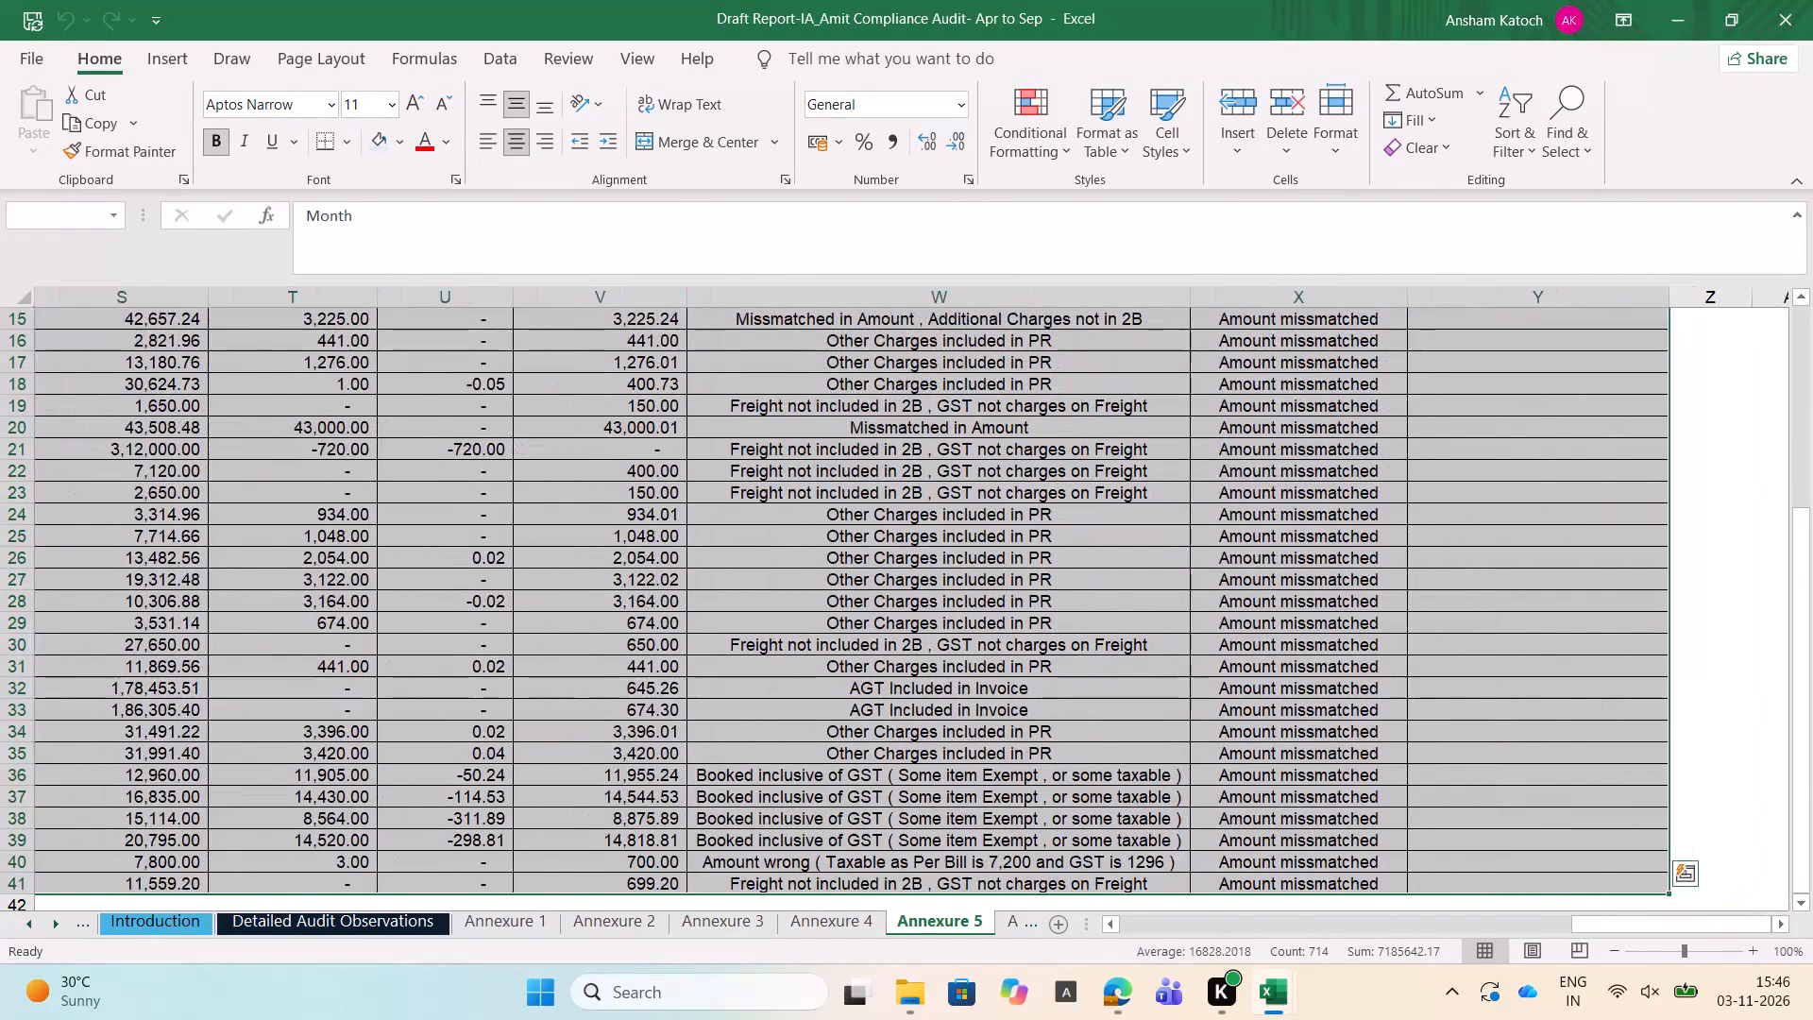
key(Left)
key(Left)
key(Left)
key(Left)
key(Right)
key(Left)
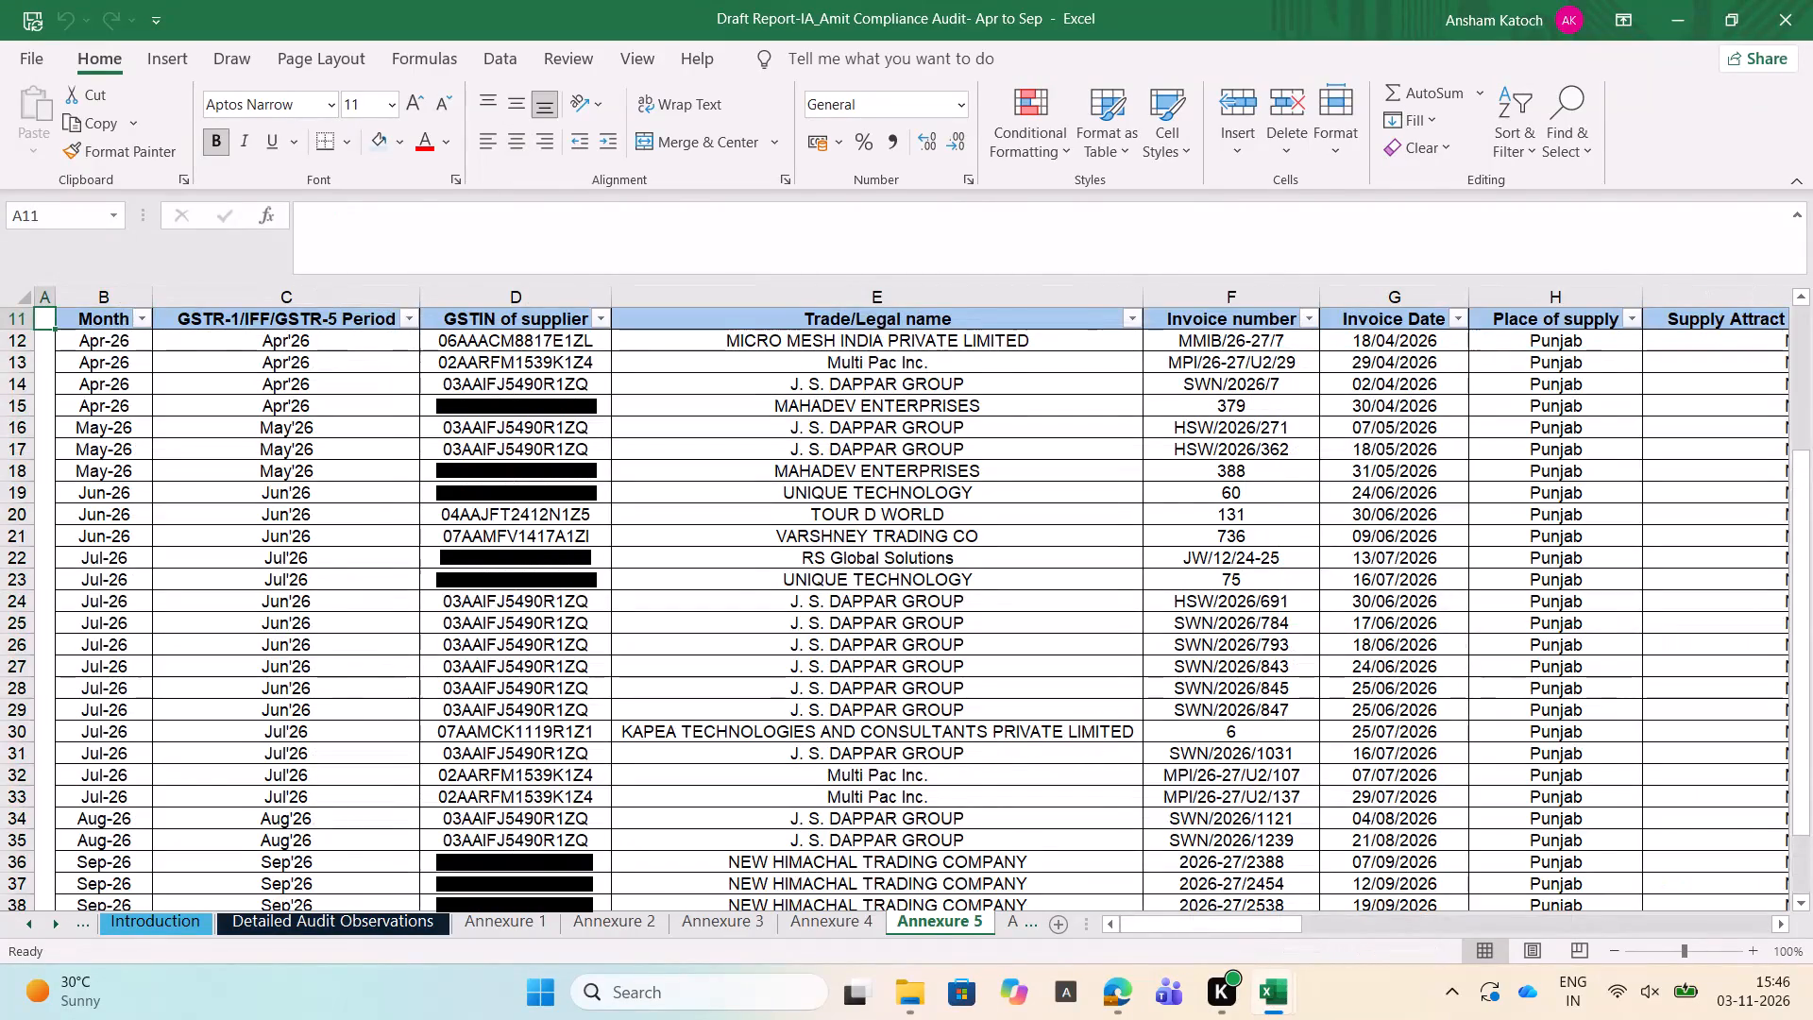
Go back up to the top of Annexure 5 and look over its title and column headings.
key(Up)
key(Up)
key(Up)
key(Down)
key(Down)
key(Down)
key(Down)
key(Up)
key(Up)
key(Up)
key(Up)
key(Up)
key(Up)
key(Up)
key(Up)
key(Up)
key(Up)
key(Up)
key(Up)
key(Up)
key(Up)
key(Up)
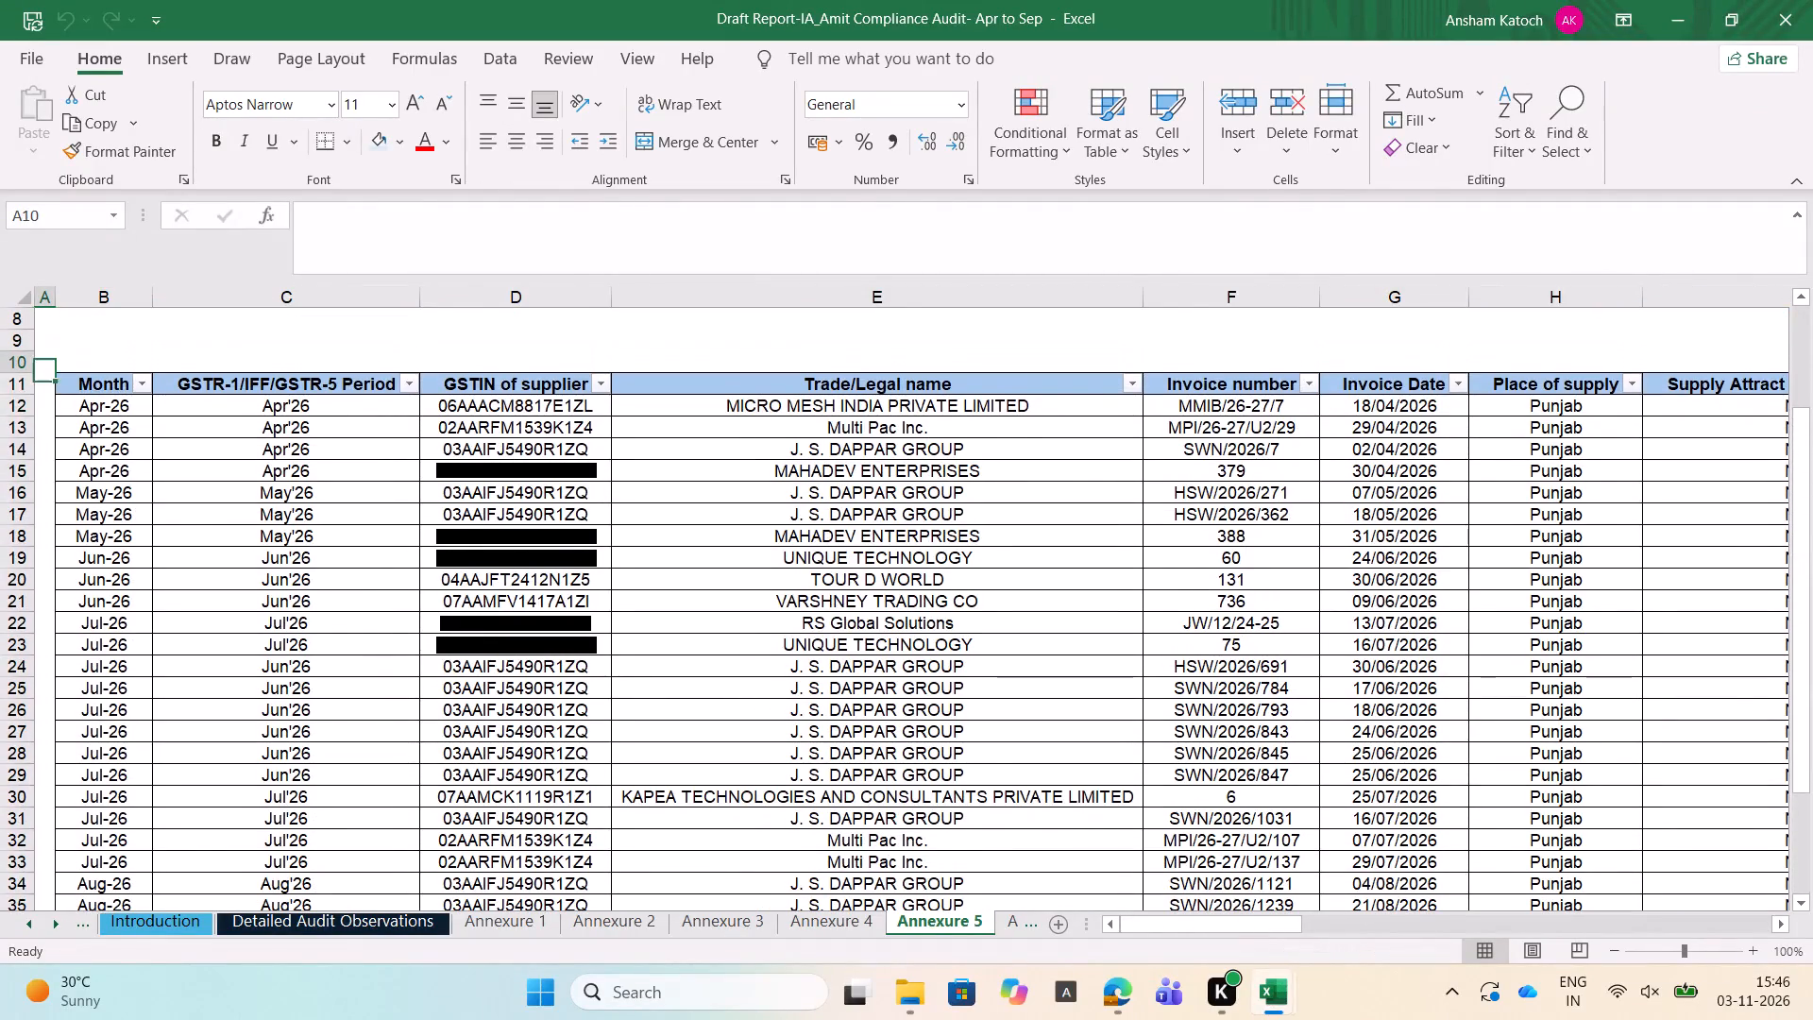
Return to the first entry in Annexure 5 and look at its month and GSTR-1/IFF/GSTR-5 period.
key(Down)
key(Down)
key(Down)
key(Down)
key(Down)
key(Down)
key(Down)
key(Down)
key(Down)
key(Down)
key(Down)
key(Down)
key(Down)
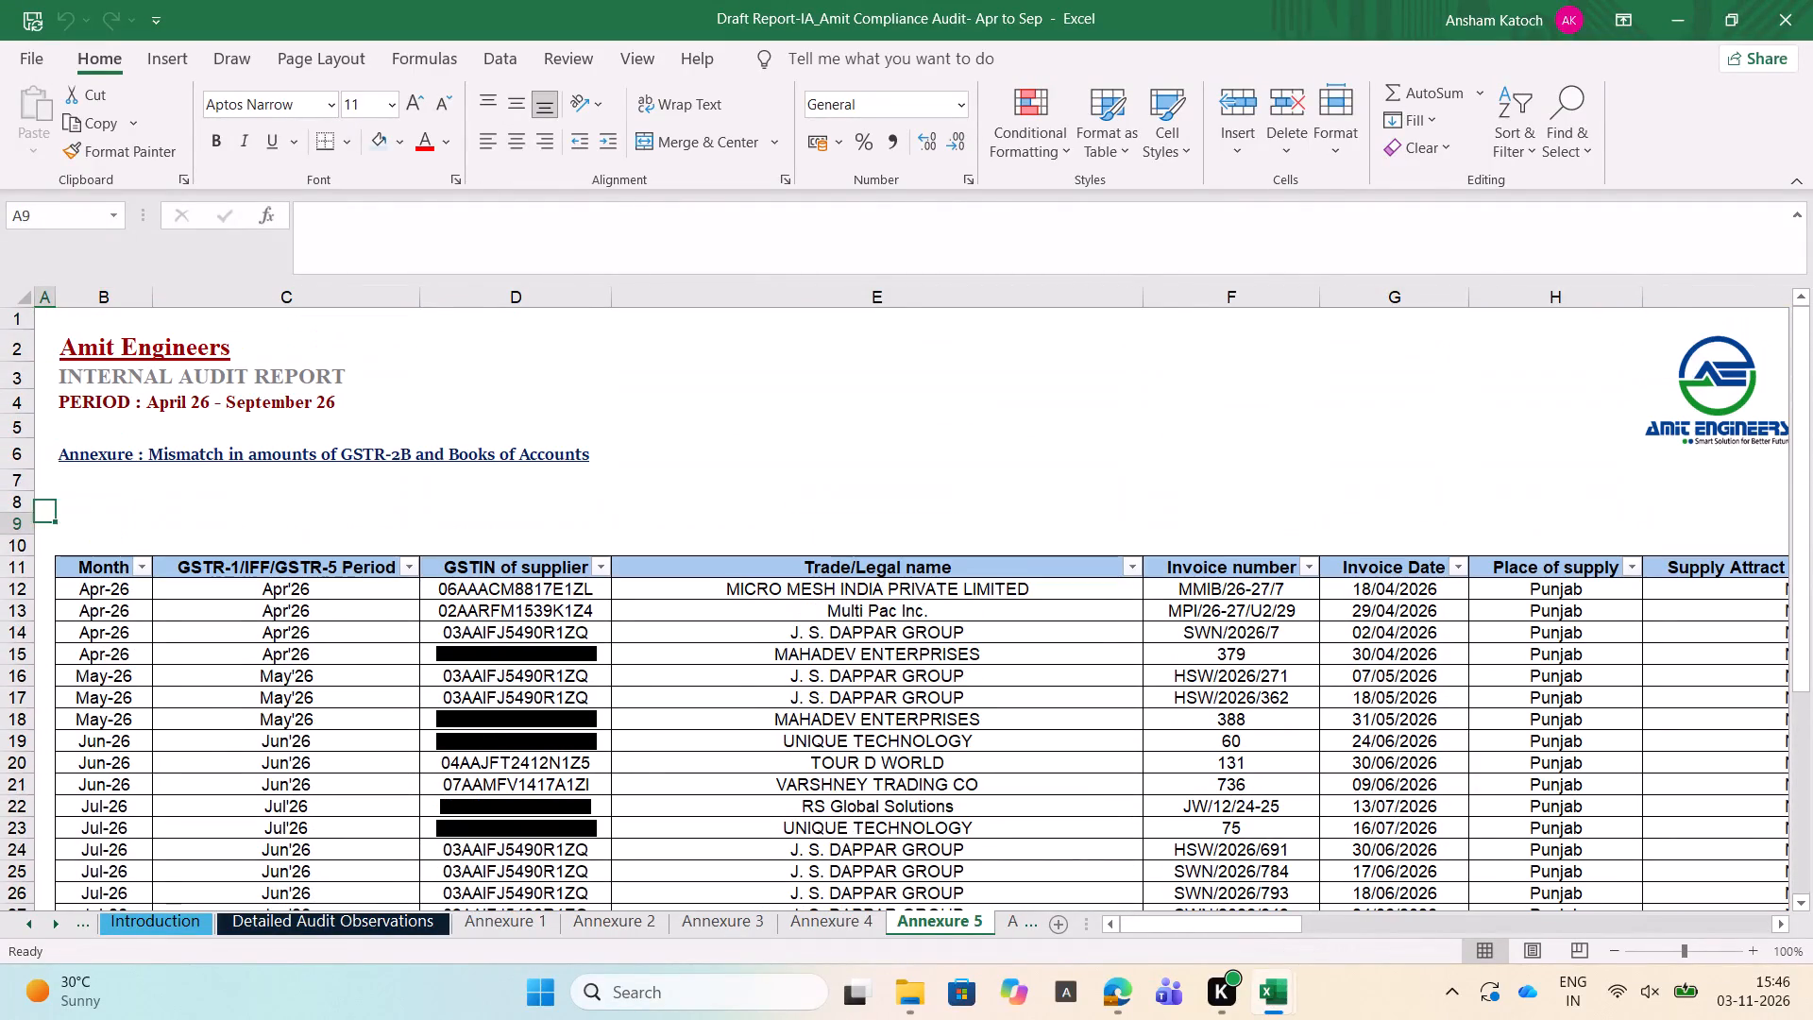
key(Right)
key(Up)
key(Up)
key(Right)
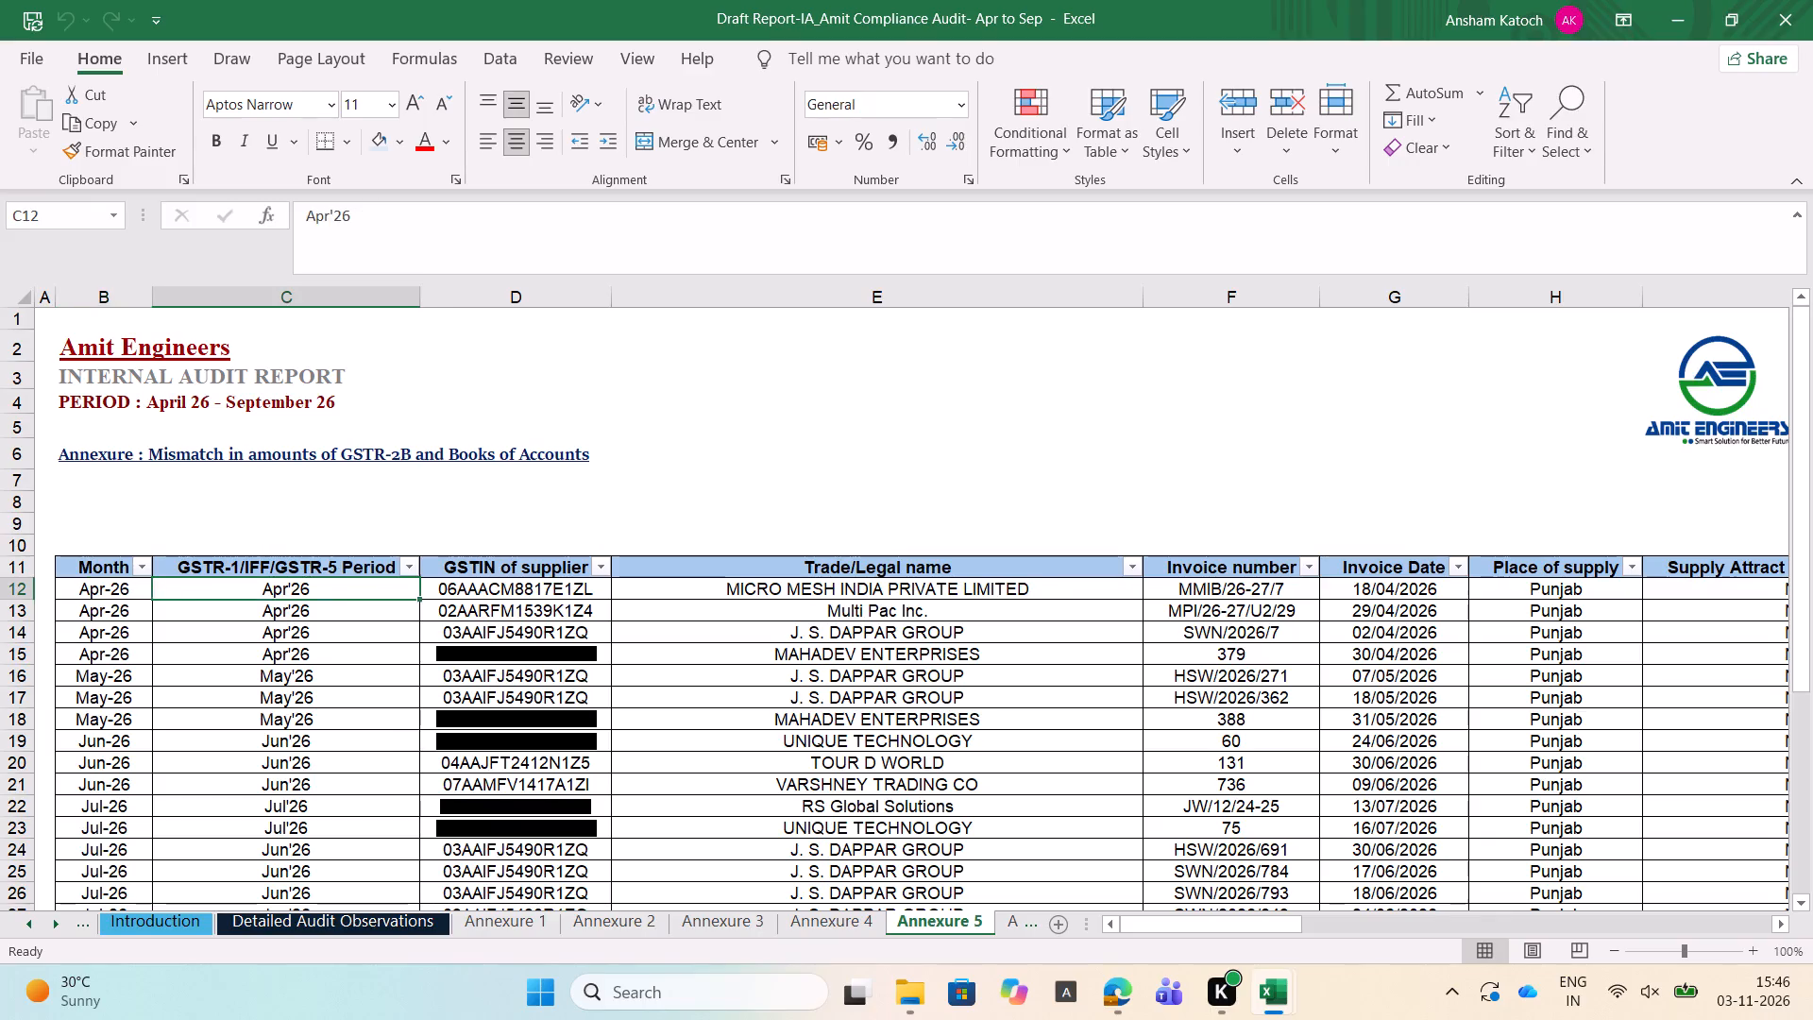
Look over the remarks columns at the end of Annexure 5's first entry, then return to its month.
key(Left)
key(ctrl+Right)
key(Left)
key(Right)
key(Right)
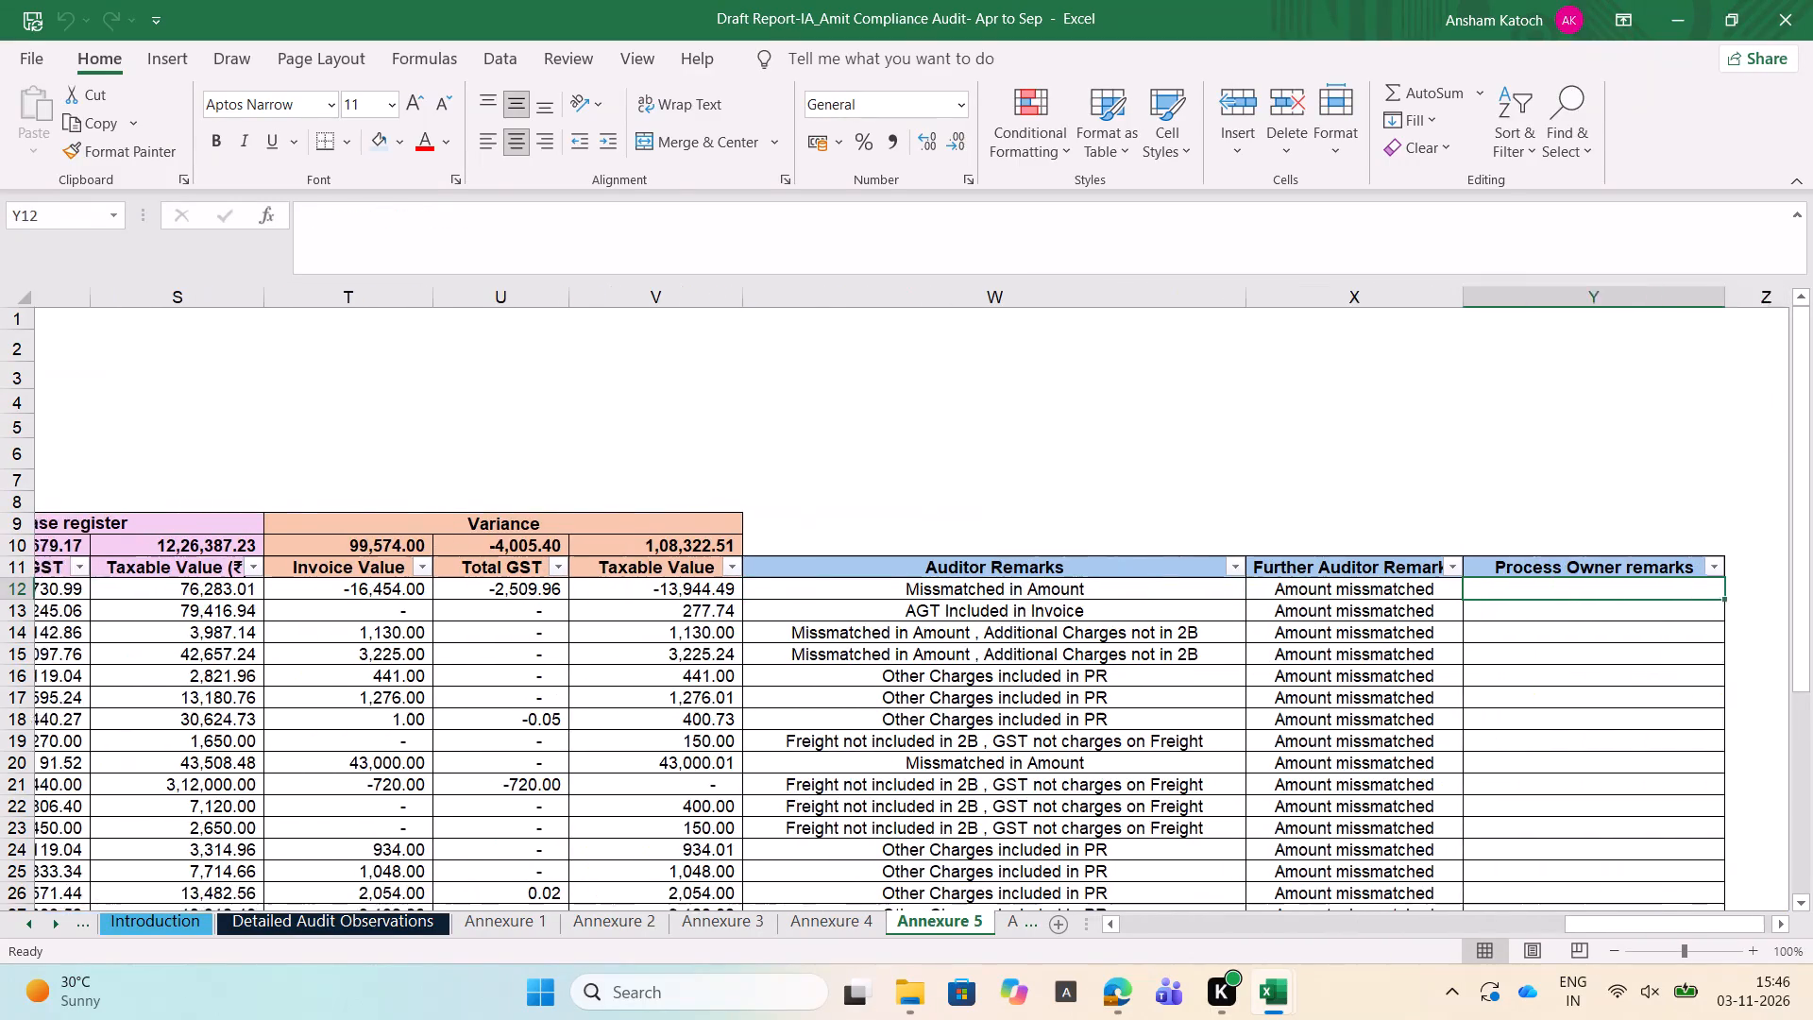
key(ctrl+Left)
key(Right)
key(ctrl+Left)
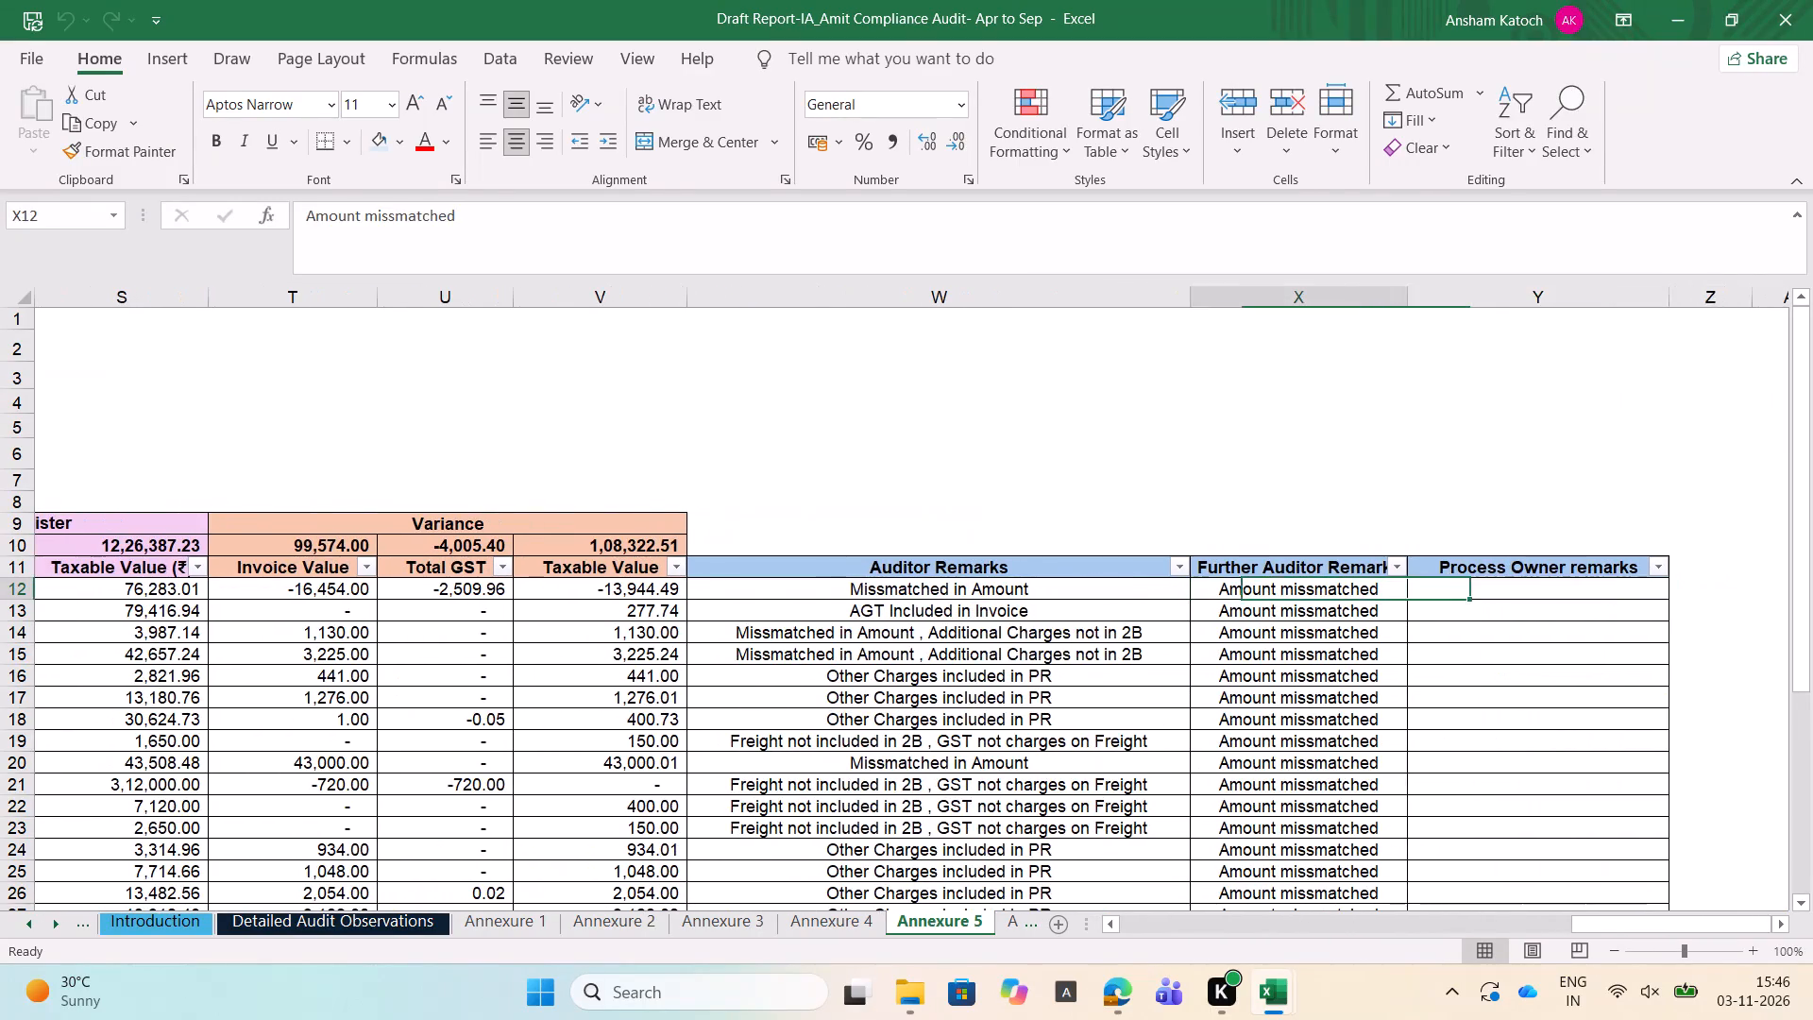
key(ctrl+Right)
key(Right)
key(Left)
key(ctrl+Left)
key(ctrl+Left)
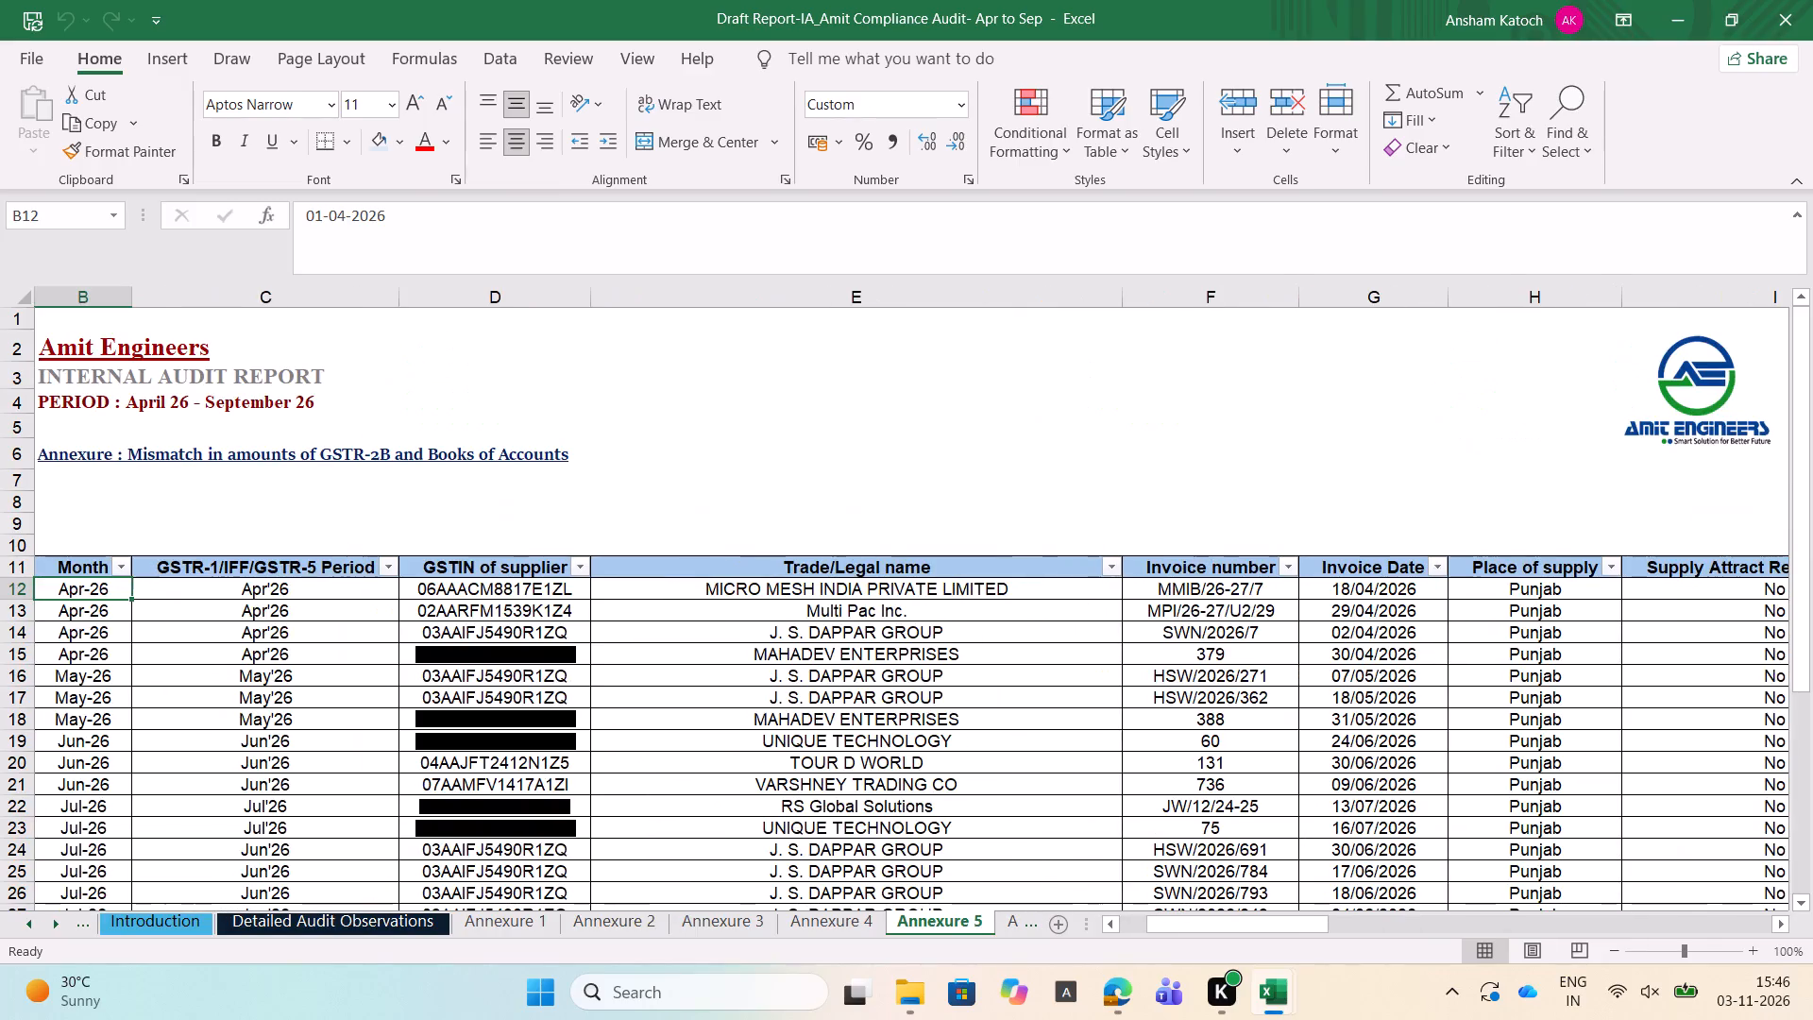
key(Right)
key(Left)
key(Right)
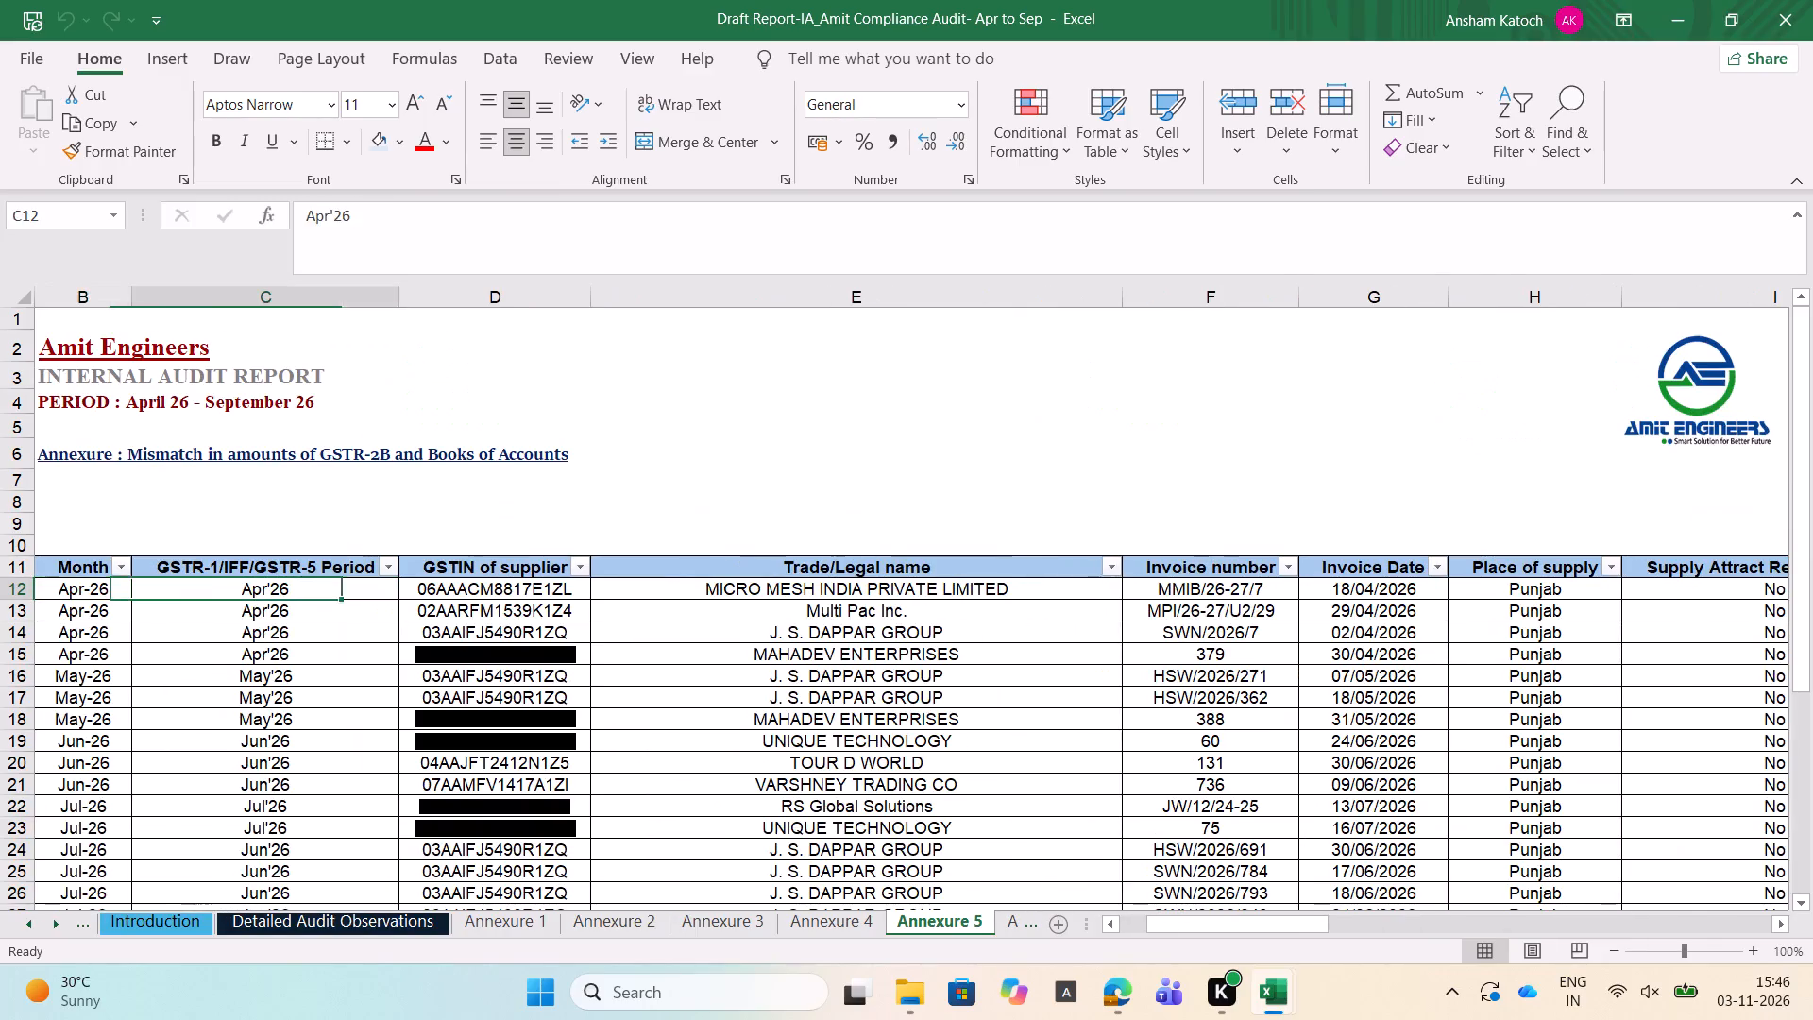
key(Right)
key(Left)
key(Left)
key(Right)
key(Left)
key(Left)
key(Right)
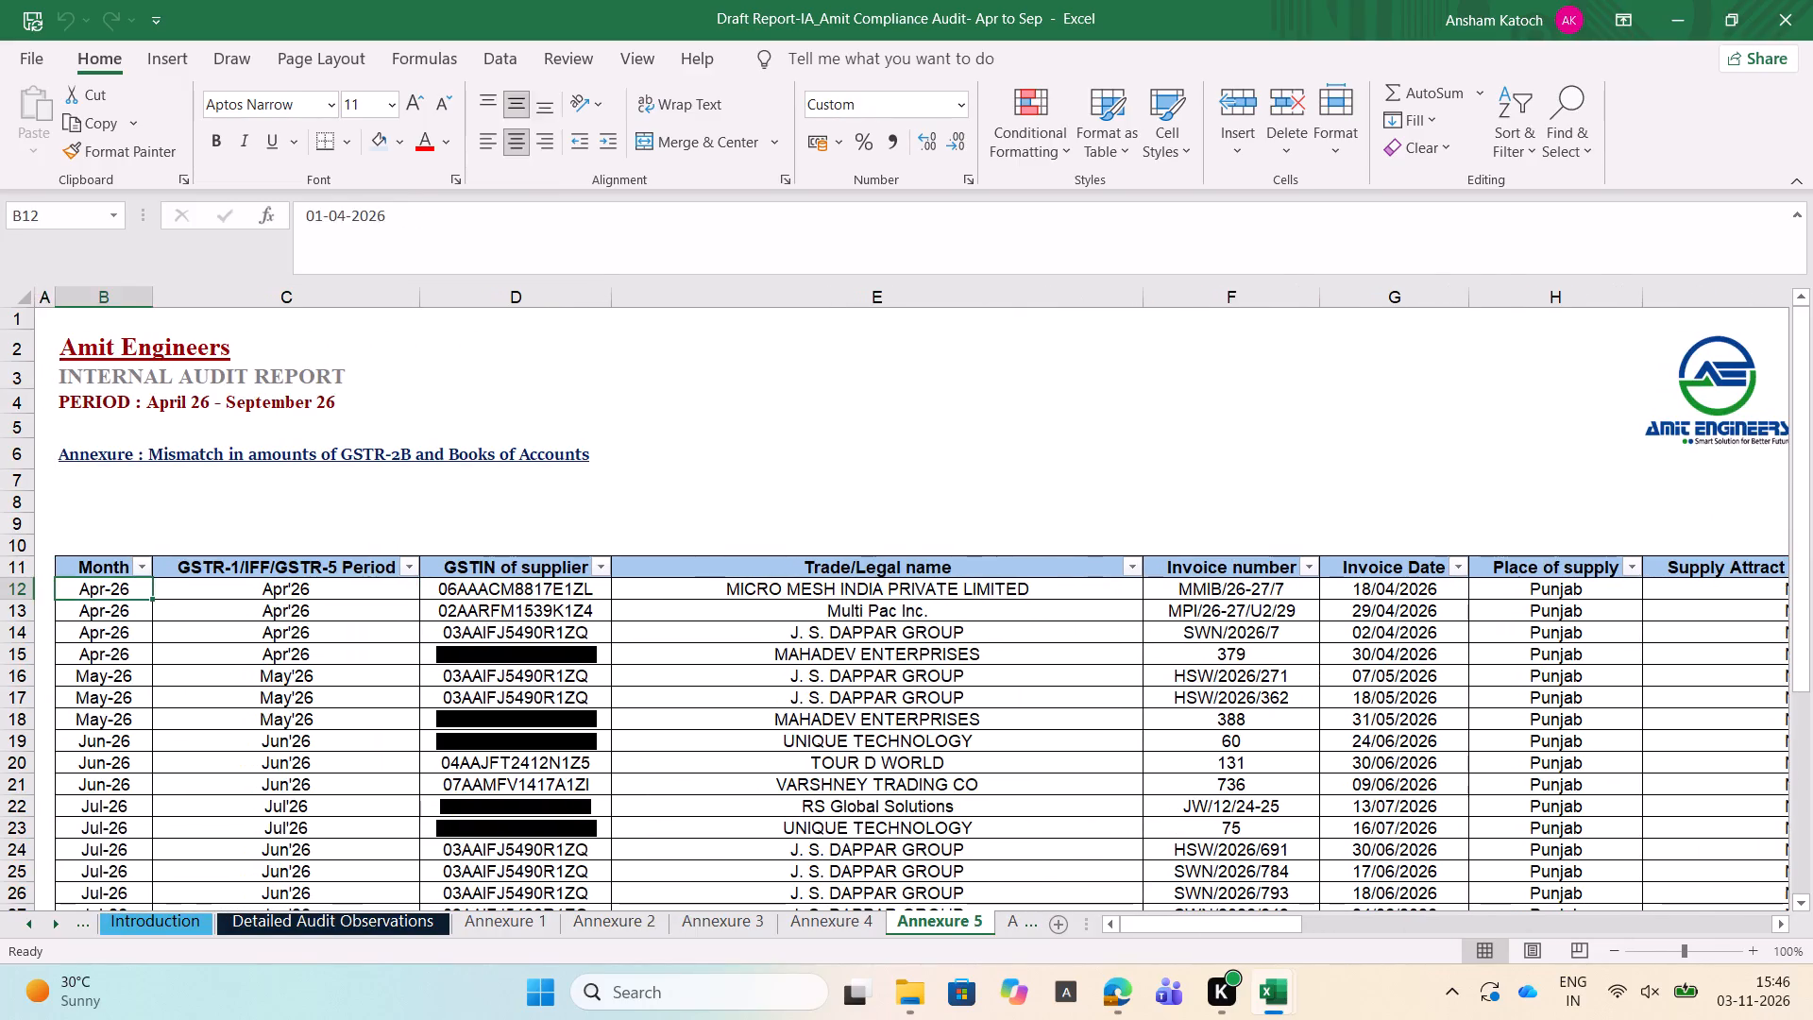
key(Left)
Read across Annexure 5's first entry from its period and supplier details through the variances to the Process Owner remarks.
key(Right)
key(Right)
key(Right)
key(Right)
key(Right)
key(Right)
key(Left)
key(Left)
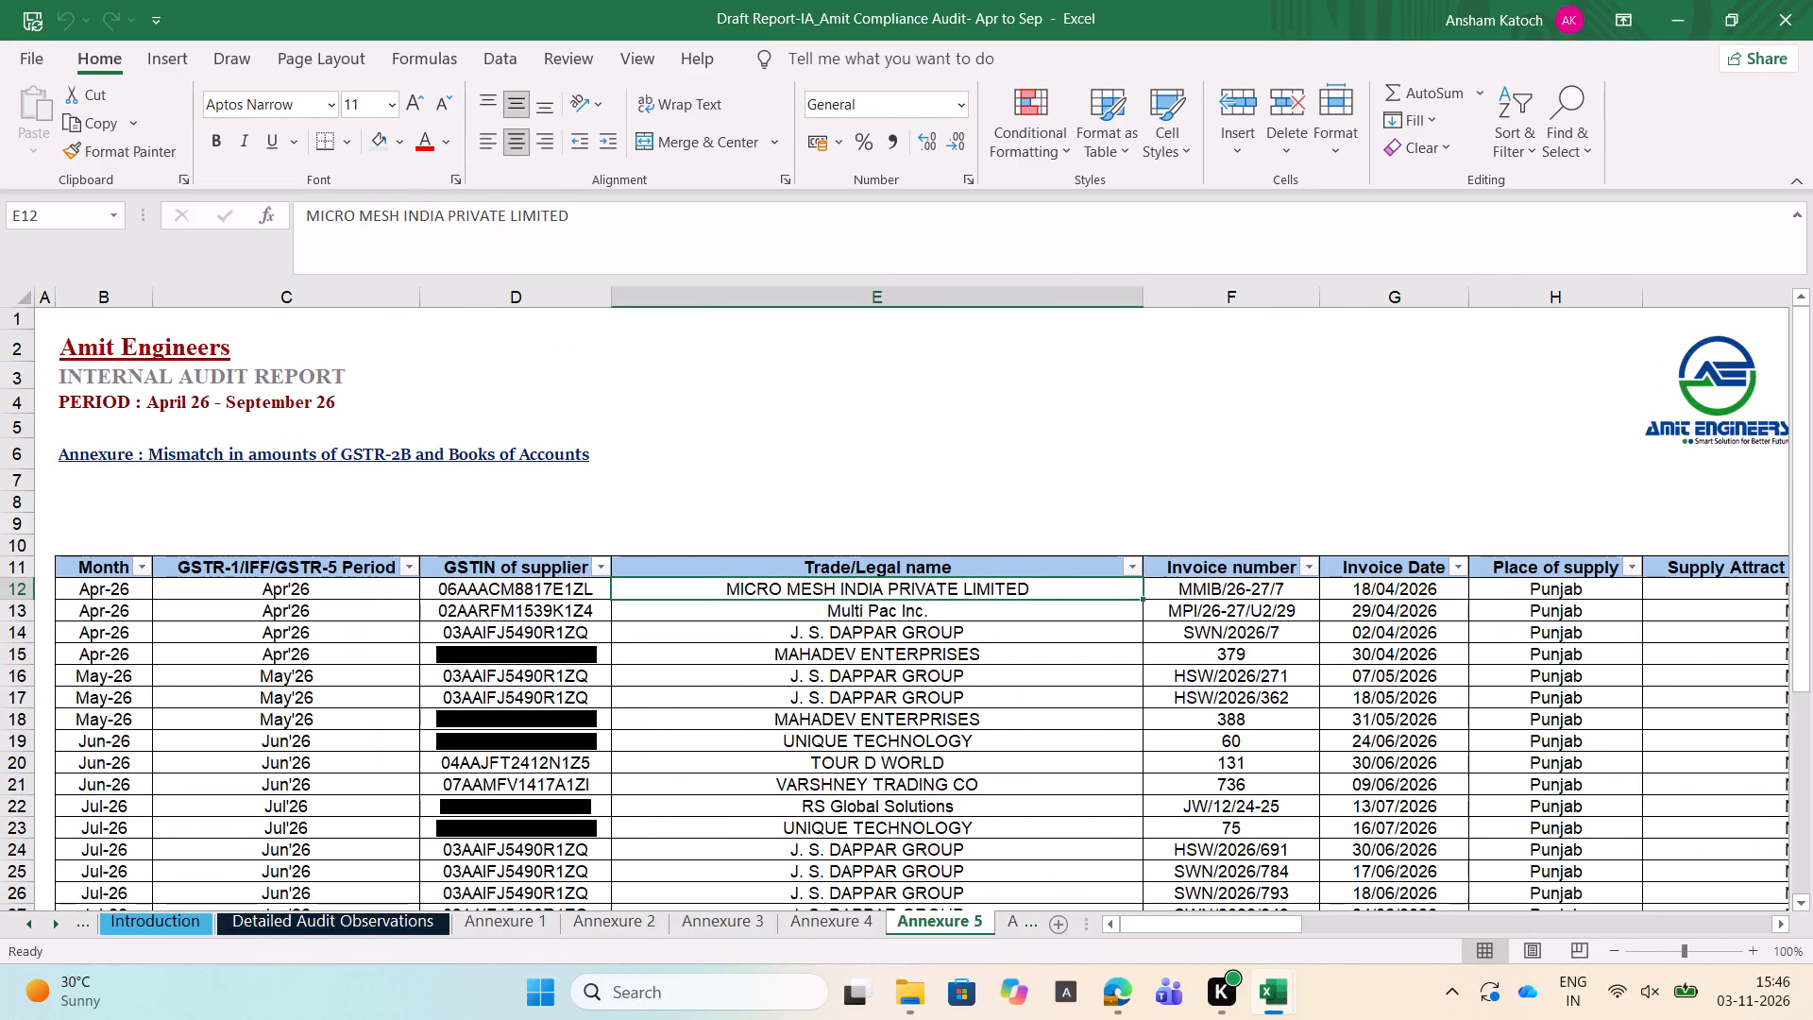
key(Right)
key(Right)
key(Right)
key(Right)
key(Right)
key(Right)
key(Right)
key(Right)
key(Right)
key(Right)
key(Right)
key(Right)
key(Right)
key(Right)
key(Right)
key(Right)
key(Right)
key(Right)
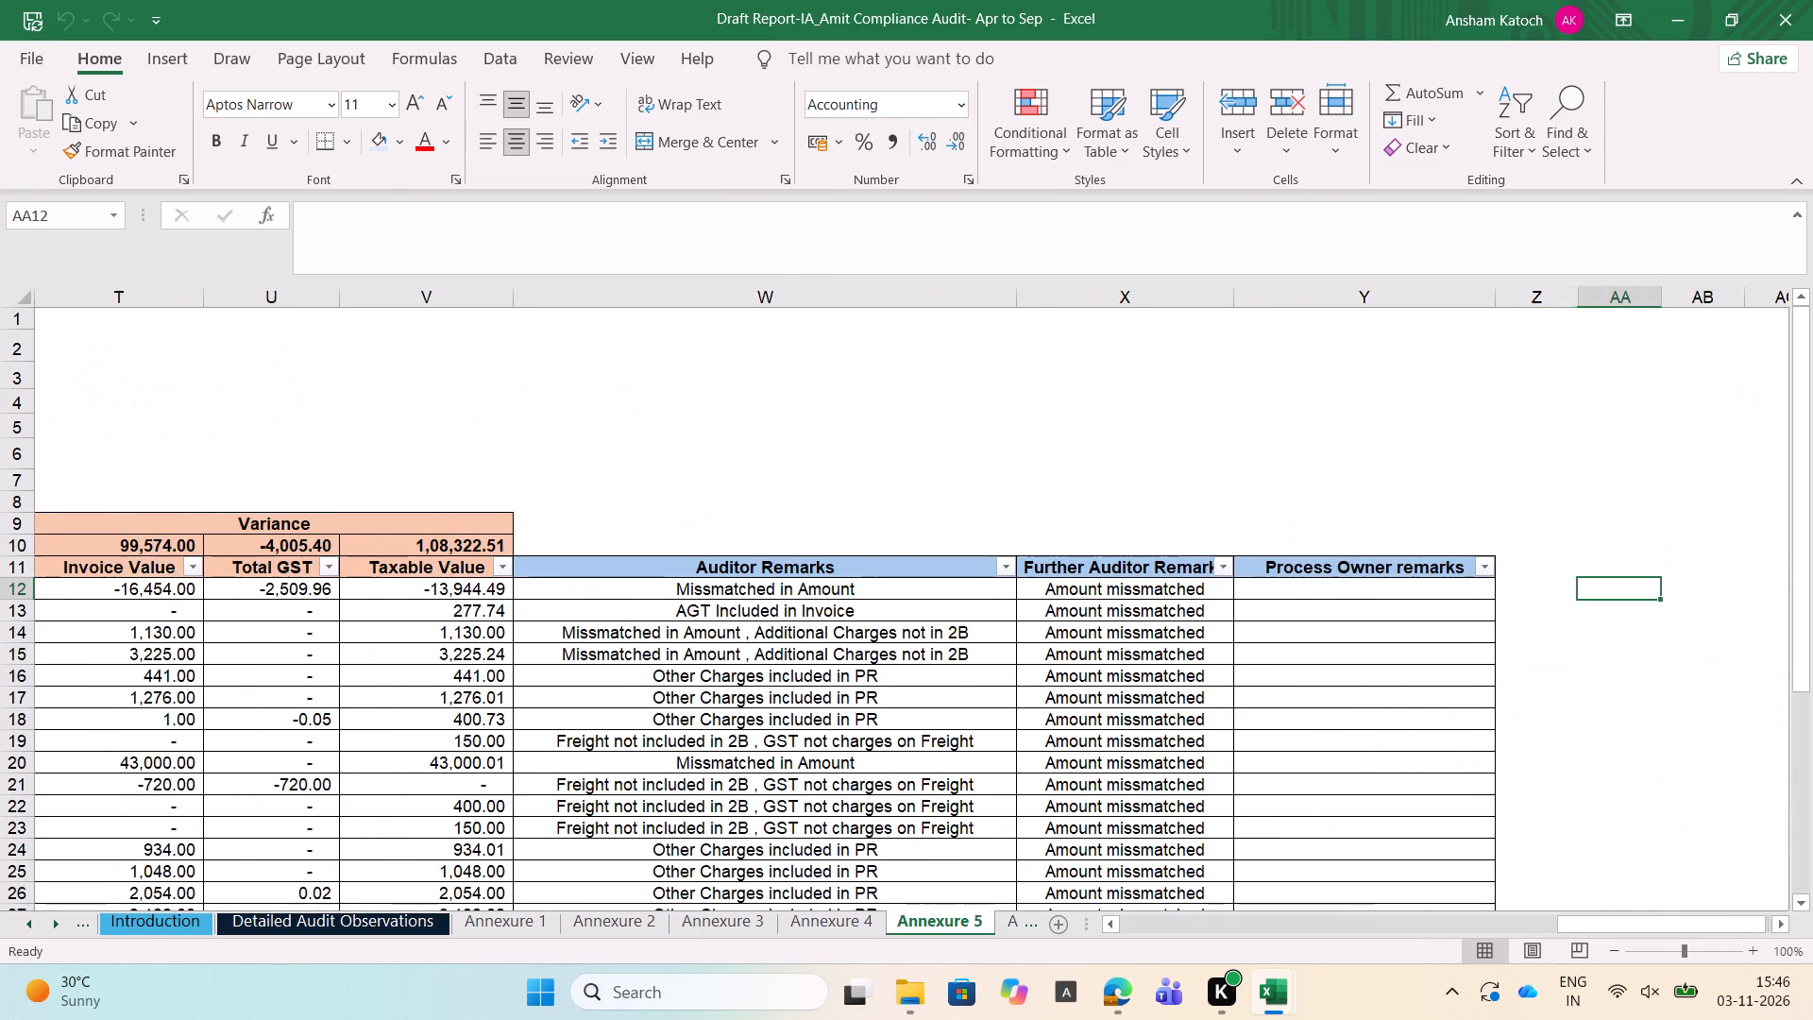
Go back to the first entry's taxable value variance in Annexure 5 and examine the Further Auditor Remarks of the first few entries.
key(Right)
key(Left)
key(Left)
key(Left)
key(Left)
key(Left)
key(Right)
key(Left)
key(Left)
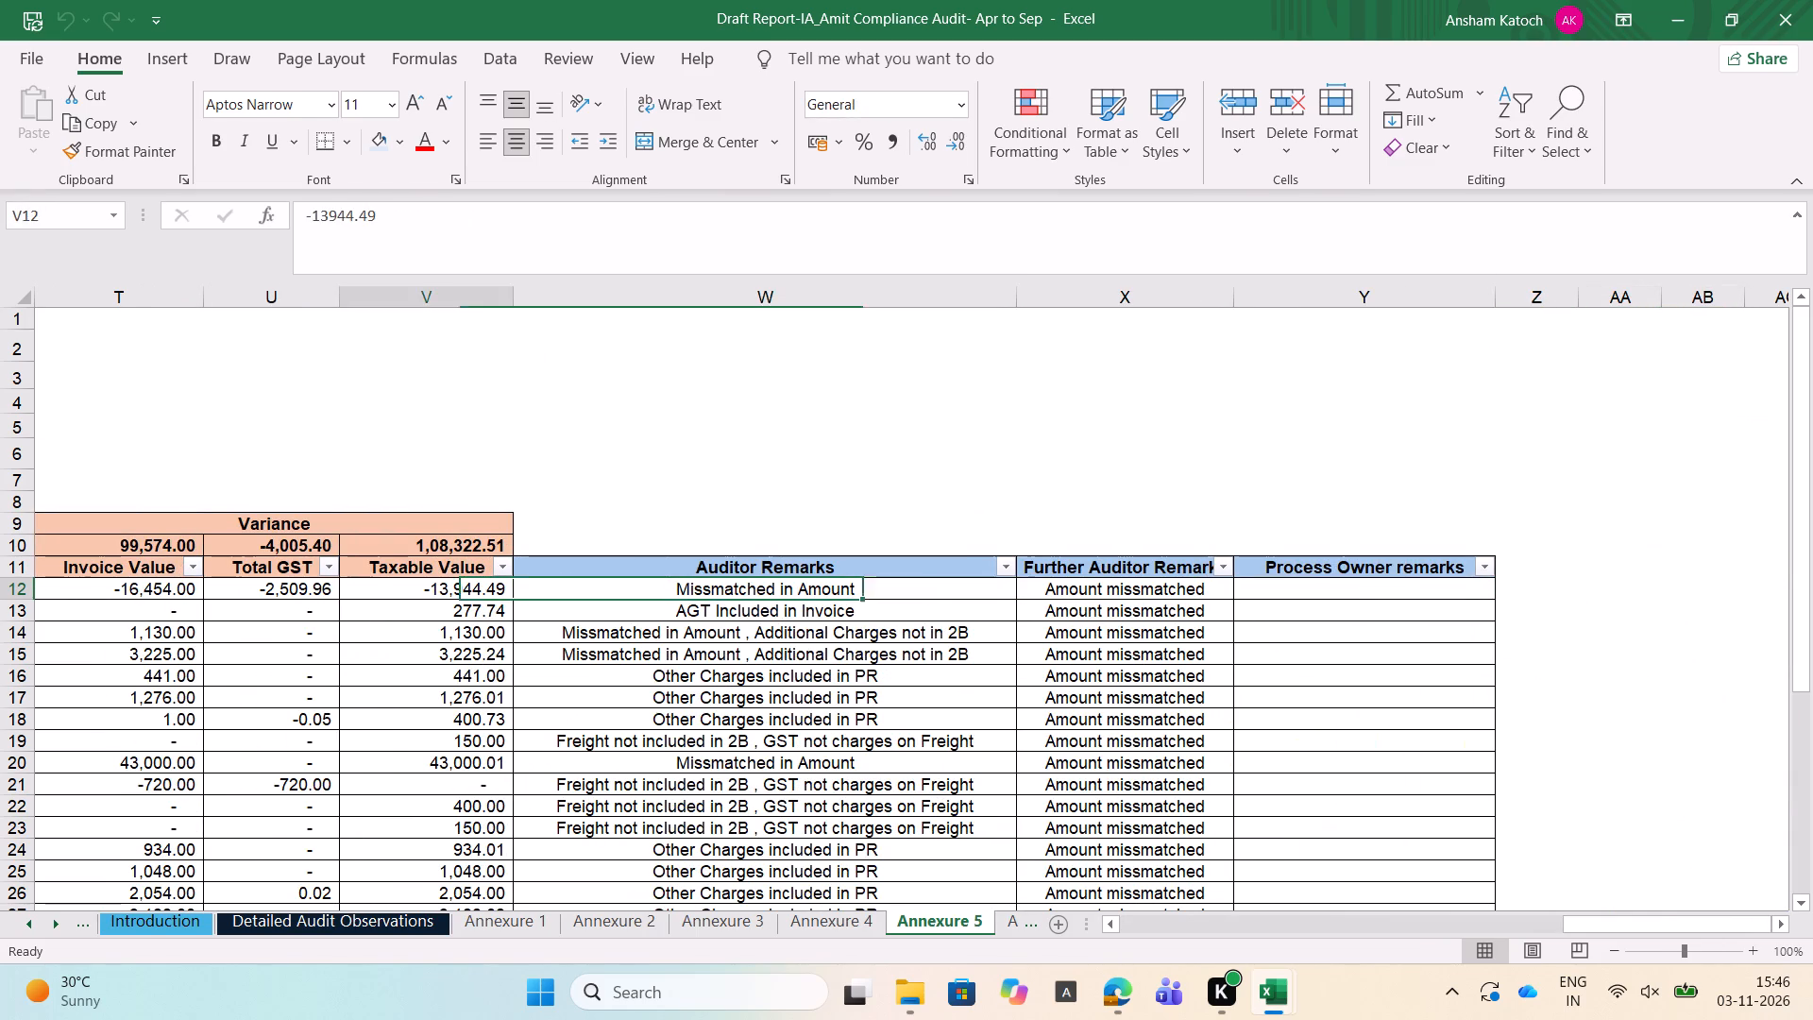
key(Right)
key(Right)
key(Down)
key(Down)
key(Down)
key(Down)
key(Up)
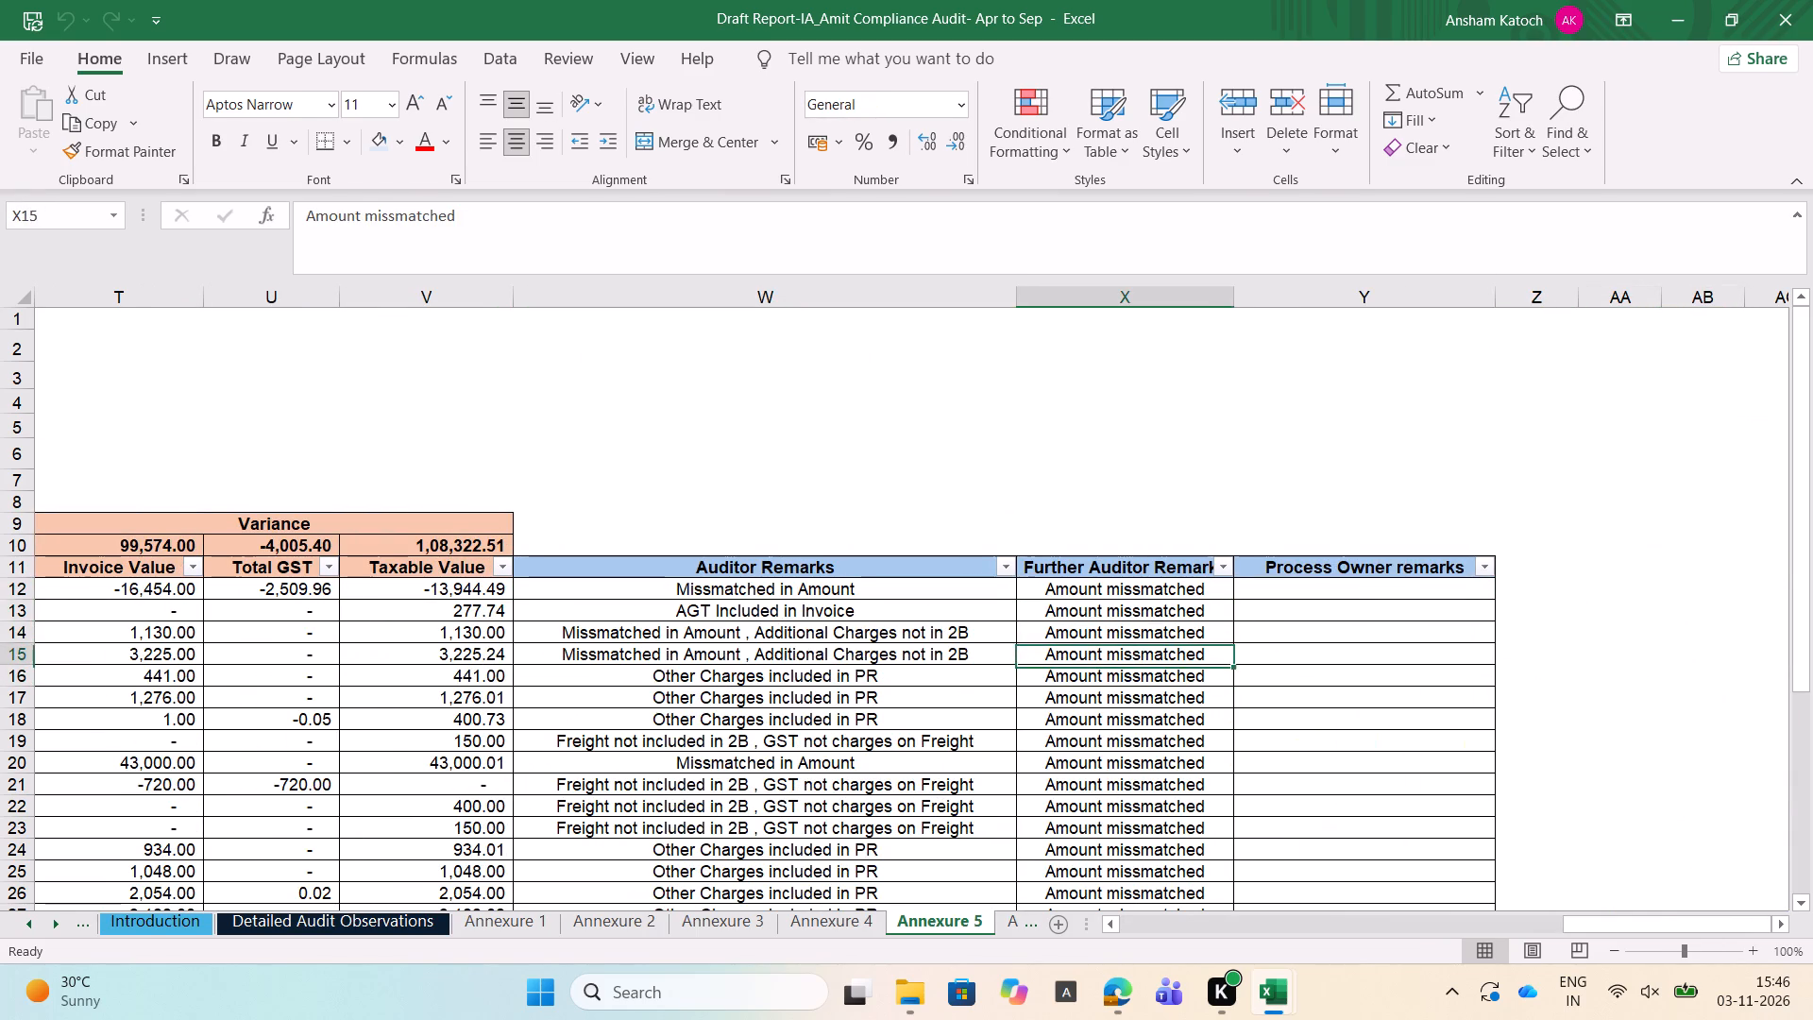
Look over the filter options of Annexure 5's Further Auditor Remarks column without applying a filter.
key(Up)
key(Up)
key(Up)
key(Up)
key(Up)
key(Down)
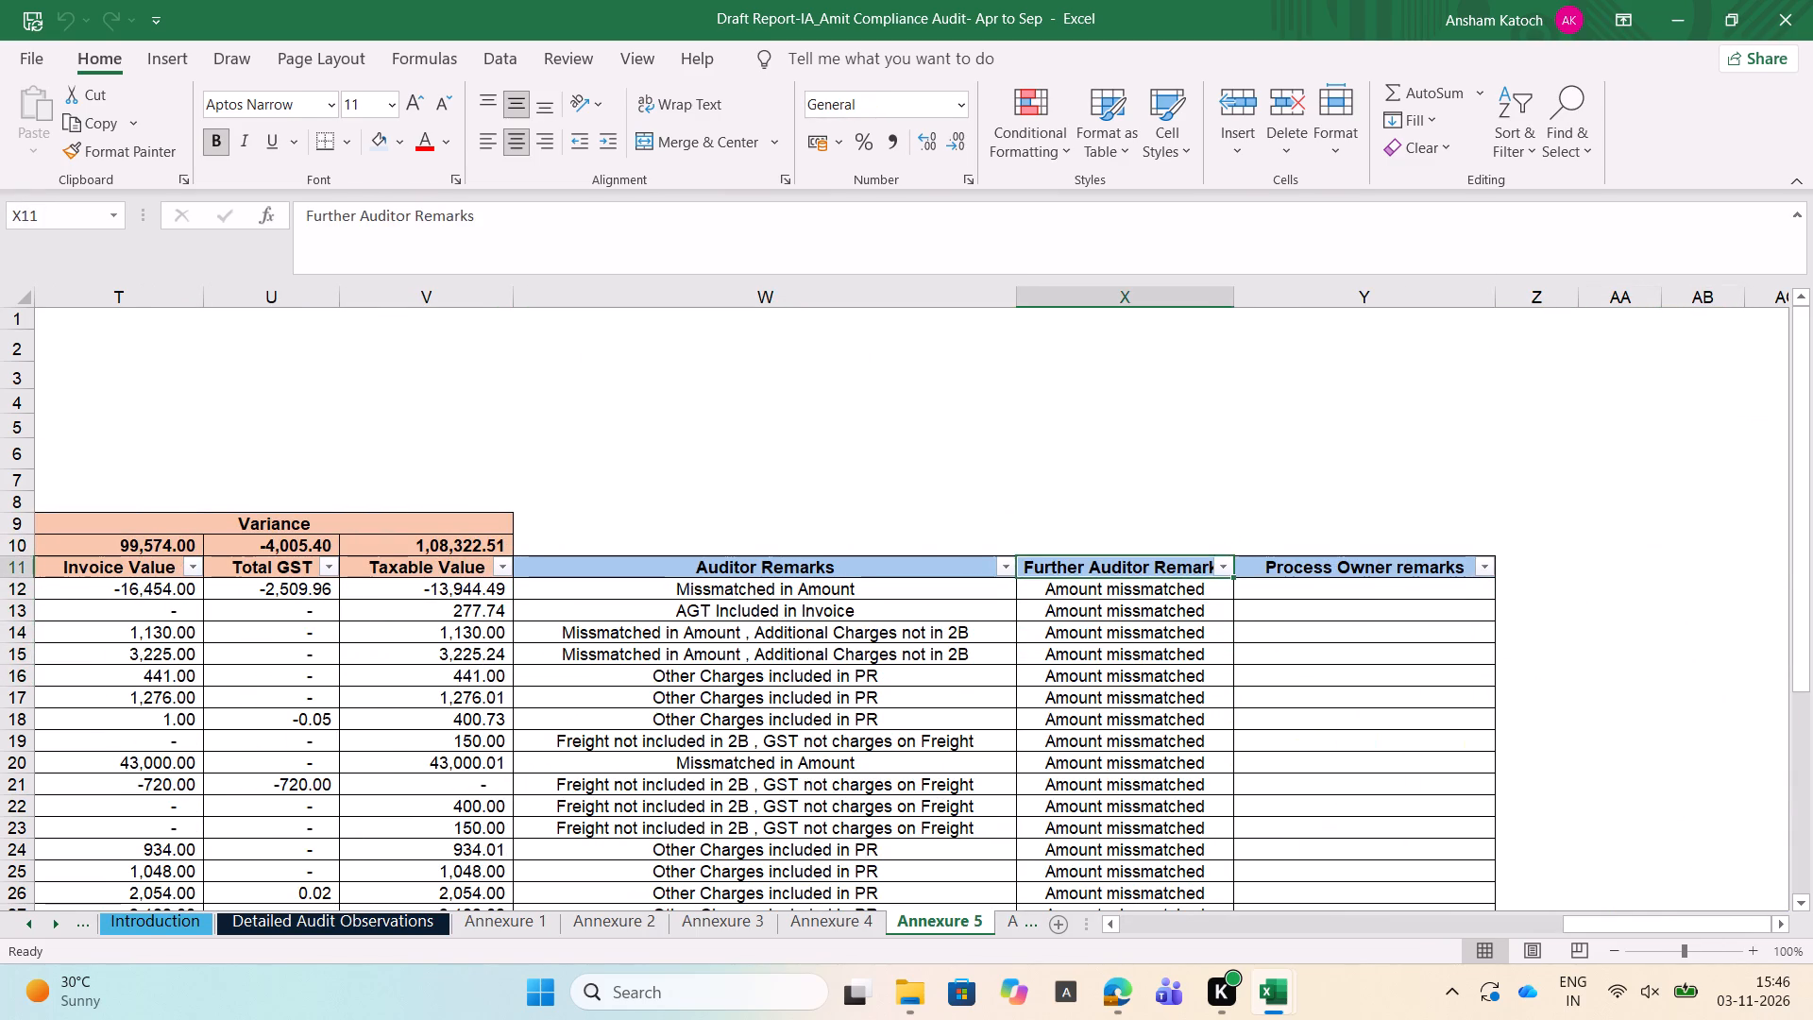
key(alt+Down)
key(Down)
key(Down)
key(Escape)
key(Down)
Go to Annexure 6 and look over its title and column headings down to the first entry's month.
key(ctrl+Page_Down)
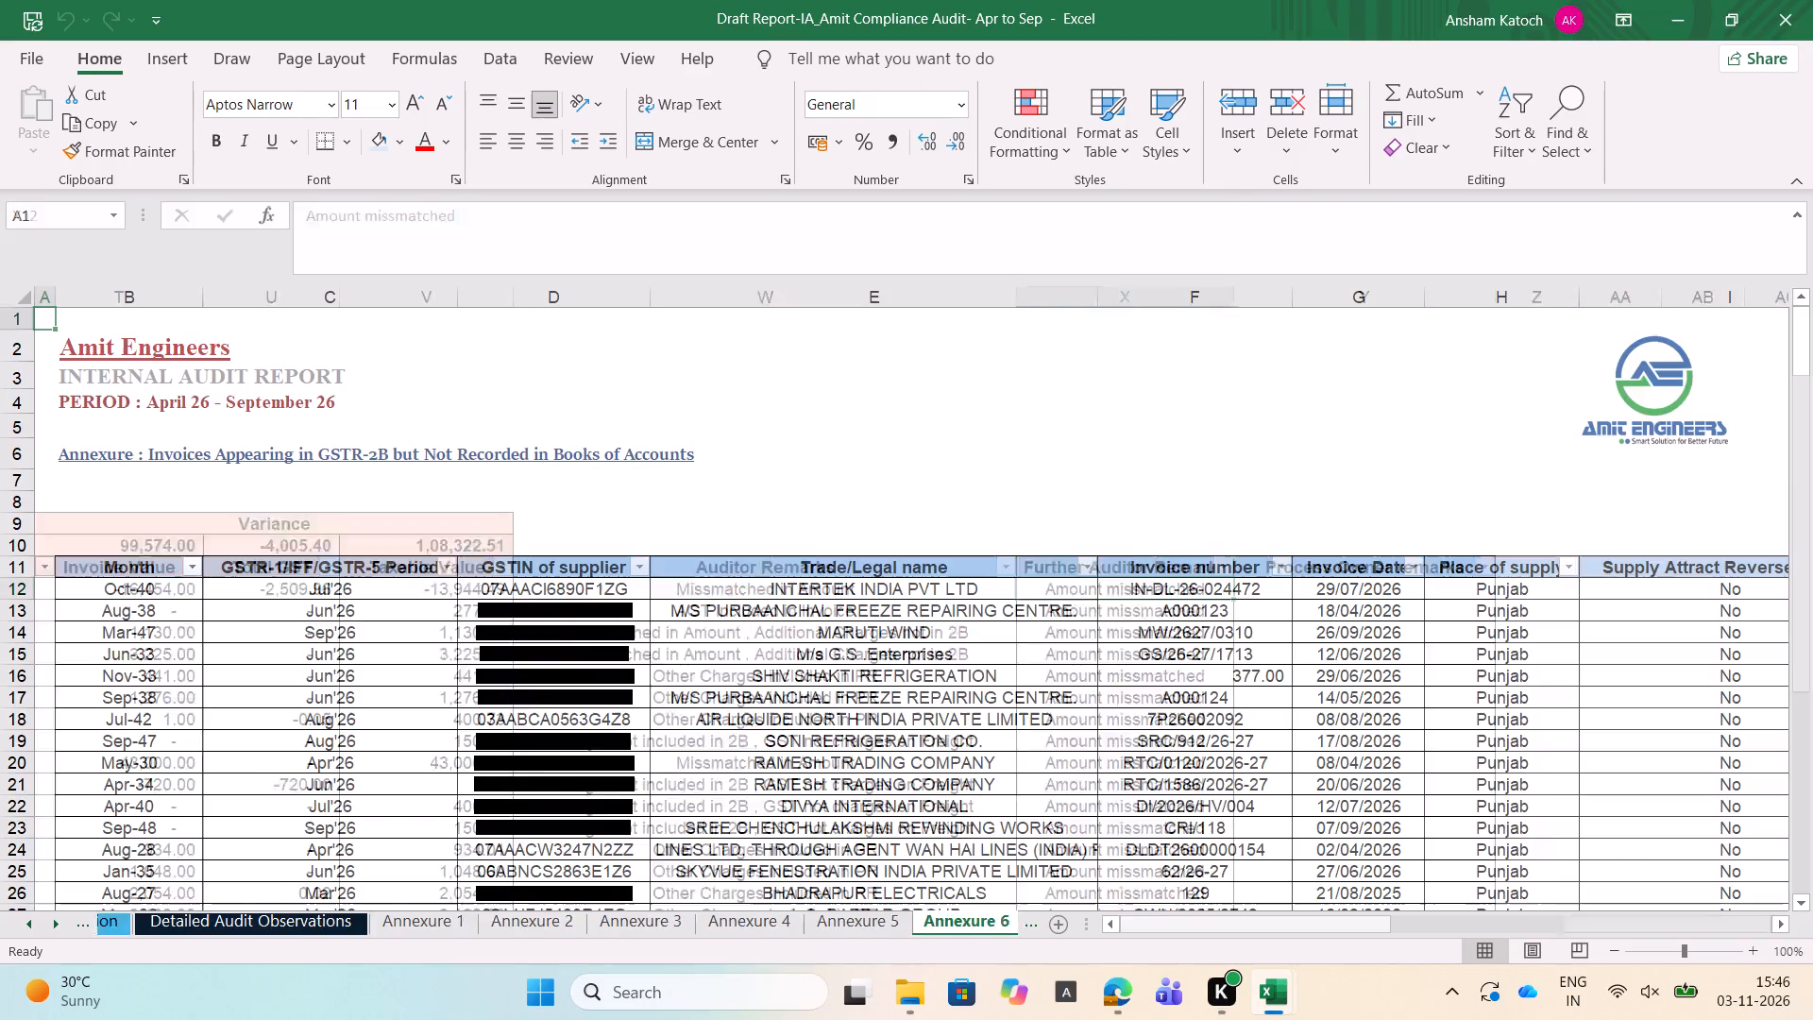
key(Left)
key(Left)
key(Right)
key(Down)
key(Down)
key(Down)
key(Down)
key(Down)
key(Down)
key(Down)
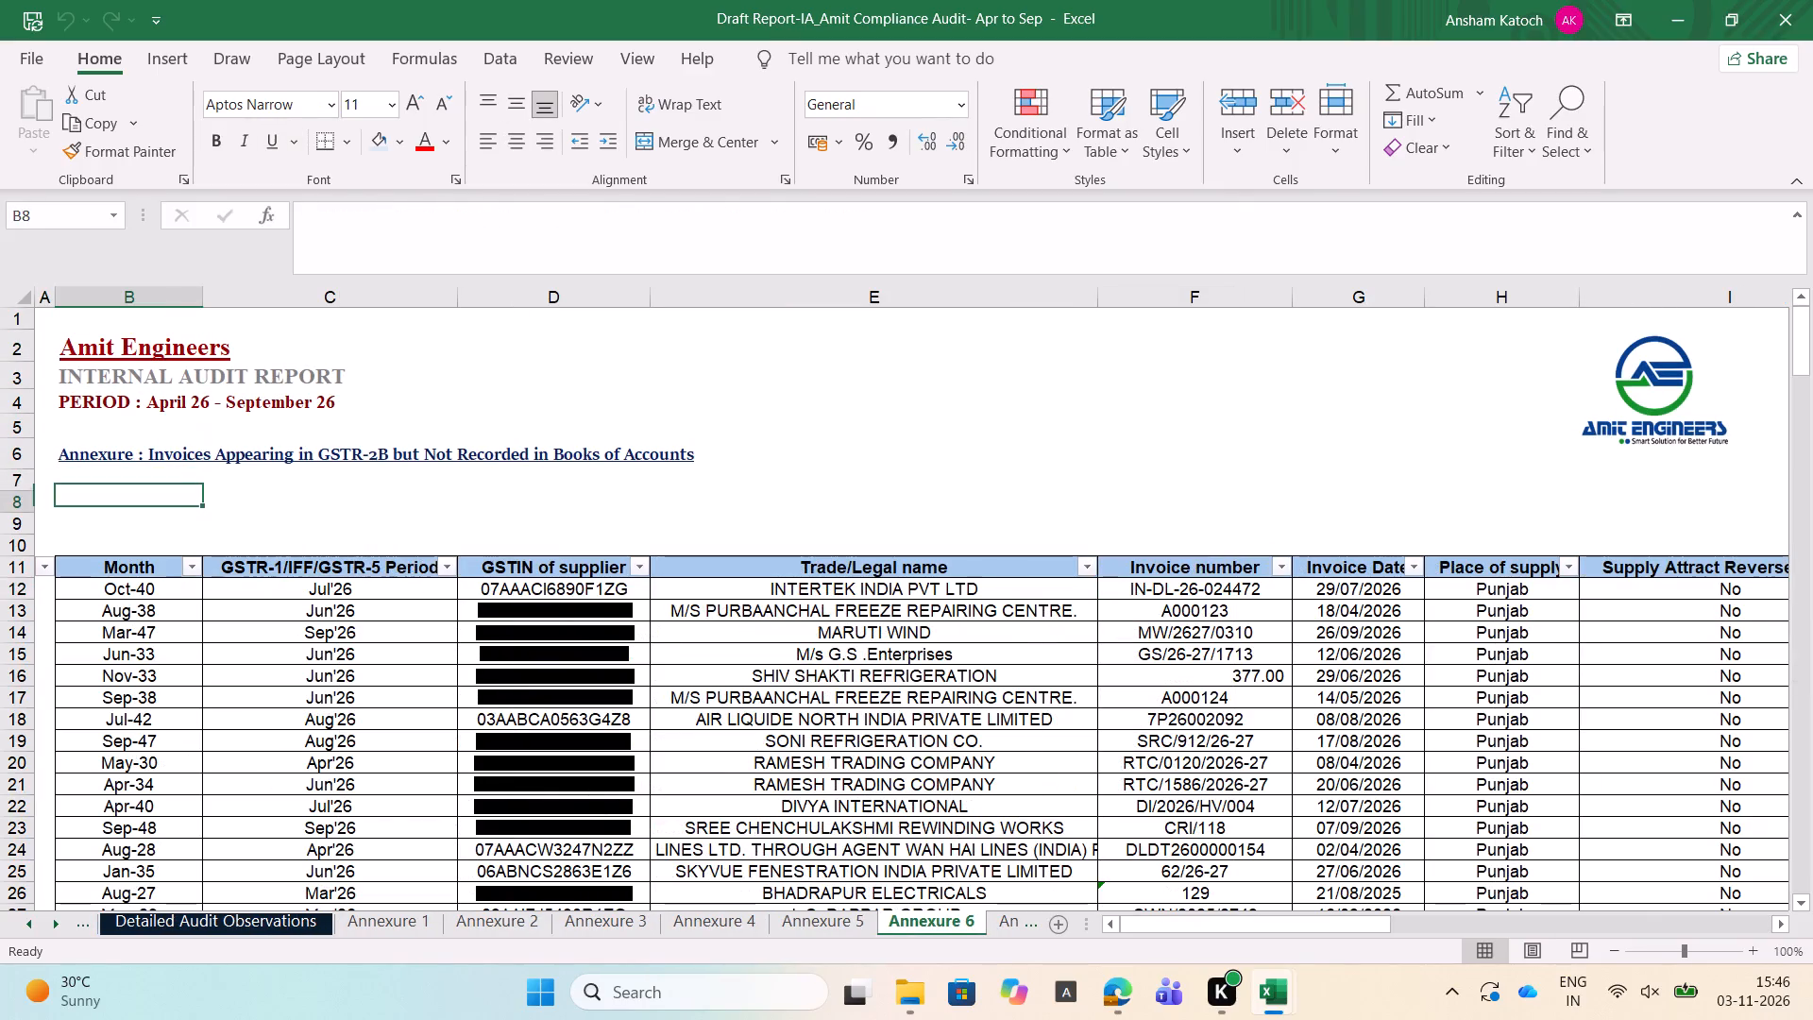
key(Down)
key(Down)
key(Down)
key(Down)
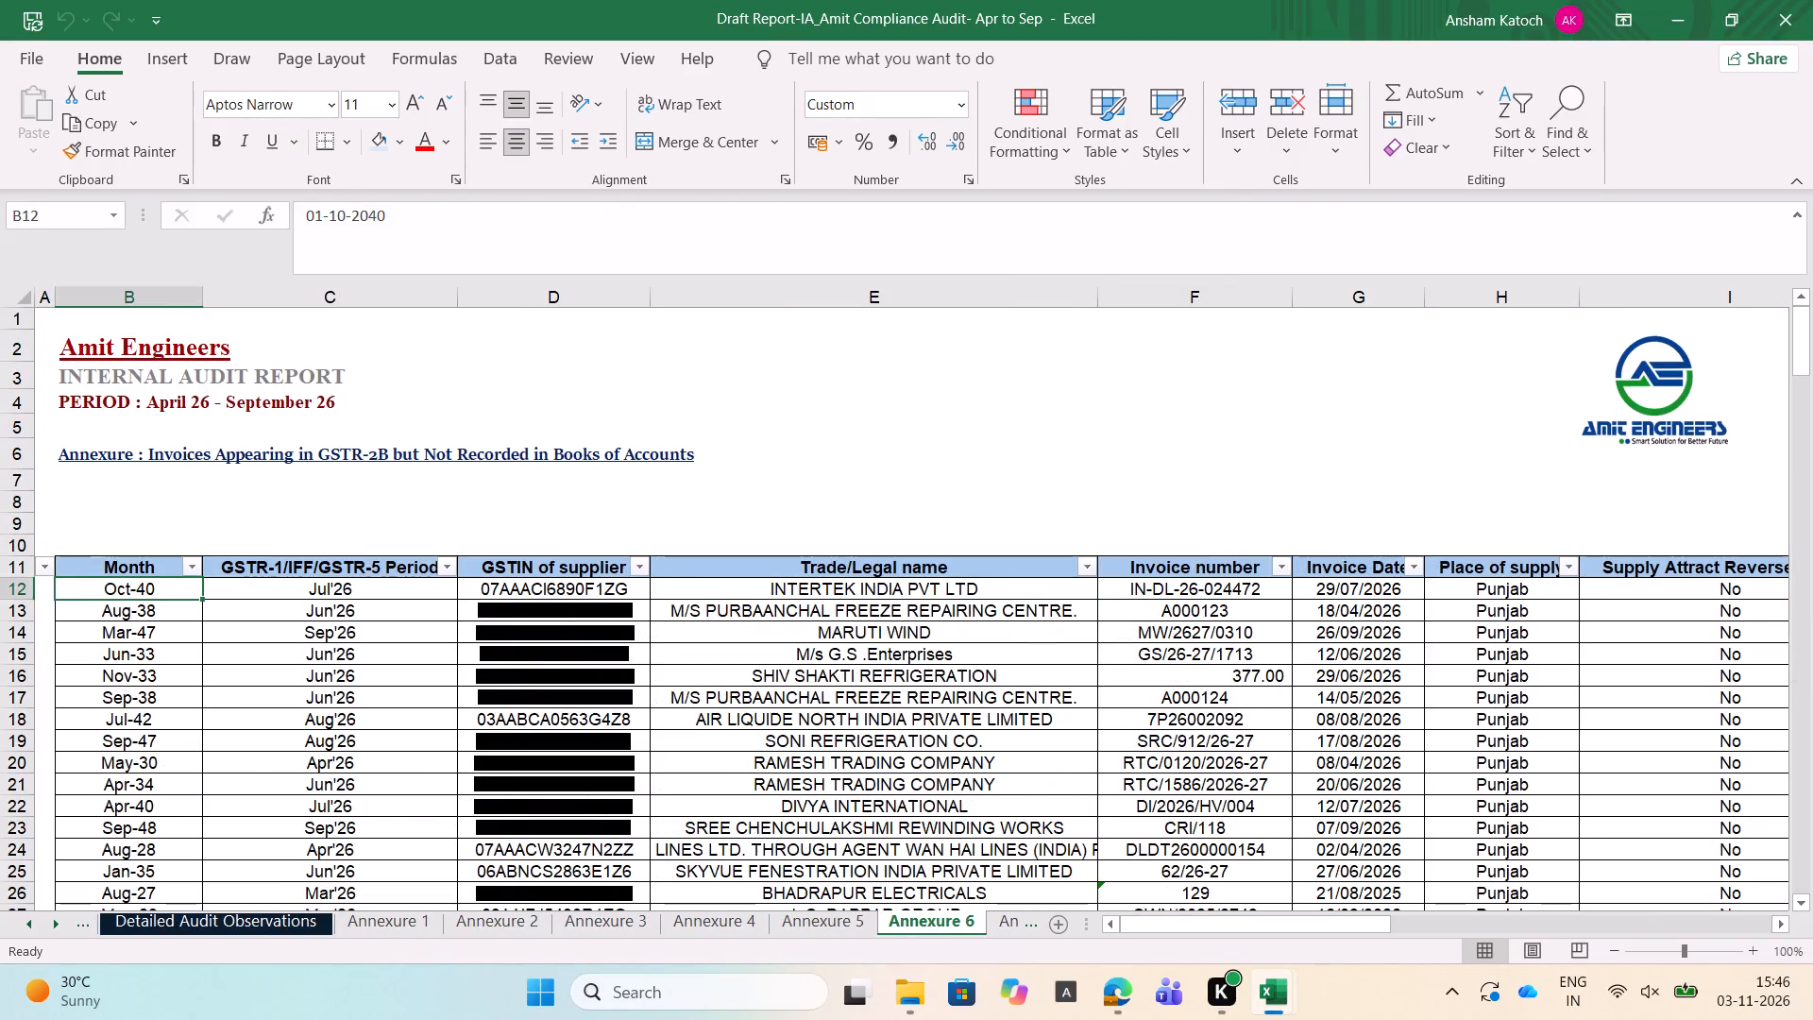
Look at the period, supplier GSTIN and trade name of Annexure 6's first entry.
key(Right)
key(Right)
key(Right)
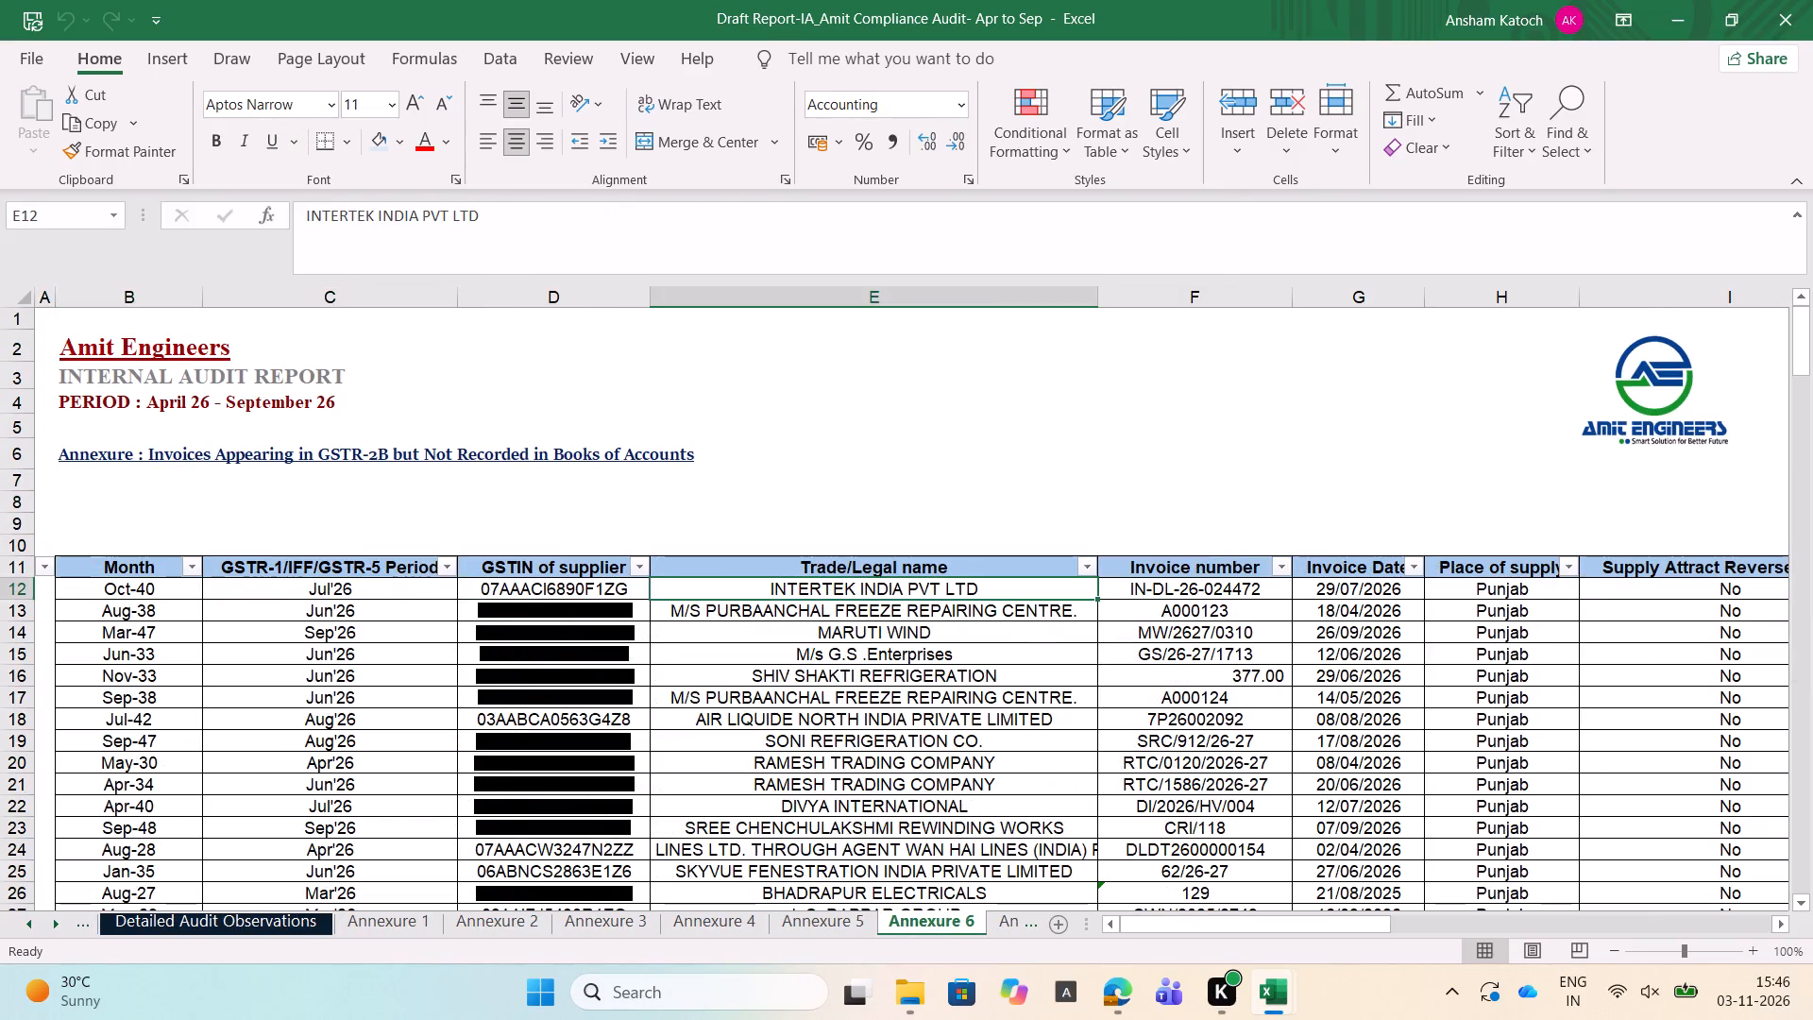
key(Left)
key(Left)
key(Left)
key(Left)
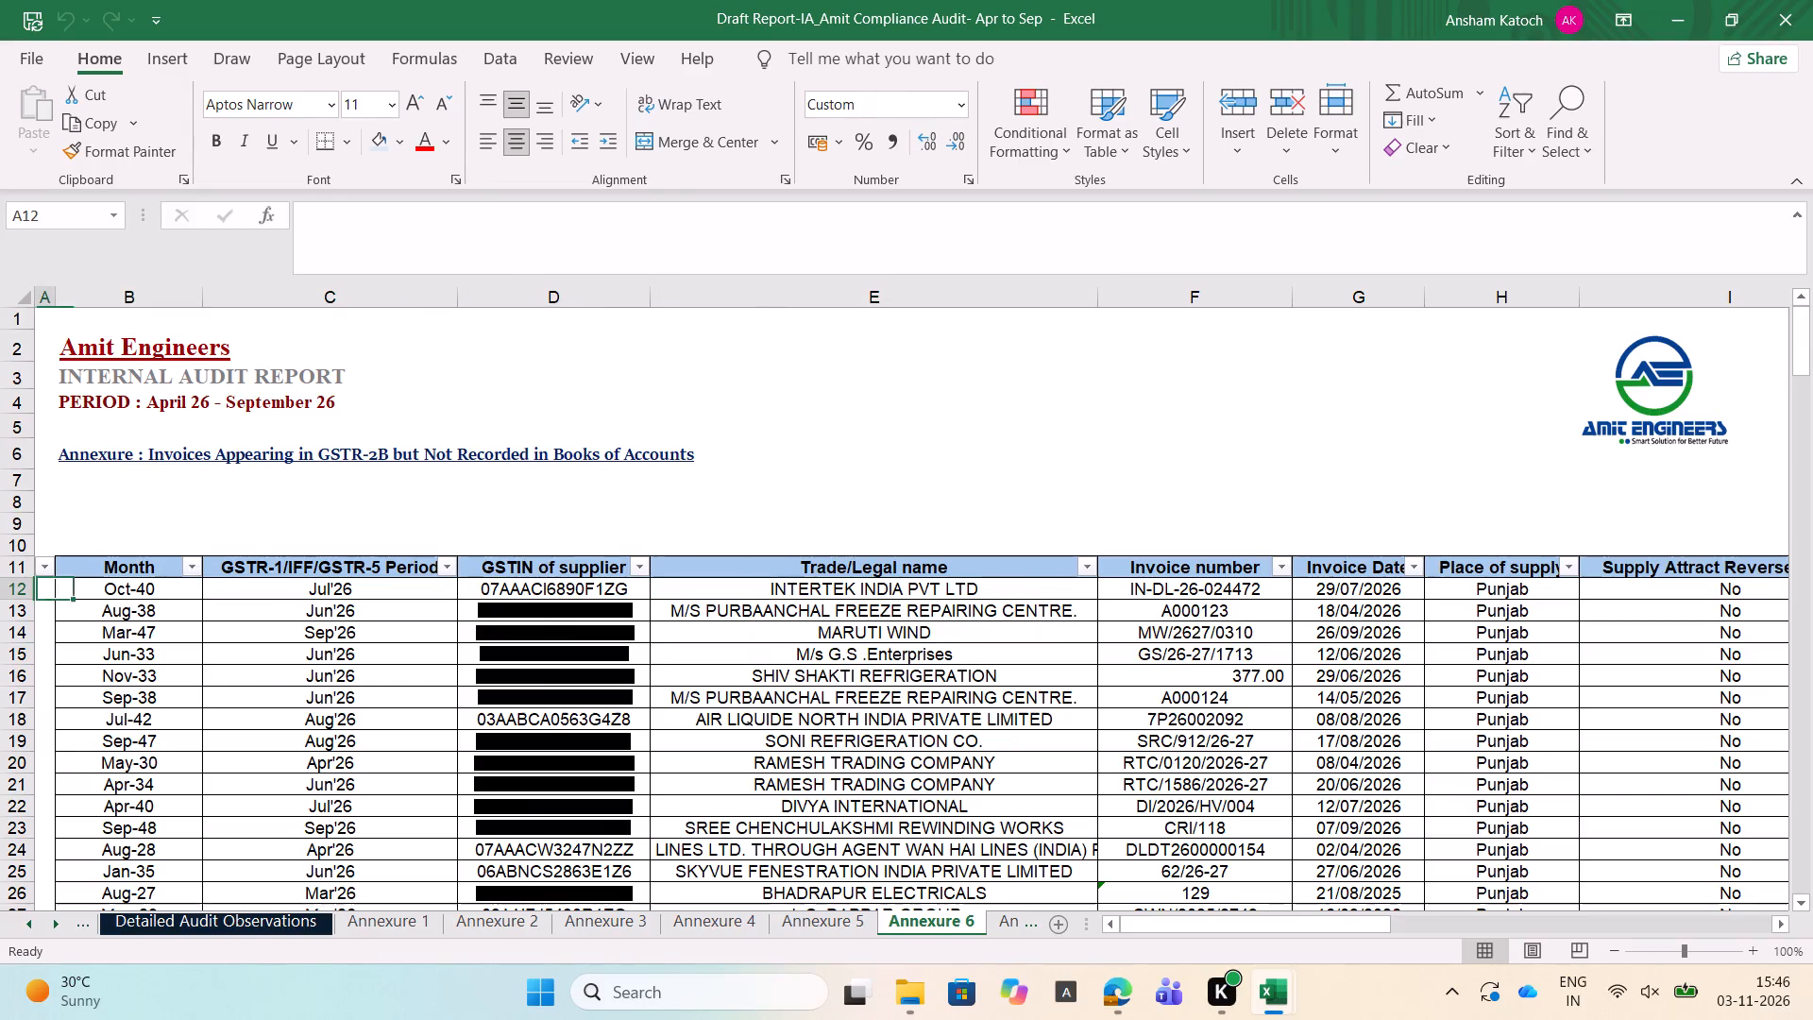
Select Annexure 6's first entry from Month through Process Owner Remarks, examining its GSTR-2B, books and variance columns.
key(Right)
key(shift+Right)
key(shift+Right)
key(shift+Right)
key(shift+Right)
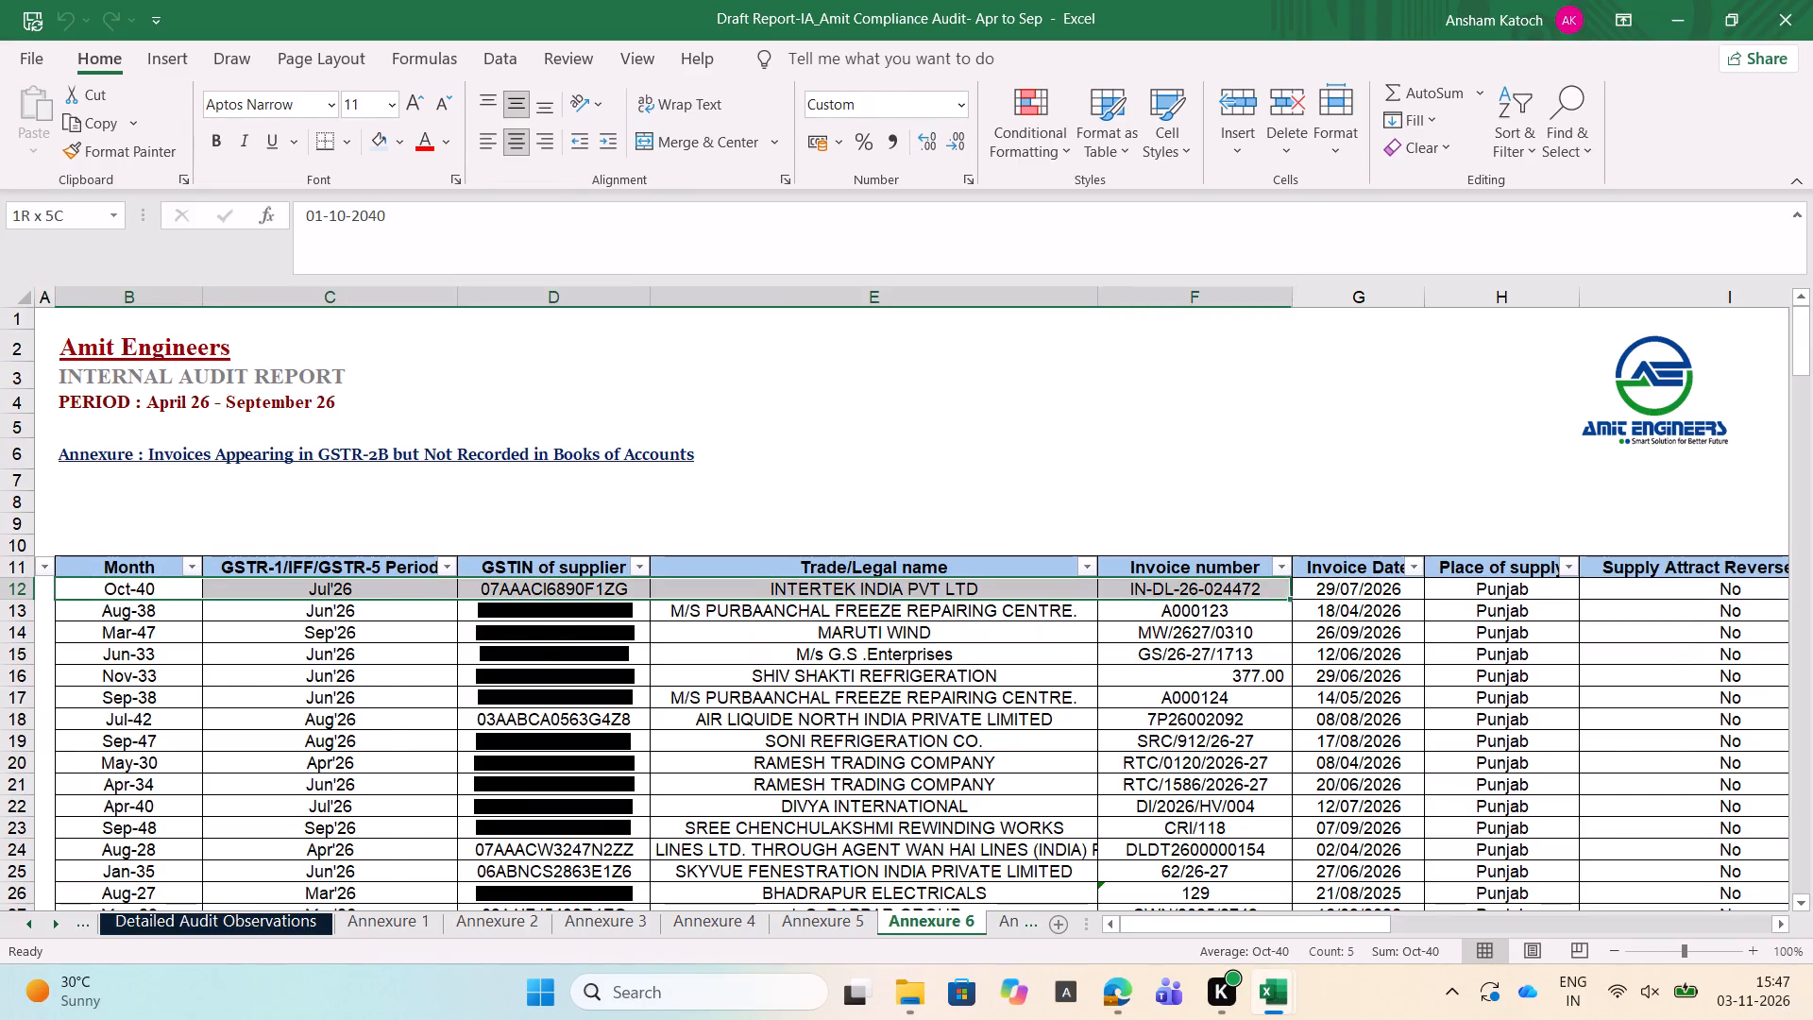
key(shift+Right)
key(shift+Right)
key(shift+Right)
key(shift+Right)
key(shift+Right)
key(shift+Right)
key(shift+Right)
key(shift+Right)
key(shift+Right)
key(shift+Right)
key(shift+Right)
key(shift+Right)
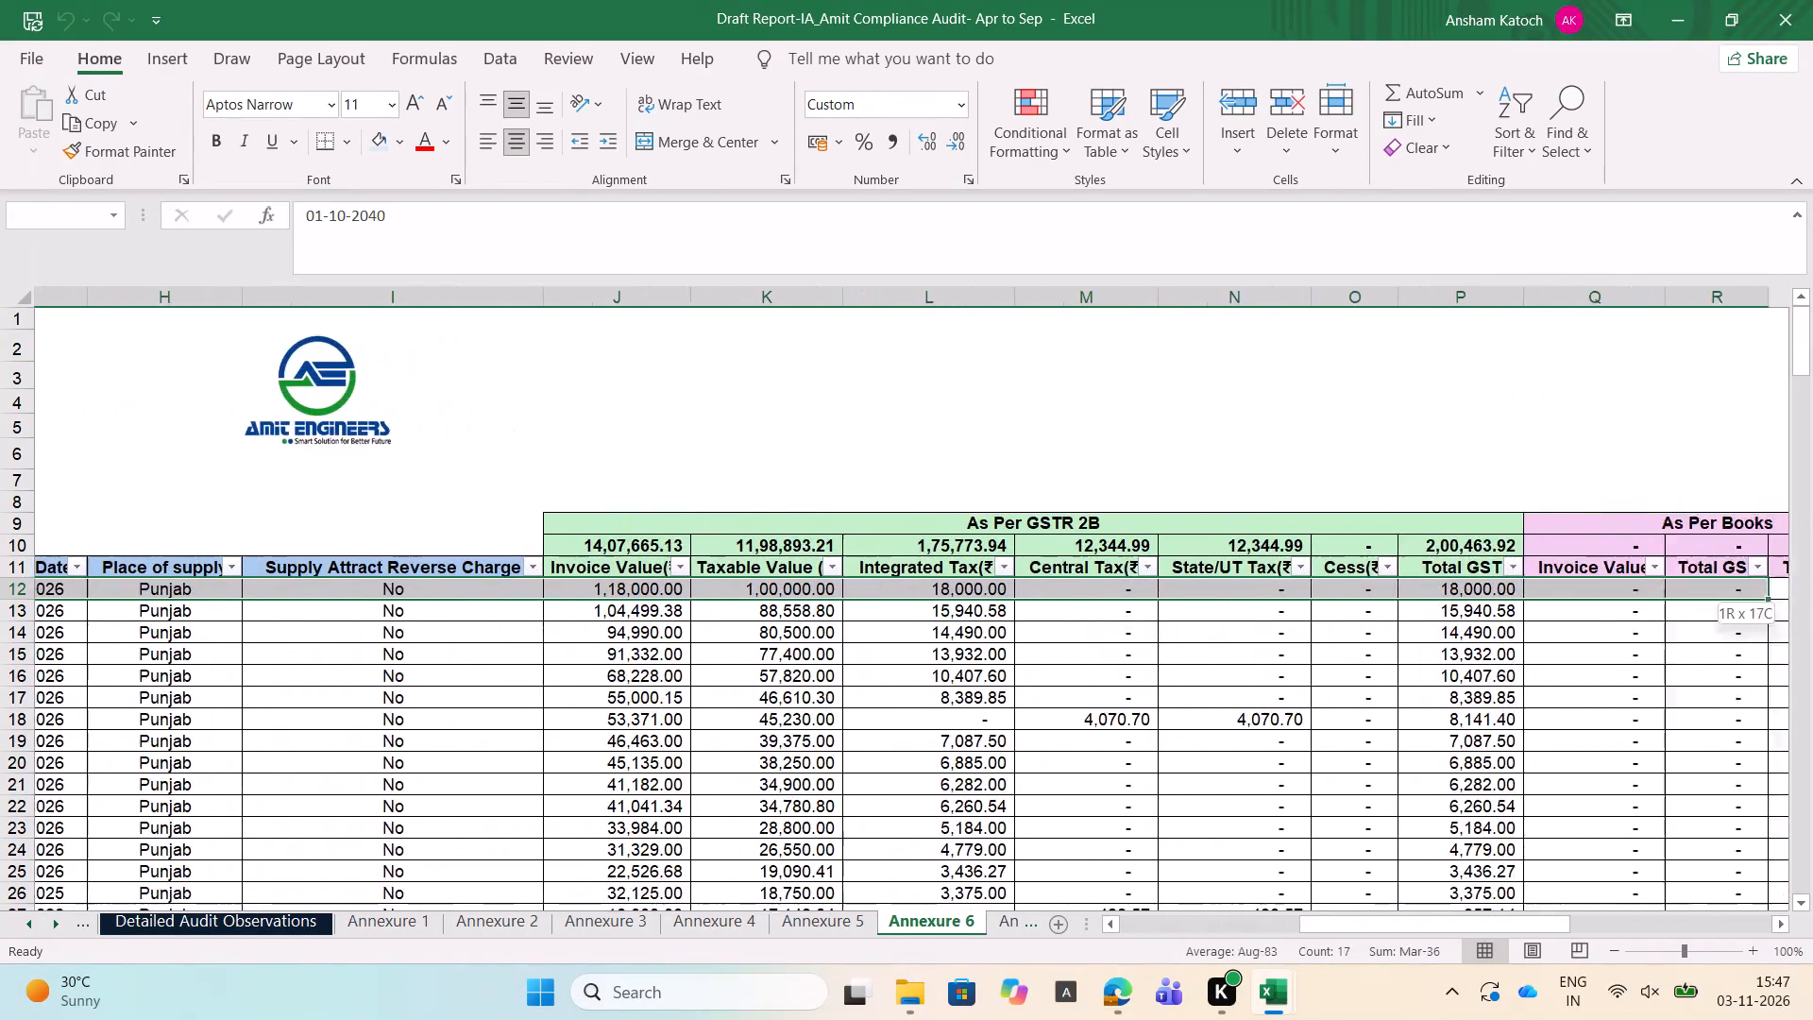
key(shift+Right)
key(shift+Right)
key(shift+Right)
key(shift+Right)
key(shift+Right)
key(shift+Right)
key(shift+Right)
key(shift+Right)
Shrink the selection back to the month of Annexure 6's first entry, looking over its remarks, variances and invoice details.
key(shift+Left)
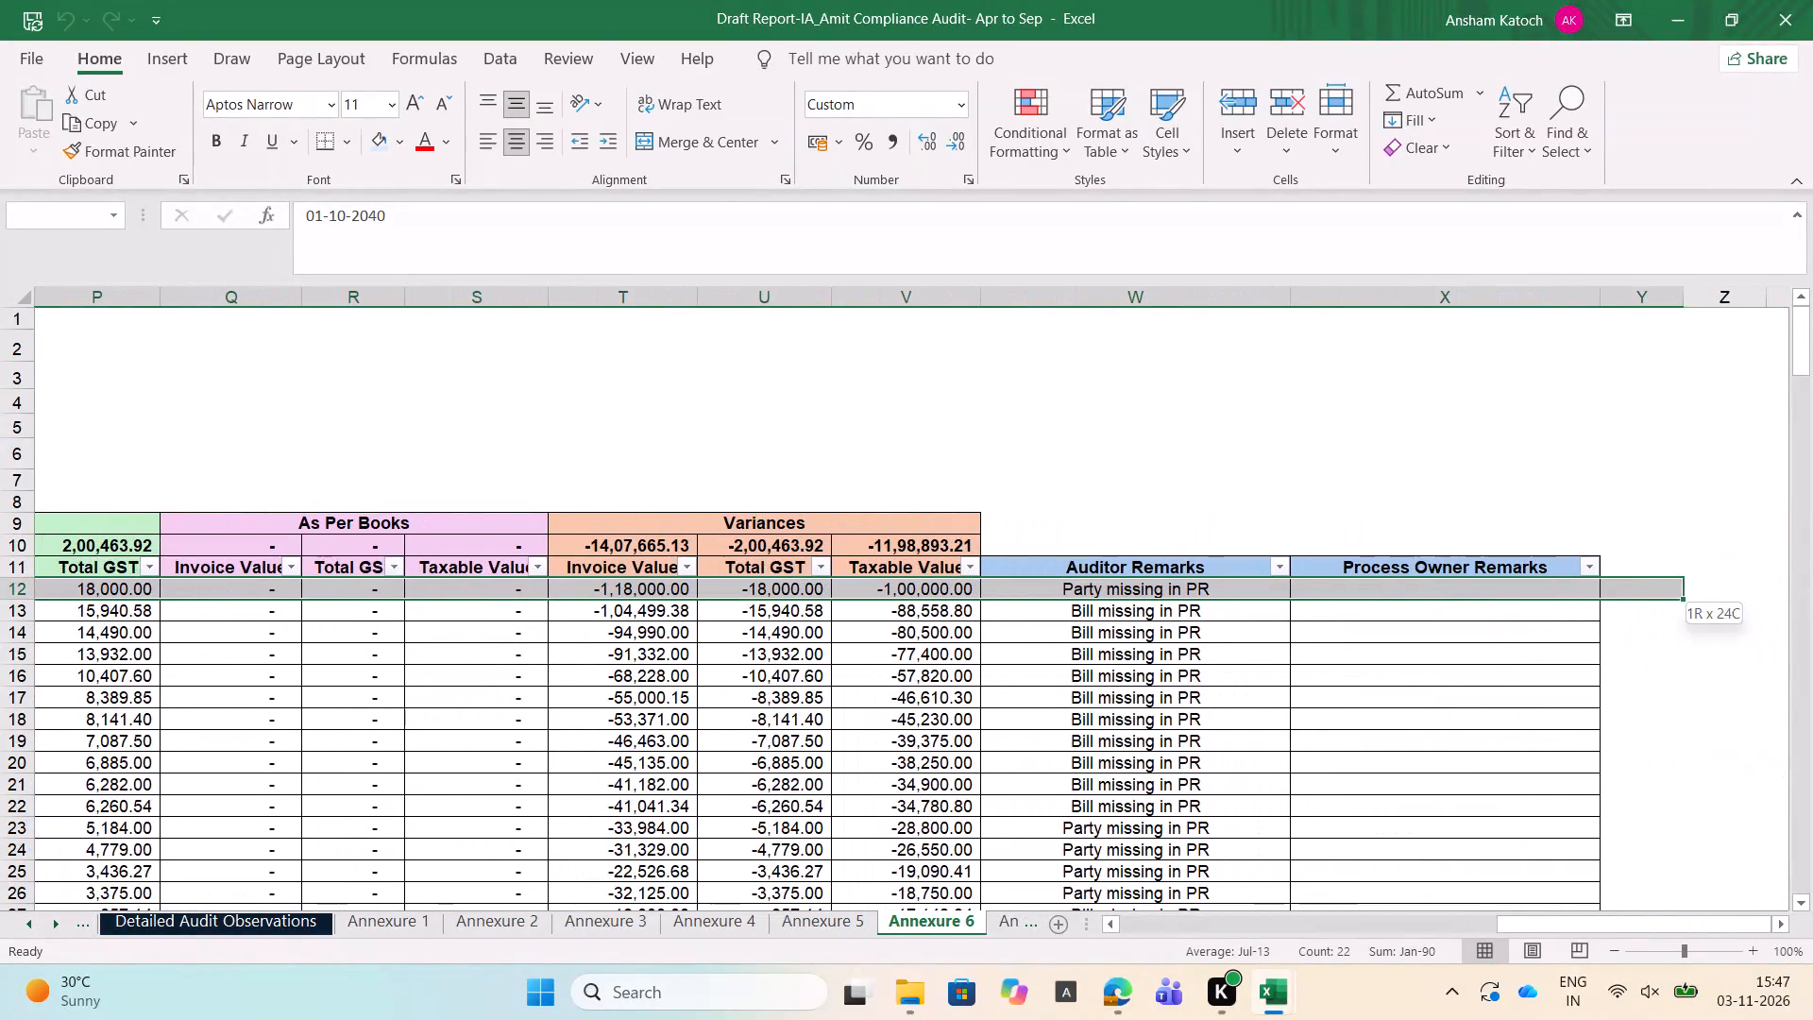
key(shift+Left)
key(shift+Left)
key(shift+Left)
key(shift+Left)
key(shift+Left)
key(shift+Left)
key(shift+Left)
key(shift+Left)
key(shift+Left)
key(shift+Left)
key(shift+Left)
key(shift+Left)
key(shift+Left)
key(shift+Left)
key(shift+Left)
key(shift+Left)
key(shift+Left)
key(shift+Left)
key(shift+Left)
key(shift+Left)
key(shift+Left)
key(shift+Left)
key(shift+Left)
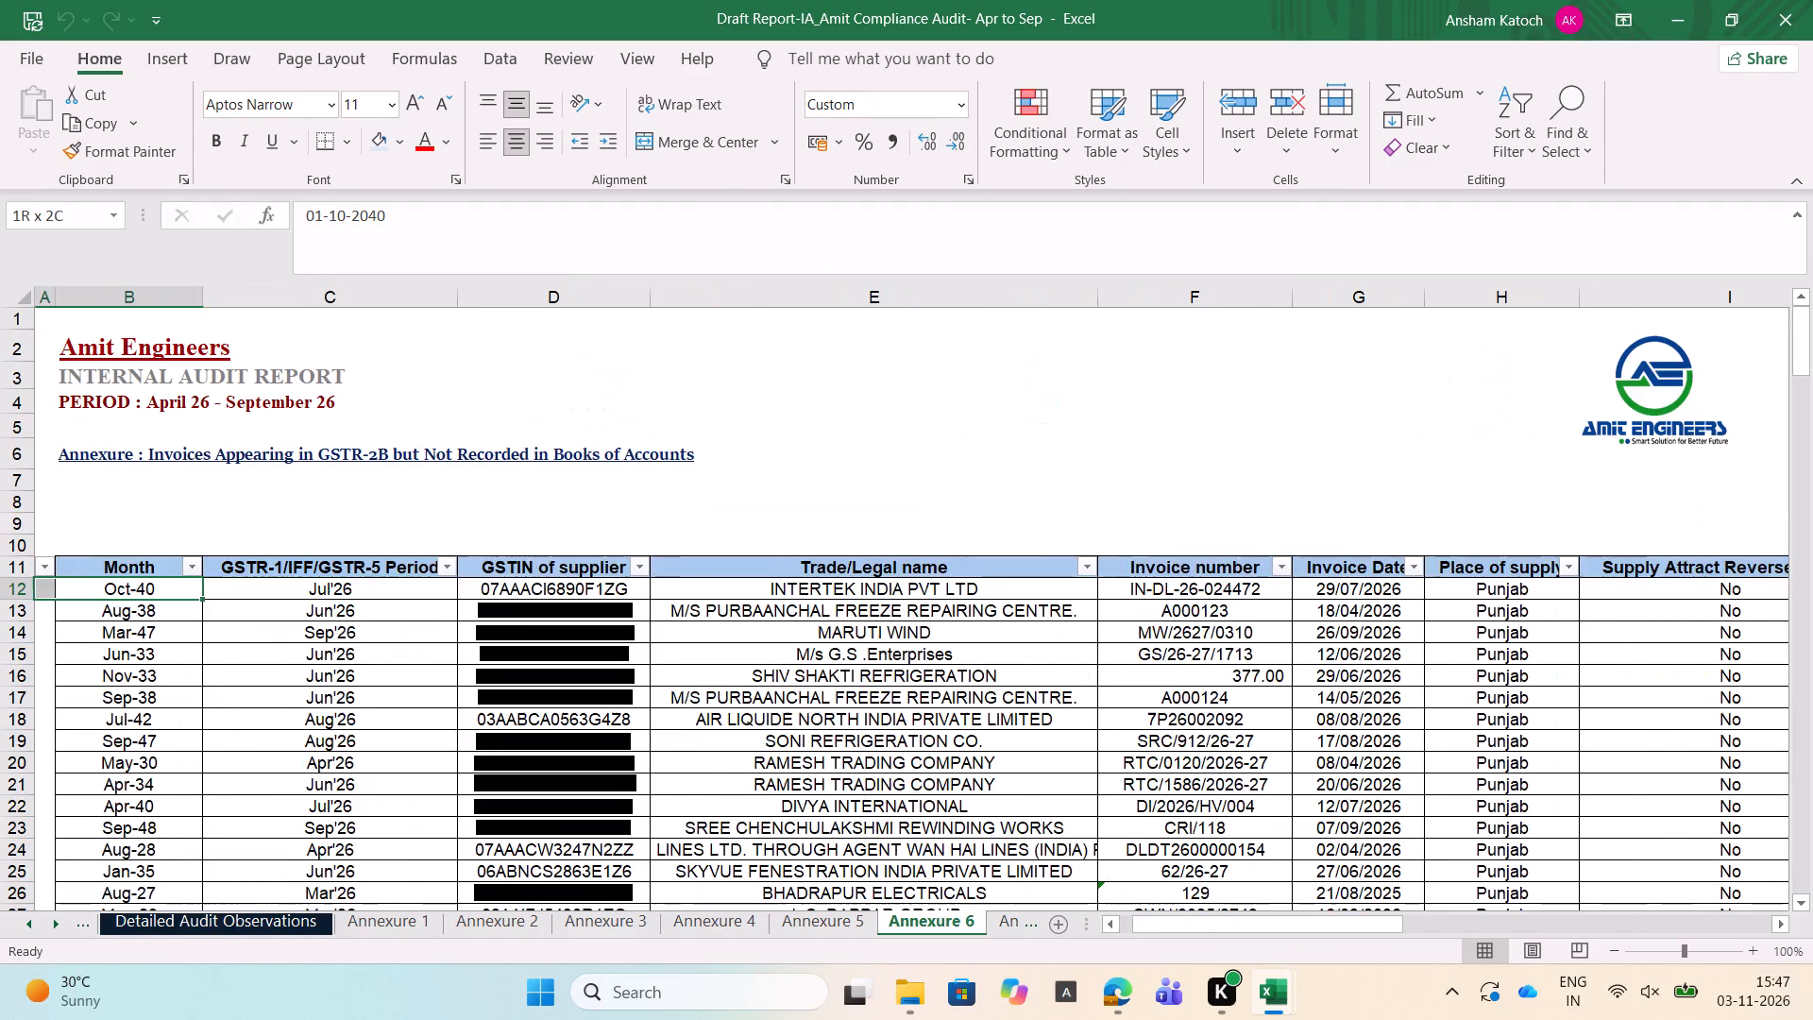
Look down the Month column of Annexure 6, examining the invoices listed through the table's later entries.
key(shift+Right)
key(Down)
key(Down)
key(Down)
key(Down)
key(Down)
key(Down)
key(Down)
key(Down)
key(Down)
key(Down)
key(Down)
key(Down)
key(Down)
key(Down)
key(Down)
key(Down)
key(Down)
key(Down)
key(Down)
key(Down)
key(Down)
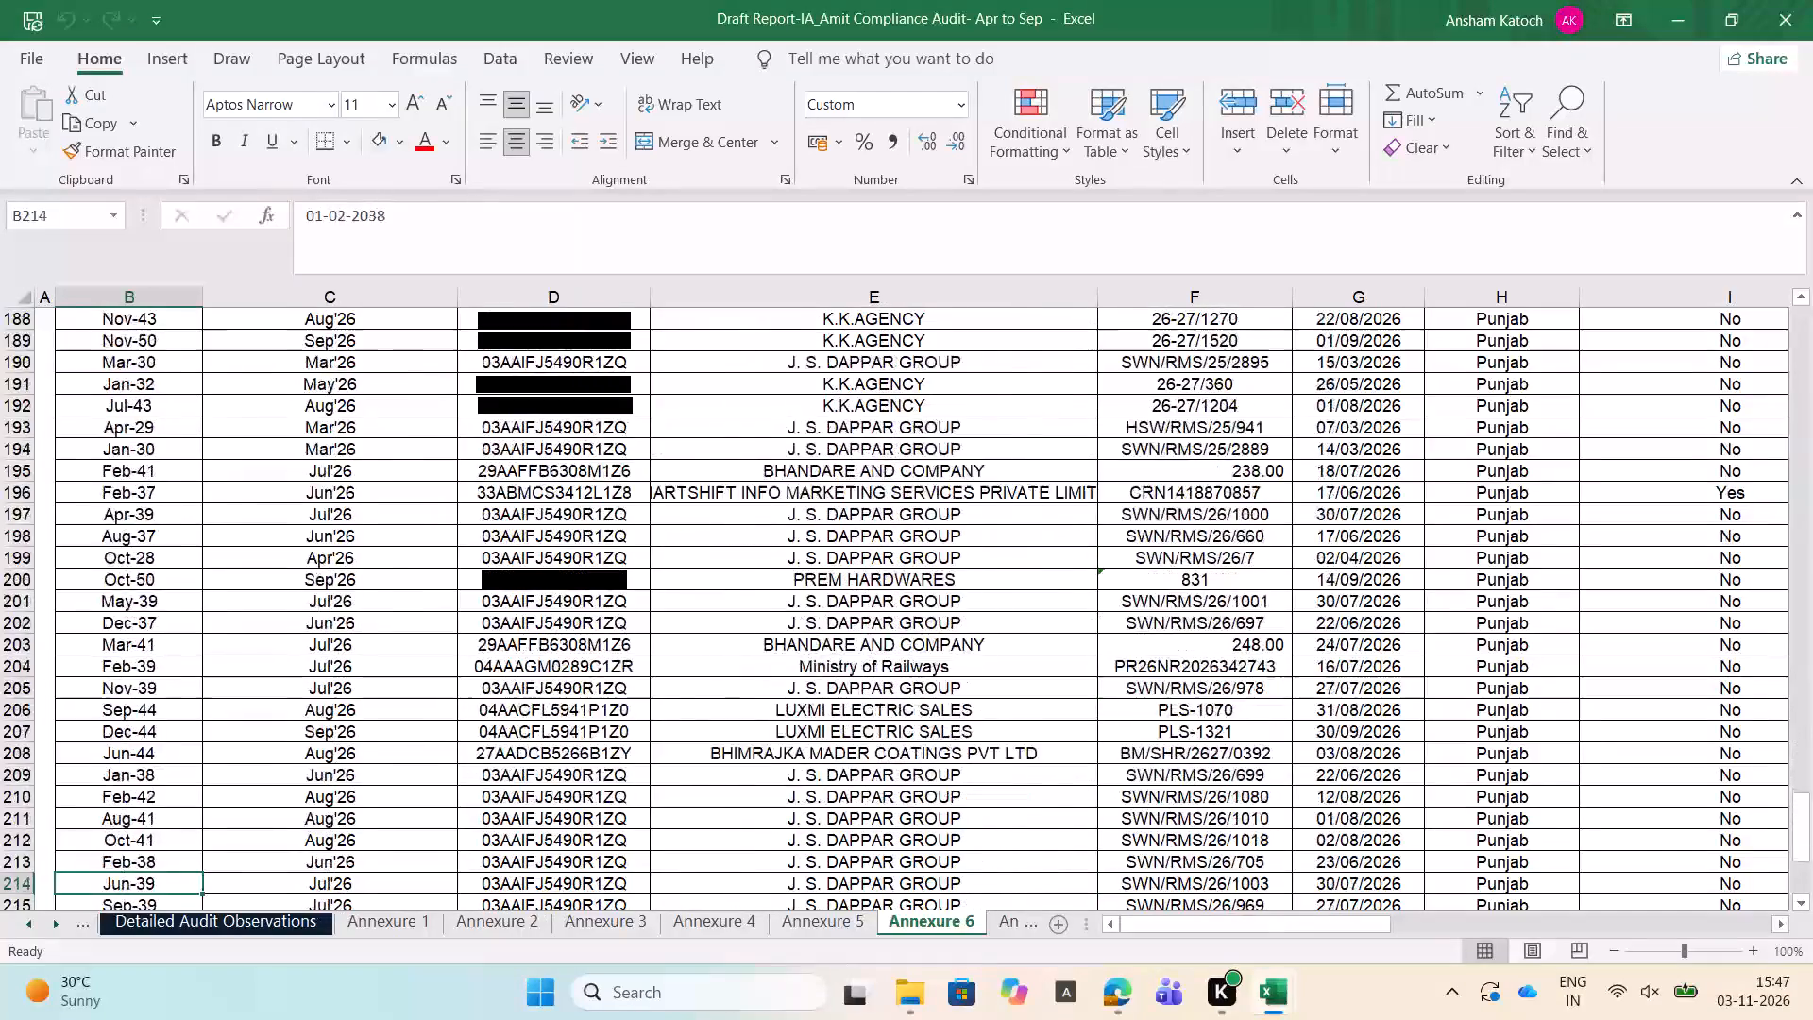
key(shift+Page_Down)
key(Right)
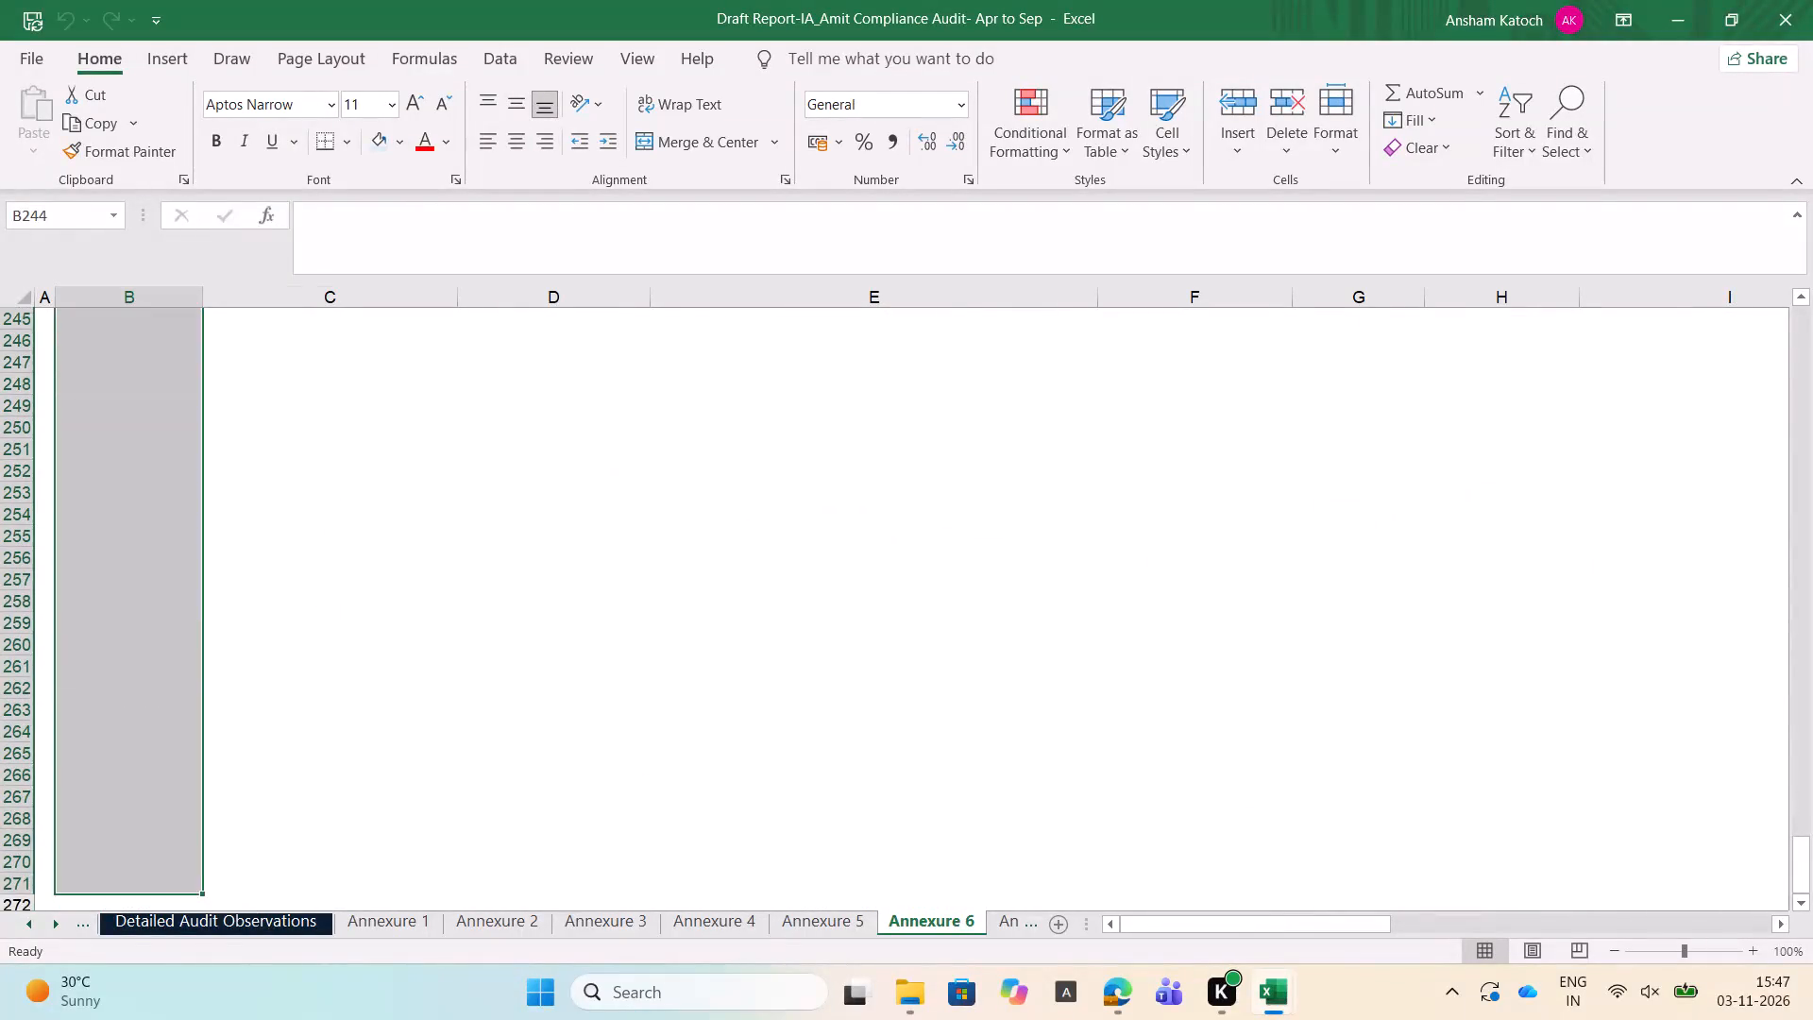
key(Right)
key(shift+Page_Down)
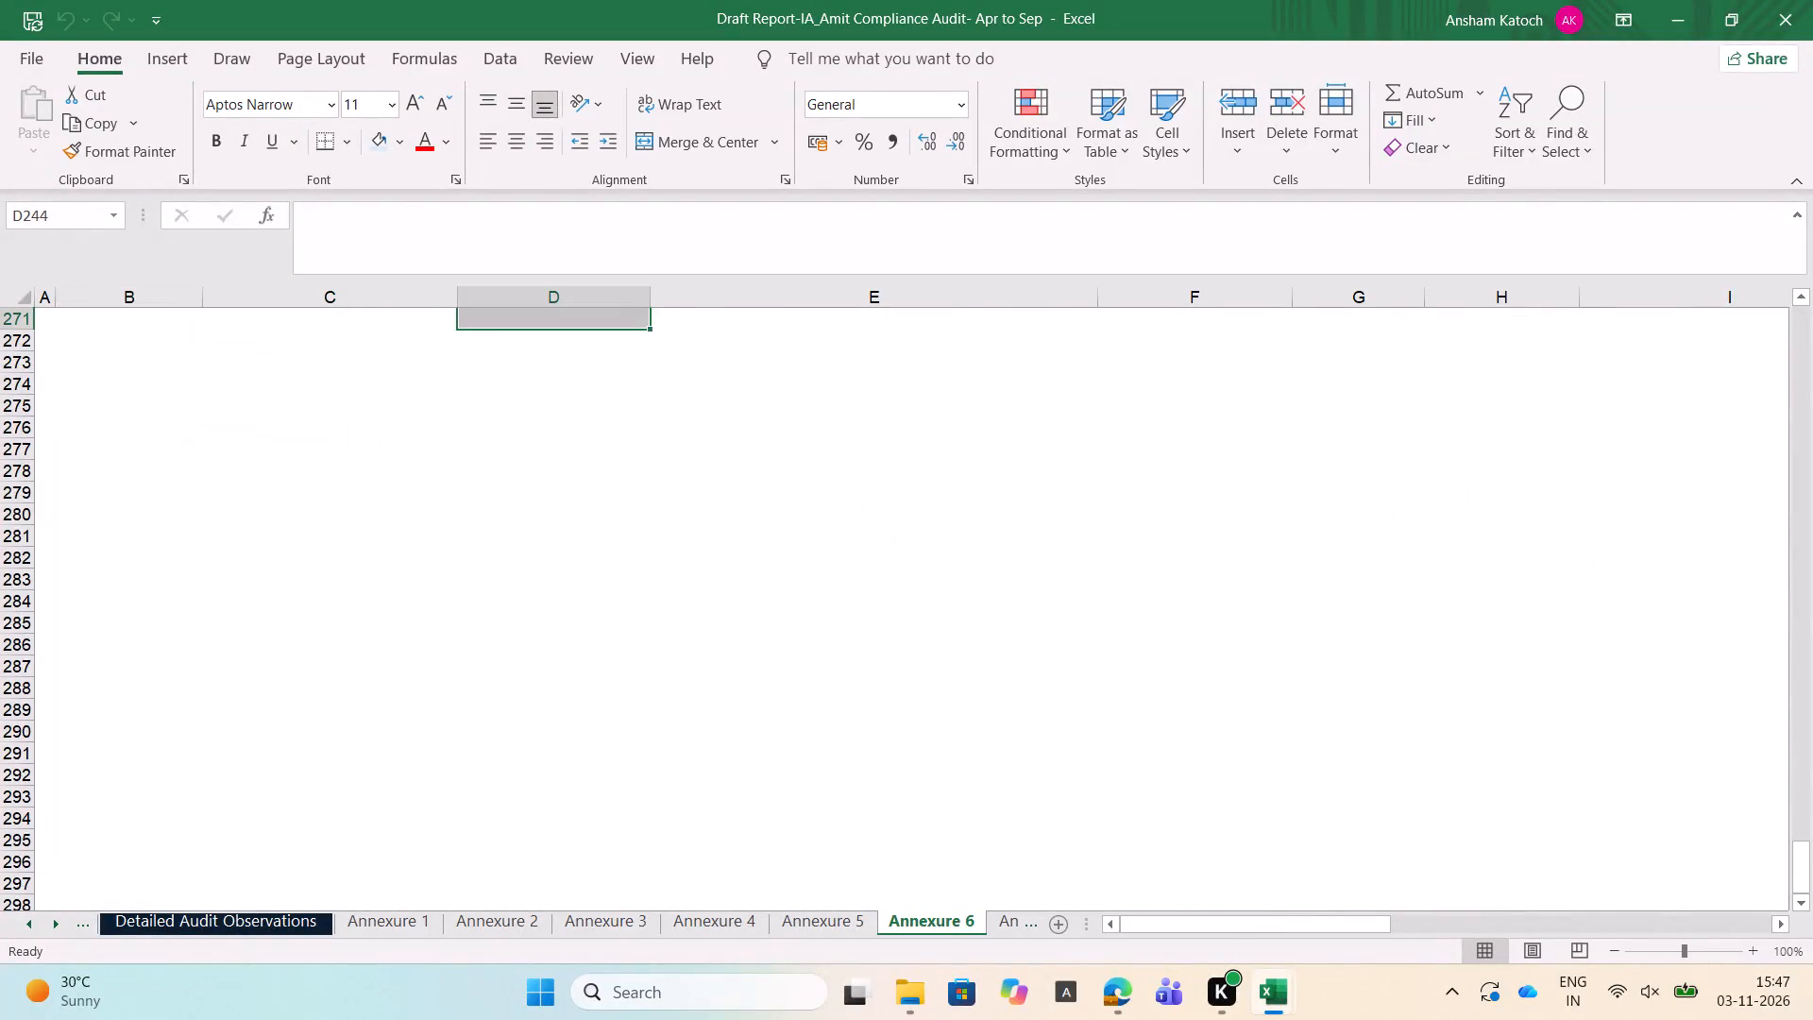
Go to Annexure 7 and look over its title and column headings.
key(ctrl+Page_Down)
key(Left)
key(Left)
key(Right)
key(Right)
key(Right)
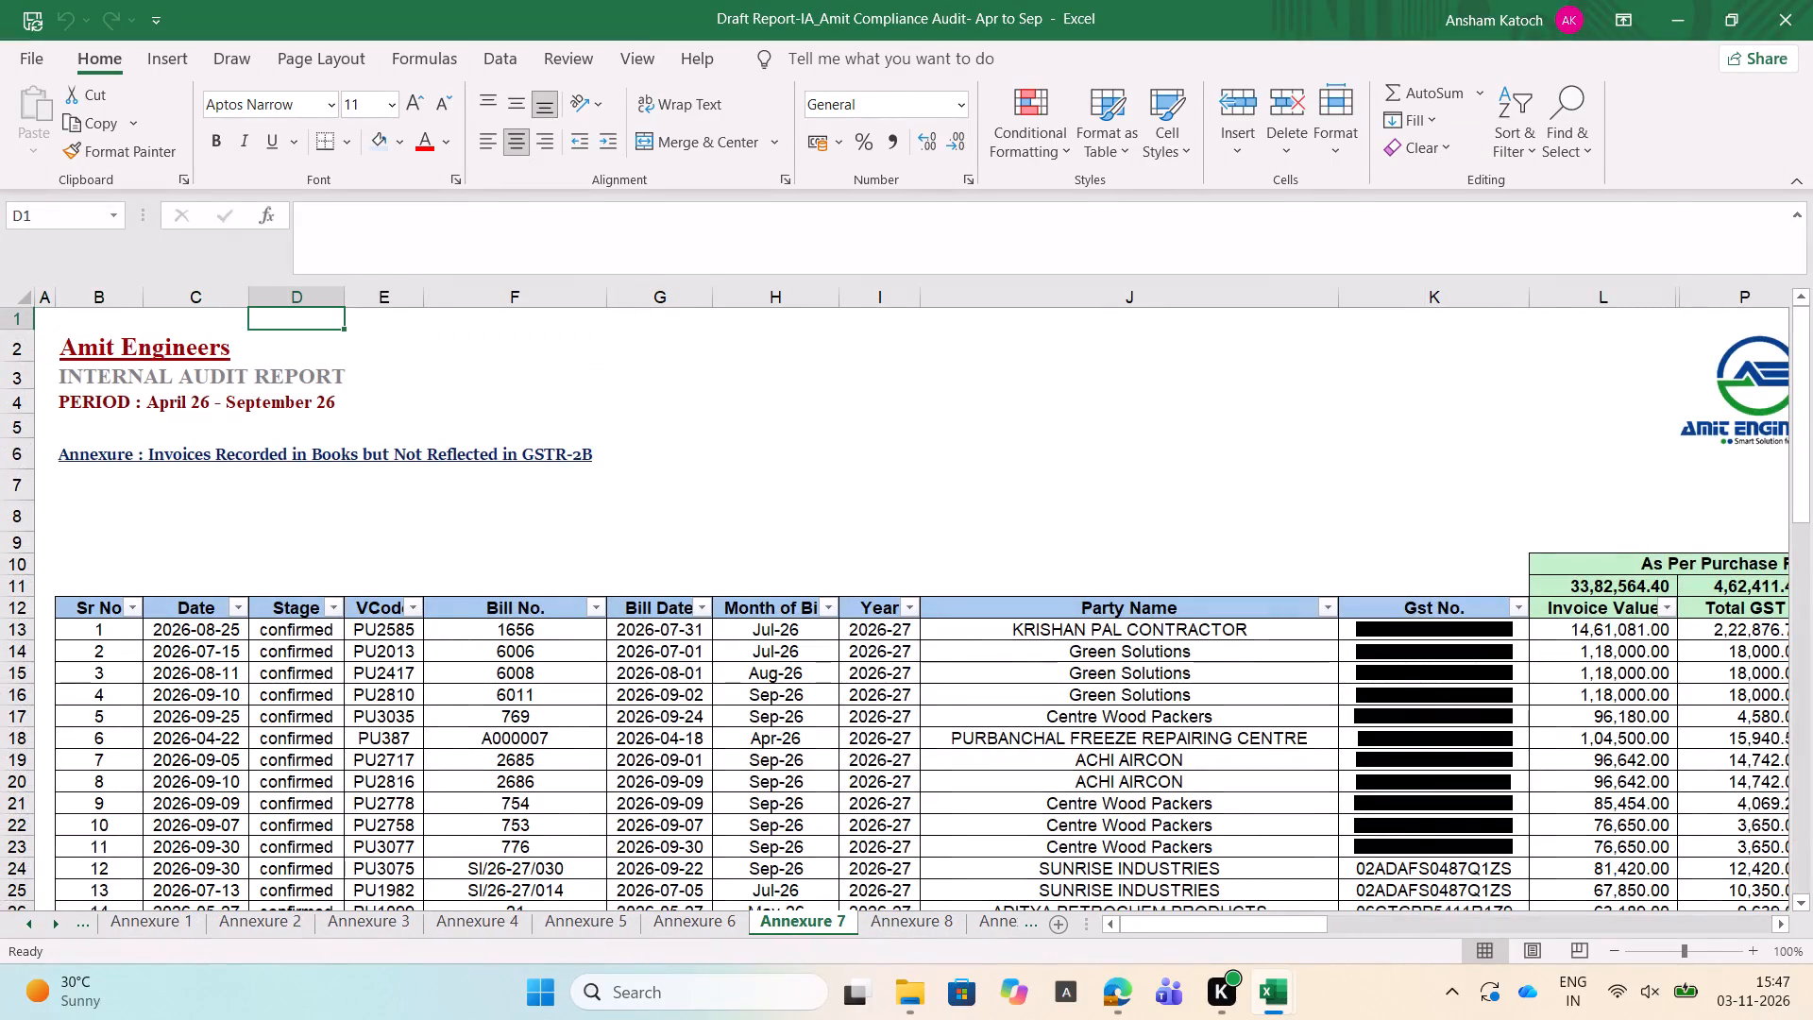
key(Left)
key(Left)
key(Left)
Look down Annexure 7 from its title to the first entries of invoices recorded in books but not in GSTR-2B.
key(Down)
key(Down)
key(Down)
key(Down)
key(Down)
key(Down)
key(Down)
key(Down)
key(Down)
key(Down)
key(Down)
key(Down)
key(Down)
key(Down)
key(Down)
key(Down)
key(Down)
key(Down)
key(Down)
key(Down)
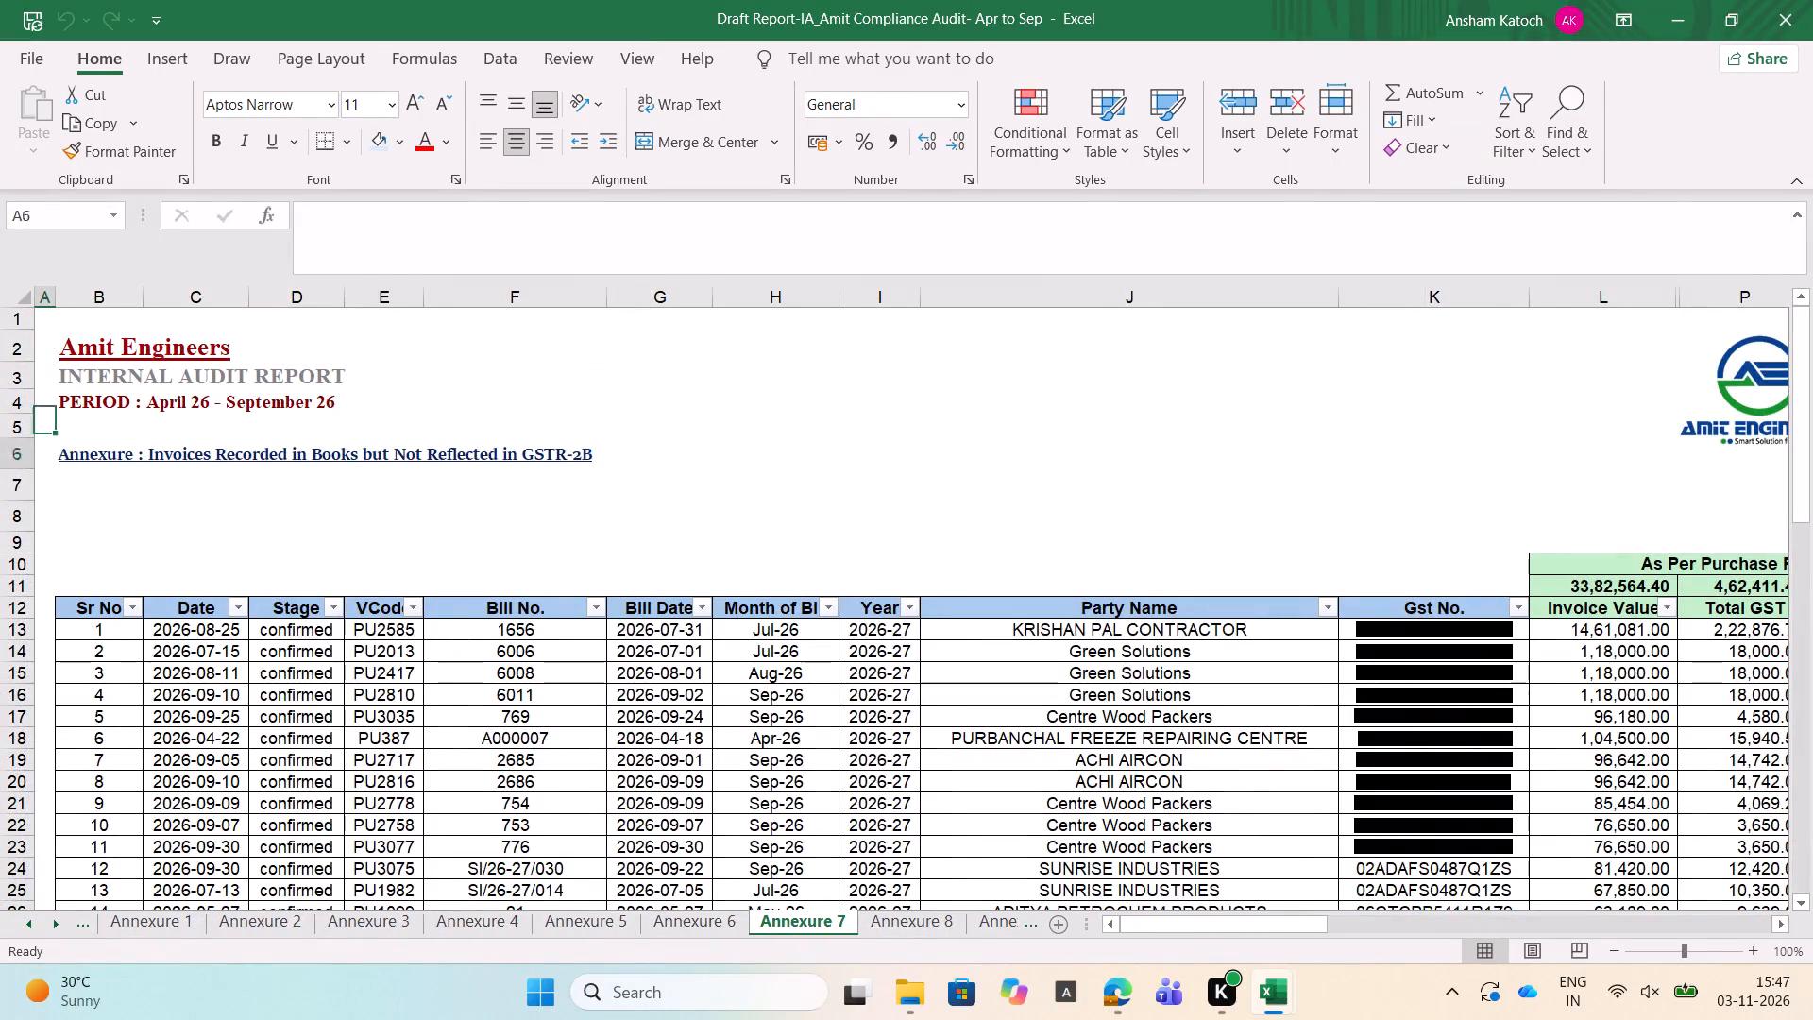
key(Right)
key(Right)
Go to Annexure 8 and look over its title on incorrect classification of prior period expenses.
key(ctrl+Page_Down)
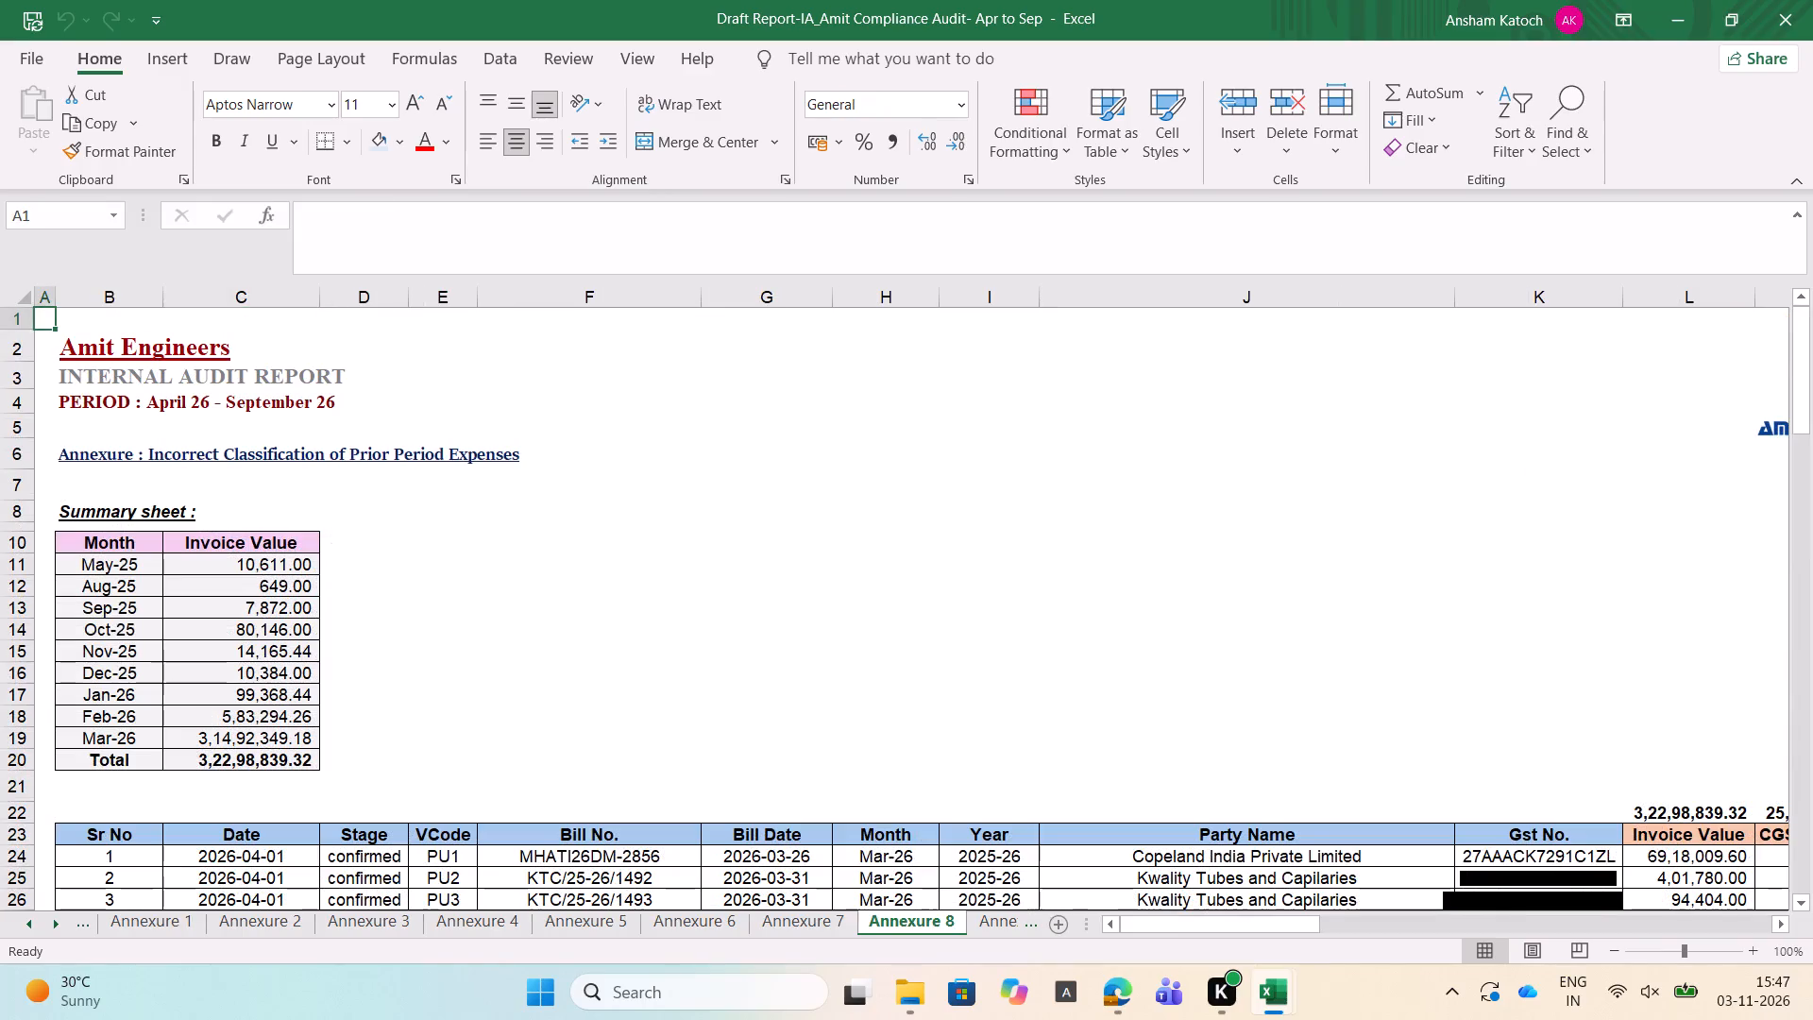
key(Right)
key(Right)
key(Left)
key(Left)
key(Down)
key(Down)
key(Down)
key(Down)
key(Down)
key(Right)
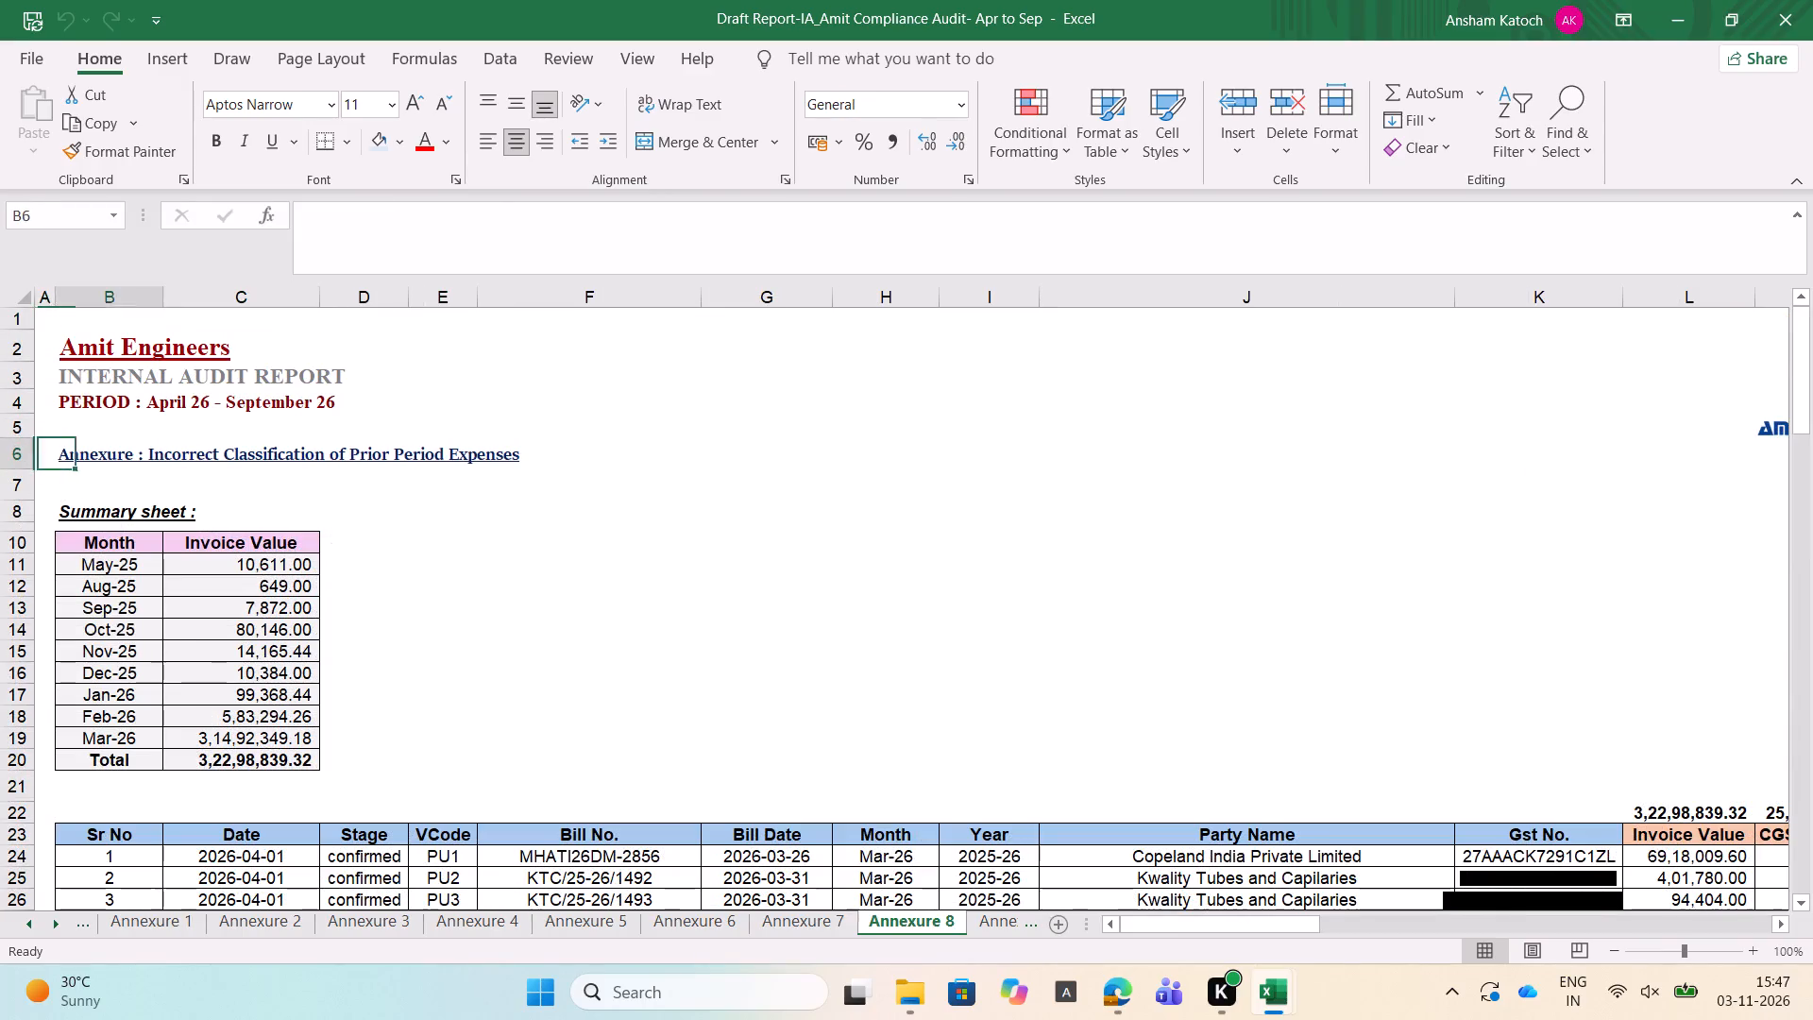
key(Right)
key(Right)
key(Left)
key(Left)
key(Left)
key(Right)
key(Right)
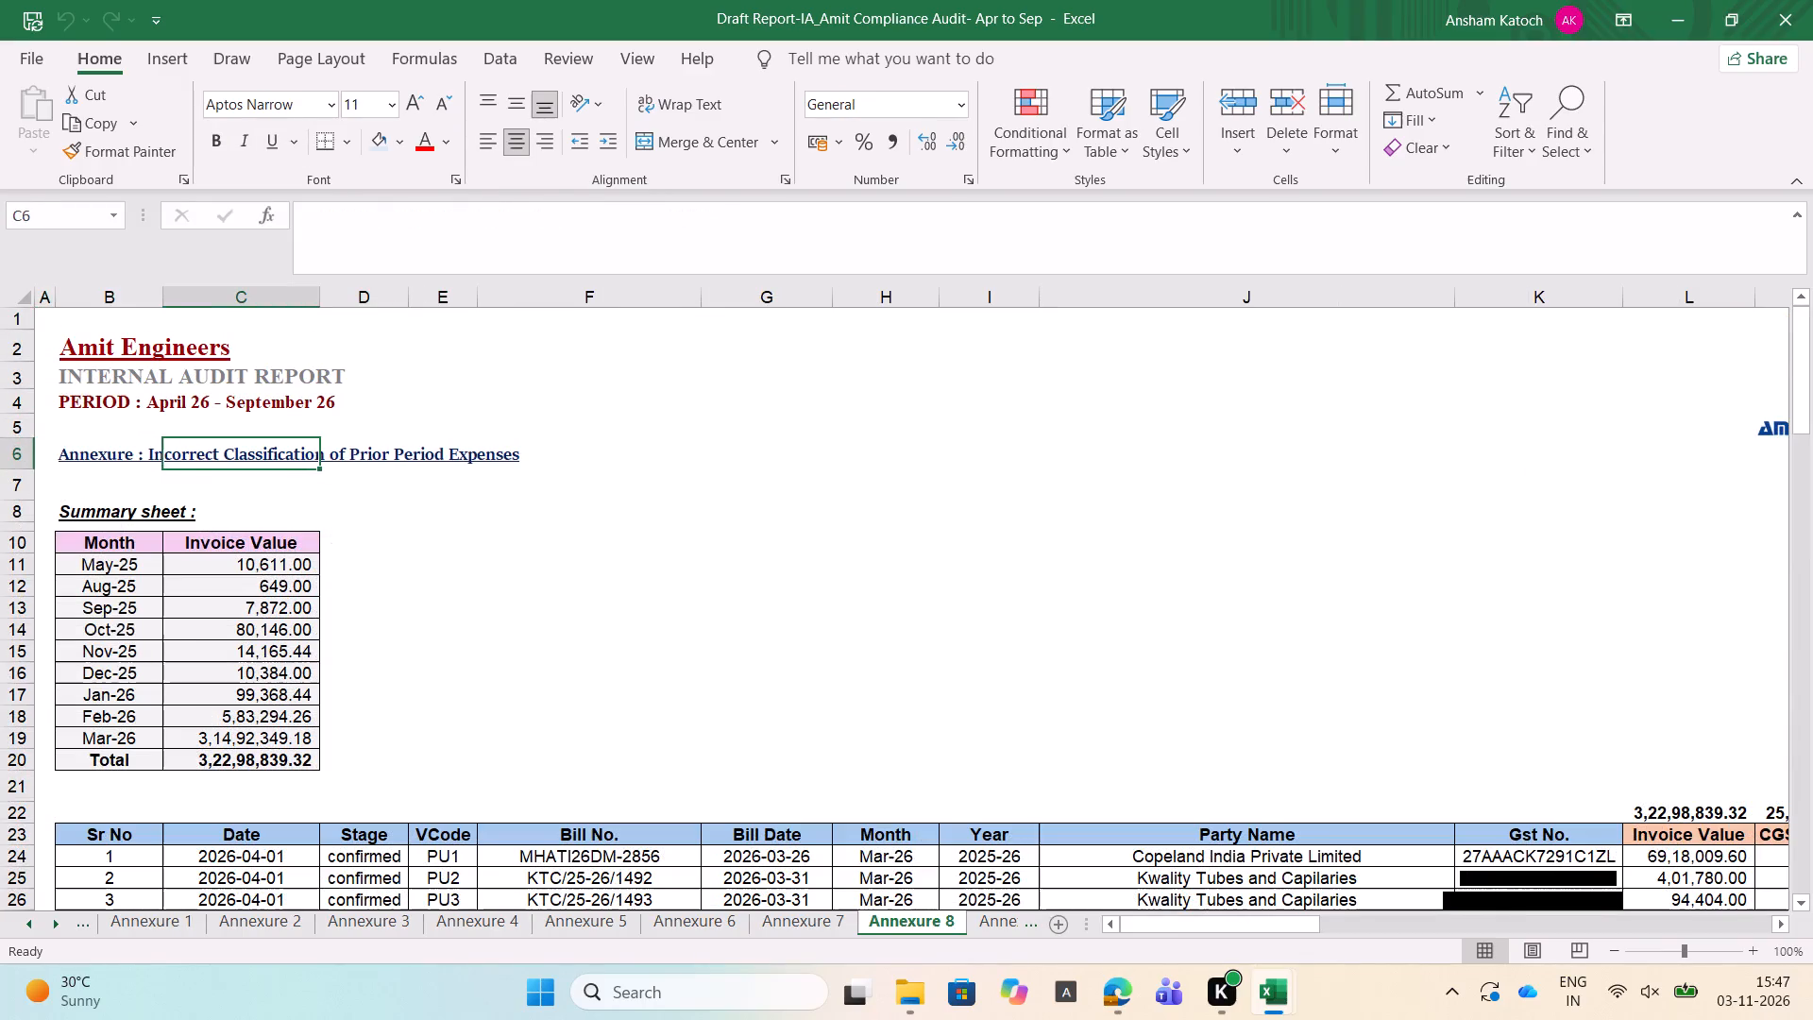
Examine Annexure 8's month-wise summary of invoice values, from the first month down to the total.
key(Left)
key(Down)
key(Down)
key(Down)
key(Down)
key(Down)
key(Right)
key(Left)
key(Down)
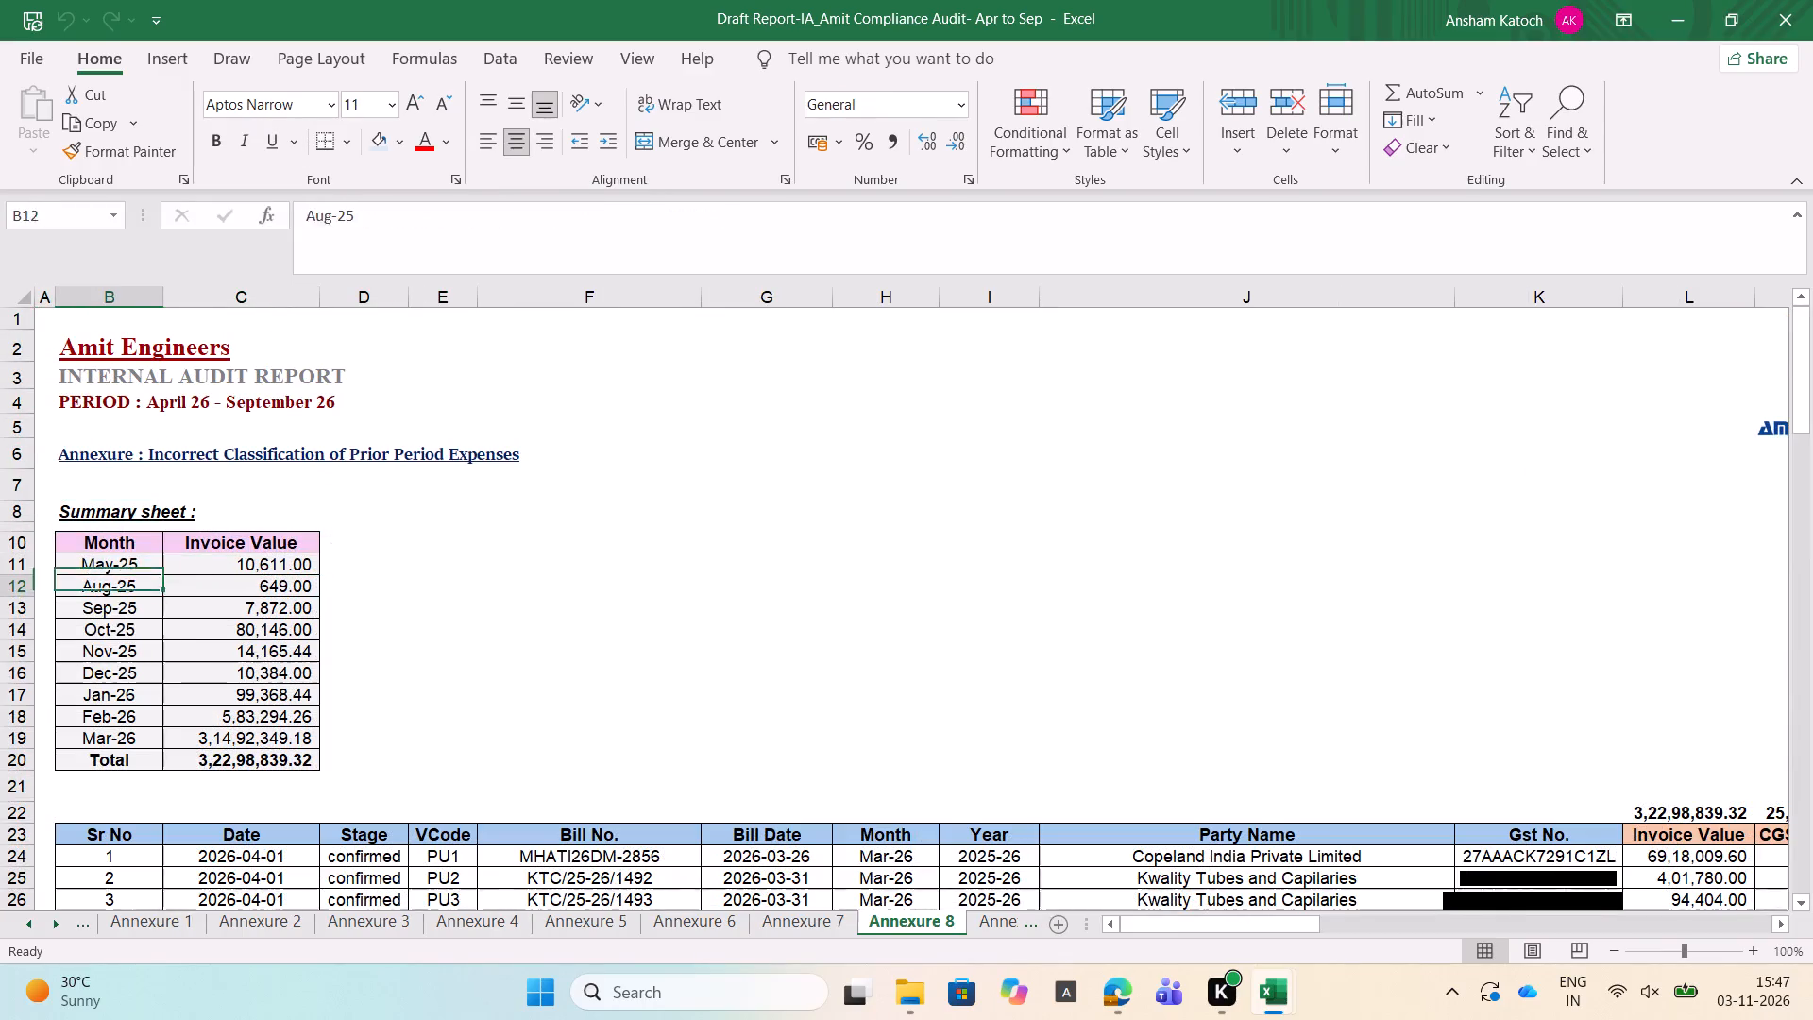
key(Down)
key(Down)
key(Down)
key(Down)
key(Down)
key(Down)
key(Down)
key(Down)
Look down the detailed bill entries below Annexure 8's summary, examining bill dates, party names and invoice values.
key(Down)
key(Down)
key(Down)
key(Down)
key(Down)
key(Down)
key(Down)
key(Down)
key(Down)
key(Down)
key(Down)
key(Down)
key(Down)
key(Down)
key(Down)
key(Down)
key(Down)
key(Down)
key(Down)
key(Down)
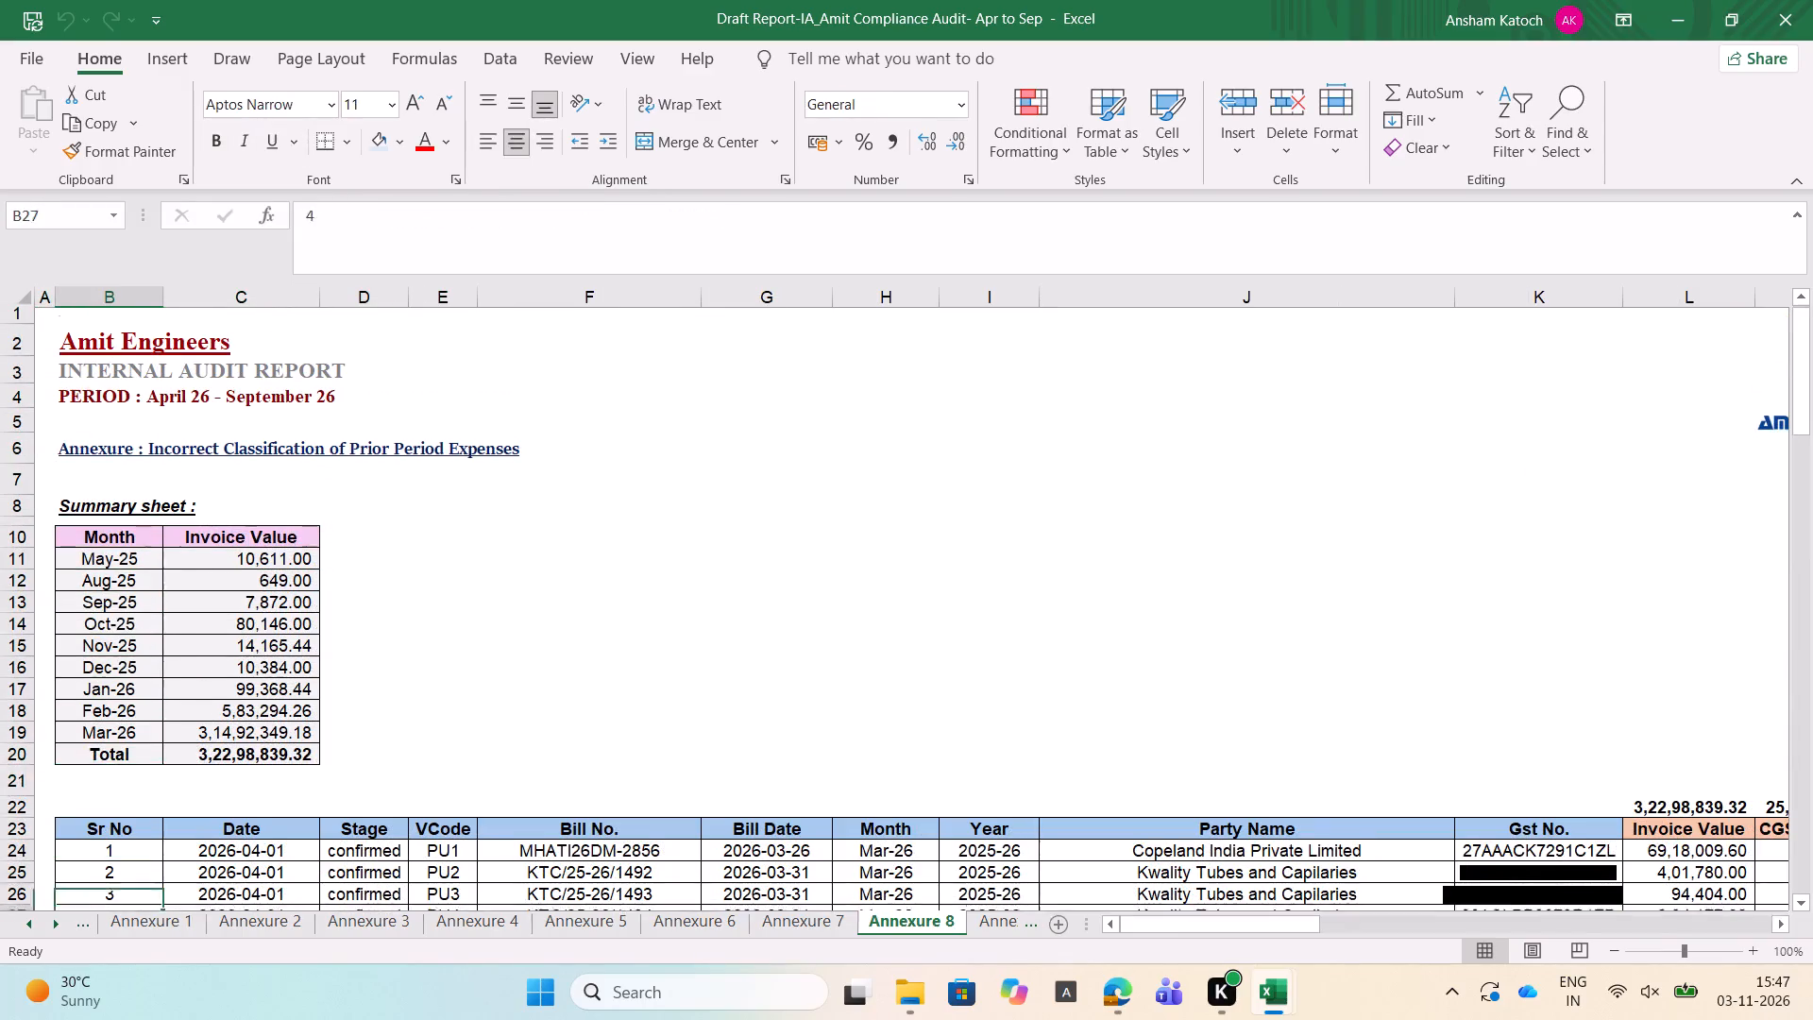
key(Down)
key(Down)
key(Down)
key(Down)
key(Down)
key(Down)
key(Down)
key(Down)
key(Down)
key(Down)
key(Down)
key(Down)
key(Down)
key(Down)
key(Down)
key(Down)
key(Down)
key(Down)
key(Down)
key(Down)
key(Down)
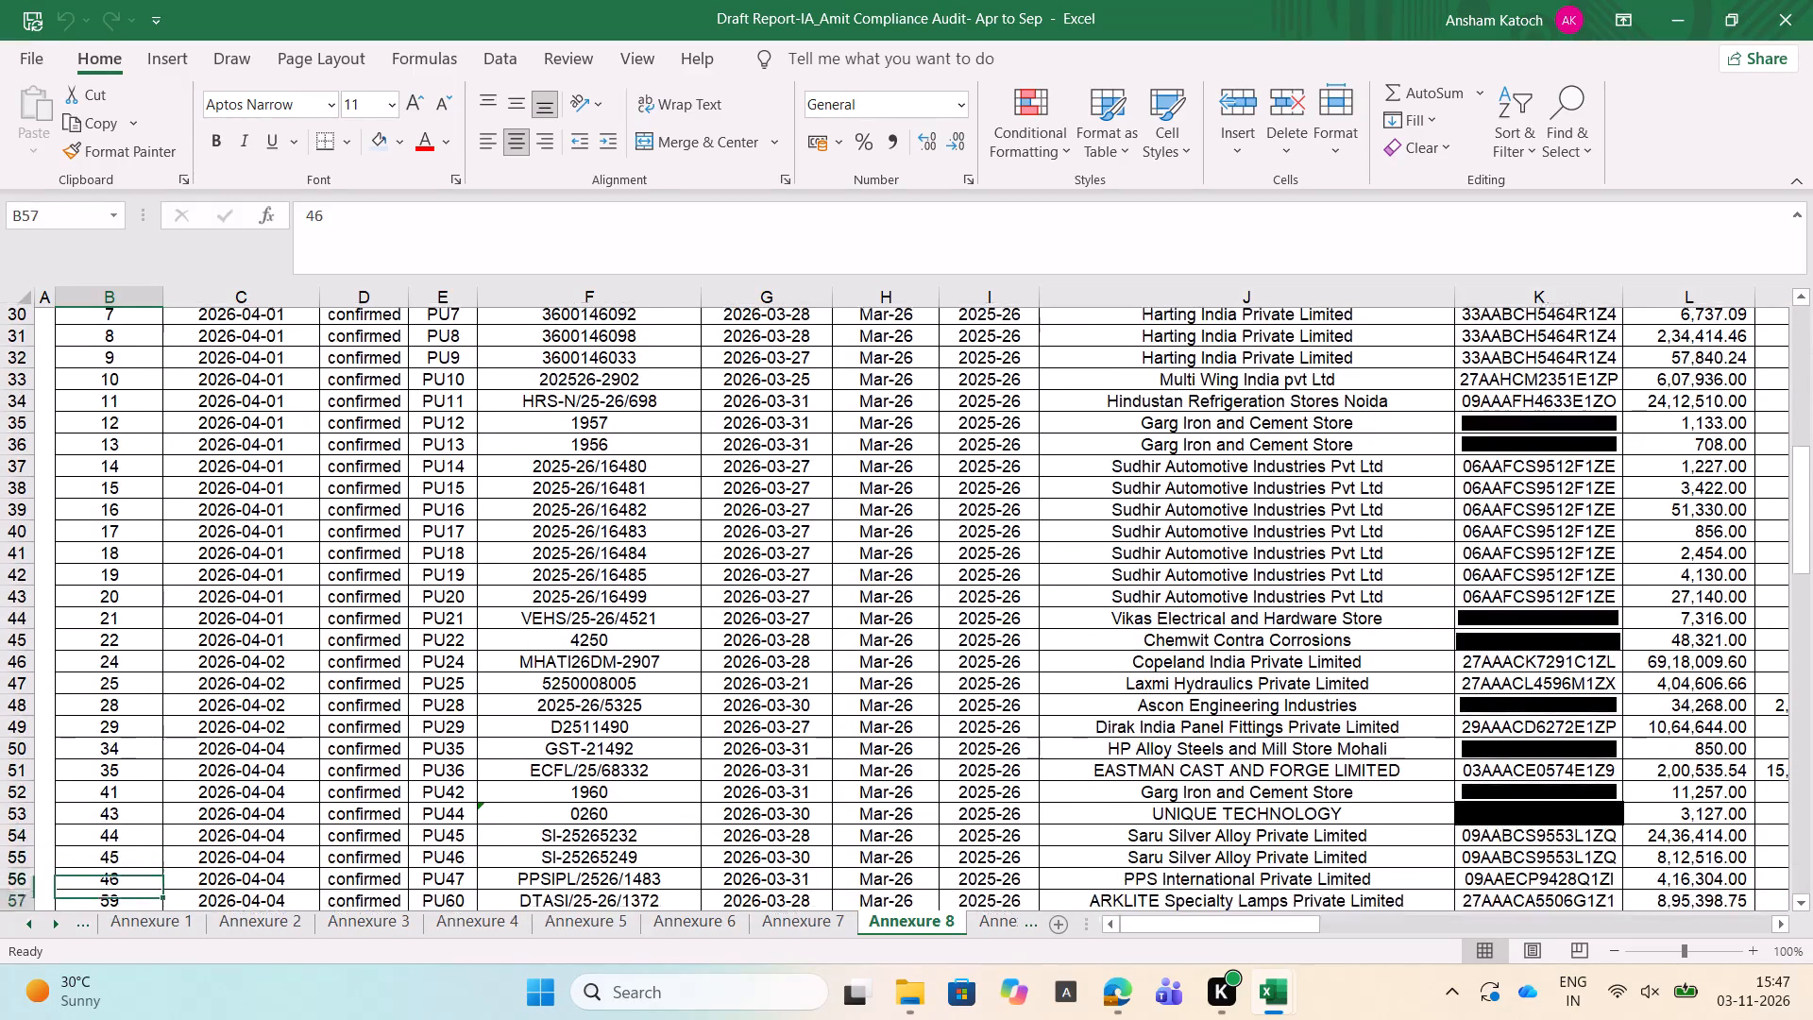
Go to Annexure 9 and look over the report heading and its title on discrepancies in vouching verification.
key(ctrl+Page_Down)
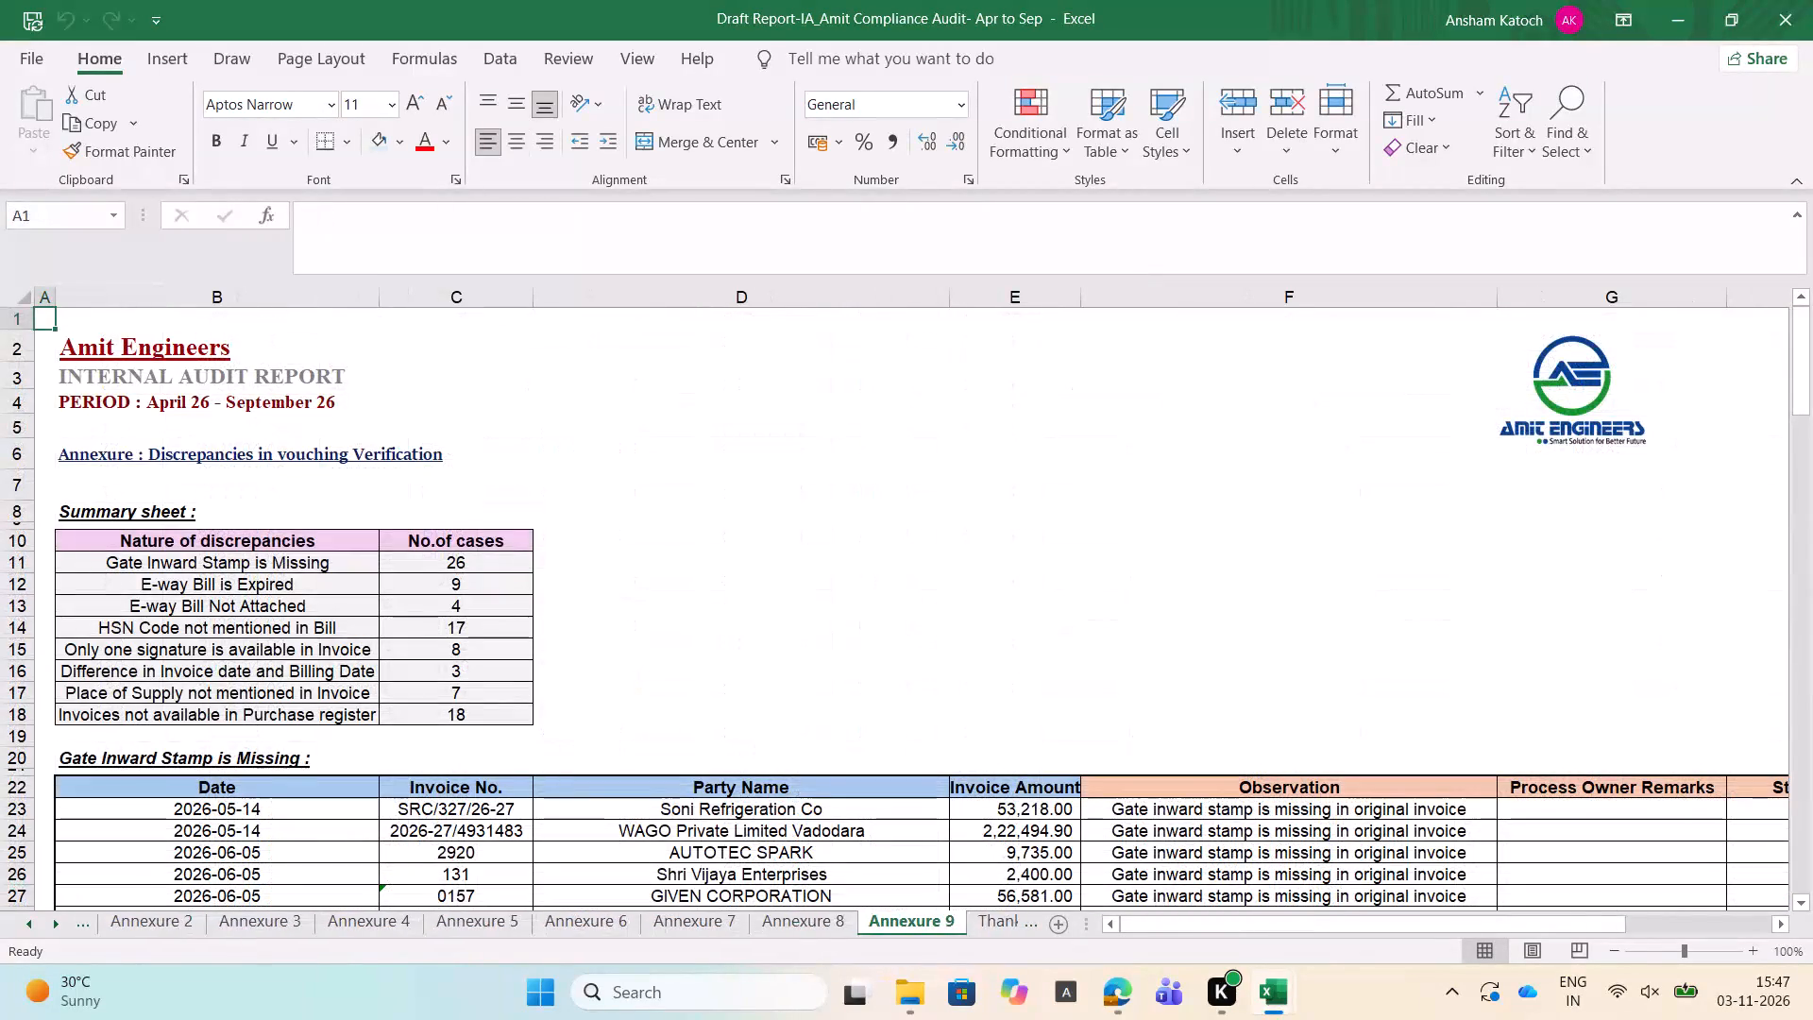
key(Right)
key(Right)
key(Down)
key(Down)
key(Left)
key(Left)
key(Up)
key(Right)
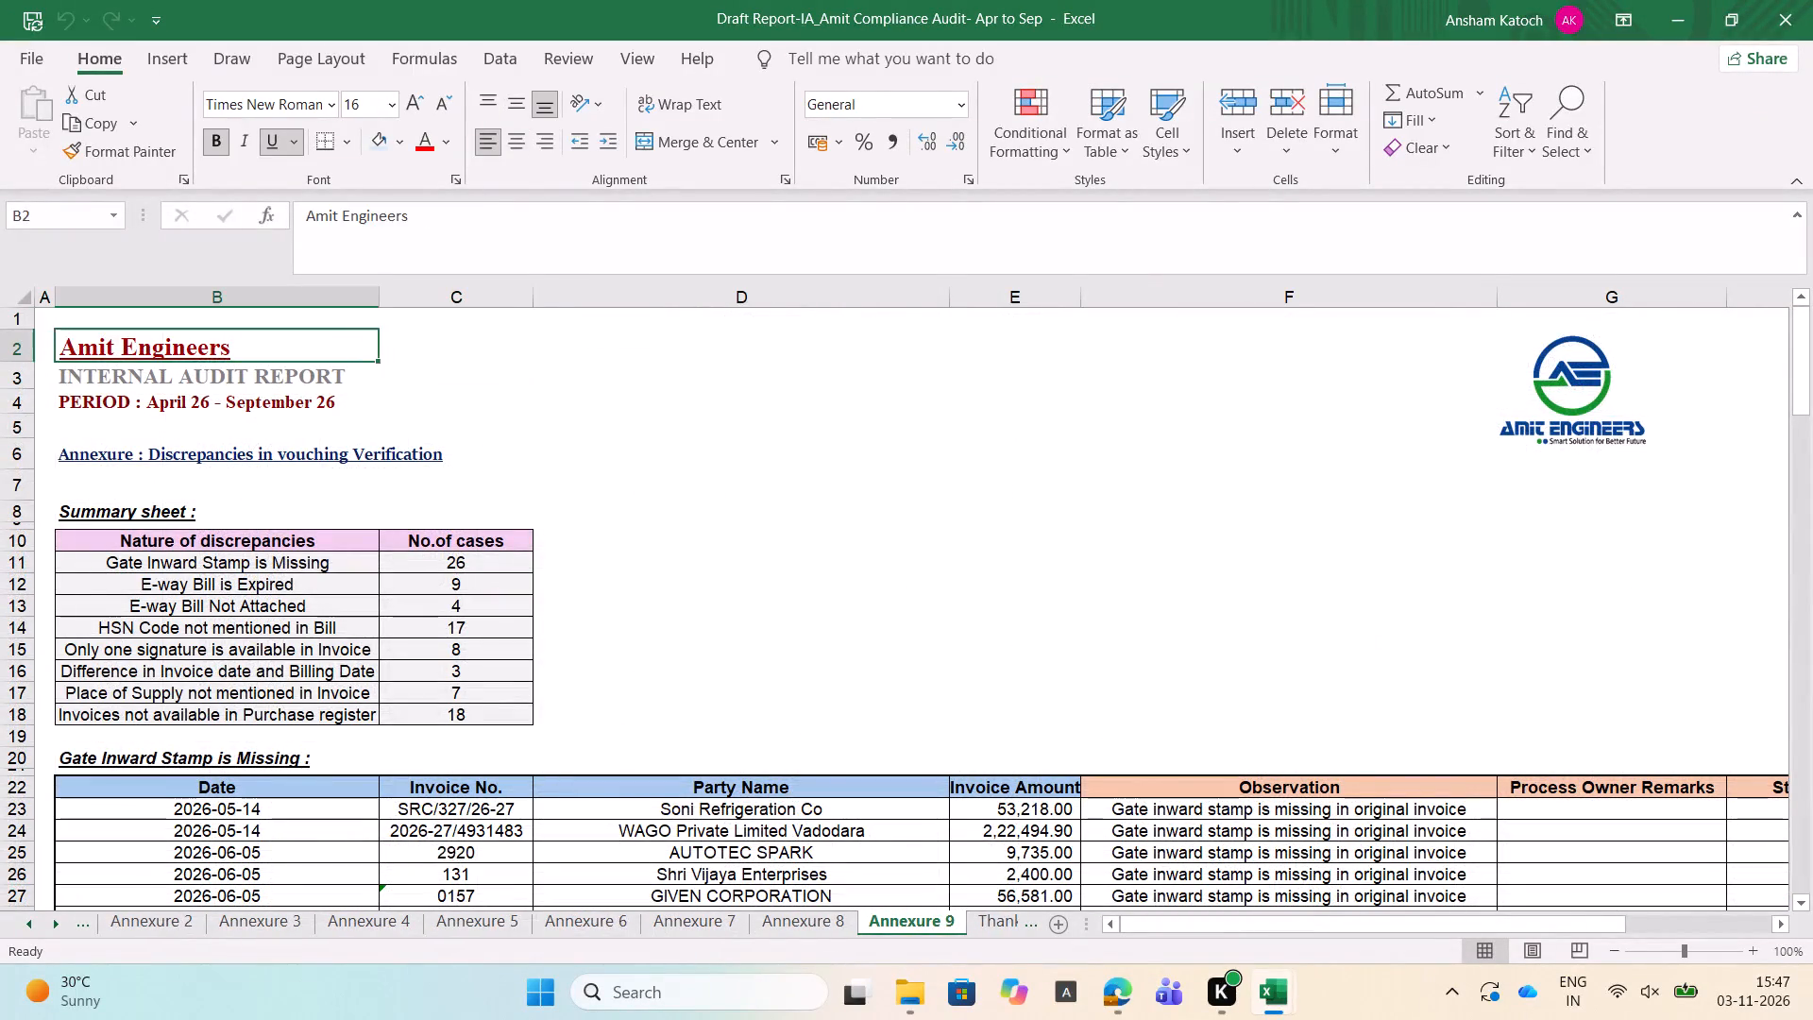
key(Down)
key(Down)
key(Down)
key(Down)
key(Left)
key(Right)
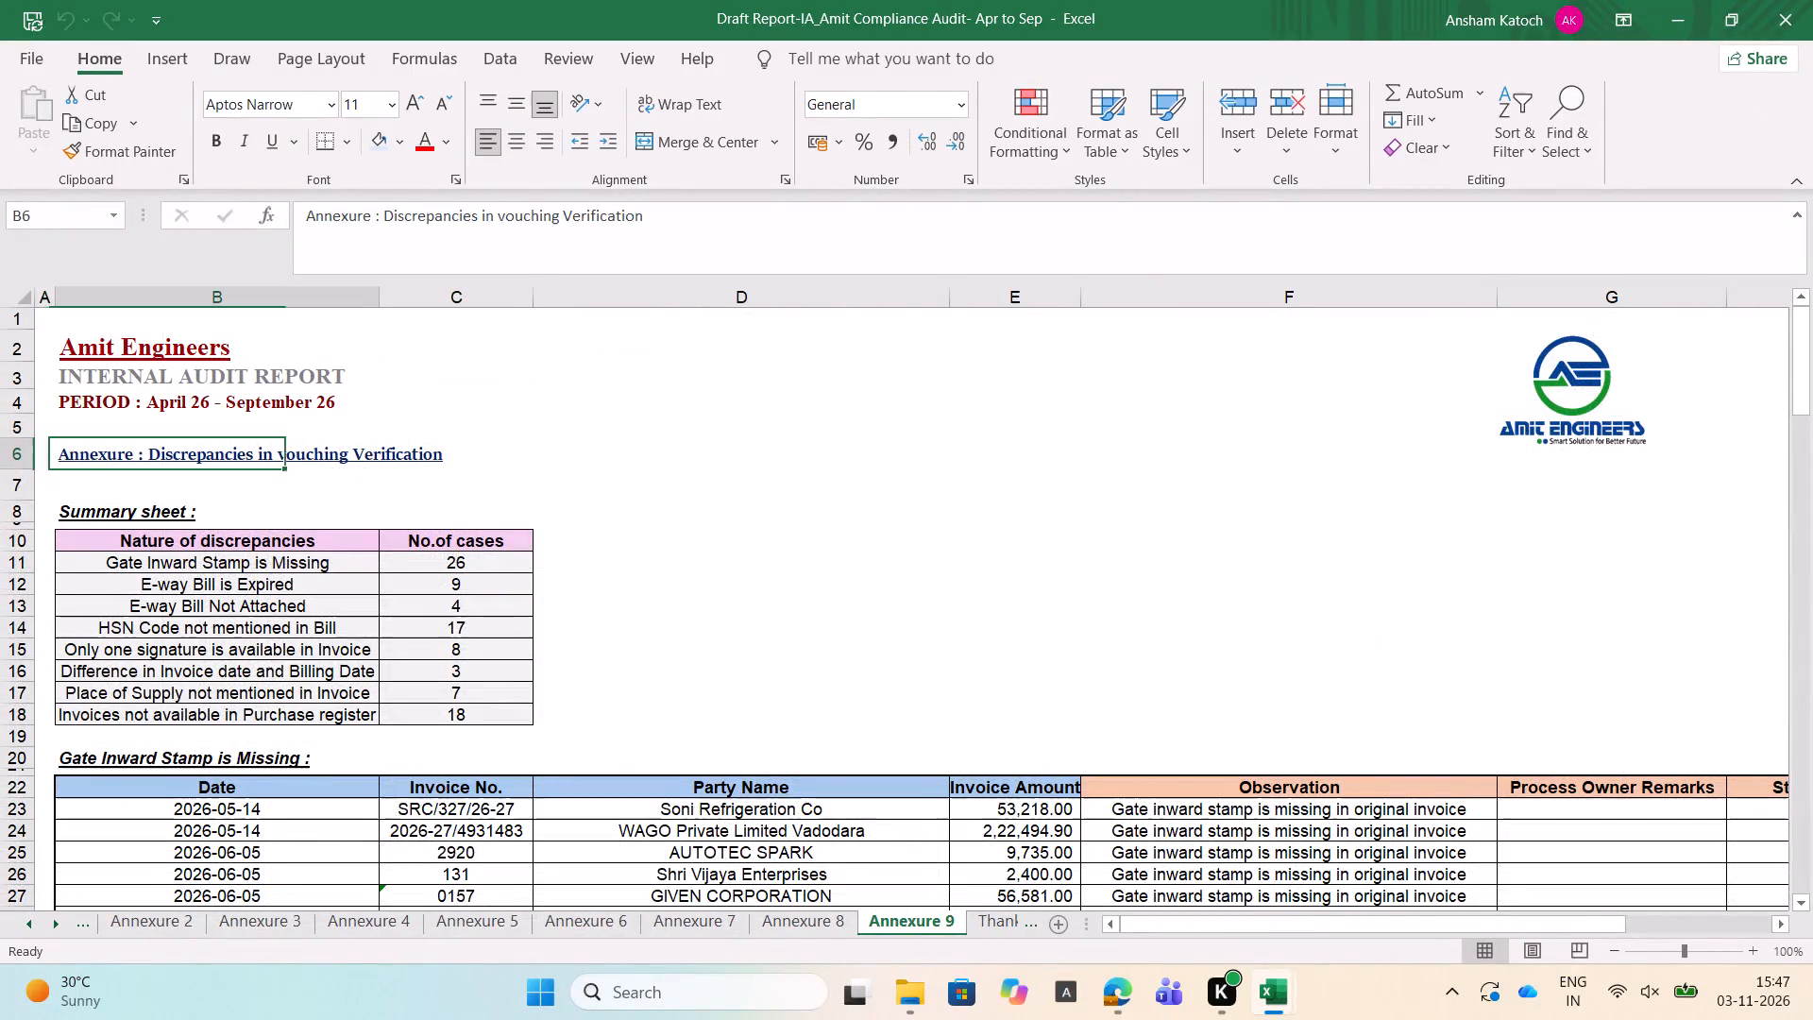
Look at the first discrepancy in Annexure 9's summary, Gate Inward Stamp is Missing, and its number of cases.
key(Down)
key(Down)
key(Down)
key(Down)
key(Down)
key(Right)
key(Left)
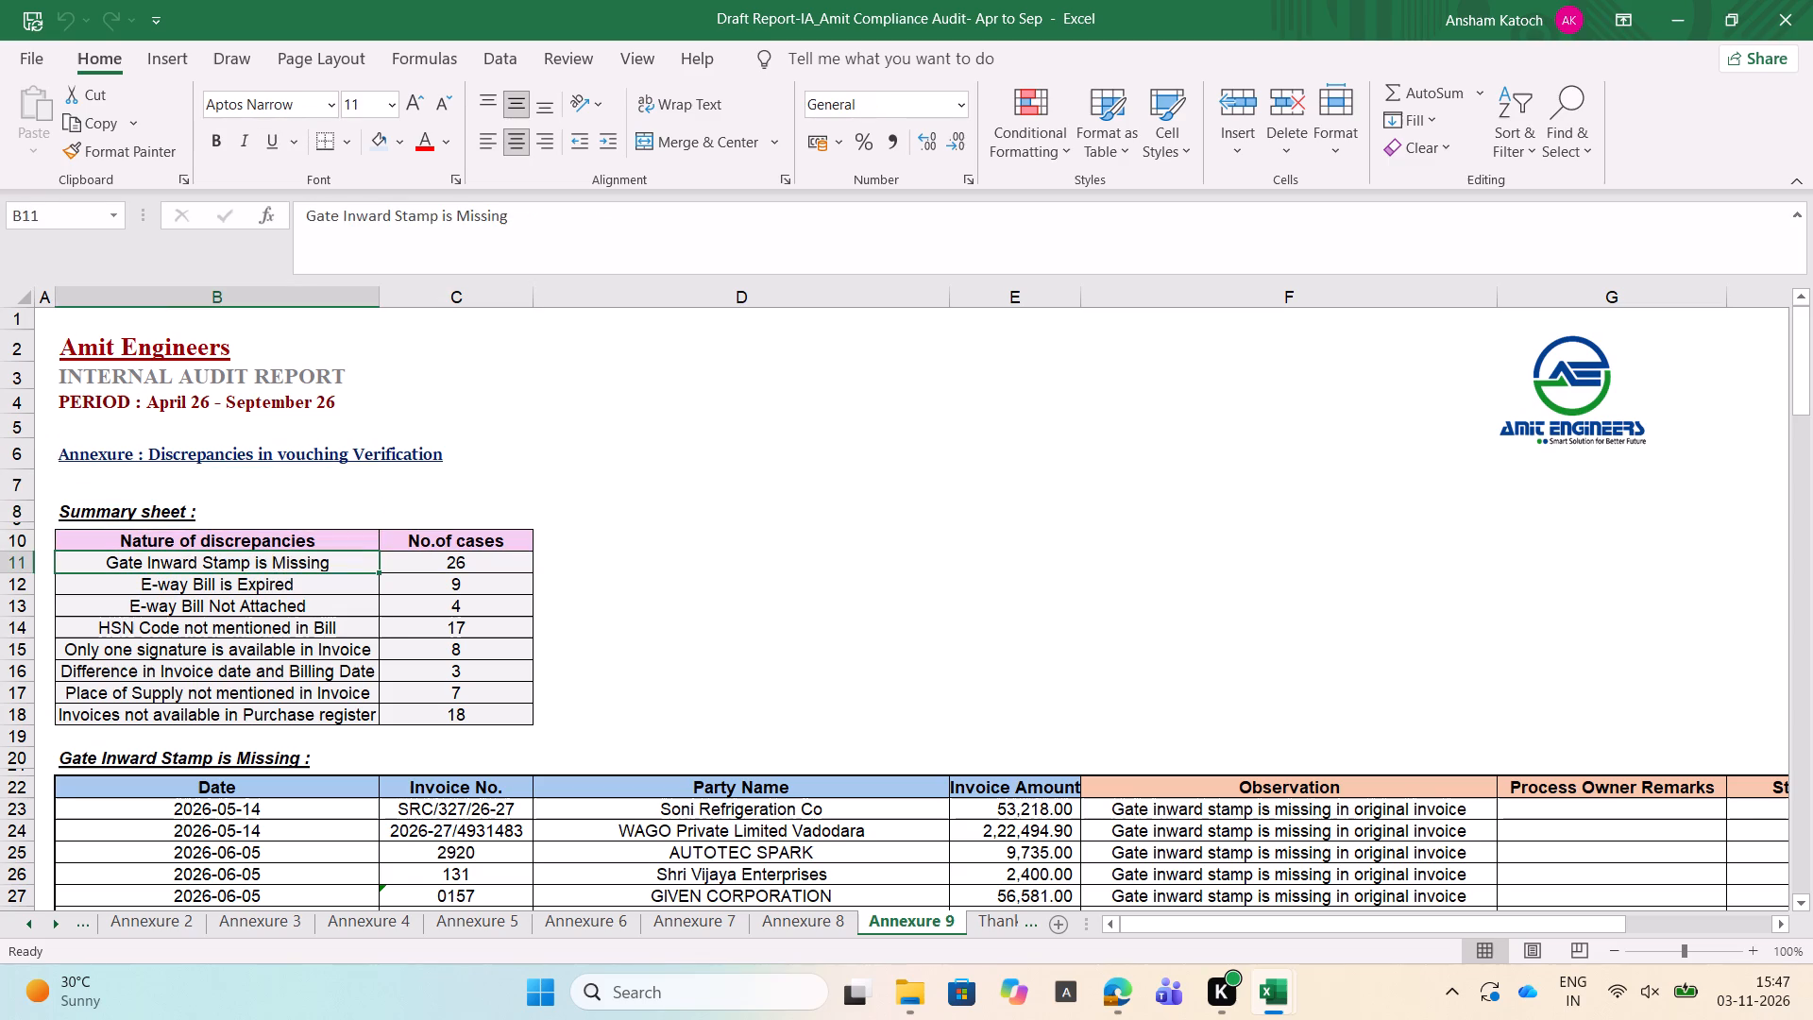
Look down the remaining discrepancies and case numbers in Annexure 9's summary, through Invoices not available in Purchase register.
key(Left)
key(Right)
key(Down)
key(Down)
key(Down)
key(Right)
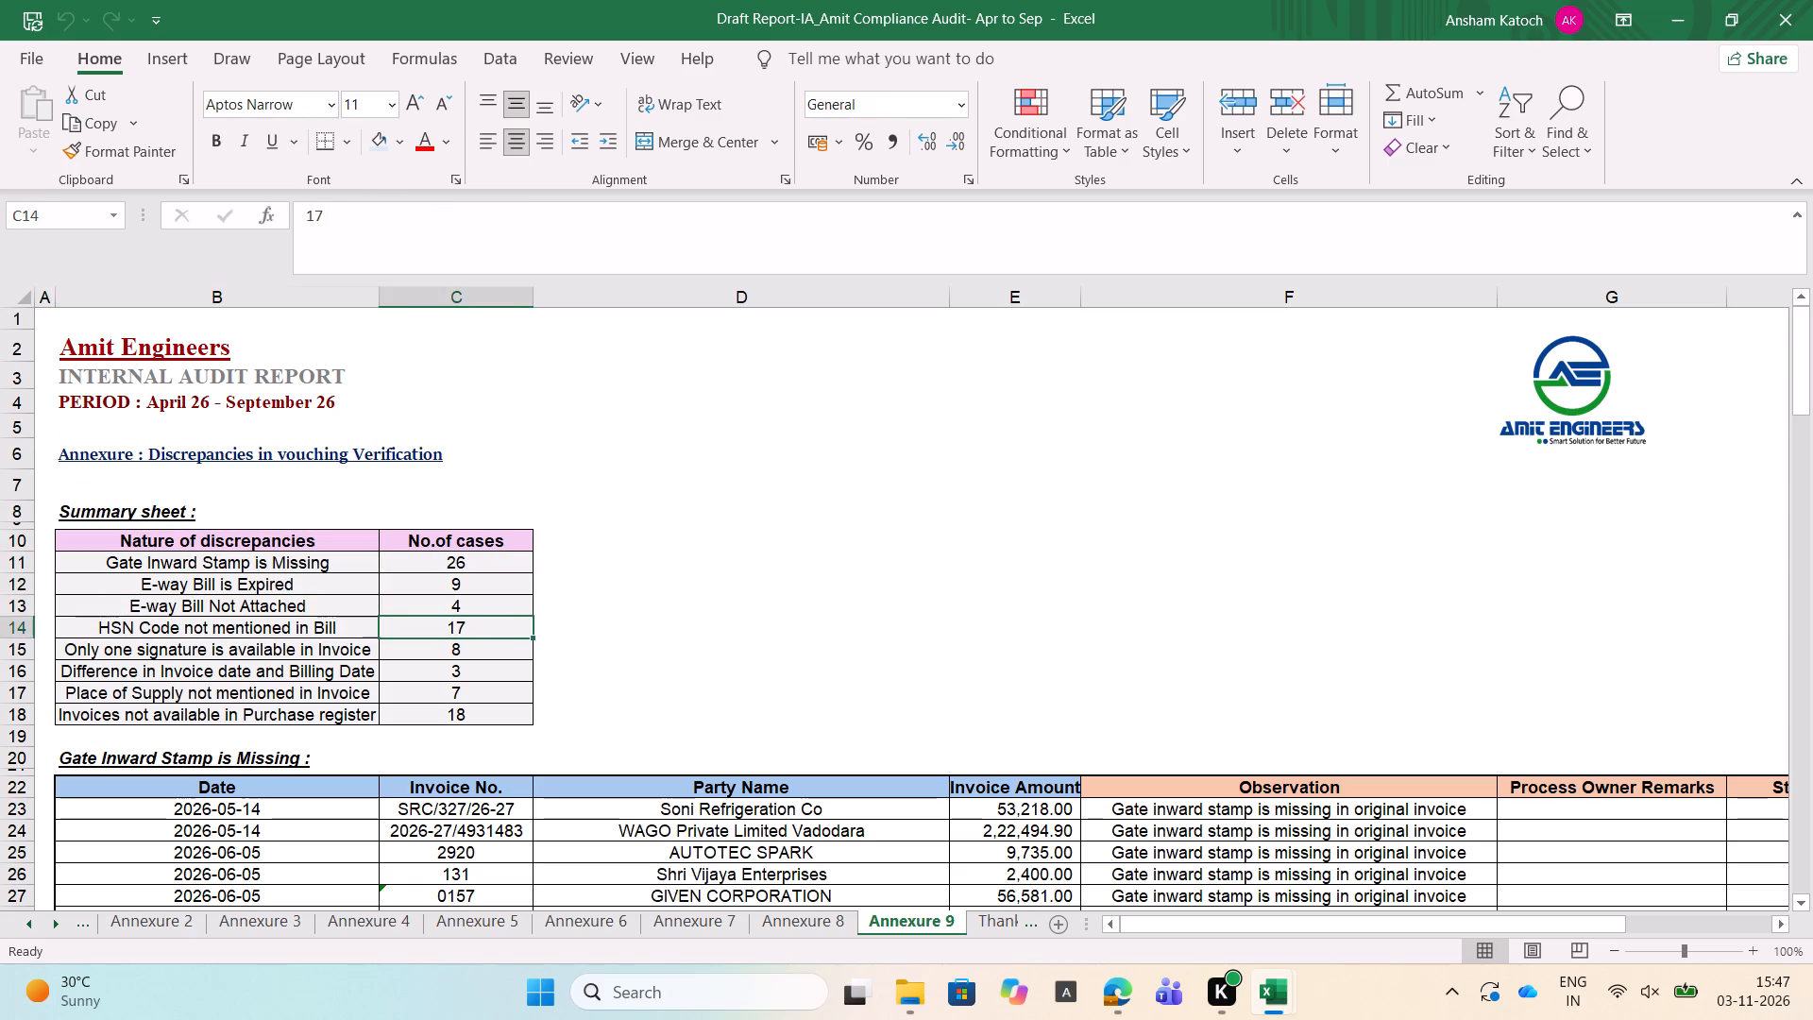
key(Left)
key(Down)
key(Down)
key(Down)
key(Down)
Examine the first entry under Gate Inward Stamp is Missing, from its date and invoice number across to the observation and remarks columns.
key(Down)
key(Down)
key(Down)
key(Down)
key(Down)
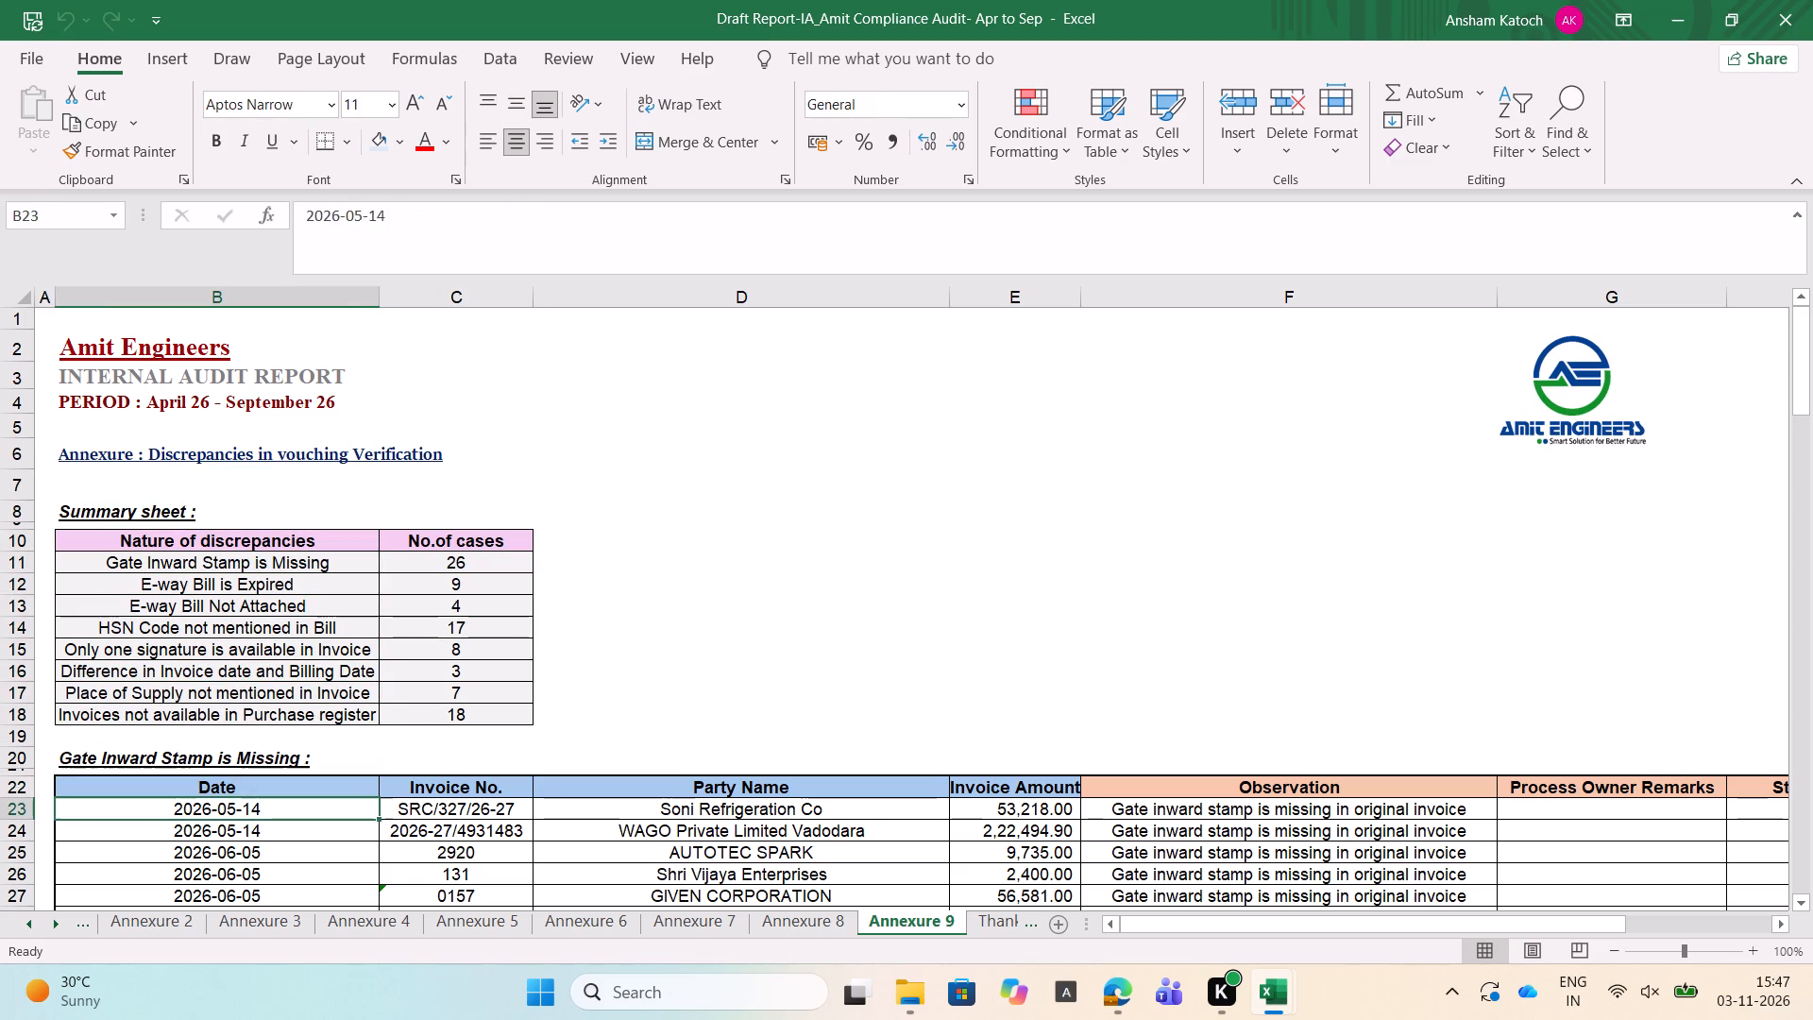
key(Right)
key(Right)
key(Right)
key(Right)
key(Left)
key(Left)
key(Left)
key(Left)
key(Right)
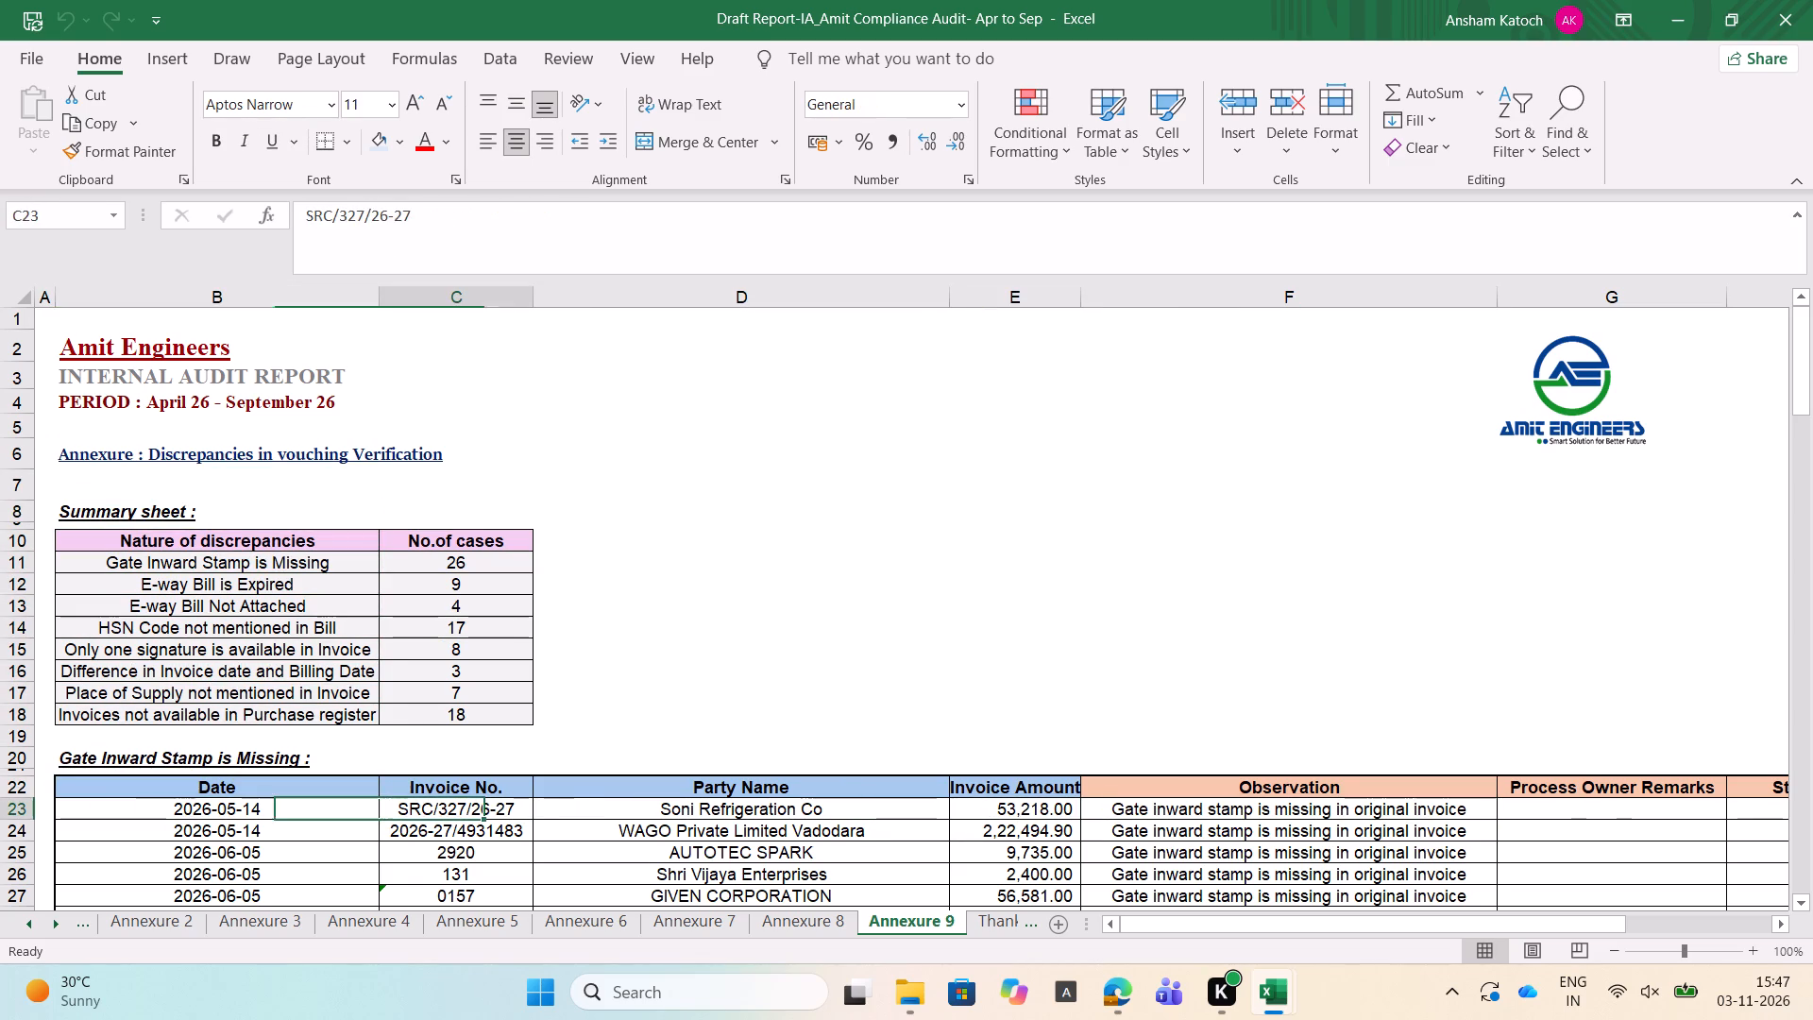
key(Left)
key(Left)
key(shift+Right)
key(shift+Right)
key(shift+Right)
key(shift+Right)
key(shift+Right)
key(shift+Right)
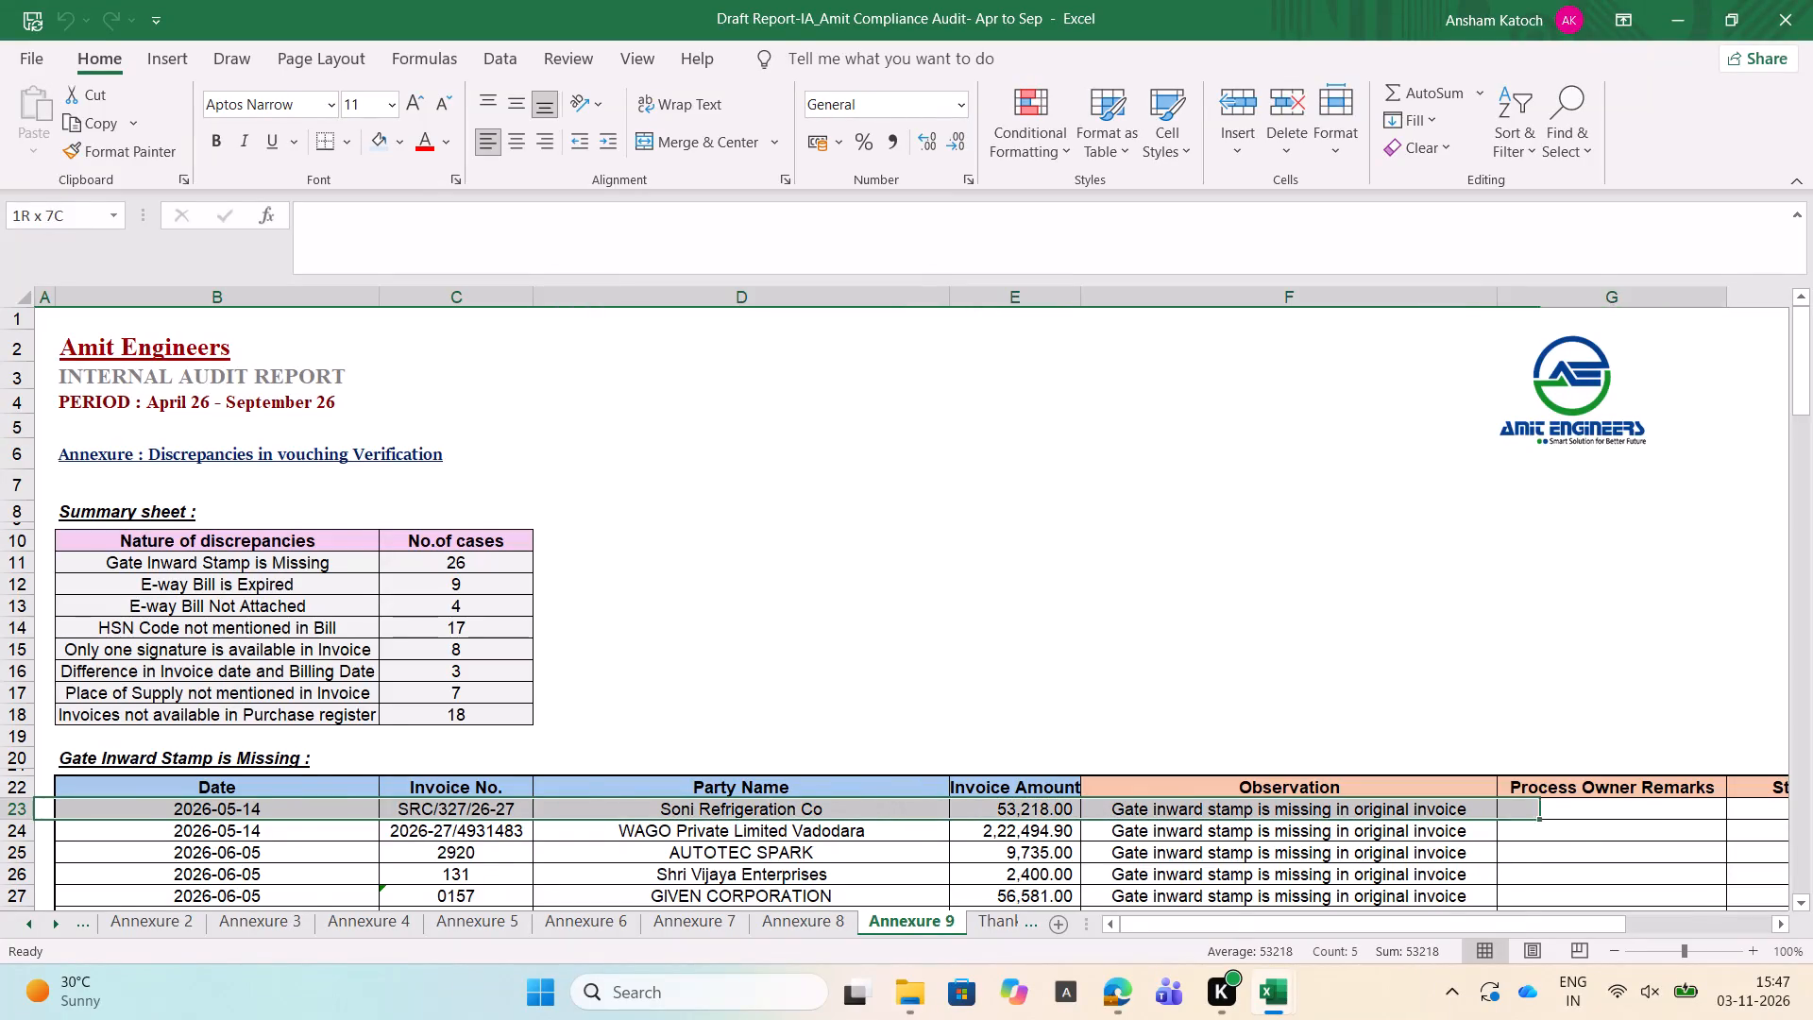
key(shift+Right)
Look down the Gate Inward Stamp is Missing entries to the last invoice, examining dates, party names and invoice amounts.
key(Down)
key(Down)
key(Down)
key(Down)
key(Down)
key(Down)
key(Down)
key(Down)
key(Down)
key(Down)
key(Down)
key(Down)
key(Down)
key(Down)
key(Down)
key(Down)
key(Down)
key(Down)
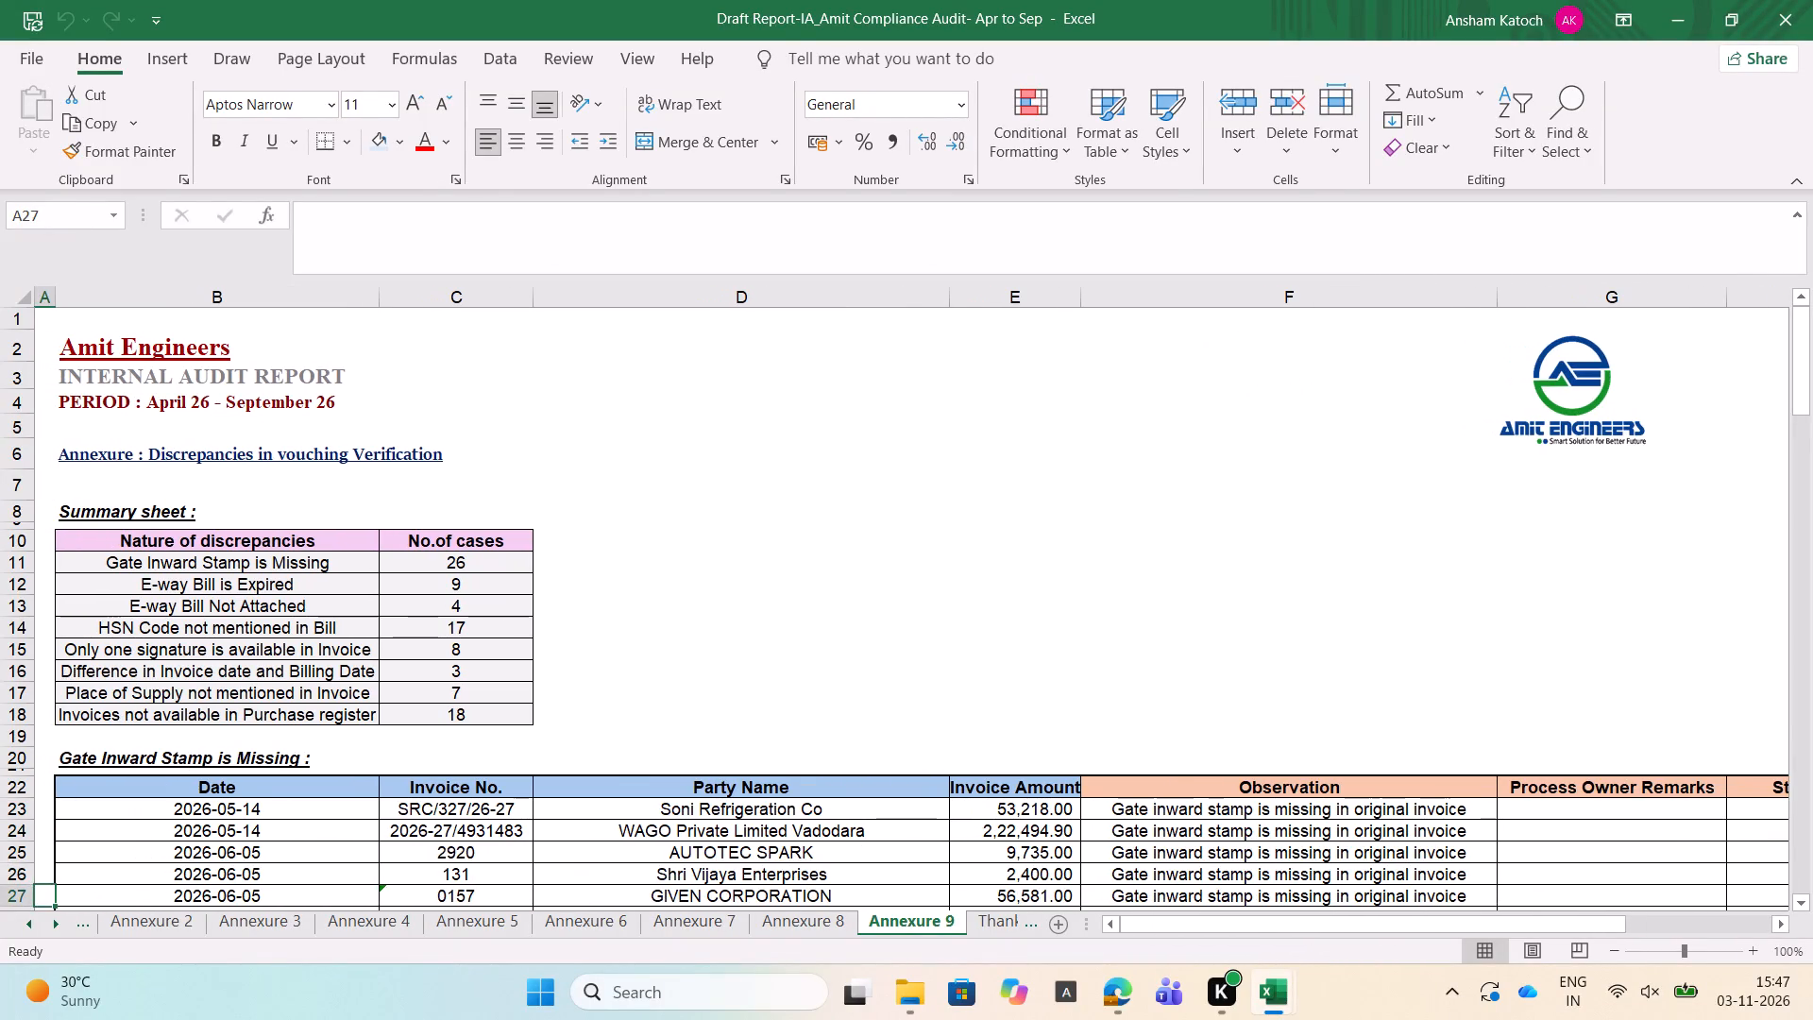
key(Down)
key(Down)
key(Down)
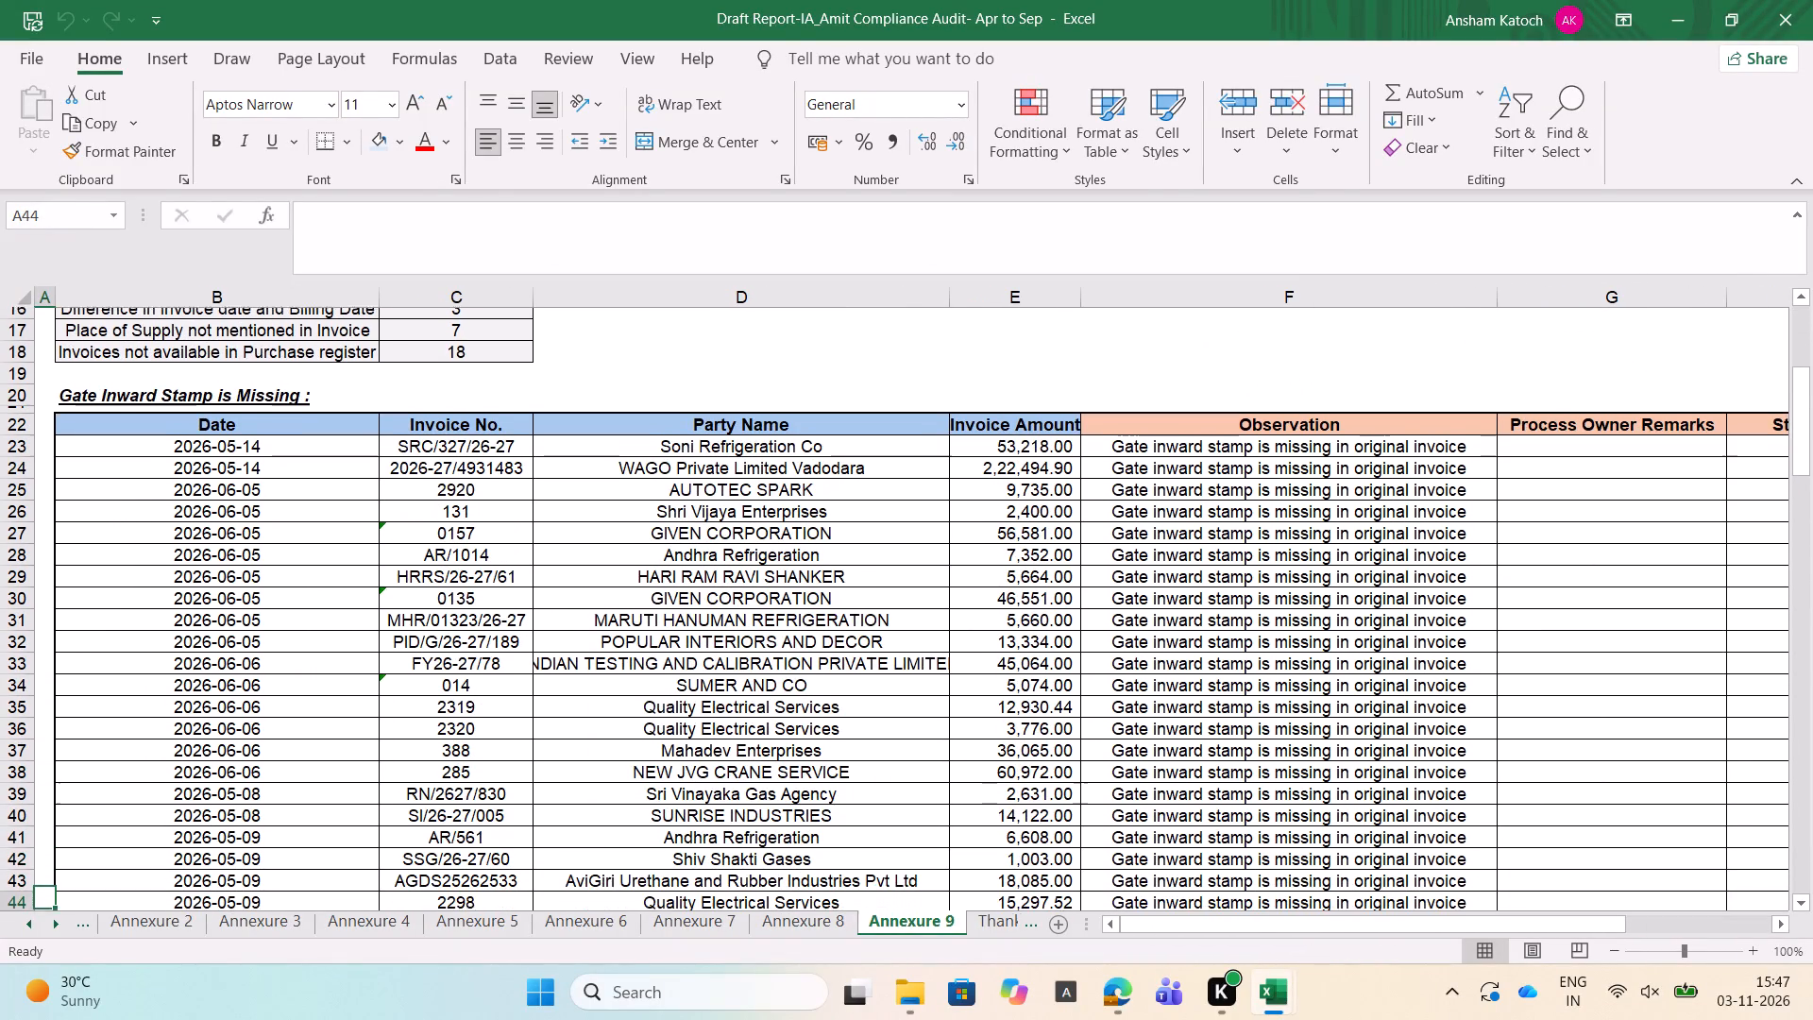
key(Down)
key(Down)
key(Down)
key(Down)
Look over the E-way Bill is Expired entries below, and return to the date of the table's first invoice.
key(Down)
key(Down)
key(Down)
key(Down)
key(Down)
key(Down)
key(Down)
key(Down)
key(Down)
key(Down)
key(Down)
key(Down)
key(Down)
key(Down)
key(Down)
key(Down)
key(Down)
key(Down)
key(Down)
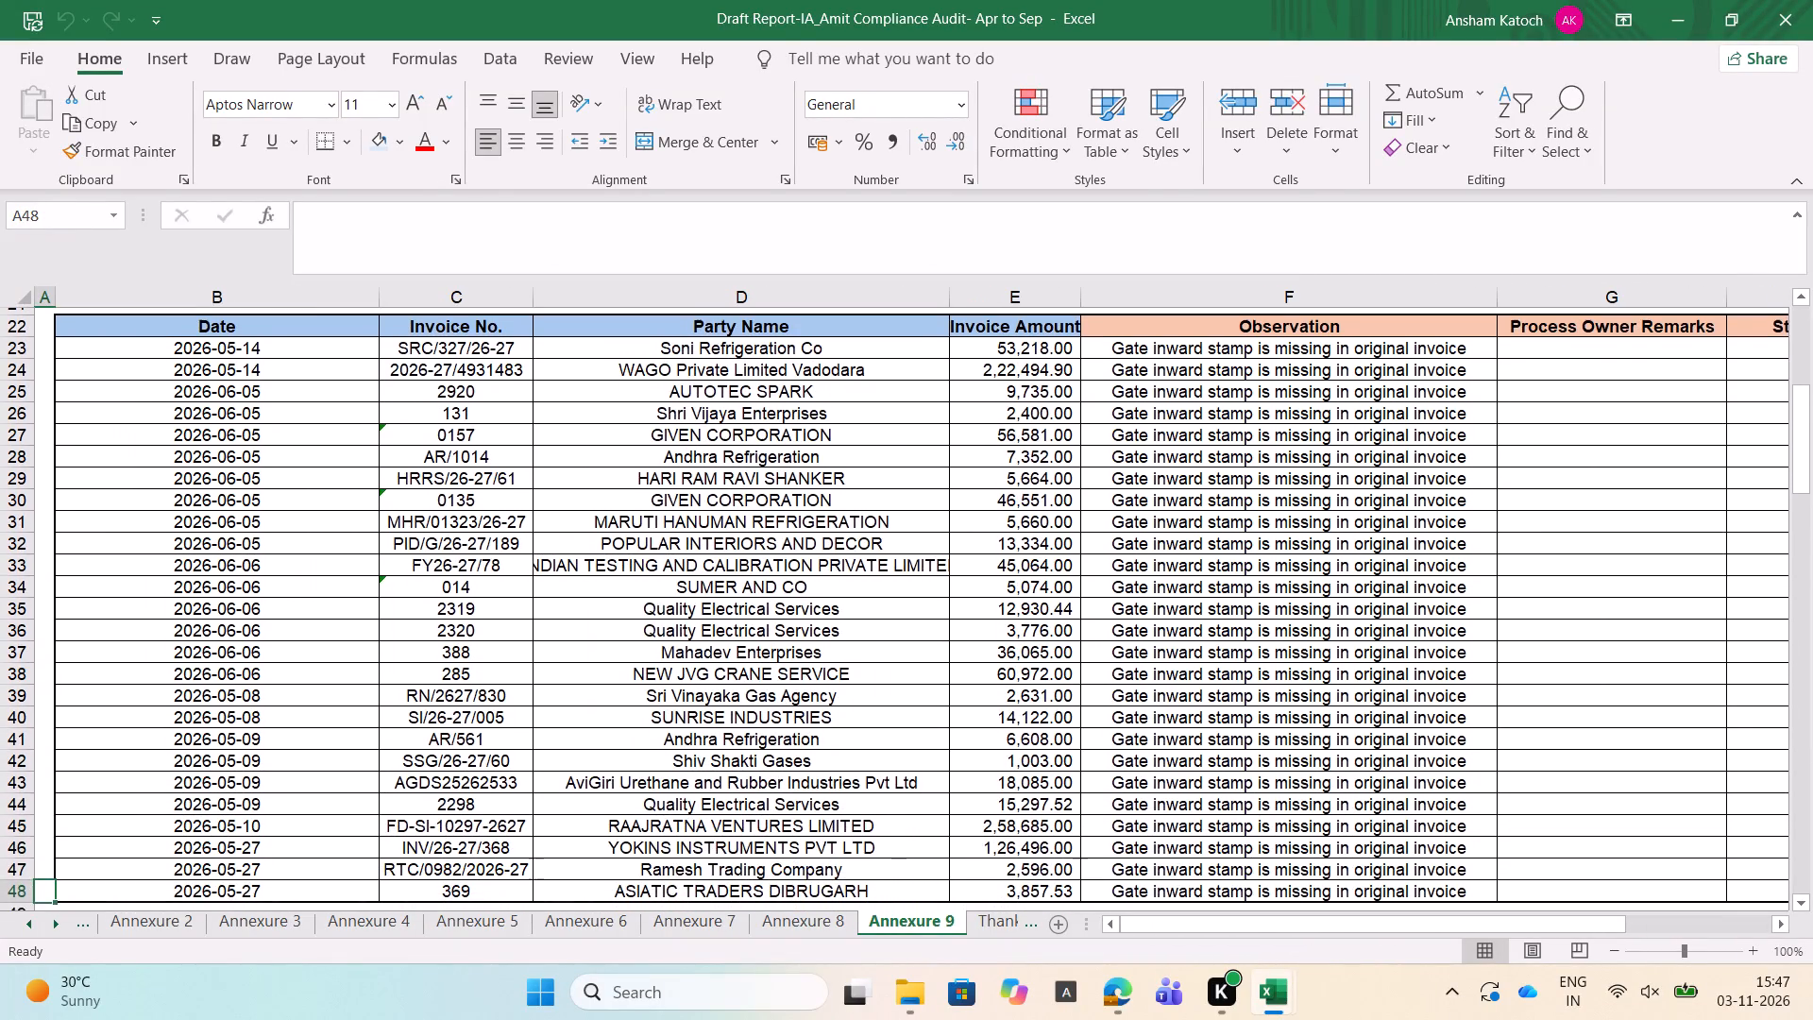
key(Up)
key(Up)
key(Up)
key(Up)
key(Up)
key(Up)
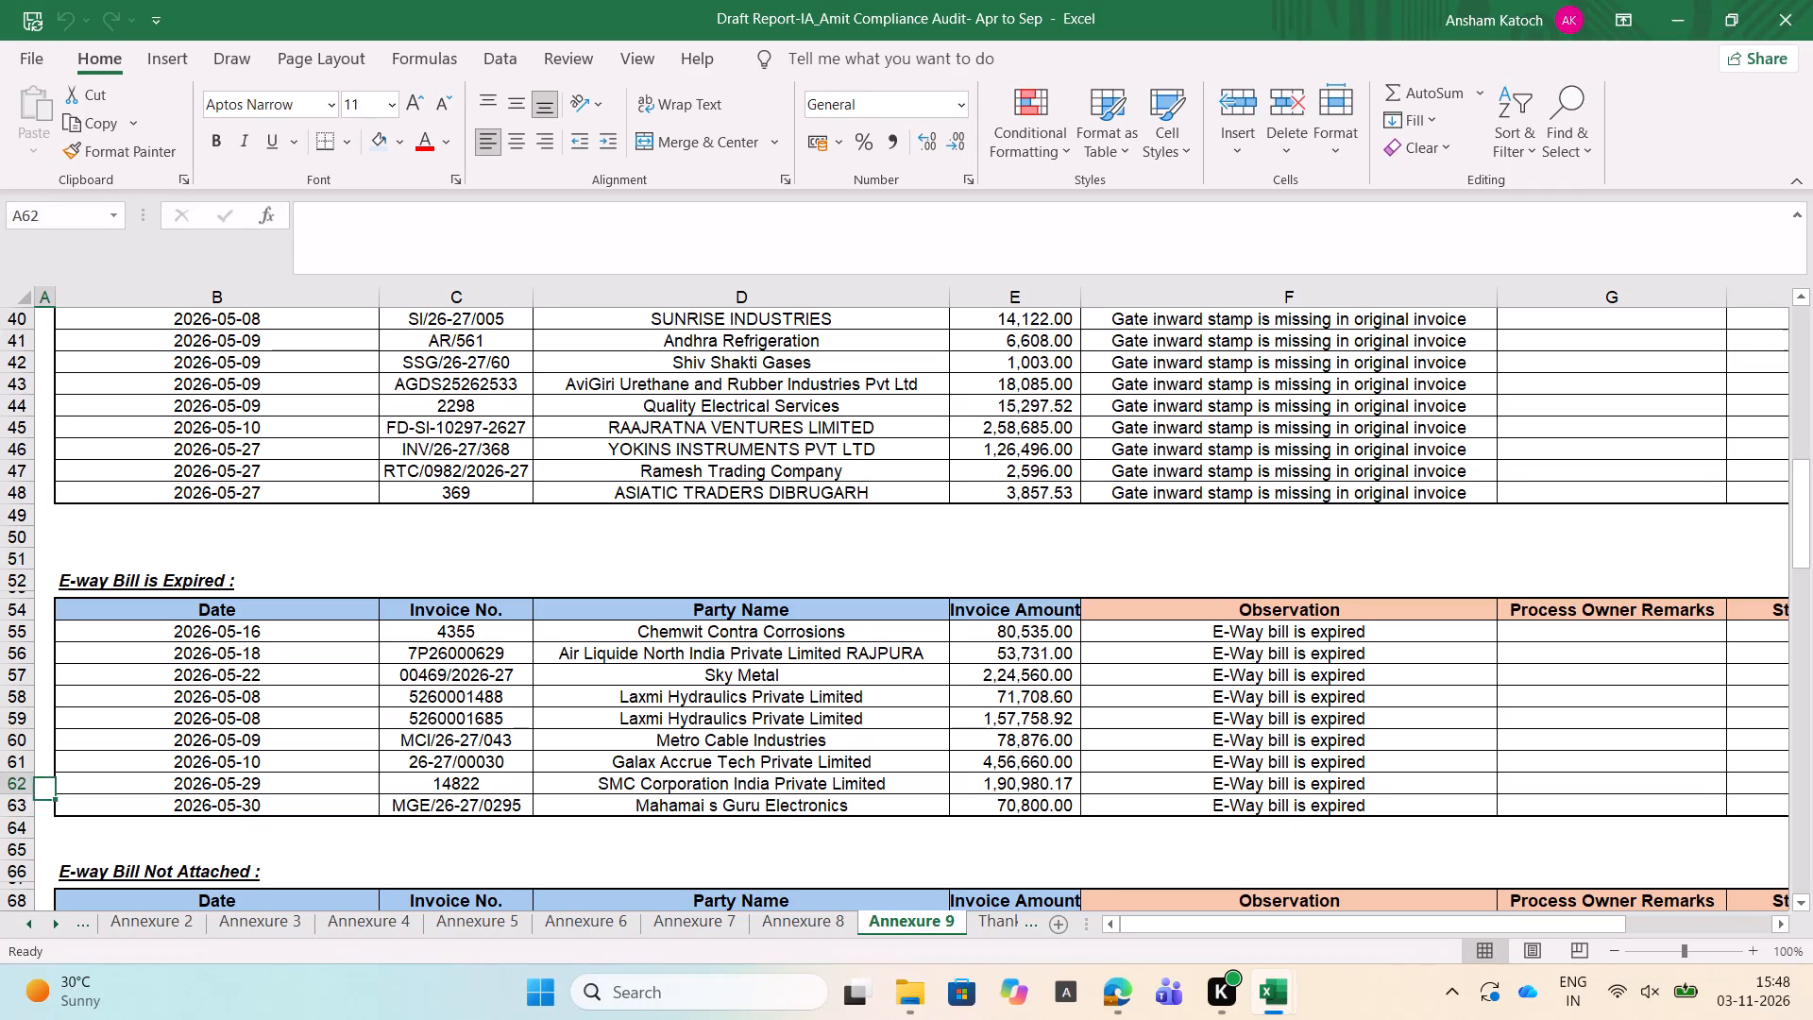
key(Up)
key(Up)
key(Up)
key(Up)
key(Up)
key(Up)
key(Up)
key(Right)
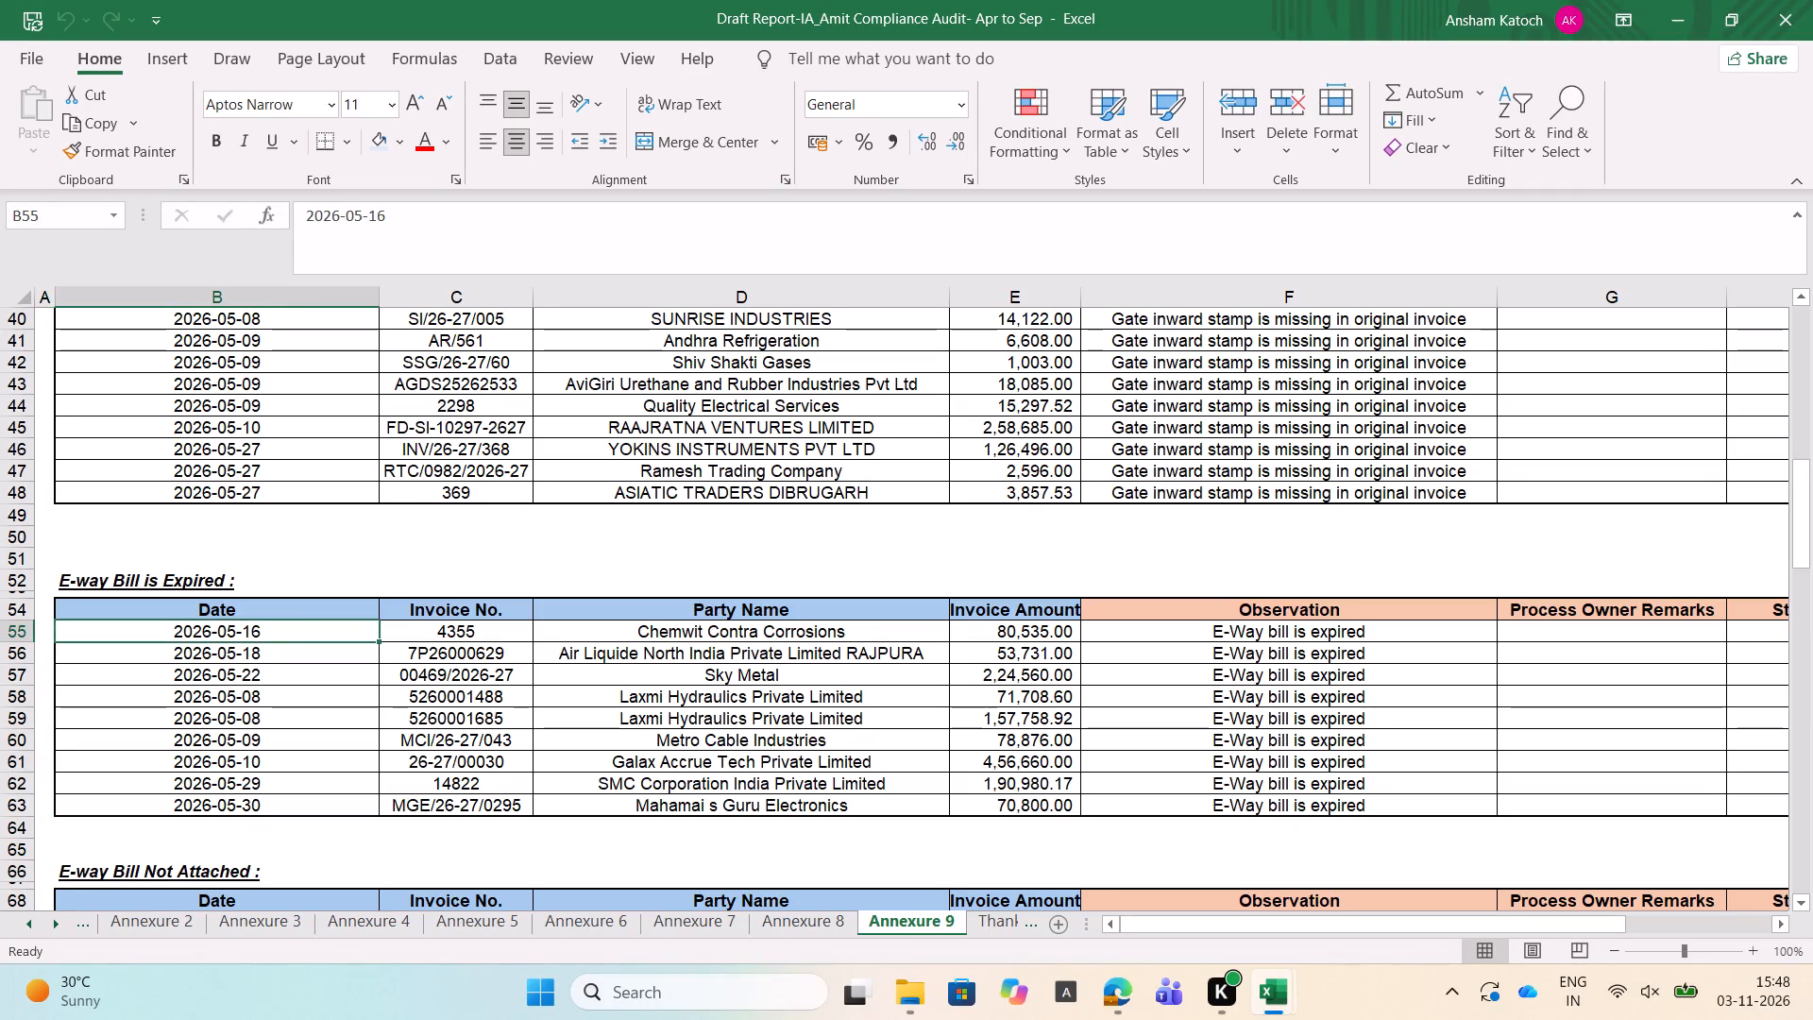
Go back up to recheck the later entries in the Gate Inward Stamp is Missing table.
key(Up)
key(Up)
key(Up)
key(Up)
key(Up)
key(Up)
key(Up)
key(Up)
key(Up)
key(Up)
key(Up)
key(Up)
key(Up)
key(Up)
key(Up)
key(Up)
key(Up)
key(Up)
key(Up)
key(Up)
Look down through the E-way Bill is Expired and E-way Bill Not Attached tables, and return to the expired e-way bill entries.
key(Down)
key(Down)
key(Down)
key(Down)
key(Down)
key(Down)
key(Down)
key(Down)
key(Down)
key(Down)
key(Down)
key(Down)
key(Down)
key(Down)
key(Down)
key(Down)
key(Down)
key(Down)
key(Down)
key(Down)
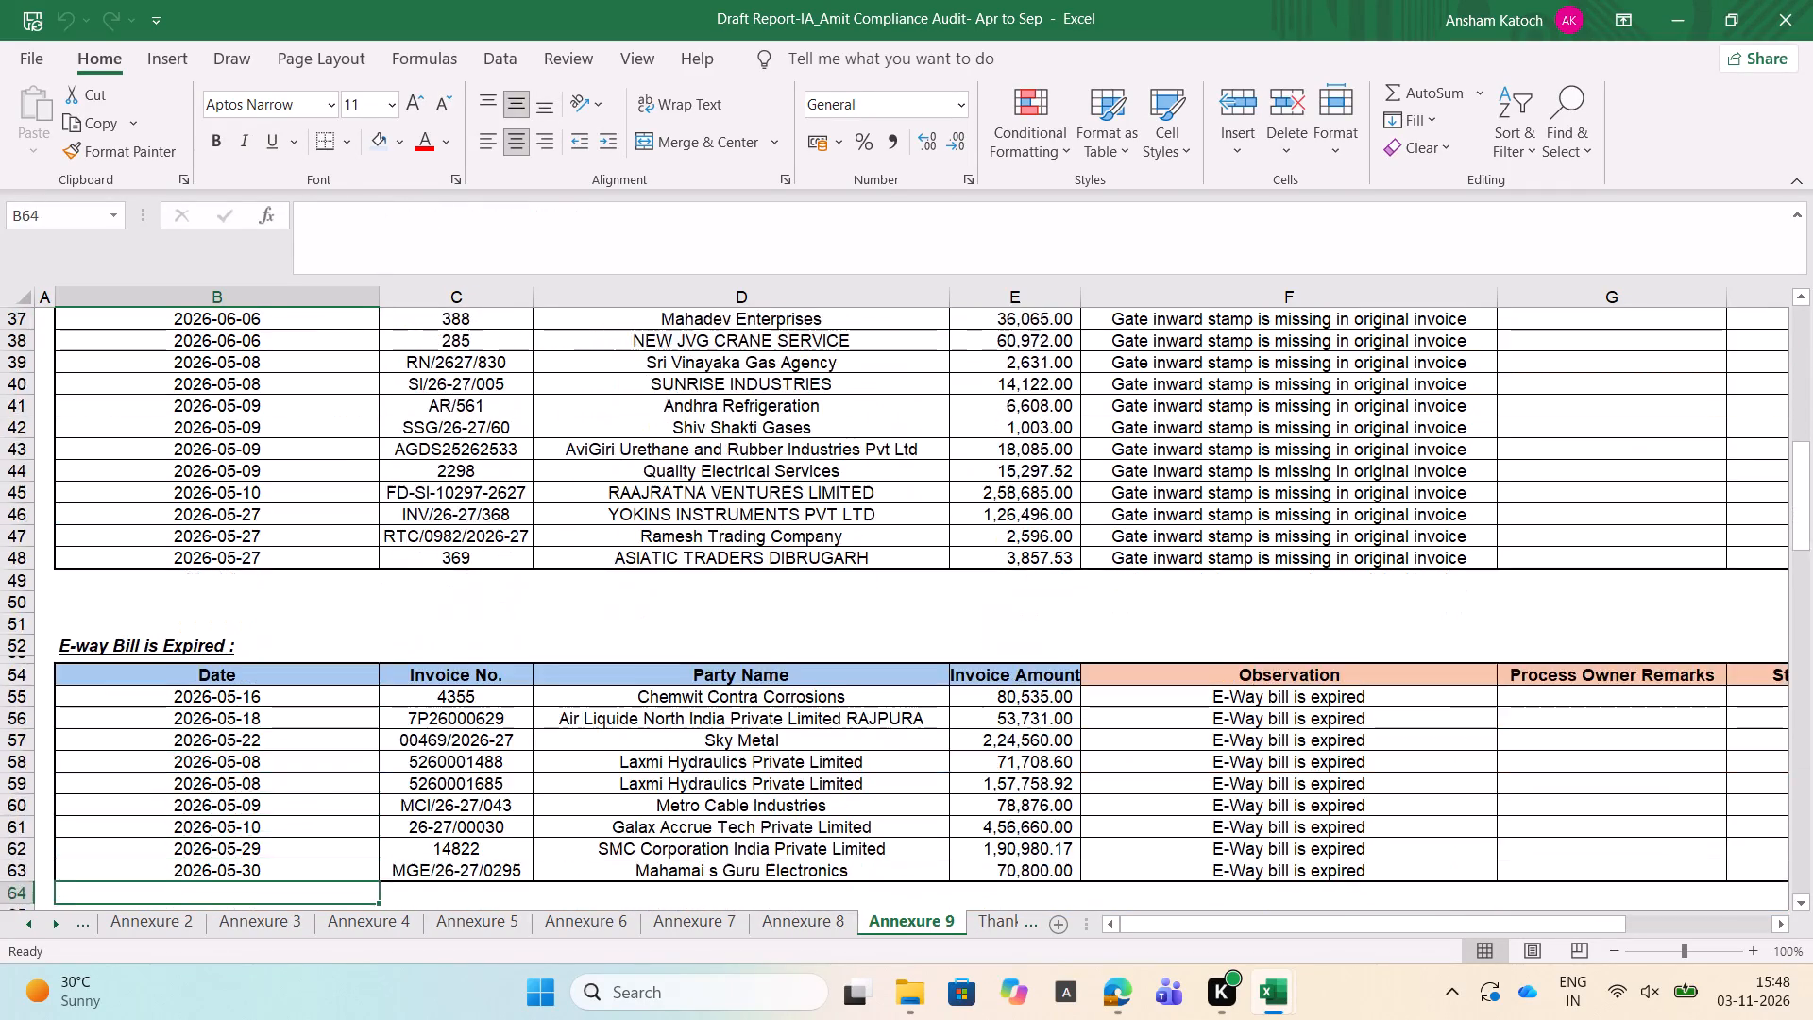
key(Up)
key(Up)
key(Up)
key(Up)
key(Up)
key(Up)
key(Up)
key(Up)
key(Up)
key(Up)
key(Up)
key(Up)
key(Up)
key(Up)
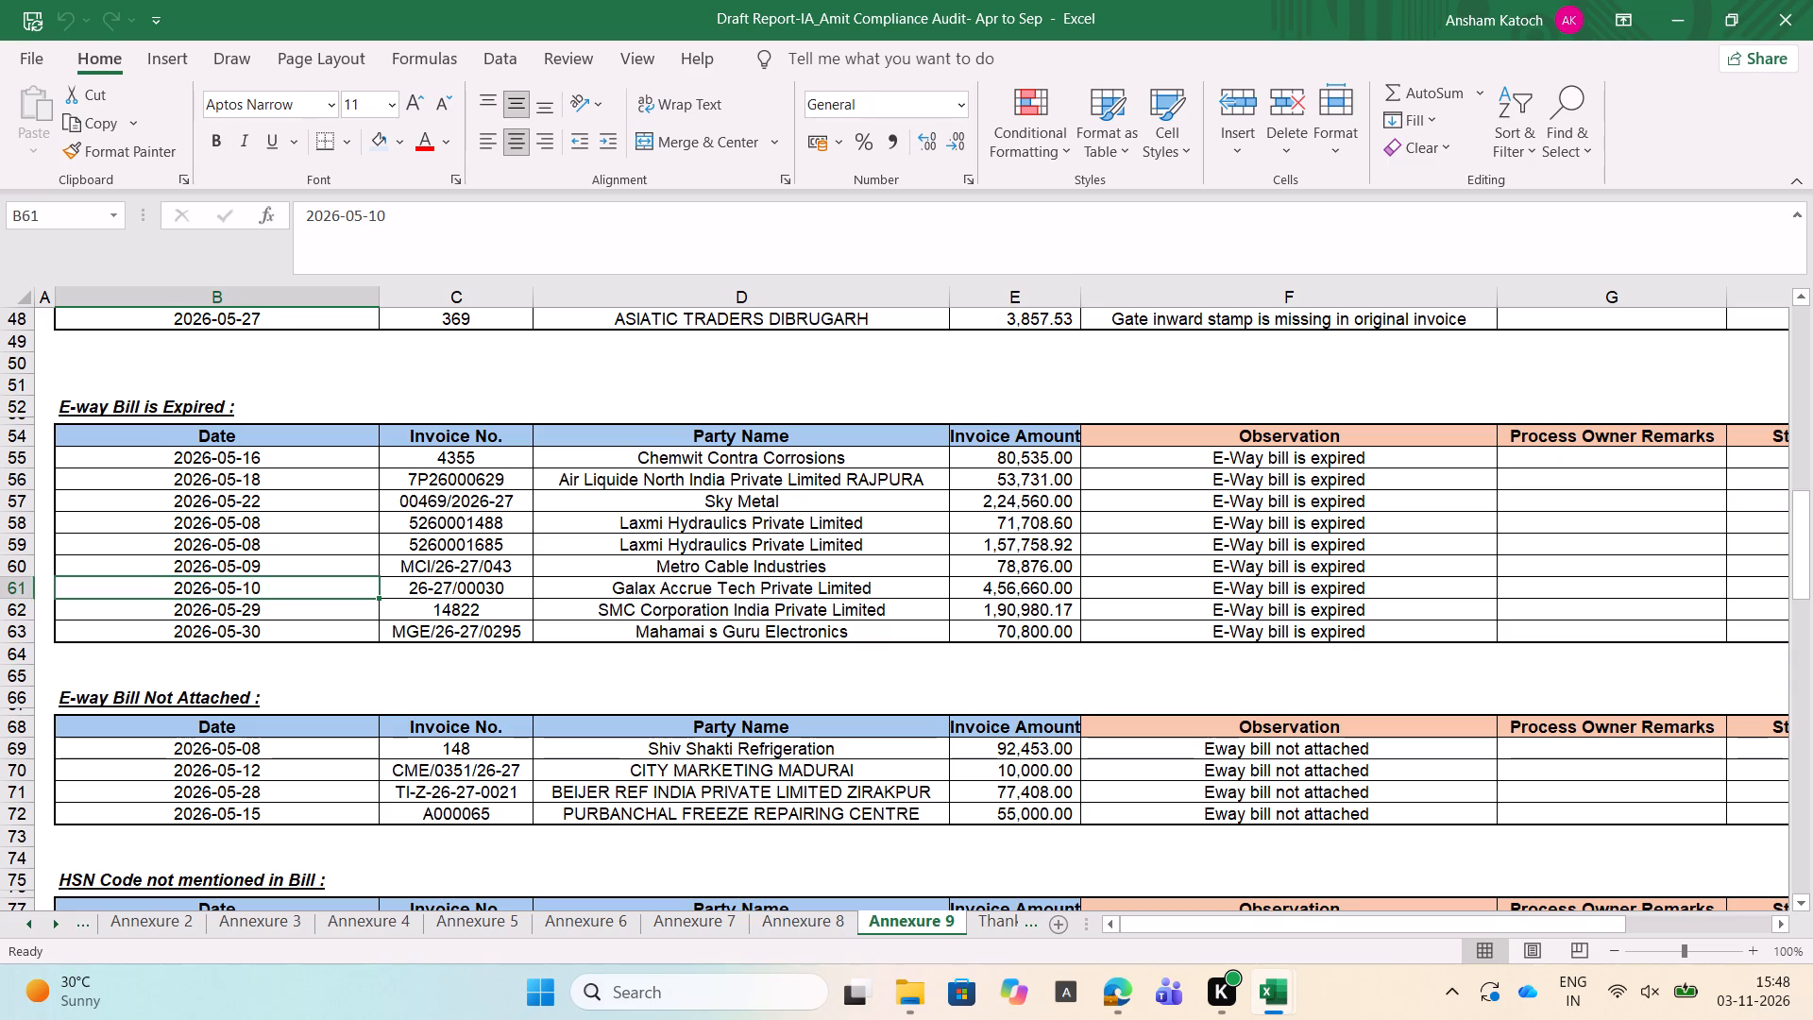
Look down the E-way Bill Not Attached and HSN Code not mentioned in Bill tables to the Only one signature is available in Invoice entries.
key(Down)
key(Down)
key(Down)
key(Down)
key(Down)
key(Down)
key(Down)
key(Down)
key(Down)
key(Down)
key(Down)
key(Down)
key(Down)
key(Down)
key(Down)
key(Down)
key(Down)
key(Down)
key(Down)
key(Down)
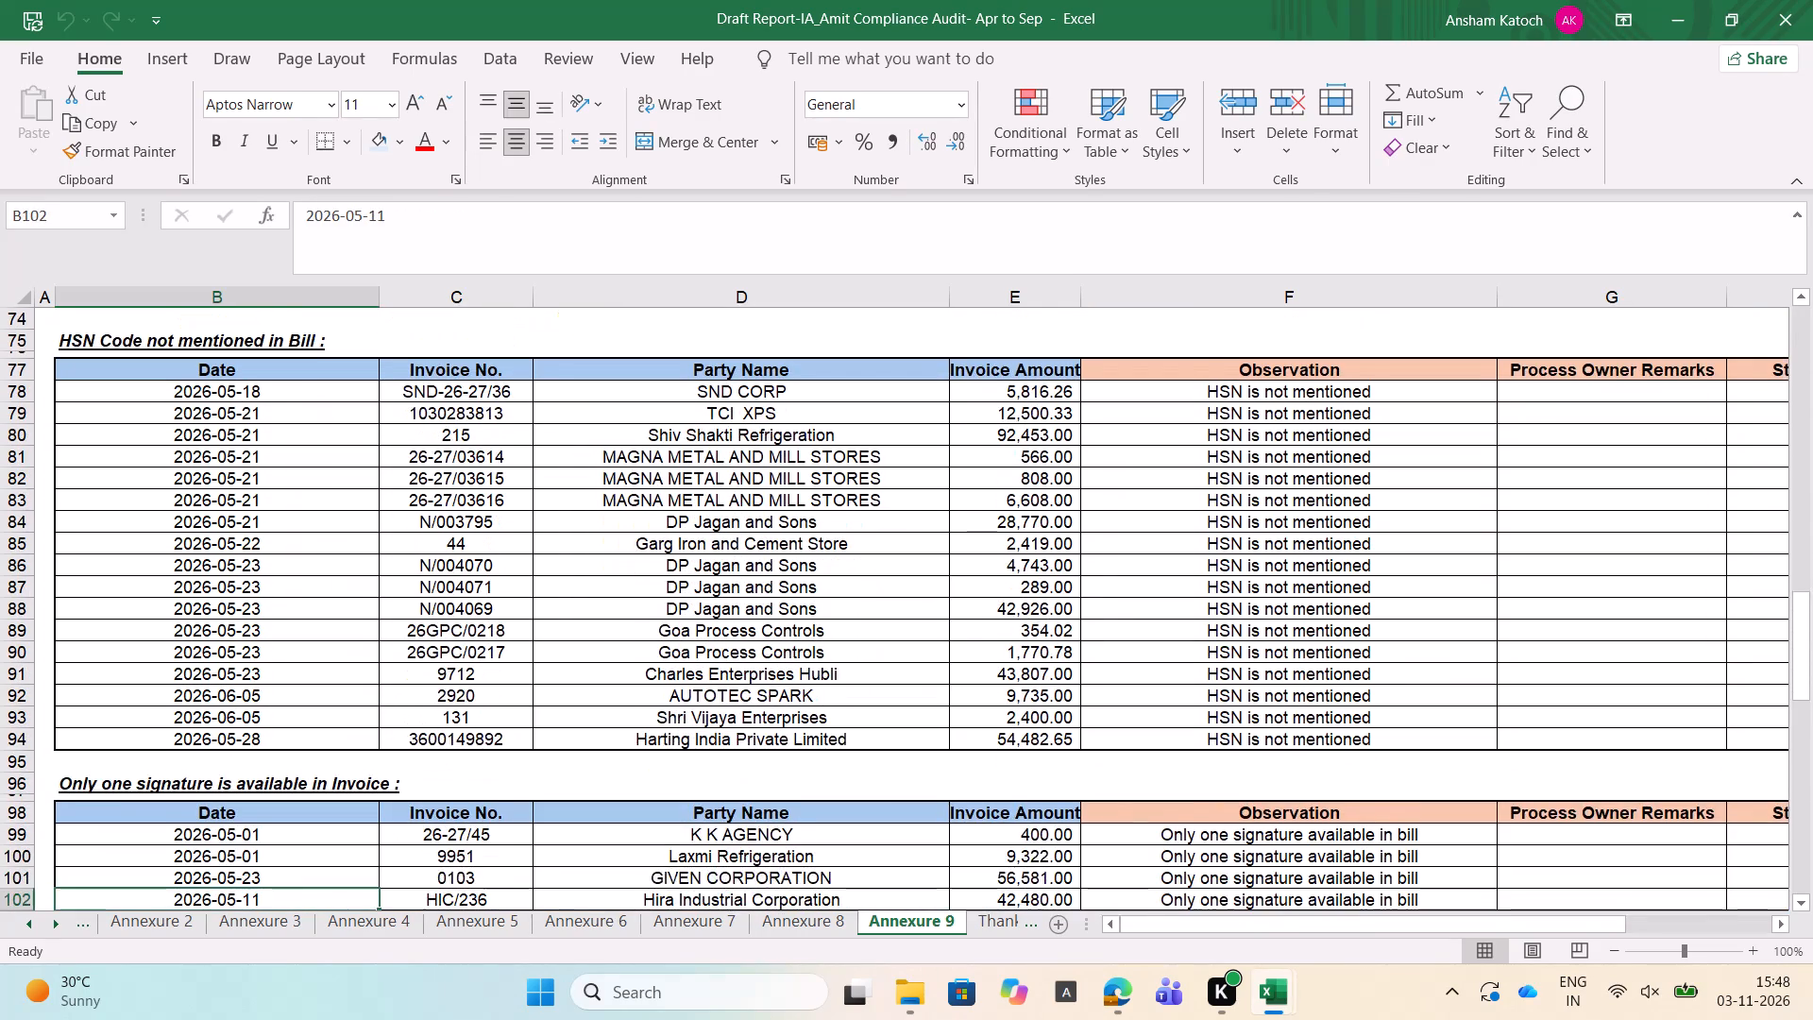
Examine the remaining Annexure 9 tables, including Place of Supply not mentioned in Invoice and Invoices not available in Purchase Register.
key(Down)
key(Down)
key(Down)
key(Down)
key(Down)
key(Down)
key(Down)
key(Down)
key(Down)
key(Down)
key(Down)
key(Down)
key(Down)
key(Down)
key(Down)
key(Down)
key(Down)
key(Down)
key(Down)
key(Down)
key(Down)
key(Down)
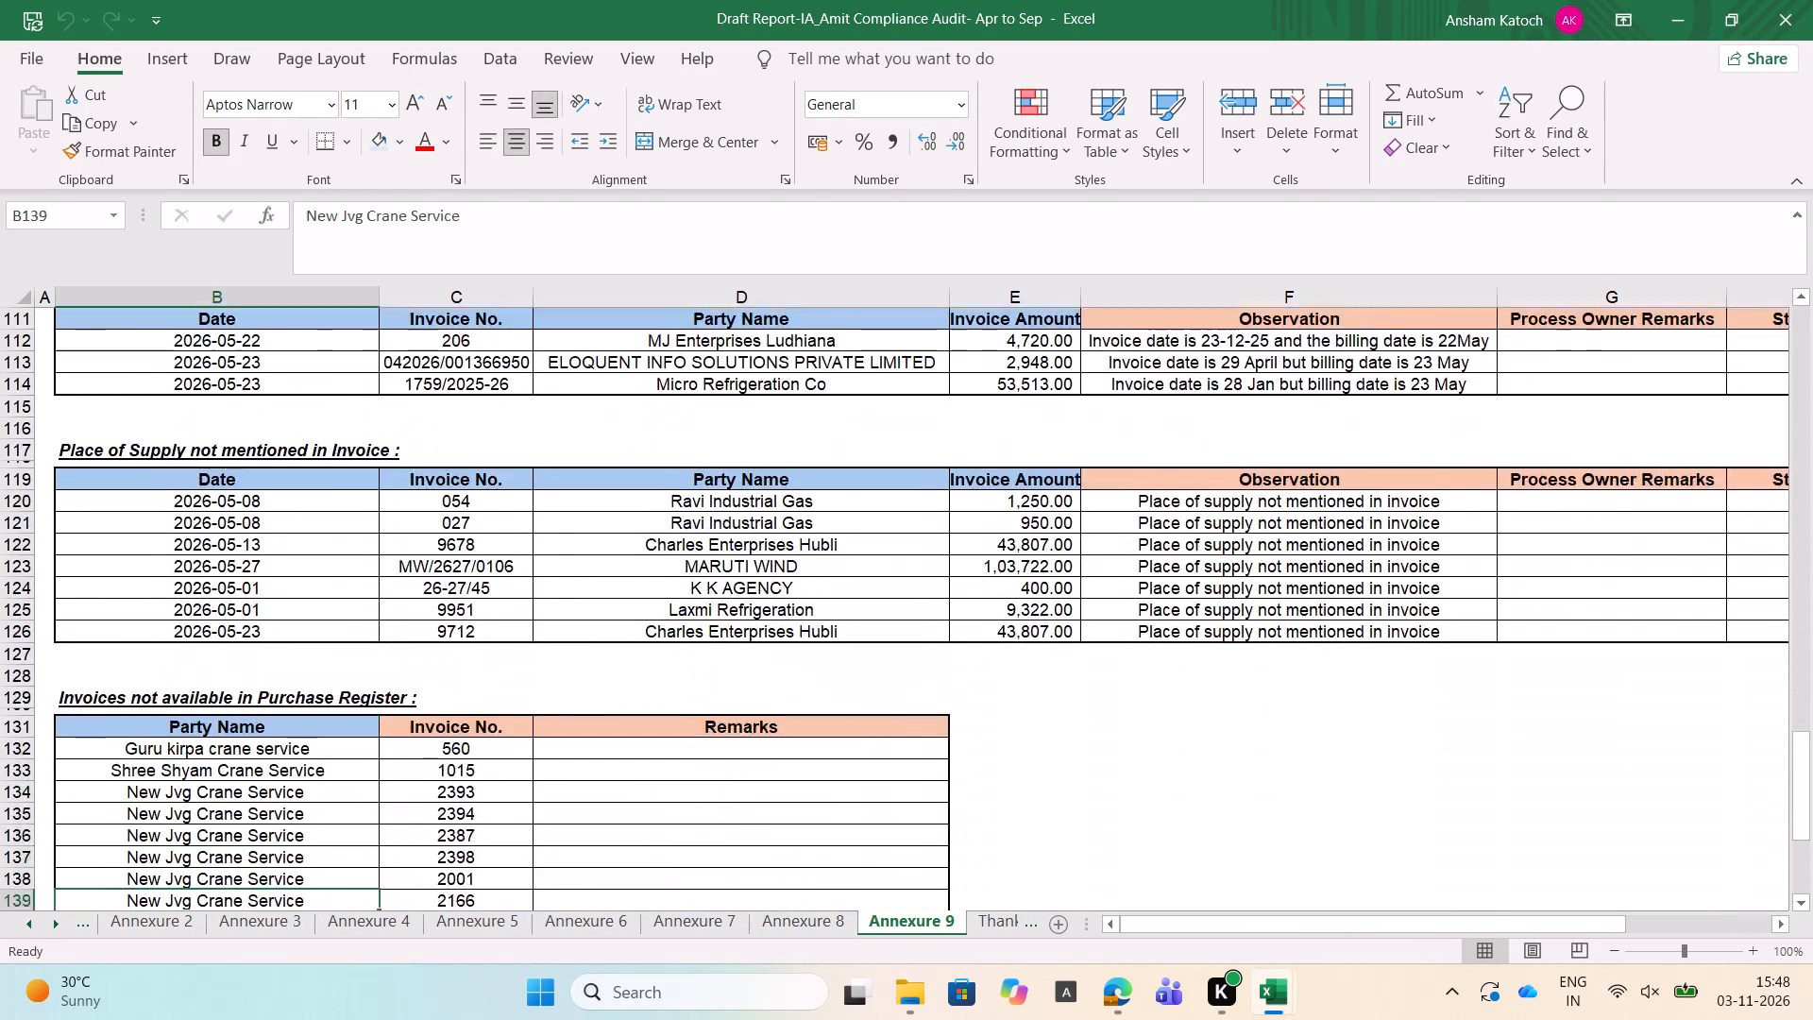
key(Up)
key(Up)
key(shift+Page_Down)
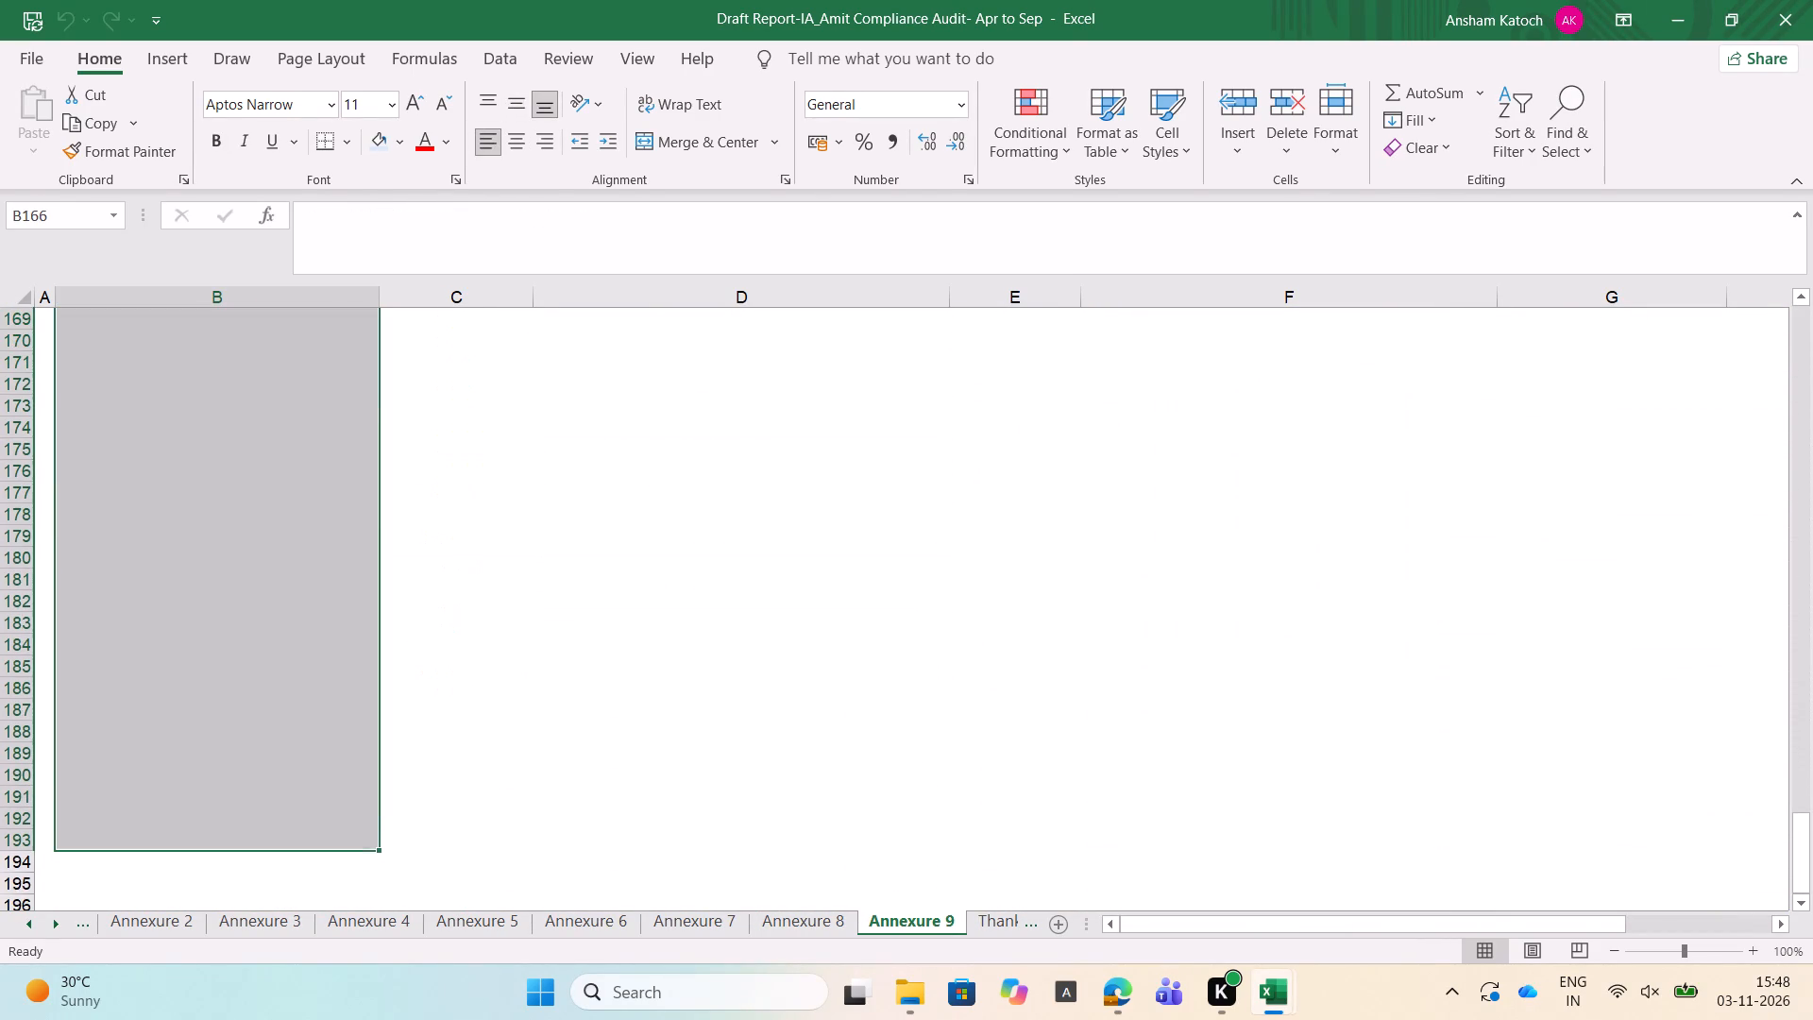
key(Right)
View the closing Thanks sheet, and go back through all the annexures and report sheets to the Cover Page.
key(ctrl+Page_Down)
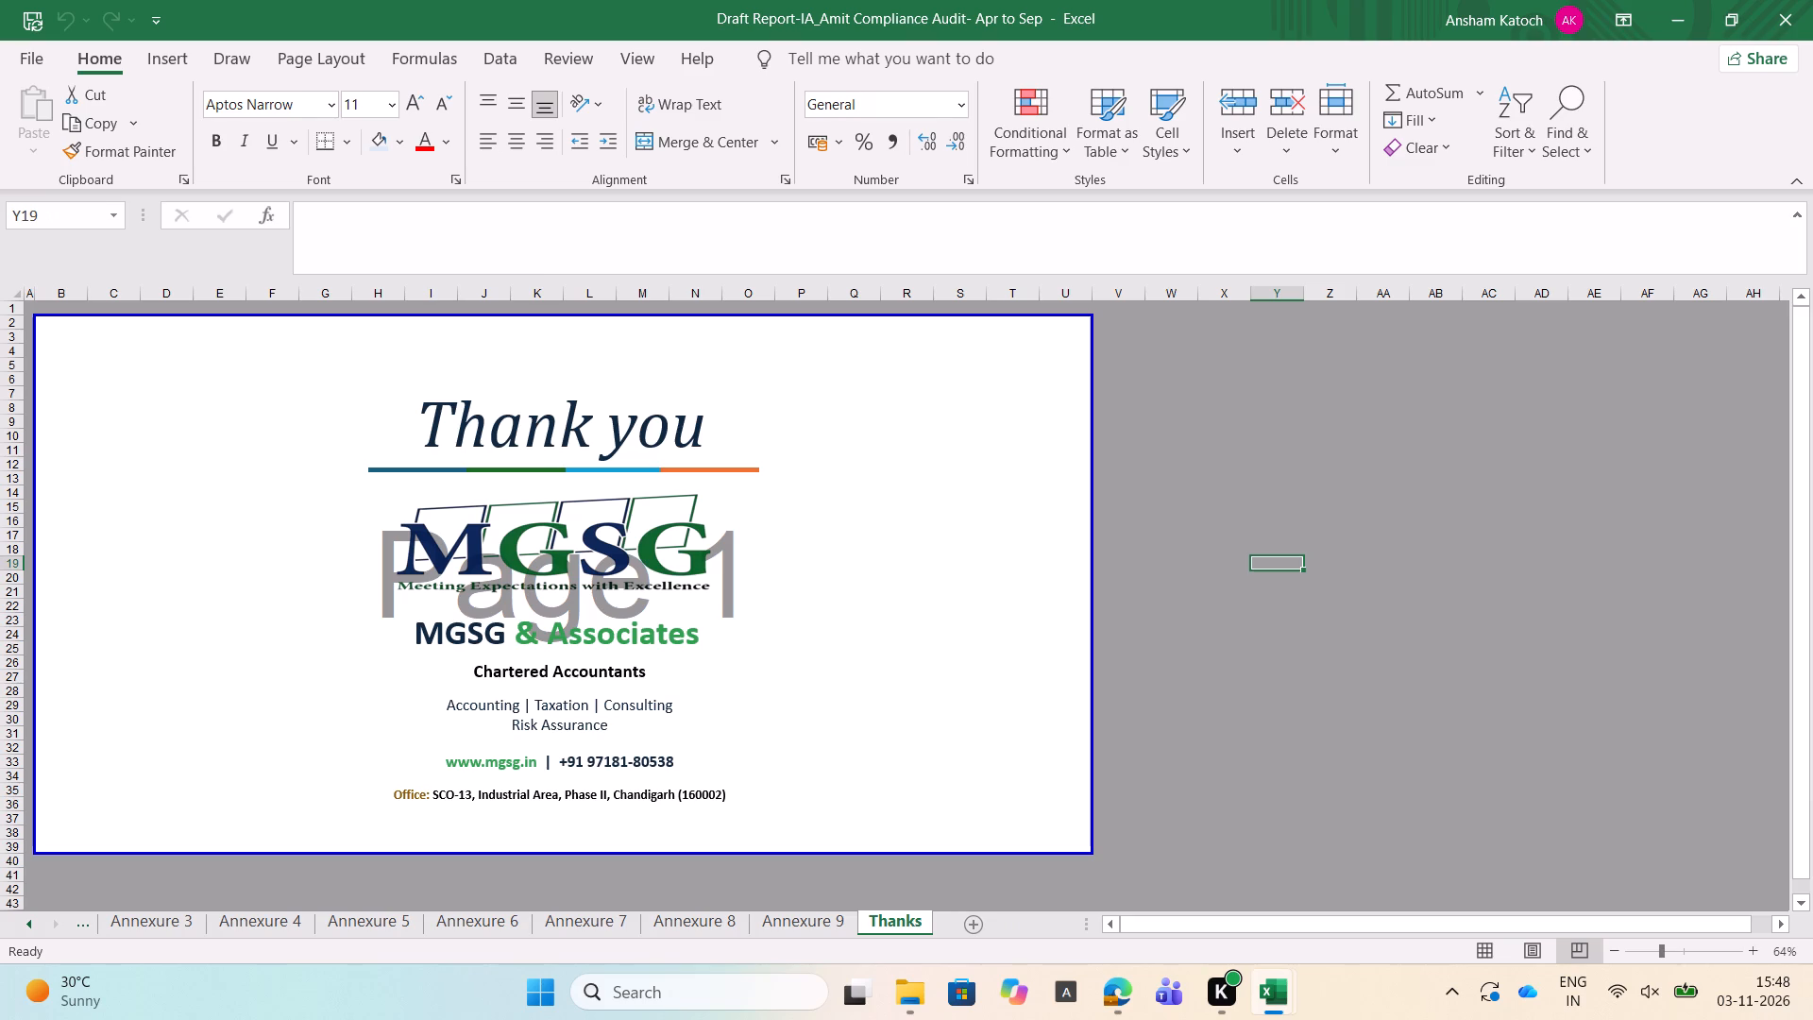
key(ctrl+Page_Up)
key(ctrl+Page_Up)
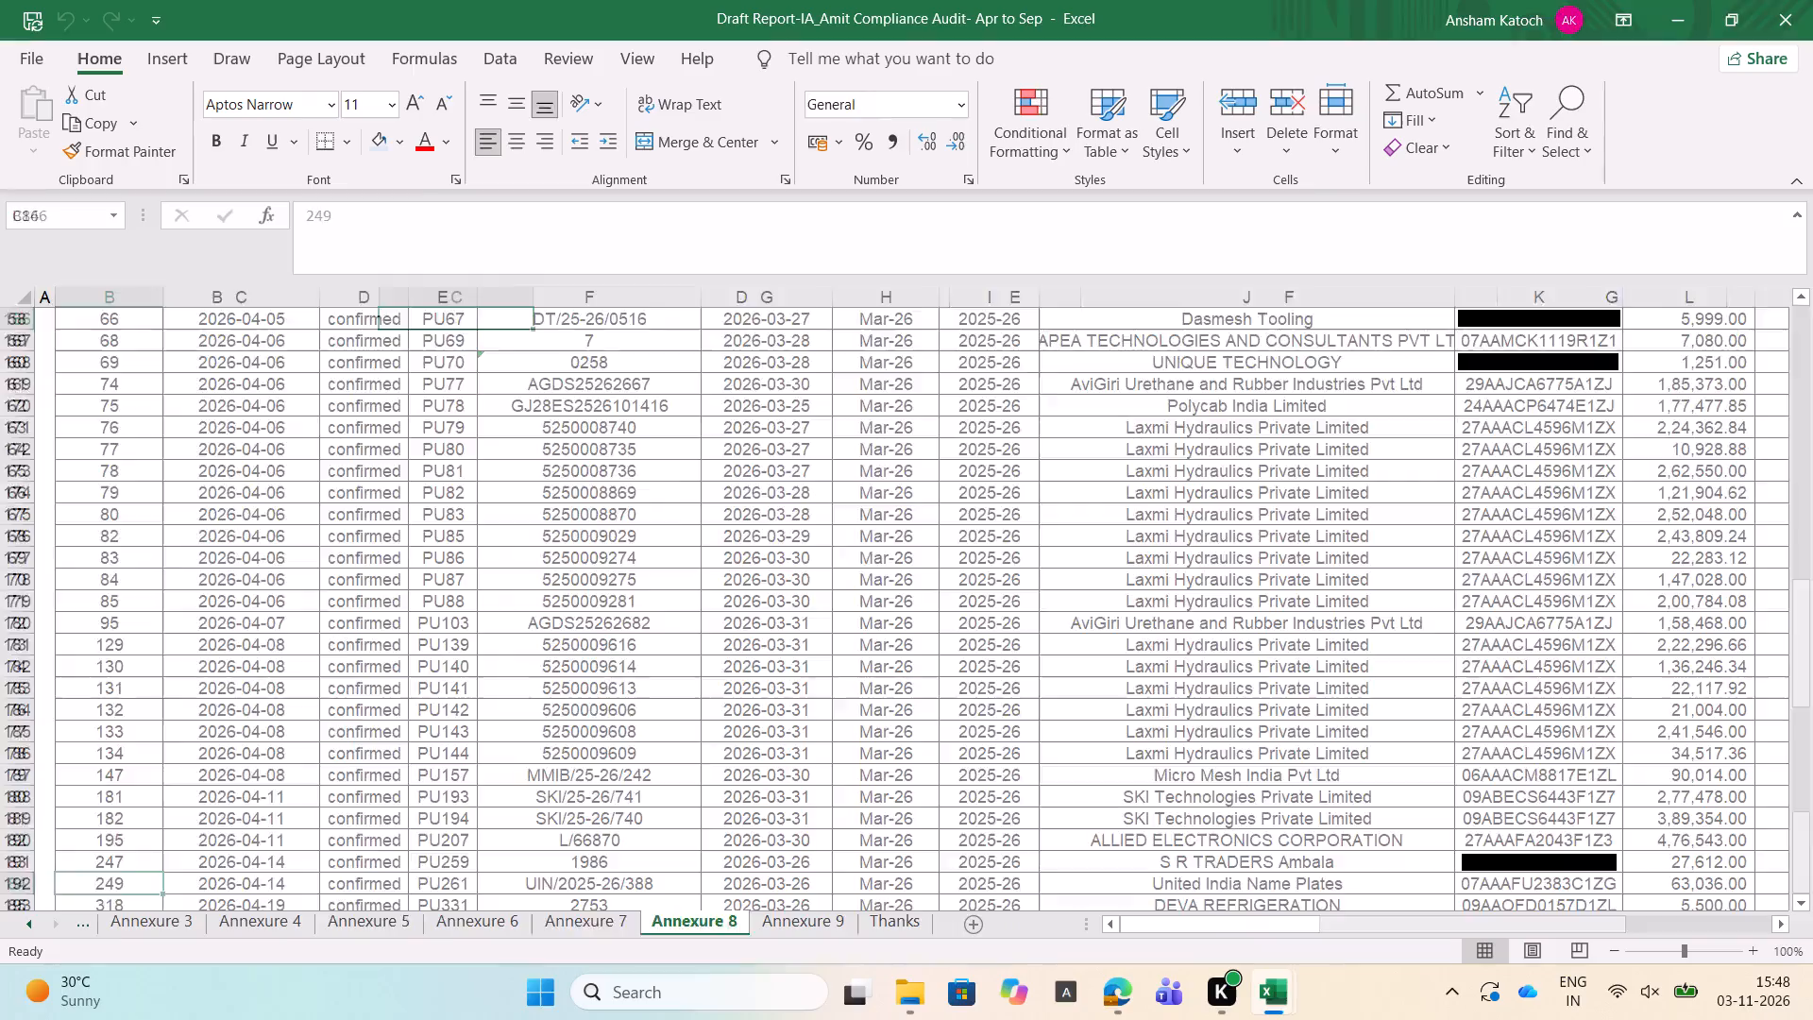
key(ctrl+Page_Up)
key(ctrl+Page_Up)
key(ctrl+Page_Up)
key(ctrl+Page_Up)
key(ctrl+Page_Up)
key(ctrl+Page_Up)
key(ctrl+Page_Up)
key(ctrl+Page_Up)
key(ctrl+Page_Up)
key(ctrl+Page_Up)
key(ctrl+Page_Up)
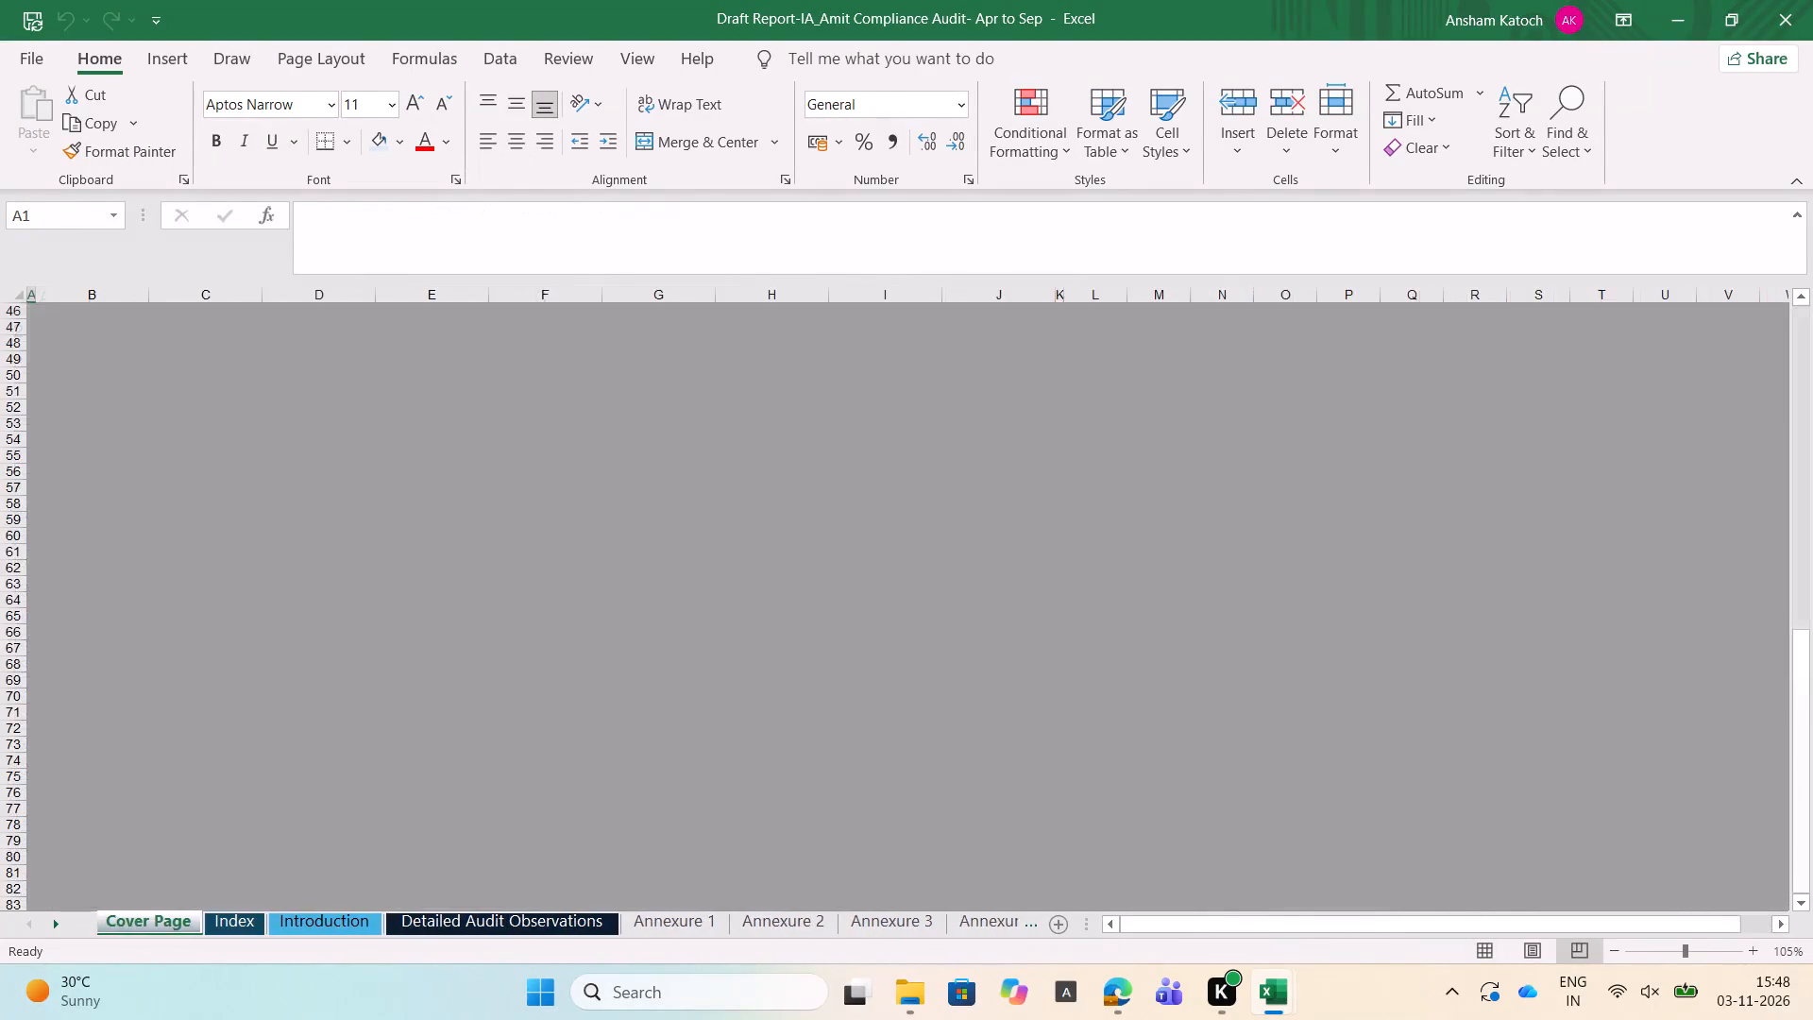
Look through the report's sheets in order from the Cover Page forward to the closing Thanks sheet.
key(ctrl+Page_Down)
key(ctrl+Page_Down)
key(ctrl+Page_Down)
key(ctrl+Page_Down)
key(ctrl+Page_Down)
key(ctrl+Page_Down)
key(ctrl+Page_Down)
key(ctrl+Page_Down)
key(ctrl+Page_Down)
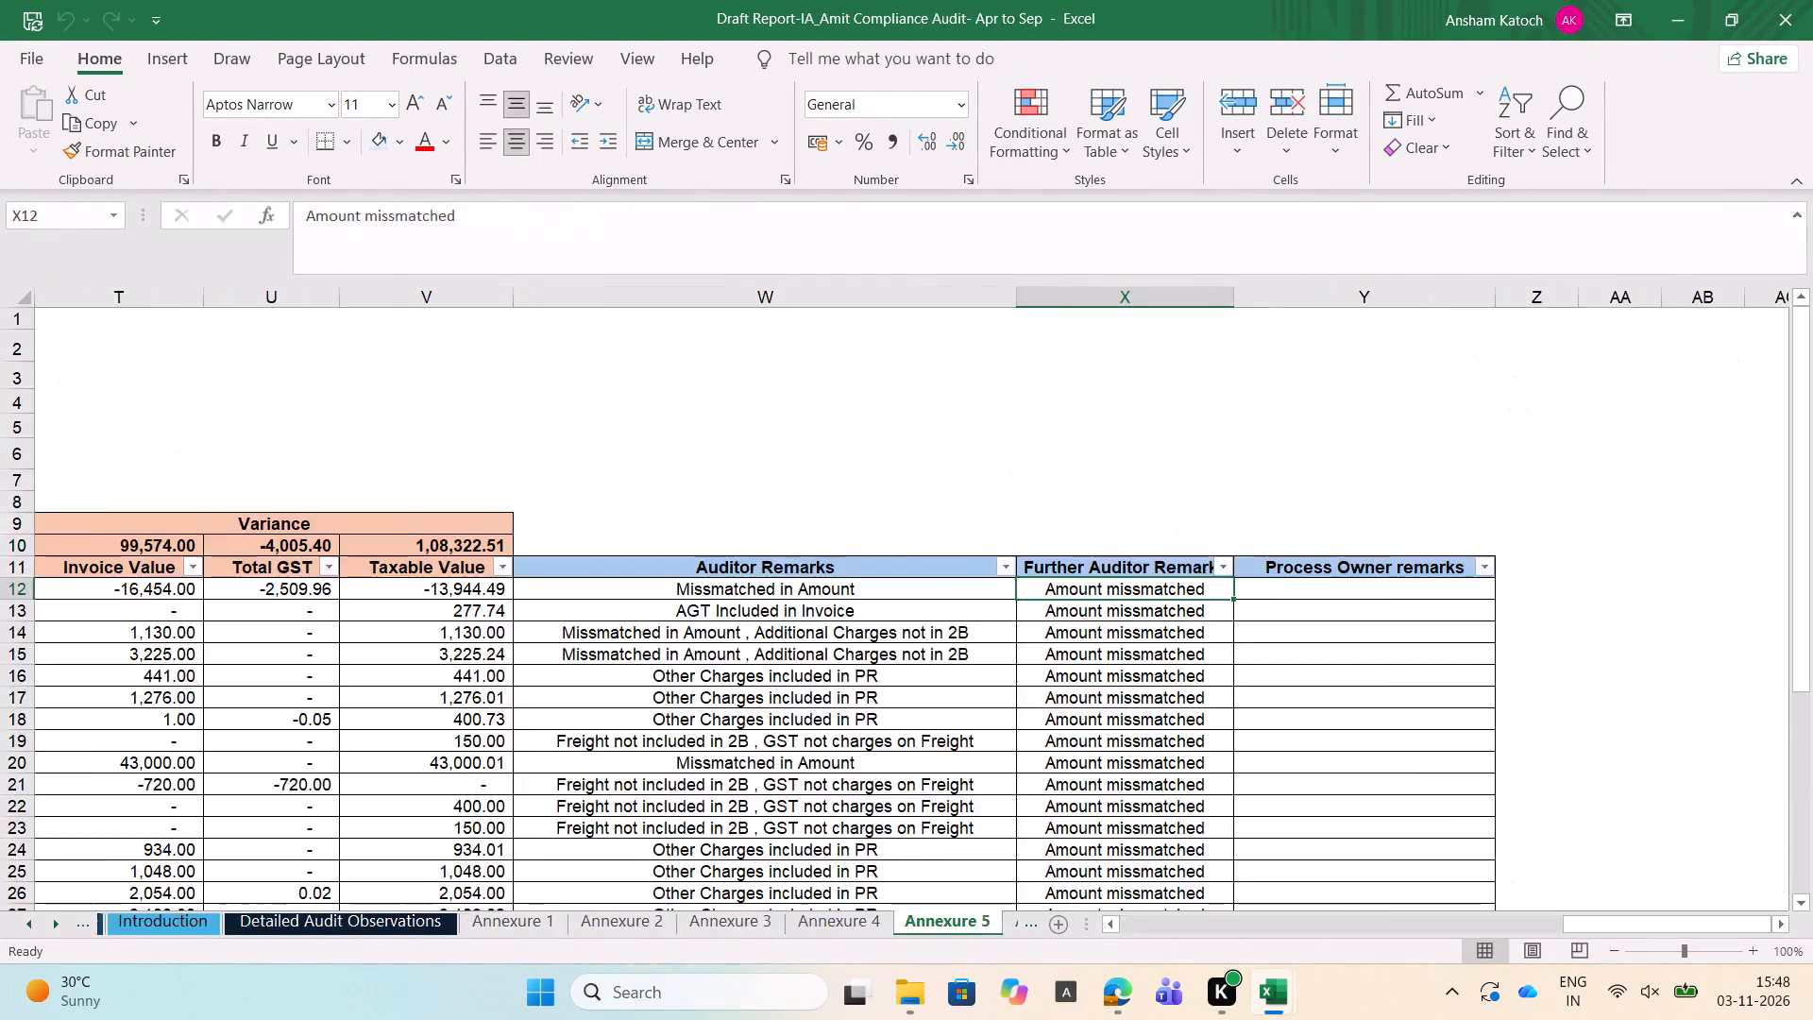
key(ctrl+Page_Down)
key(ctrl+Page_Down)
key(ctrl+Page_Down)
key(ctrl+Page_Down)
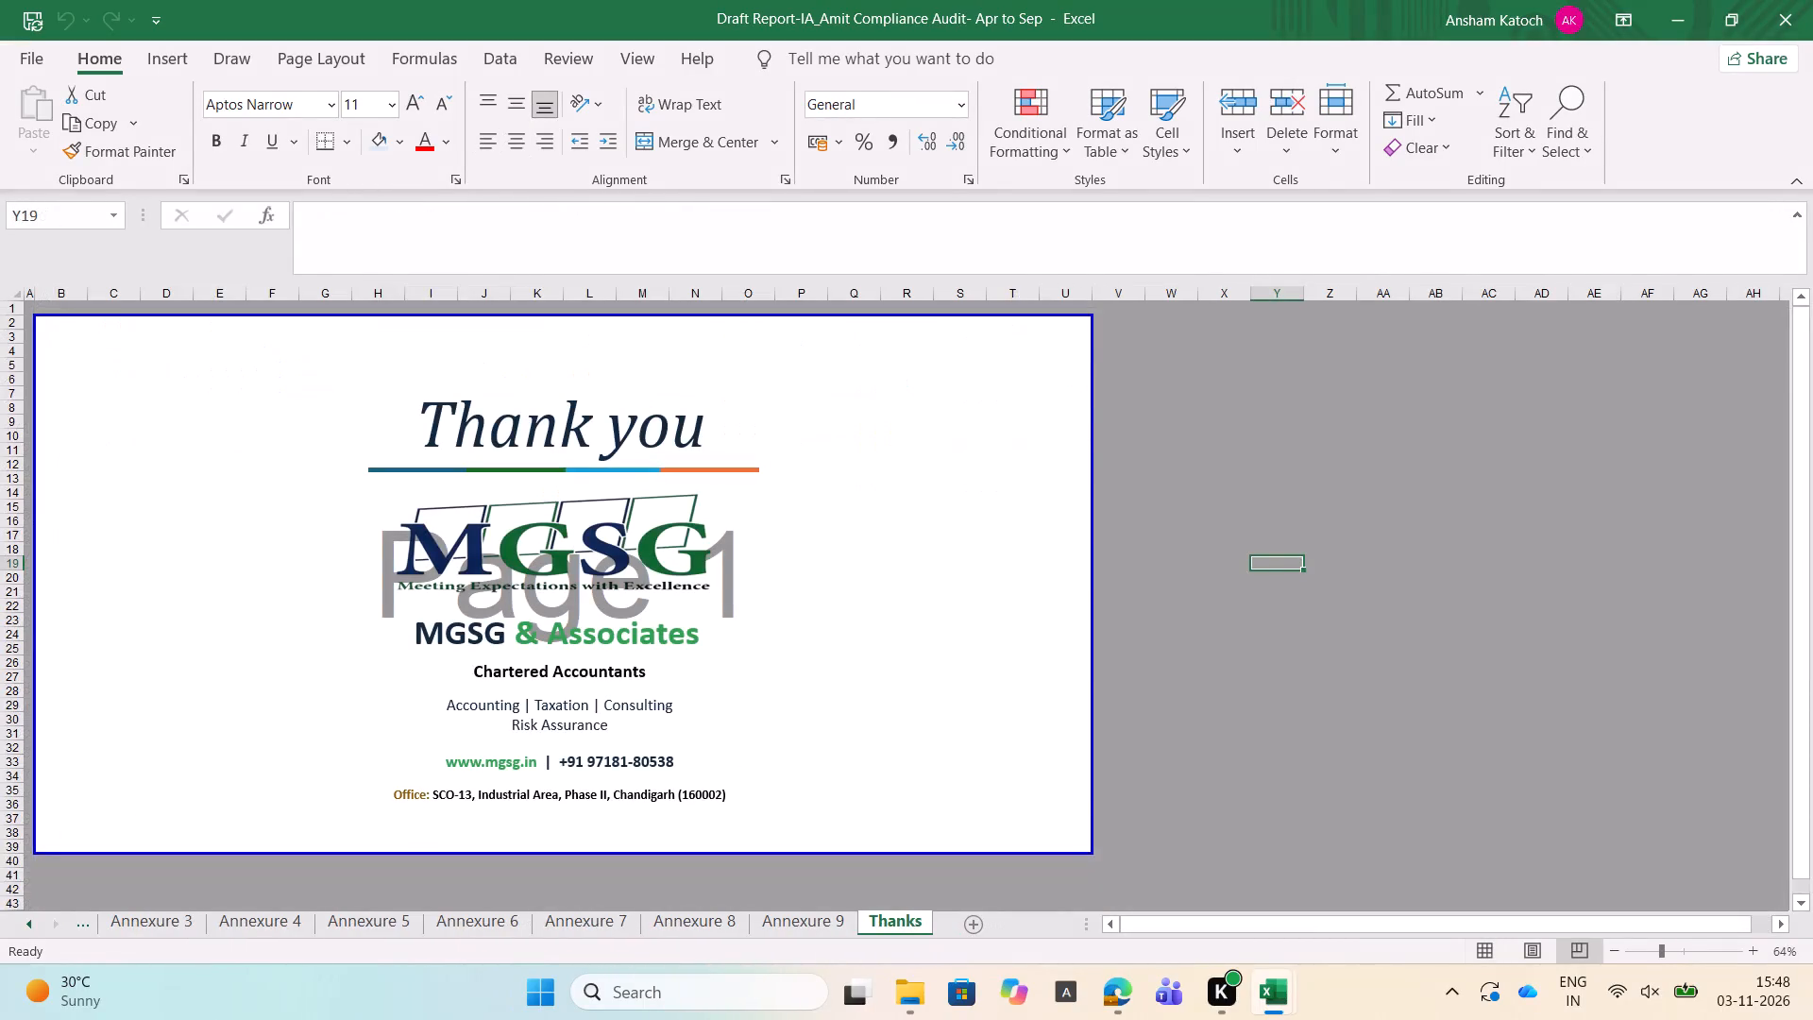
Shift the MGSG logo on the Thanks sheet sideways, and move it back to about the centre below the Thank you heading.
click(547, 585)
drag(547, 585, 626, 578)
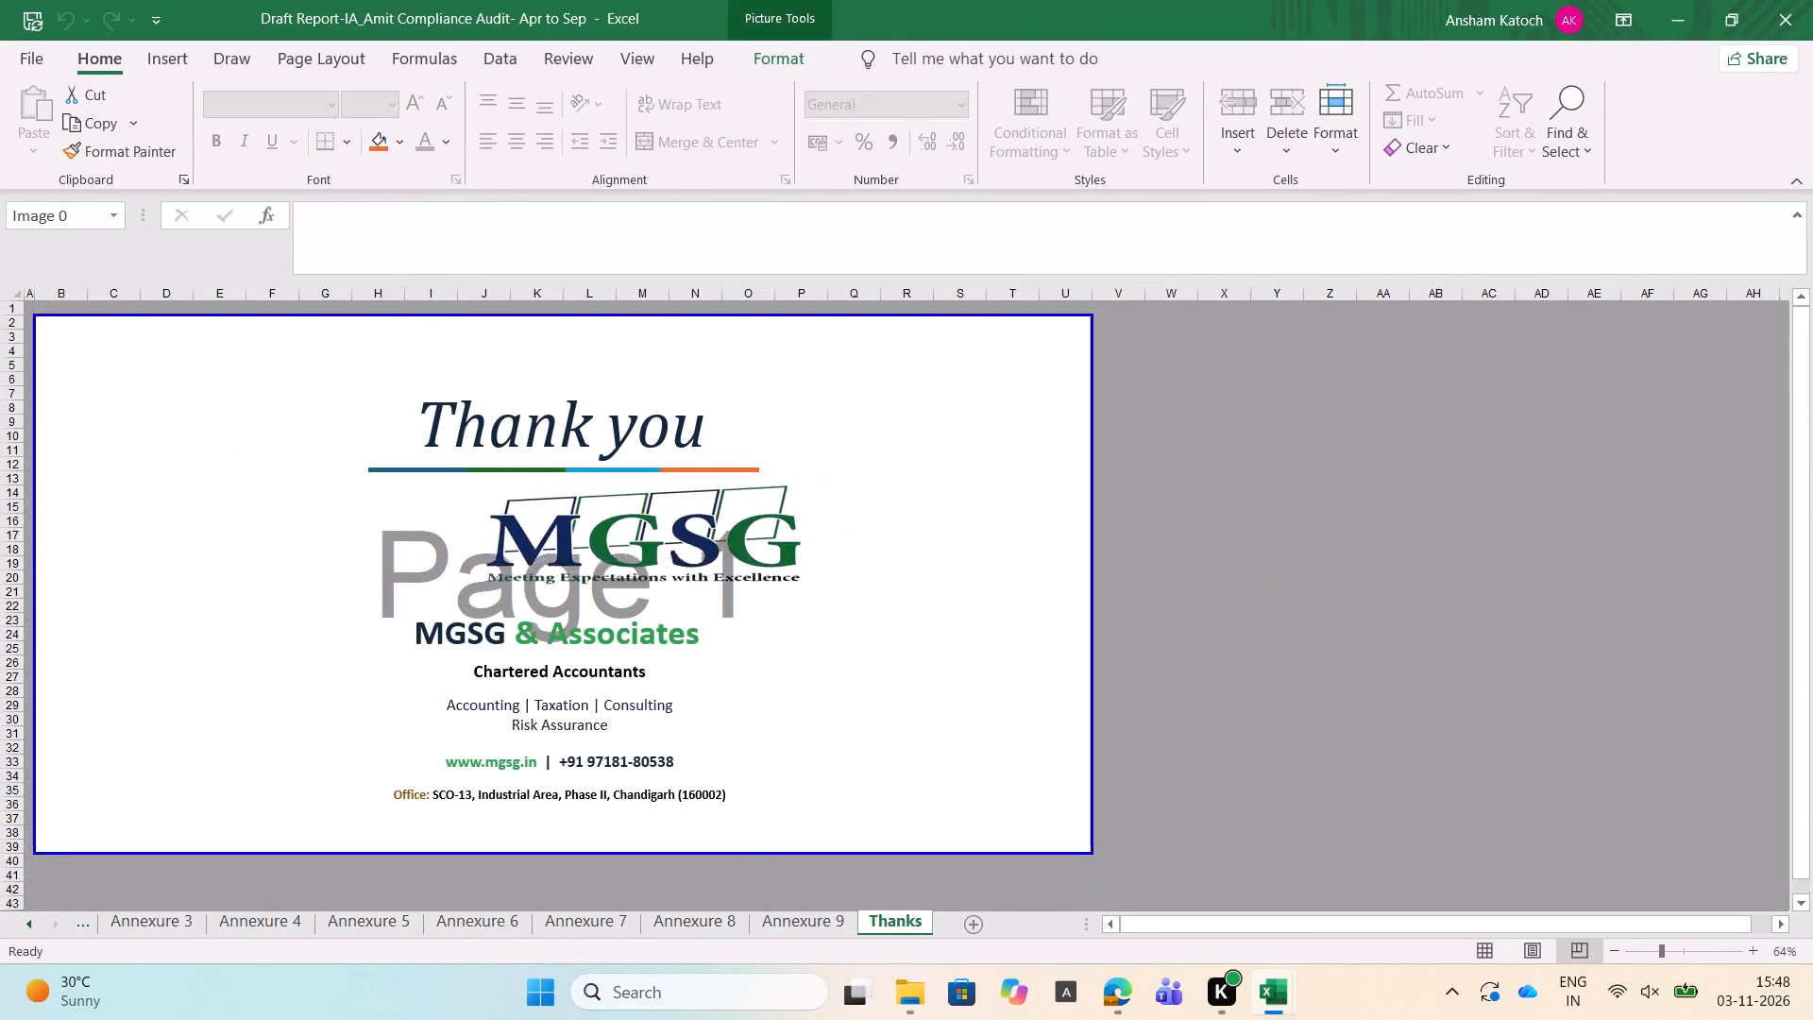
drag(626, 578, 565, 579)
Close the Amit Compliance Audit draft report workbook without saving the changes.
click(1812, 0)
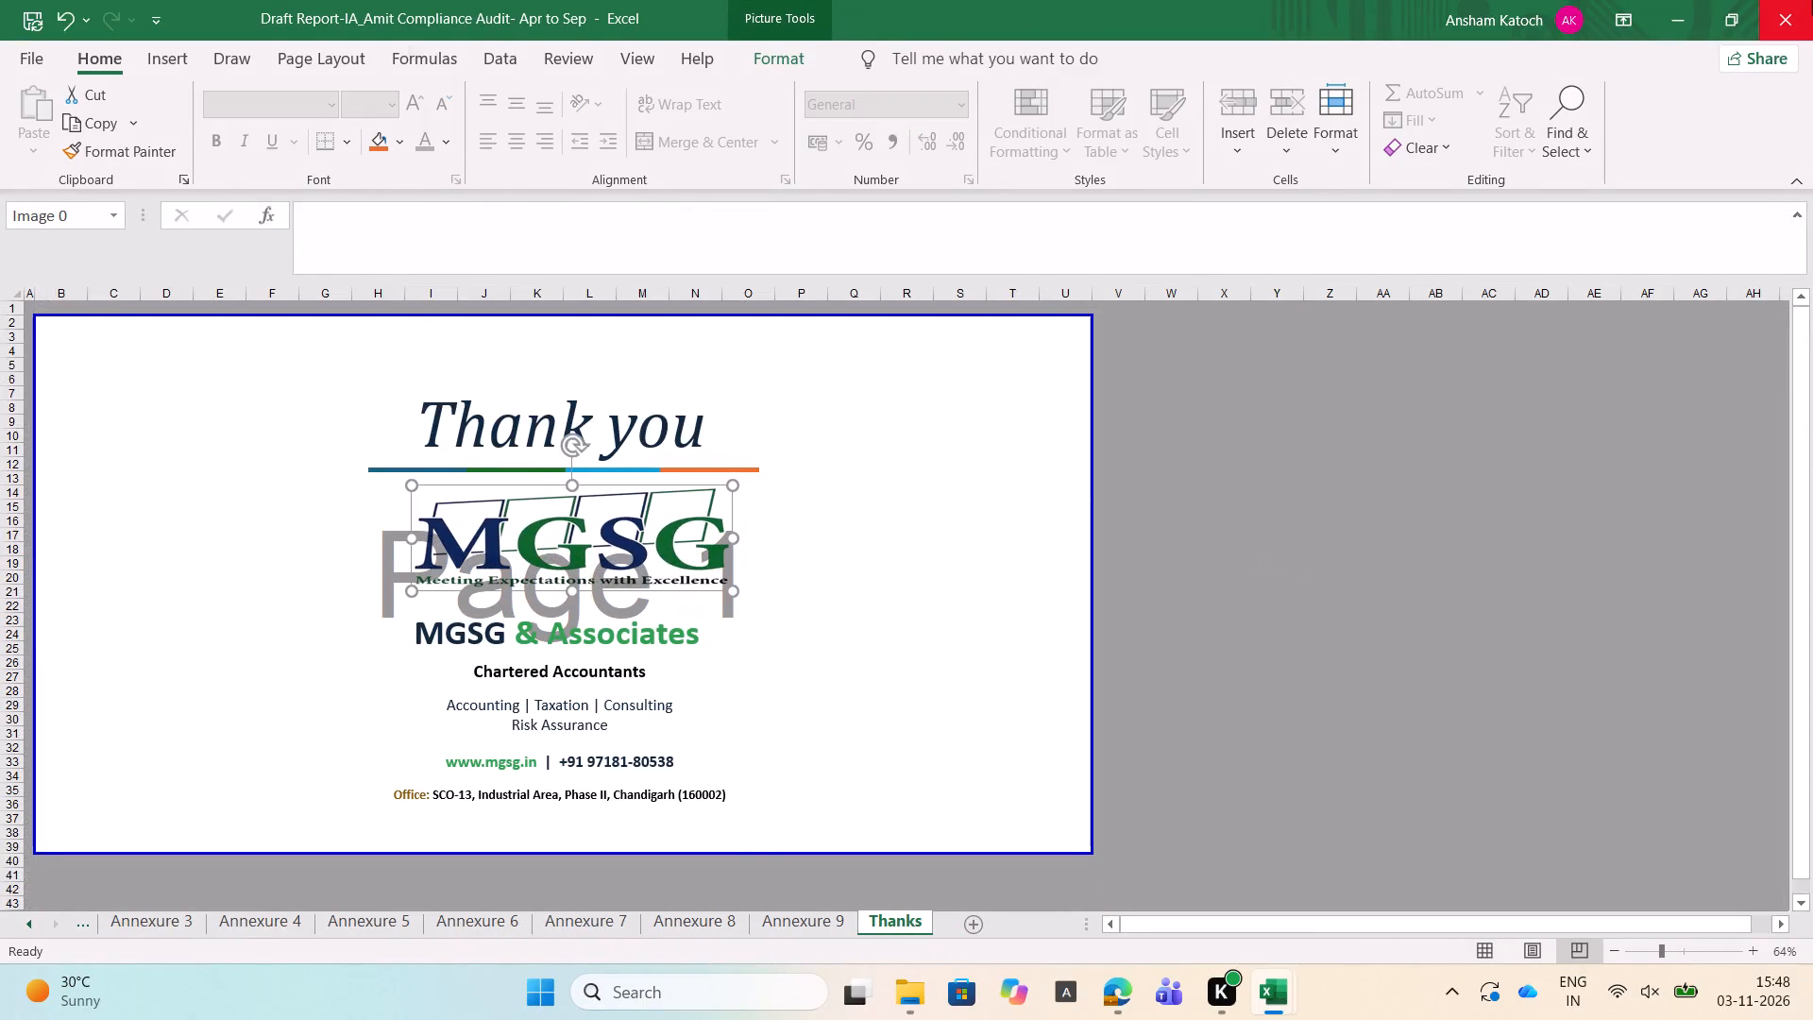
key(Right)
key(Return)
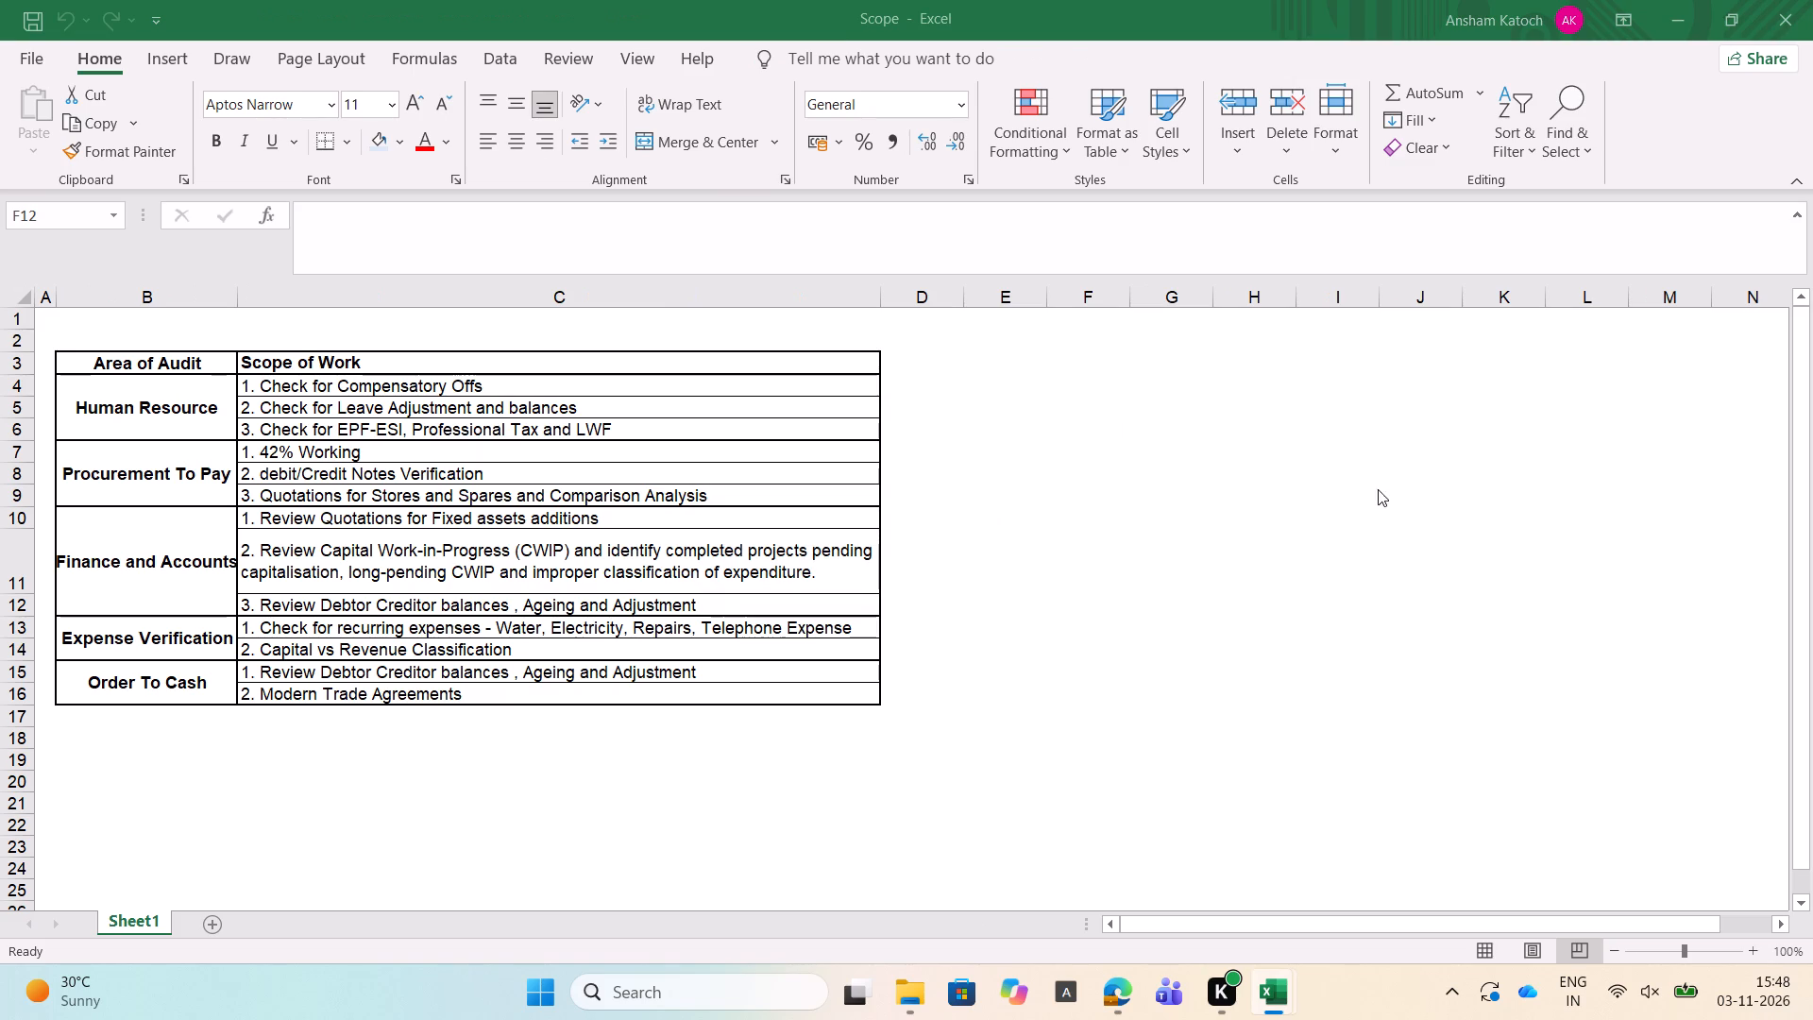